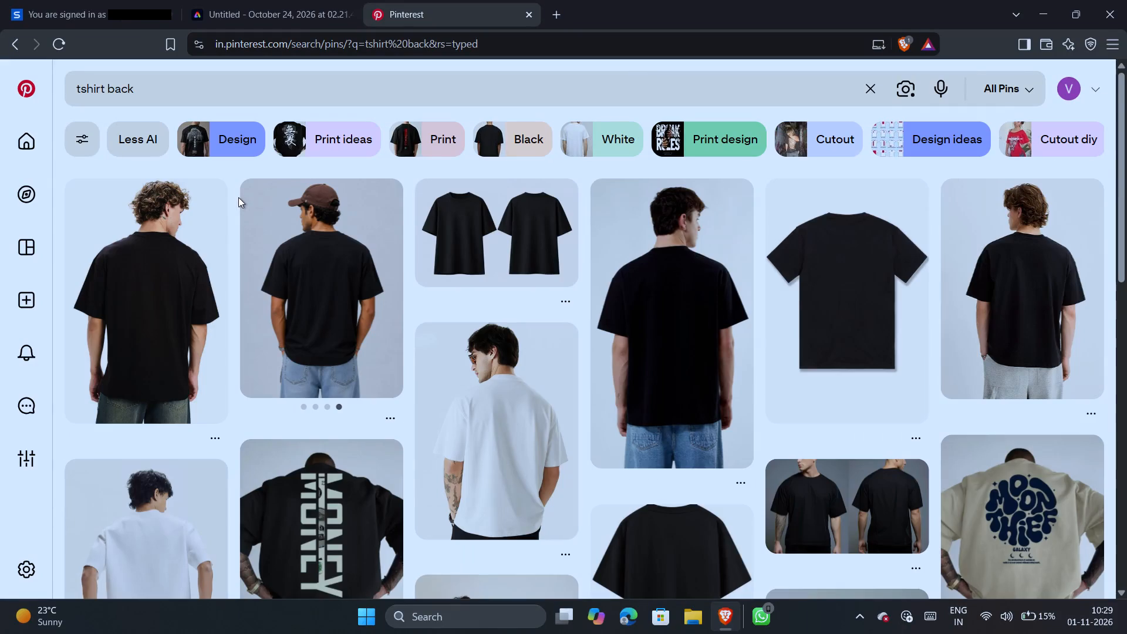
# Open the navy "Focus is a Currency" T-shirt pin from the "tshirt back" search results.
pyautogui.scroll(-3, 332, 338)
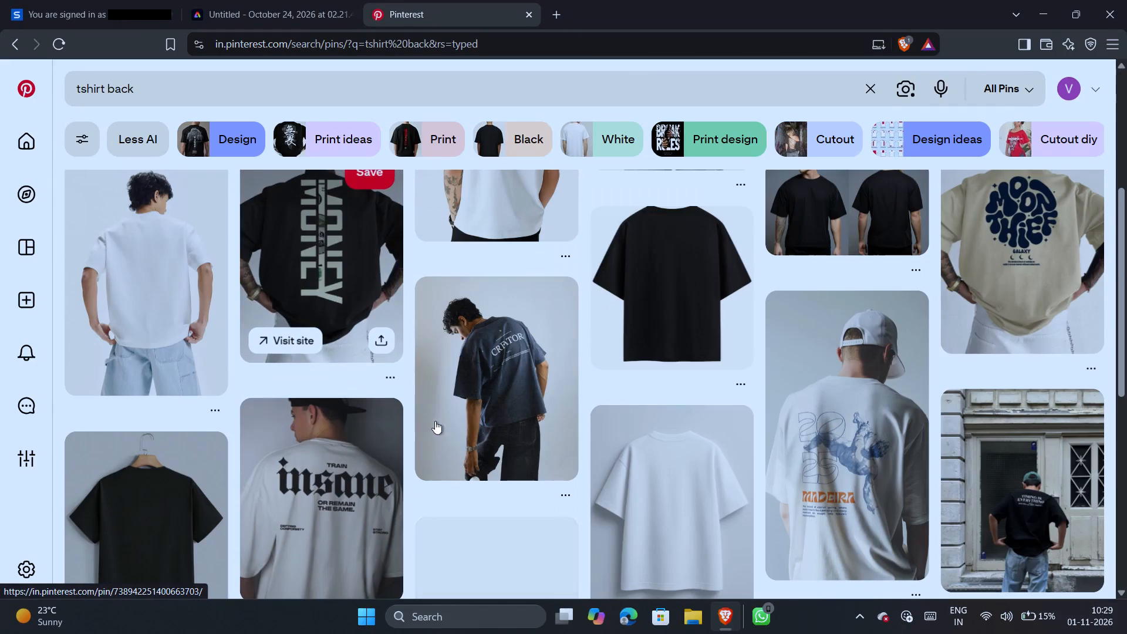
pyautogui.scroll(-2, 404, 408)
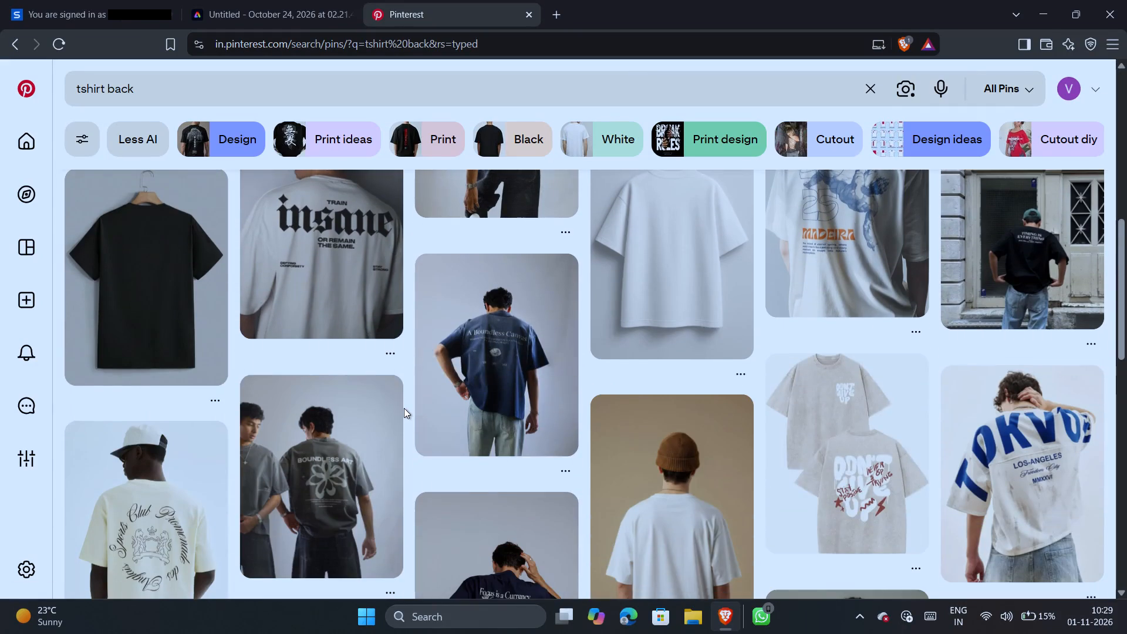
pyautogui.scroll(-2, 404, 408)
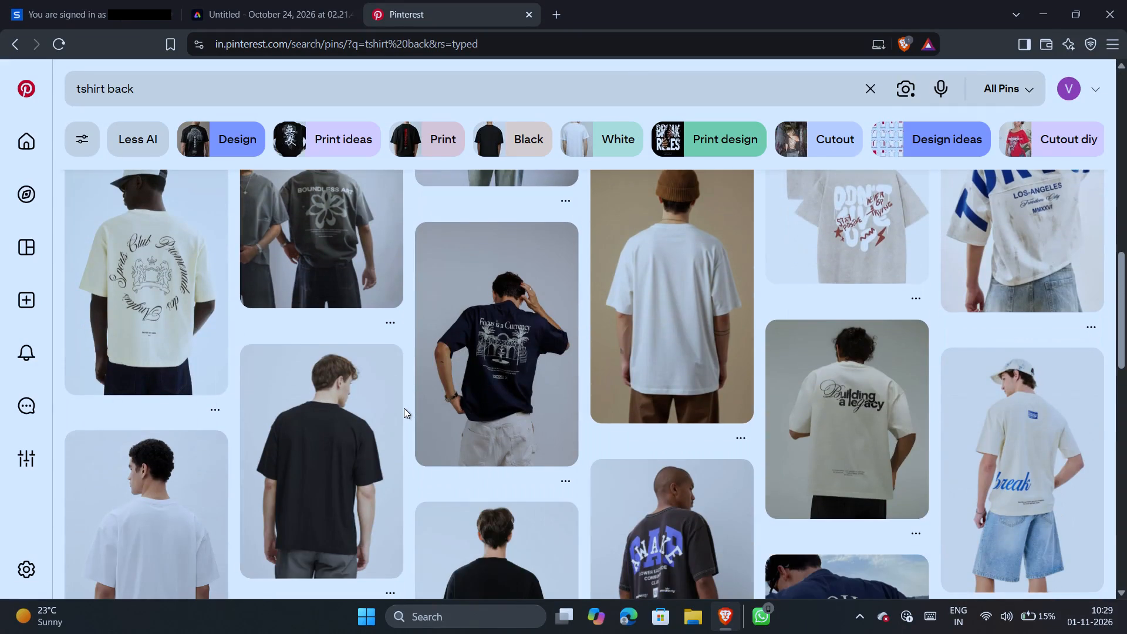
pyautogui.click(516, 356)
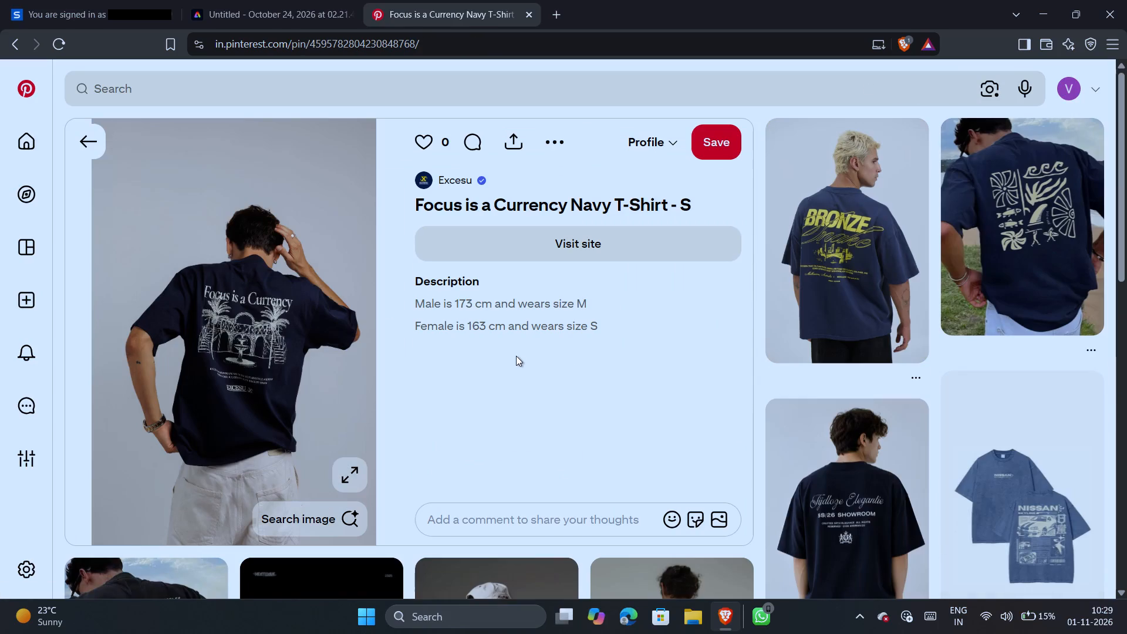
# Browse the related pins below the "Focus is a Currency" T-shirt for back-print design and mockup references.
pyautogui.scroll(-1, 516, 356)
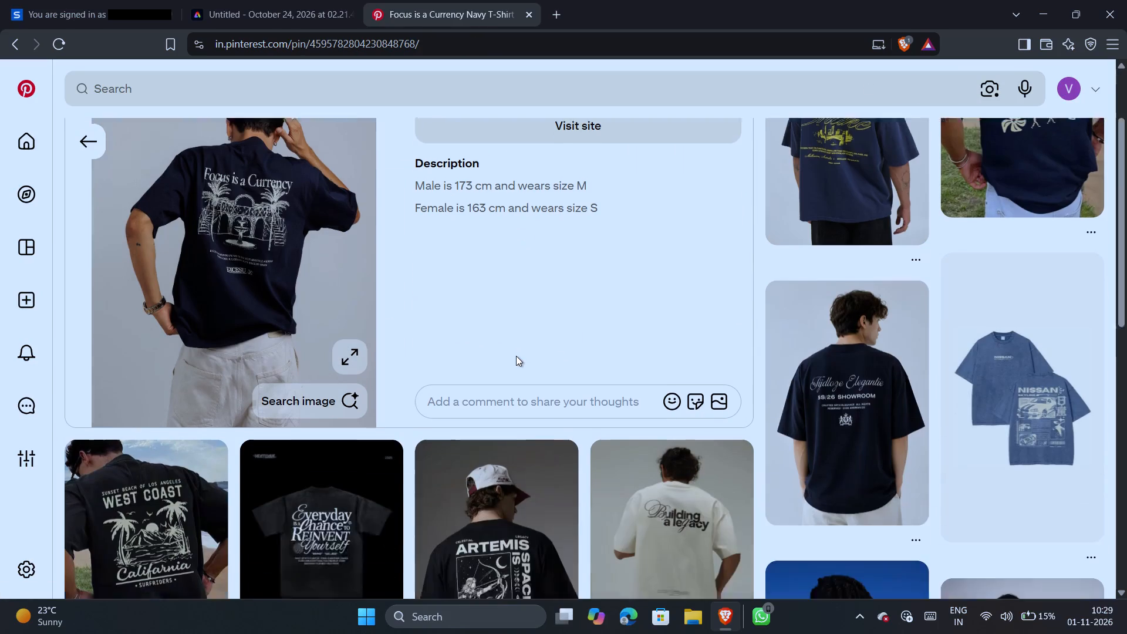
pyautogui.scroll(-1, 516, 356)
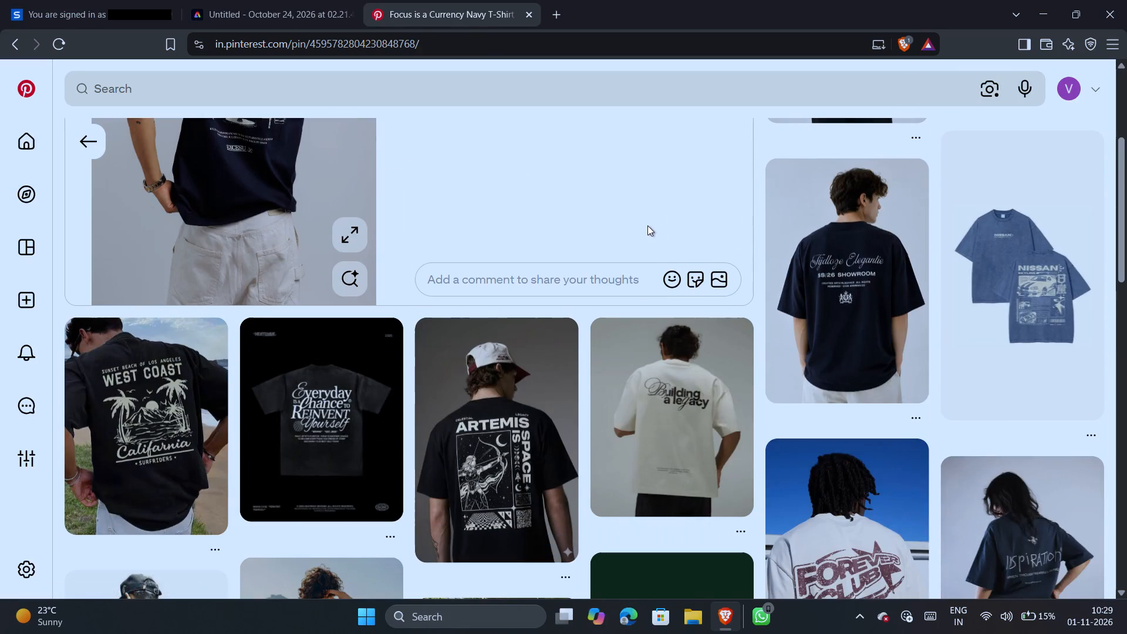
pyautogui.scroll(-2, 647, 225)
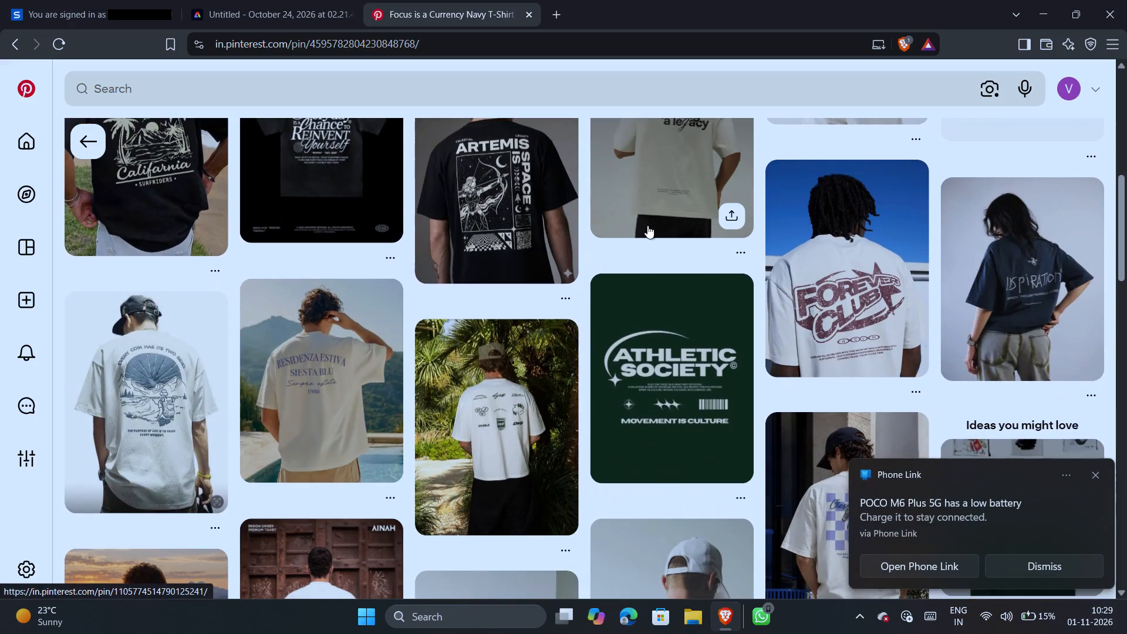
pyautogui.scroll(-4, 647, 225)
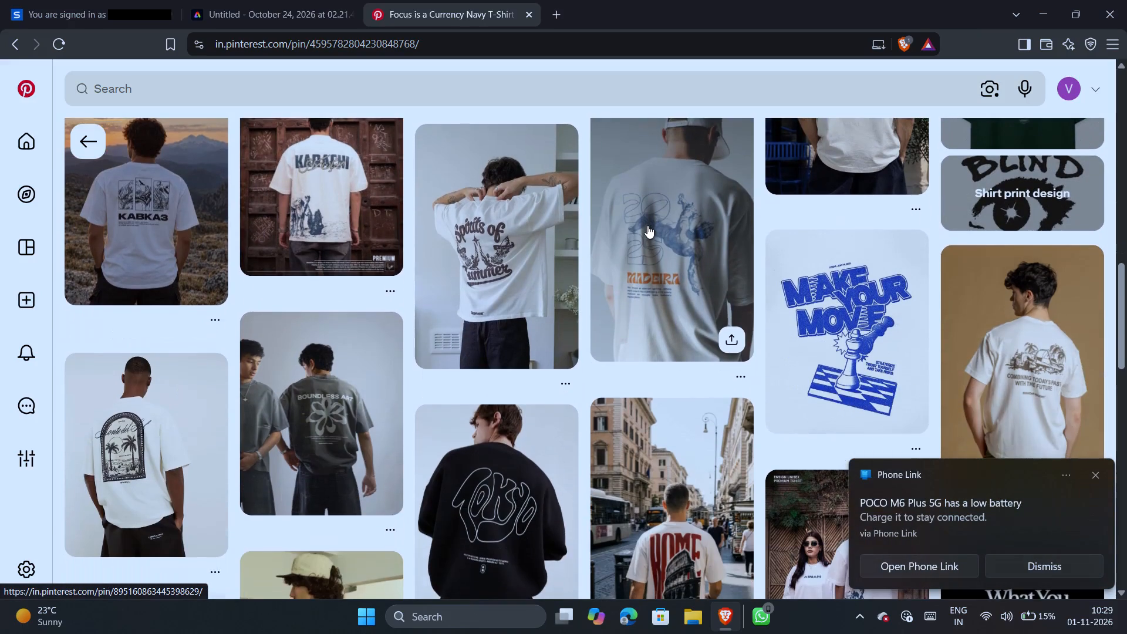
pyautogui.scroll(-2, 647, 225)
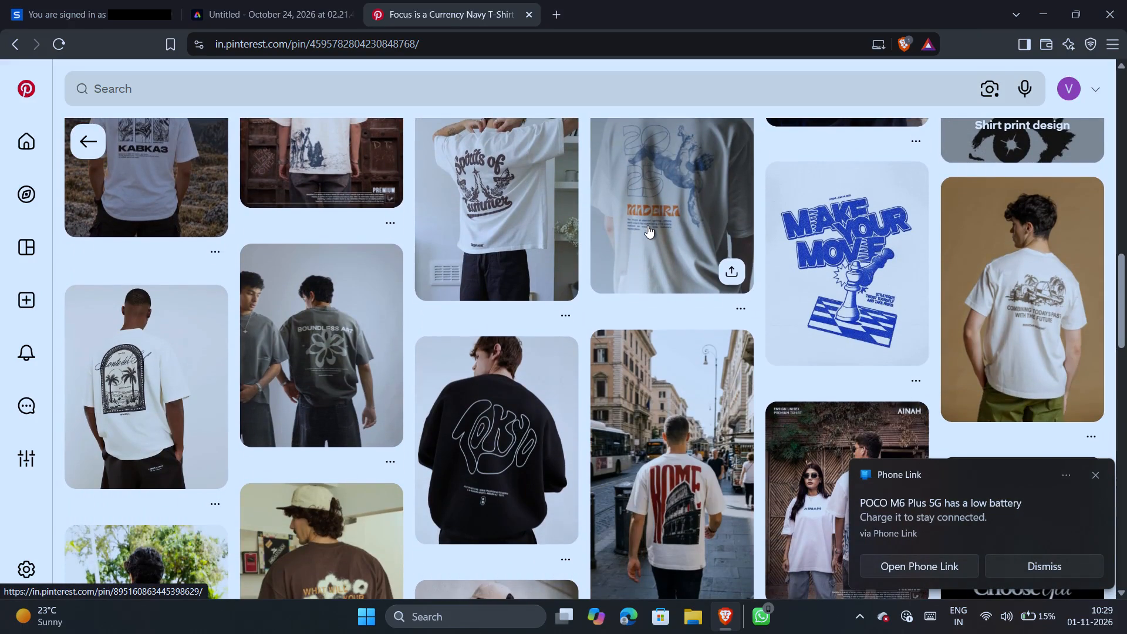
pyautogui.scroll(1, 647, 225)
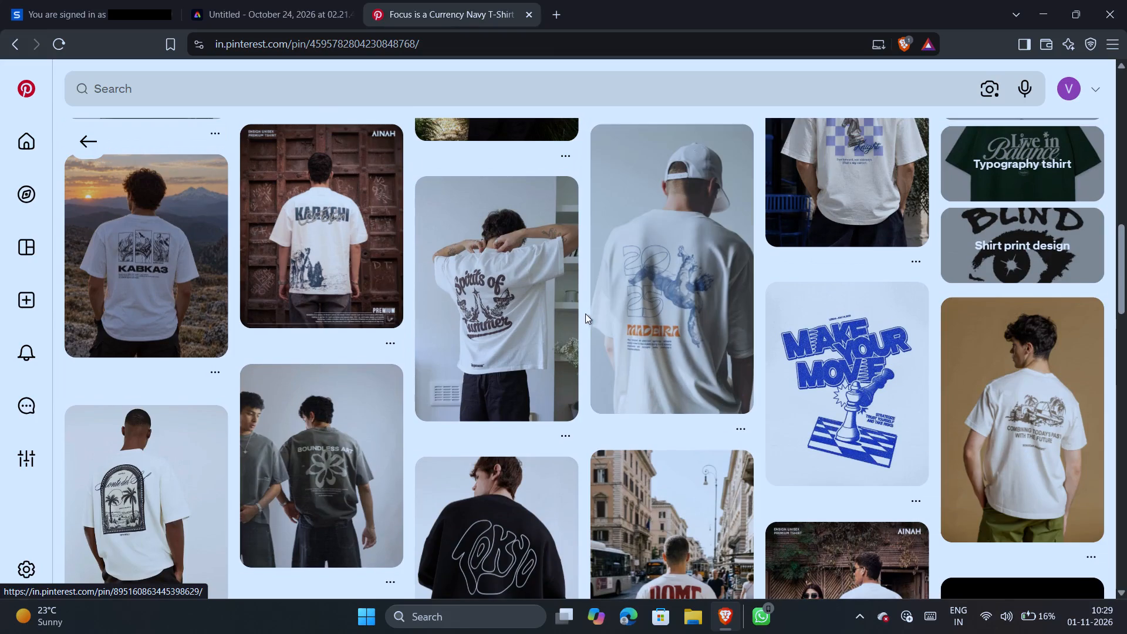
pyautogui.scroll(-3, 582, 326)
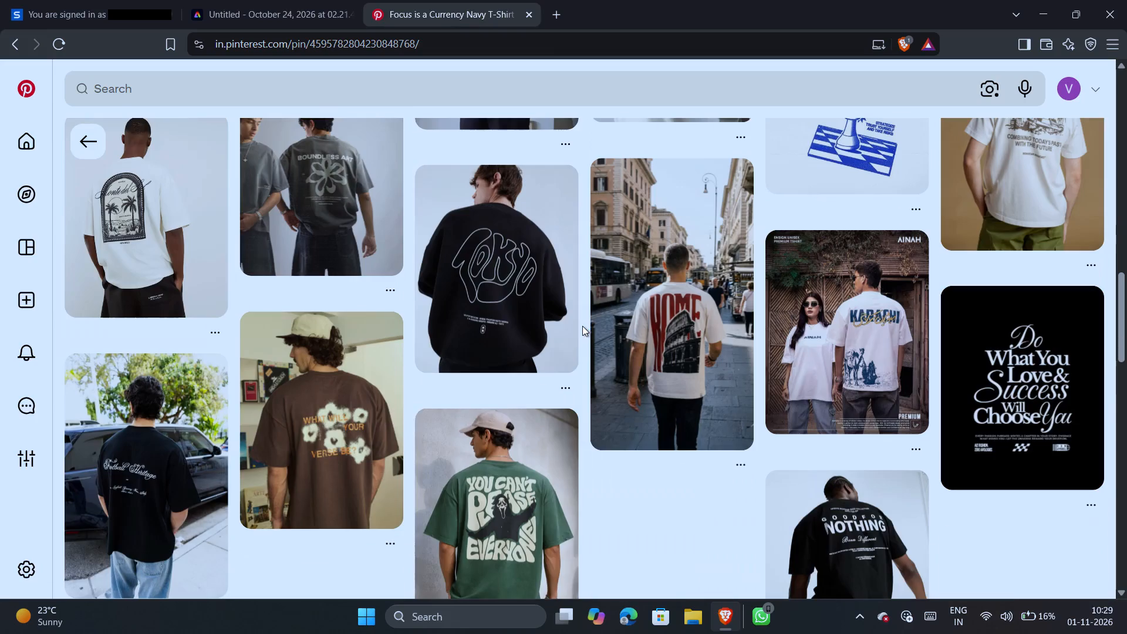
pyautogui.scroll(-3, 582, 326)
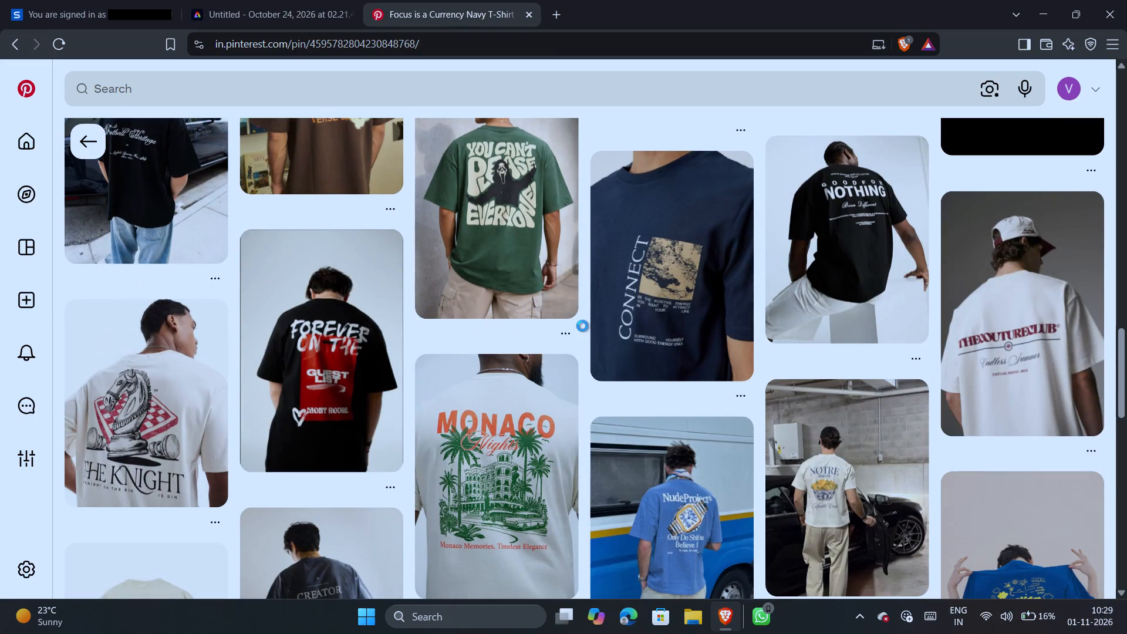
pyautogui.scroll(-2, 582, 326)
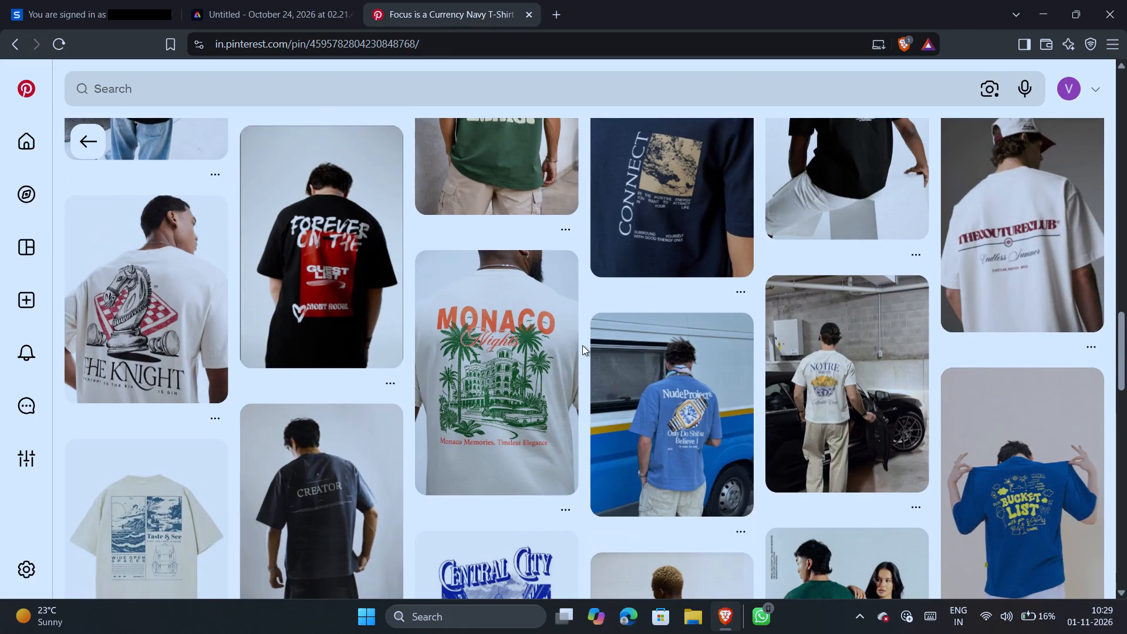
pyautogui.scroll(-4, 582, 345)
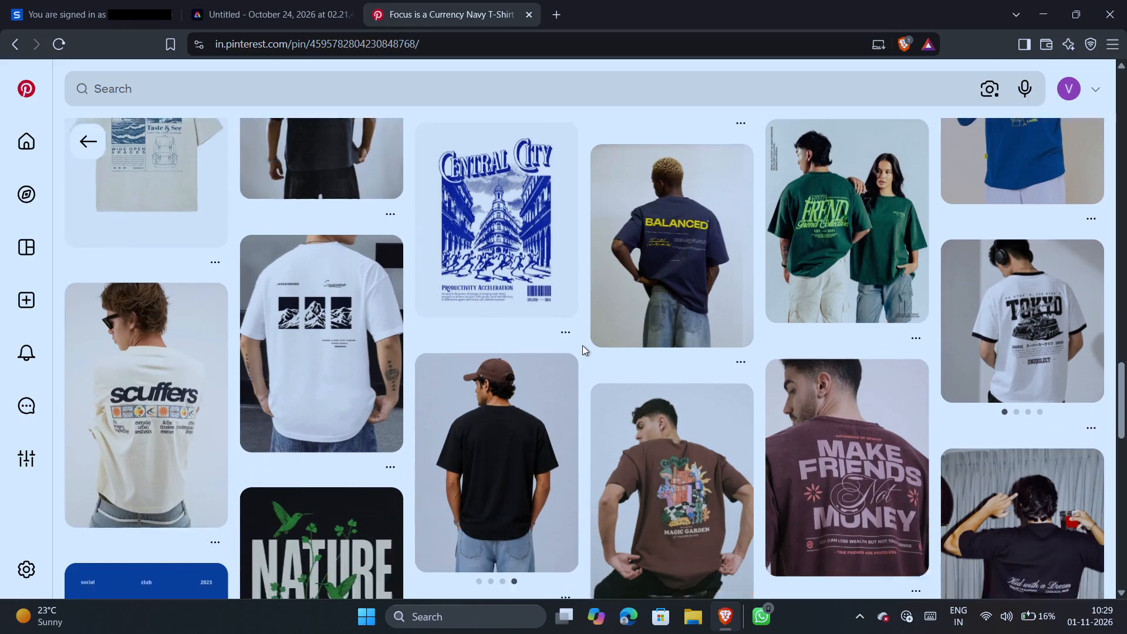
pyautogui.scroll(-5, 582, 345)
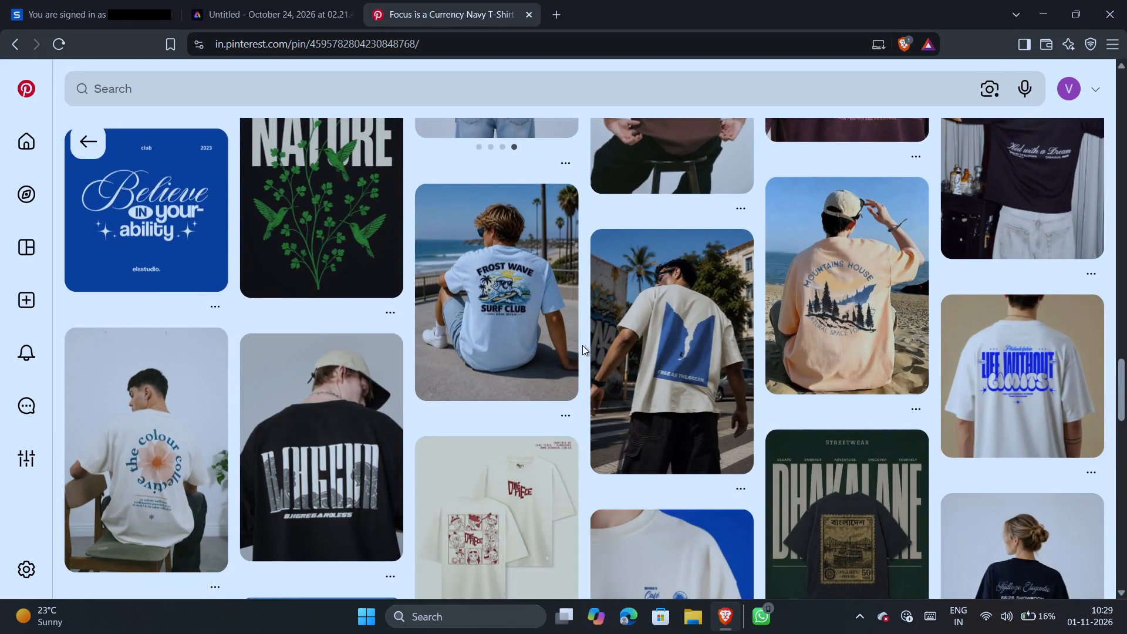
pyautogui.scroll(-2, 582, 345)
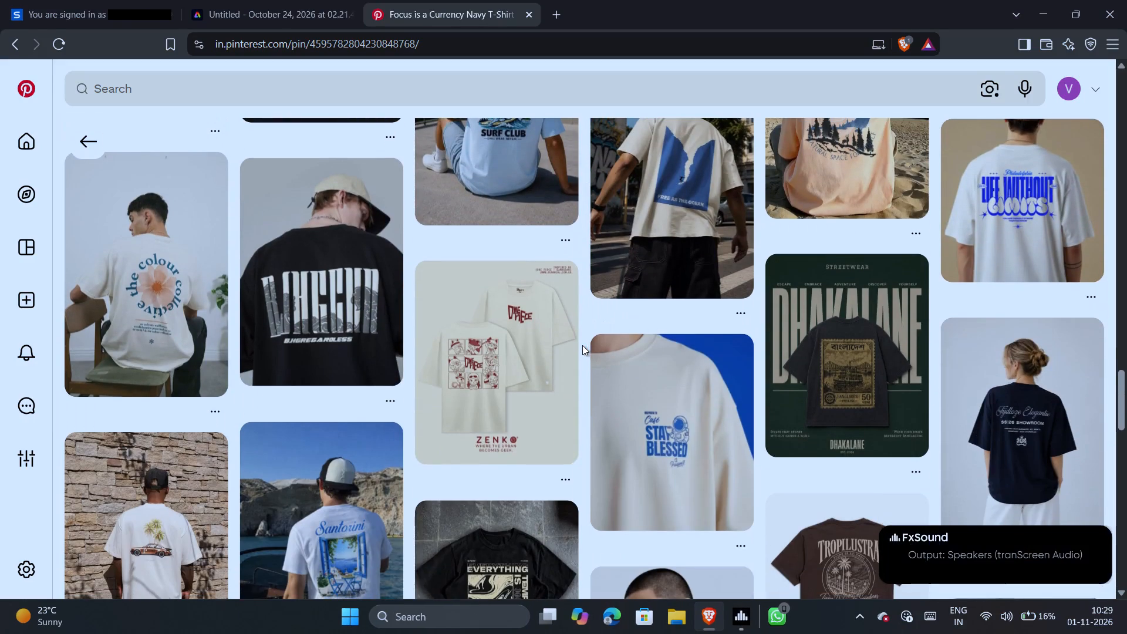
pyautogui.scroll(-5, 582, 345)
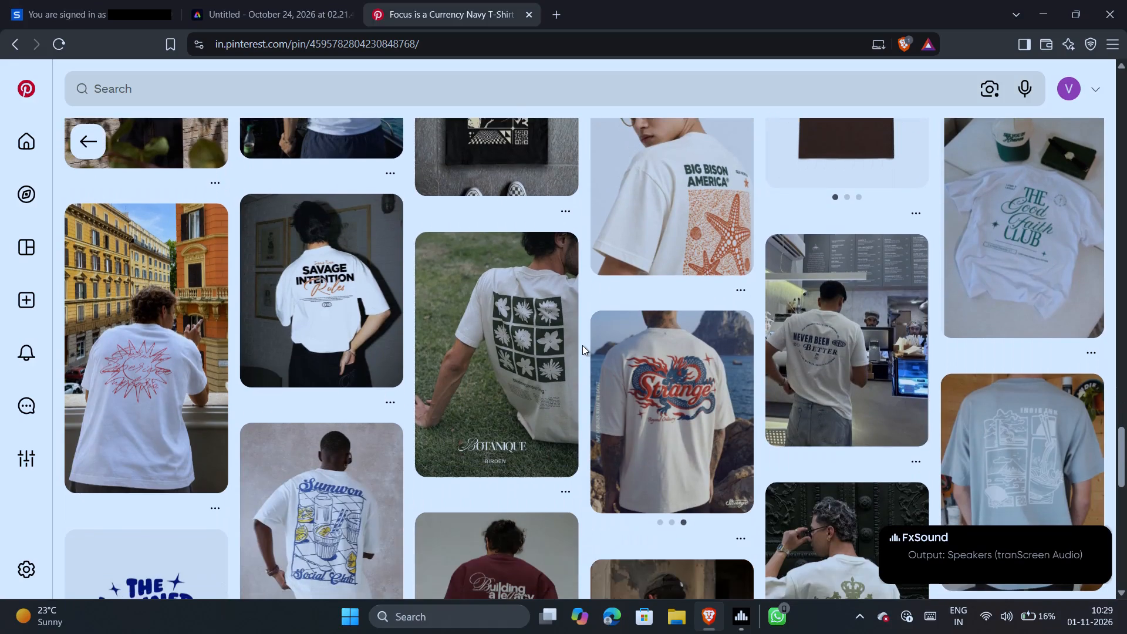
pyautogui.scroll(-1, 582, 345)
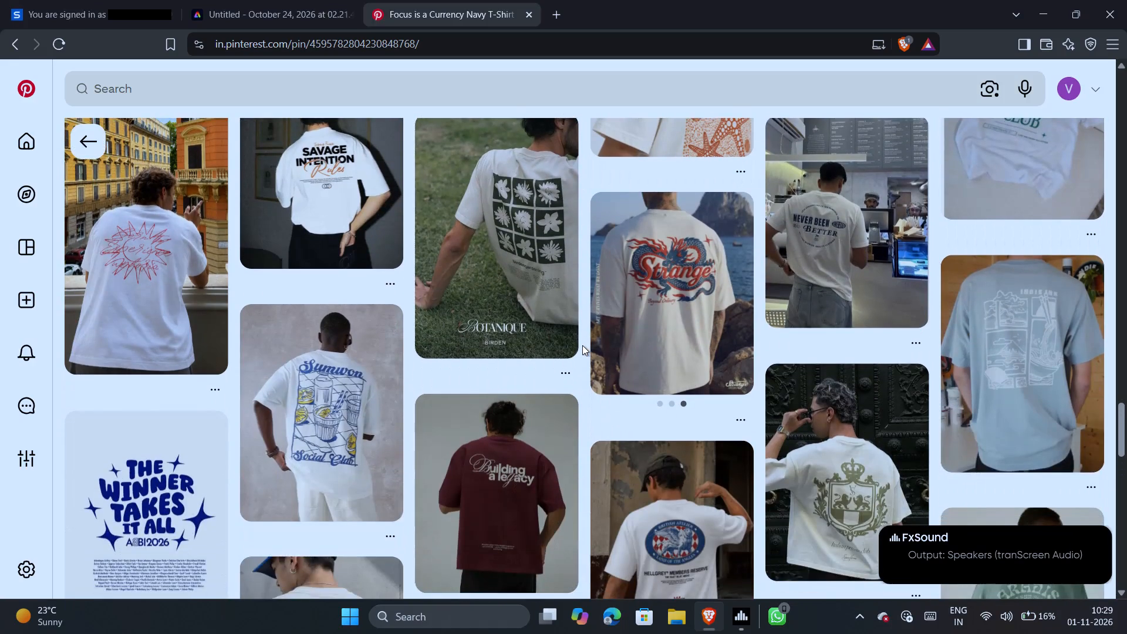
pyautogui.scroll(-3, 582, 345)
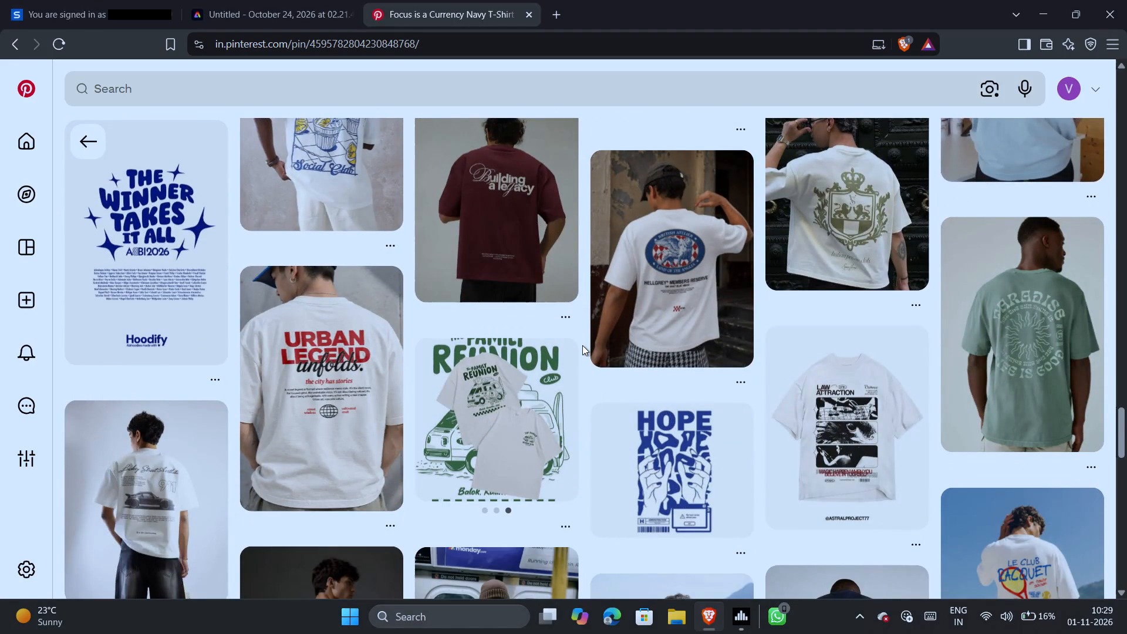
pyautogui.scroll(-2, 582, 345)
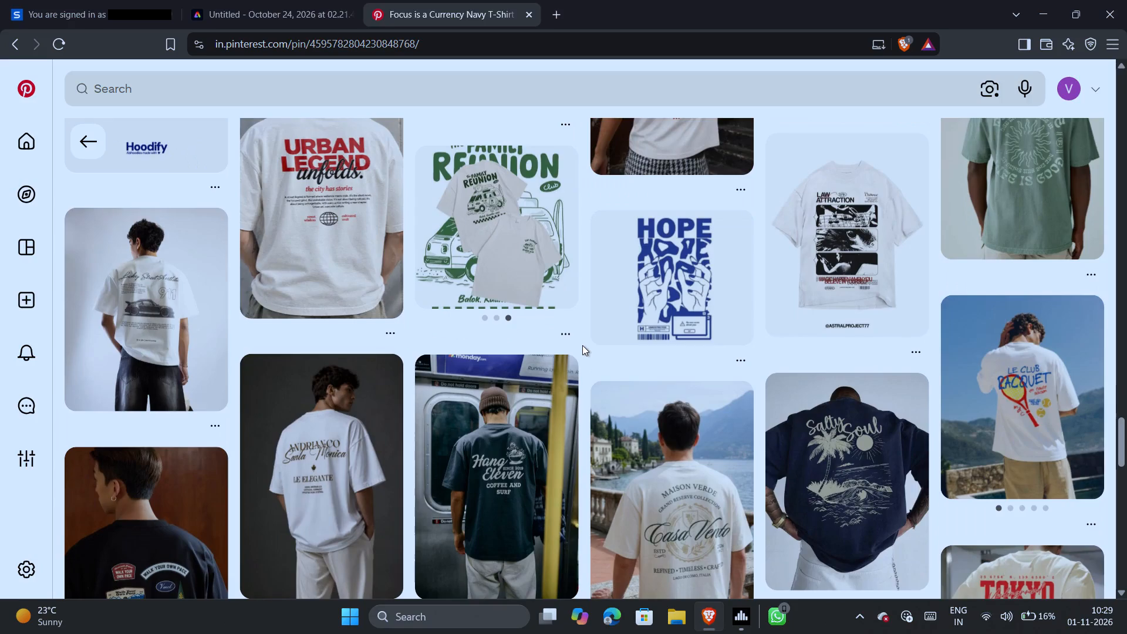
pyautogui.scroll(-2, 582, 345)
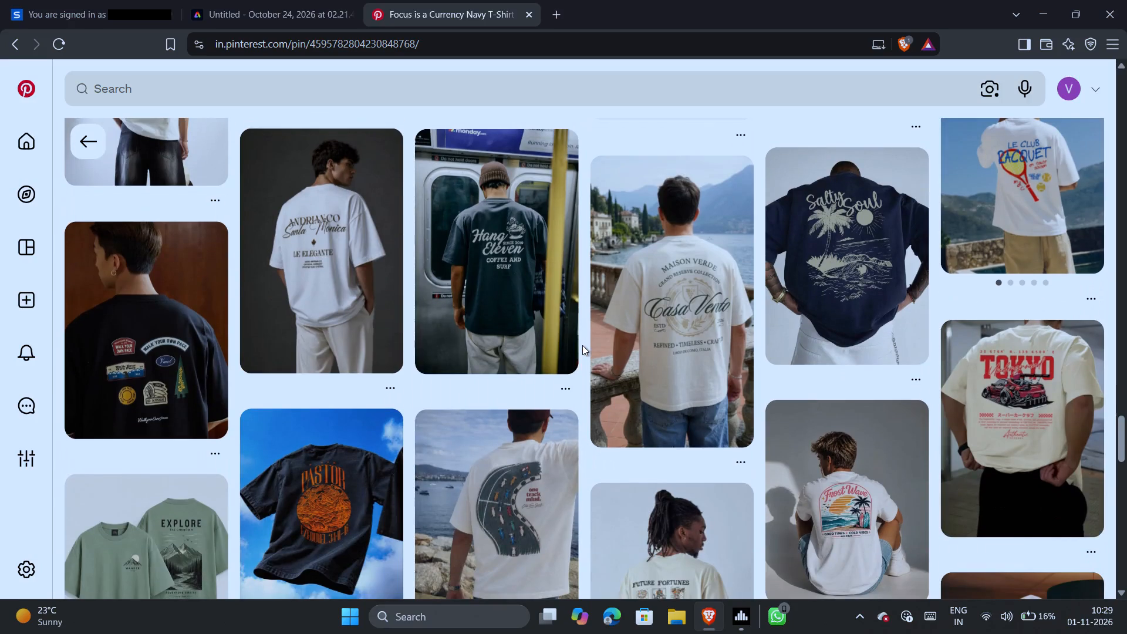
pyautogui.scroll(-2, 582, 345)
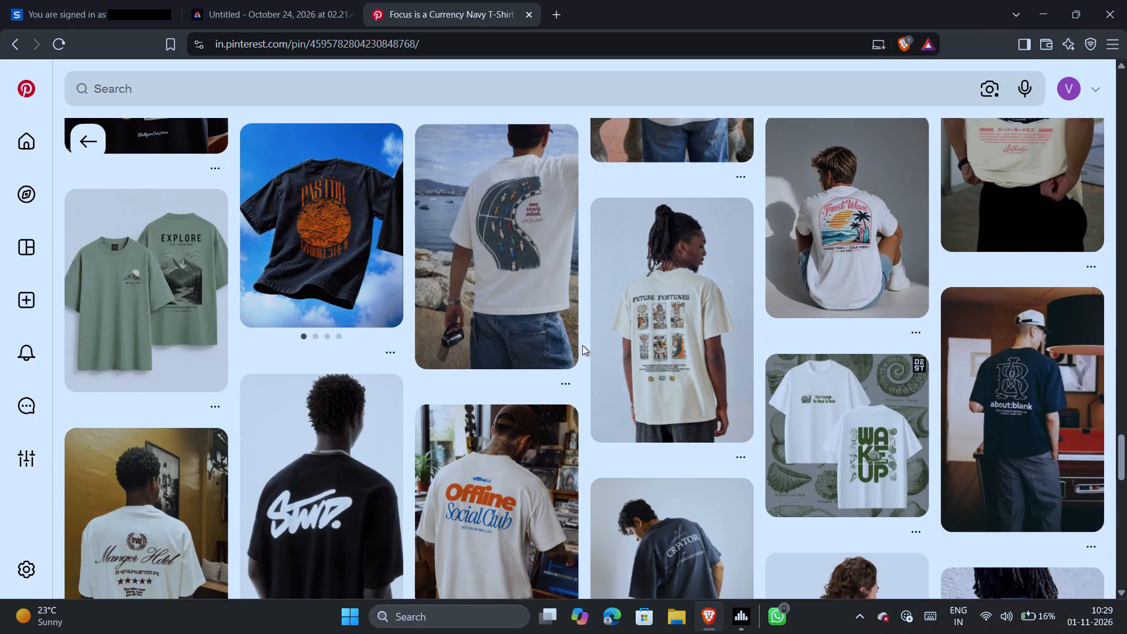
pyautogui.scroll(-2, 583, 403)
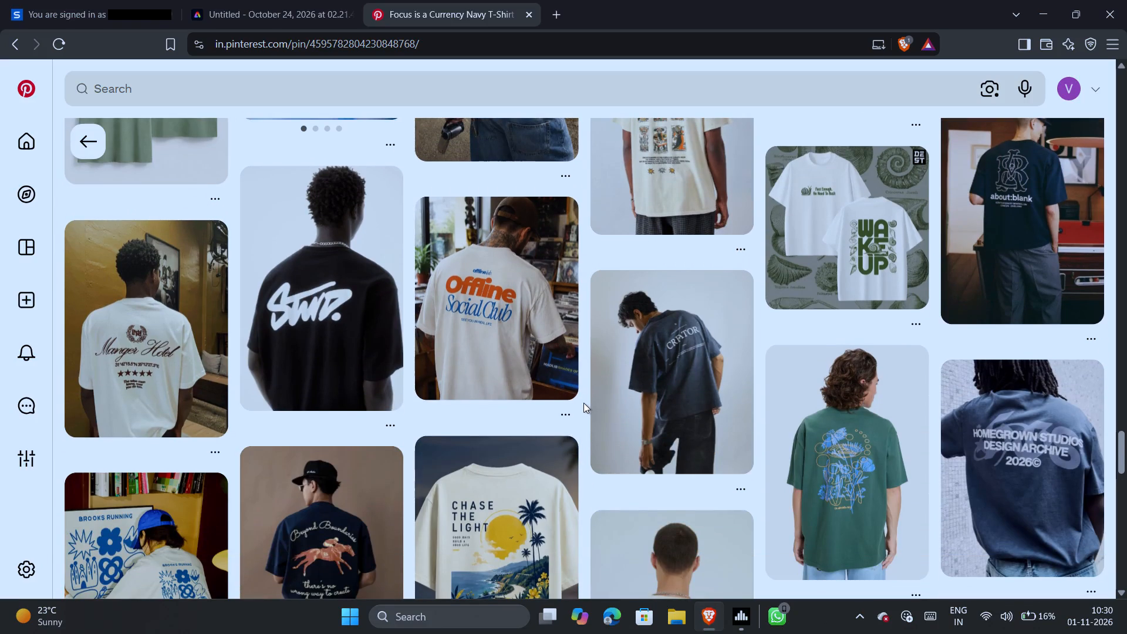
pyautogui.scroll(-5, 583, 403)
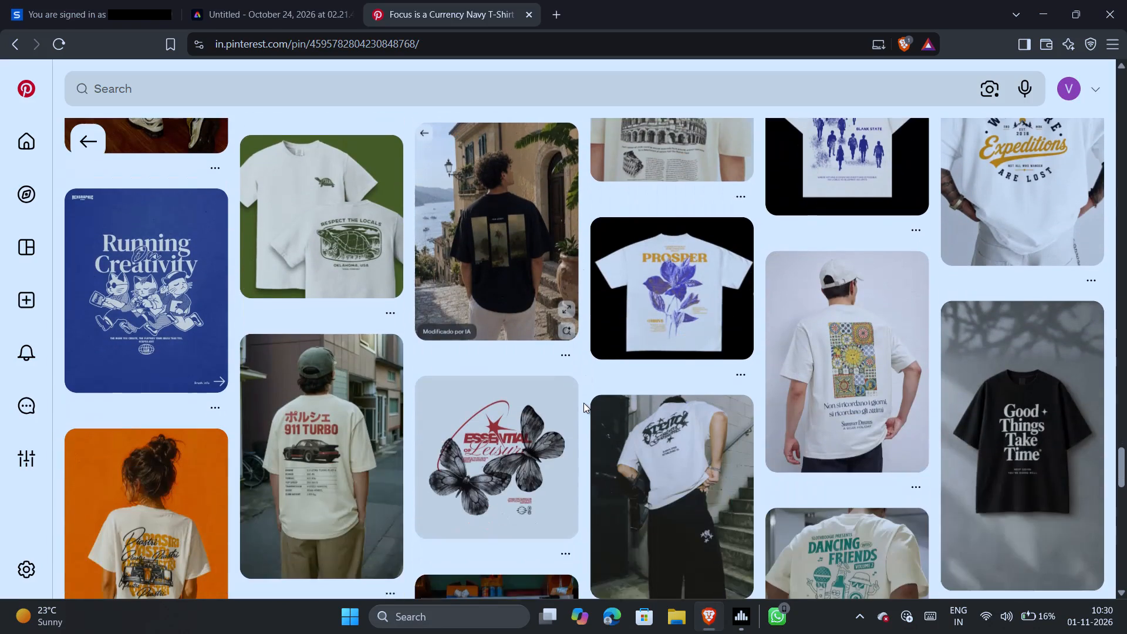
pyautogui.scroll(-1, 583, 403)
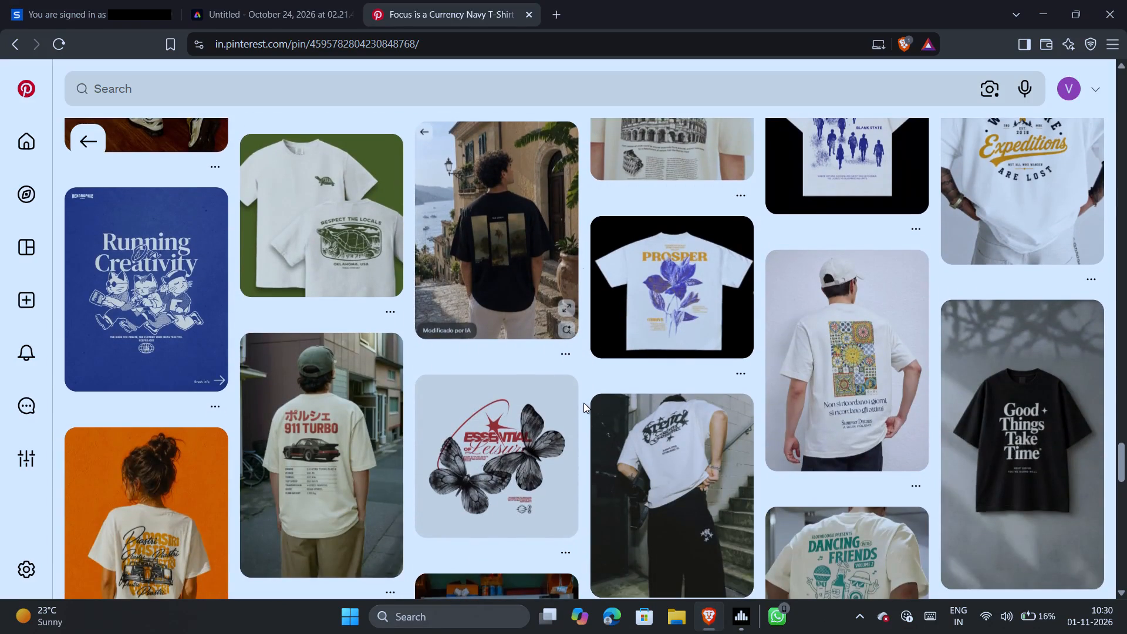
pyautogui.scroll(1, 583, 403)
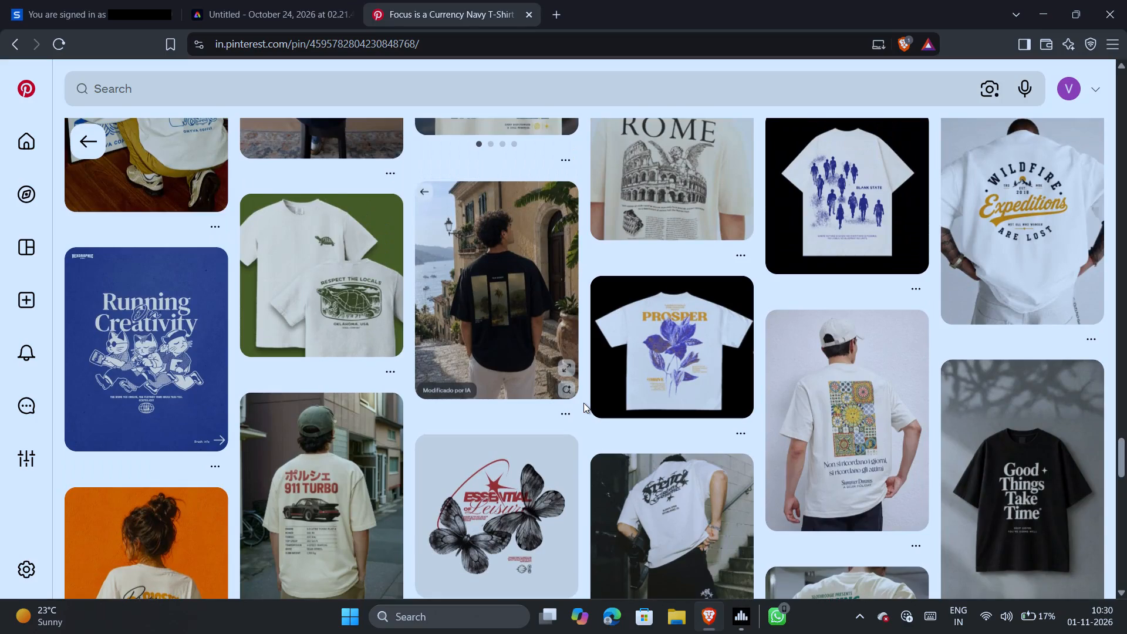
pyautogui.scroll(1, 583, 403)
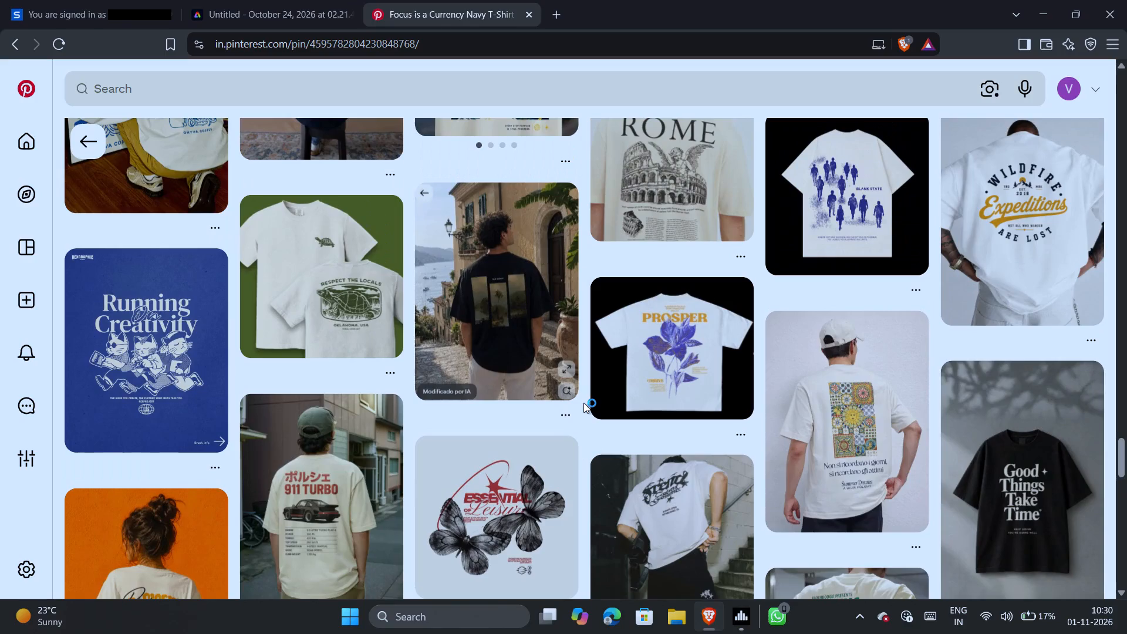
# Open WhatsApp Web in a new browser tab.
pyautogui.click(551, 0)
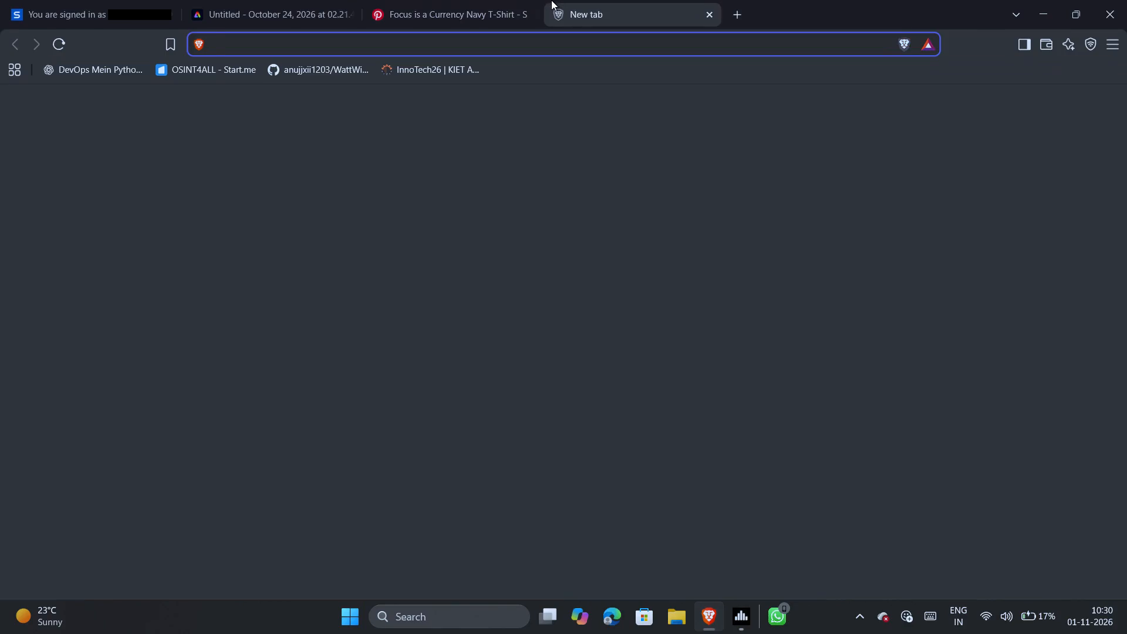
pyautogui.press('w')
pyautogui.press('Return')
# Return to the KIET network sign-in page and open its web address for editing.
pyautogui.click(387, 0)
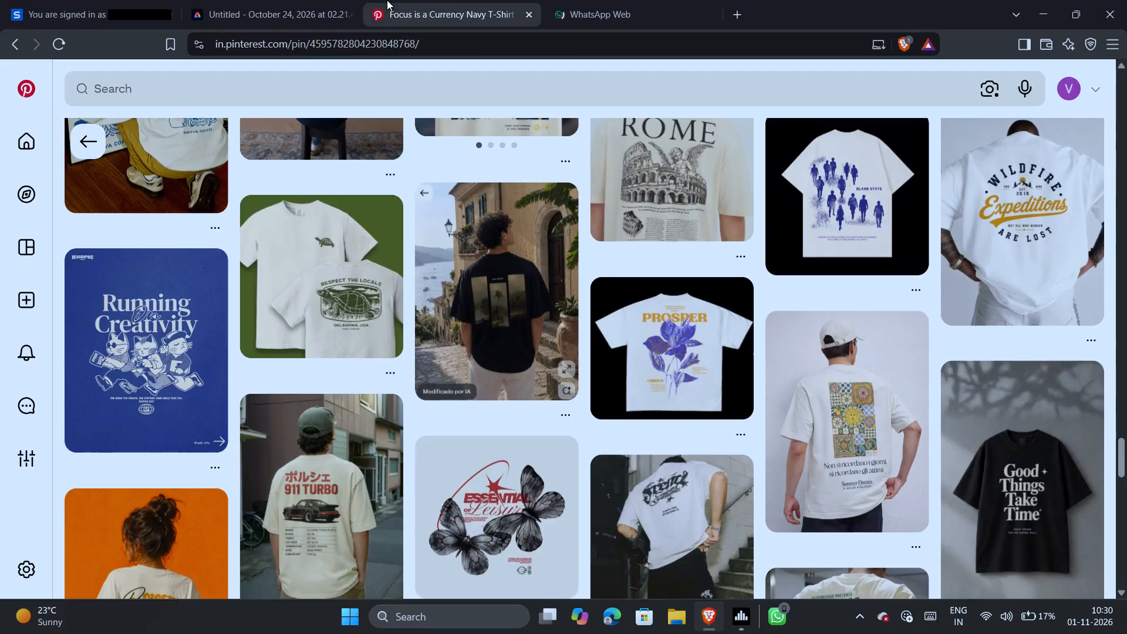
pyautogui.click(264, 0)
pyautogui.click(151, 0)
pyautogui.moveTo(217, 36); pyautogui.dragTo(224, 40)
pyautogui.click(288, 37)
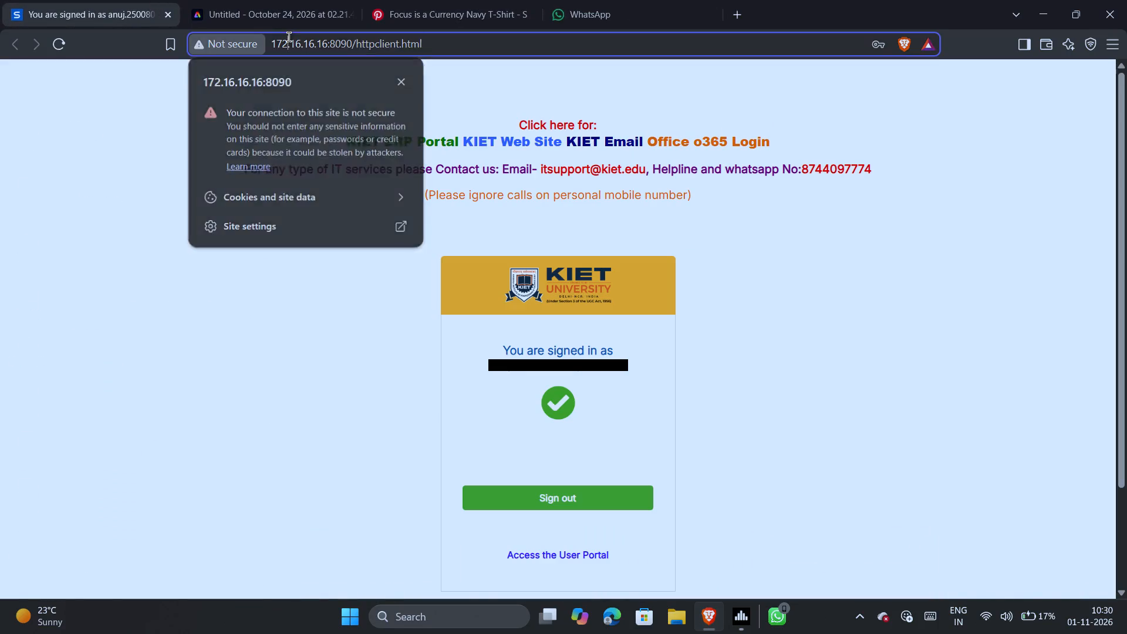
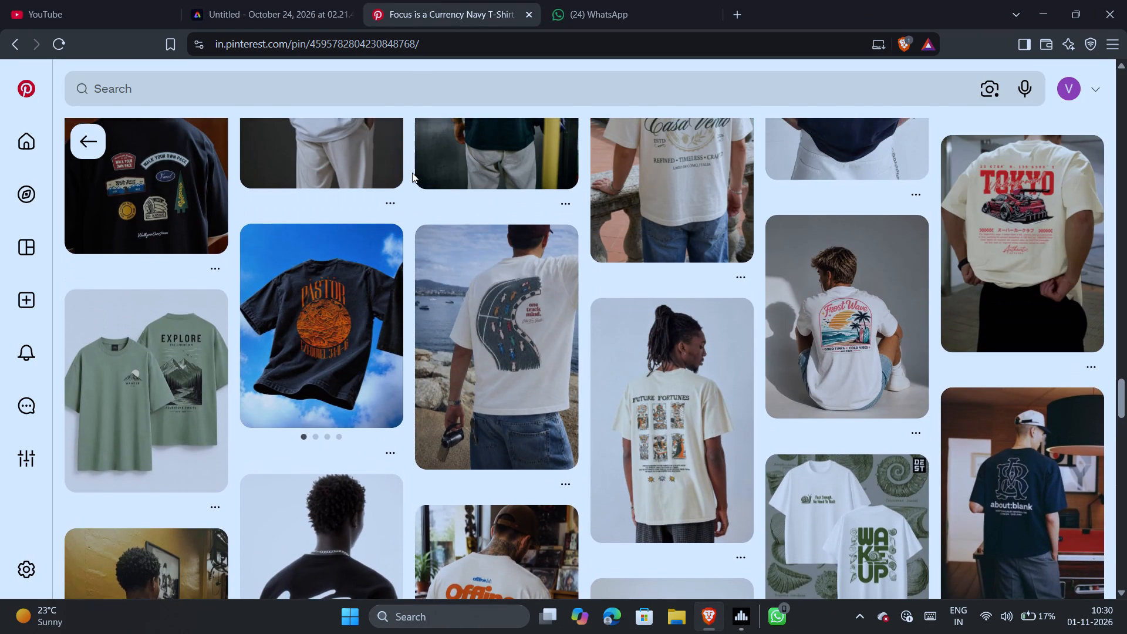
# Continue examining the related pins further below the "Focus is a Currency" T-shirt for back-print design references.
pyautogui.scroll(-1, 412, 173)
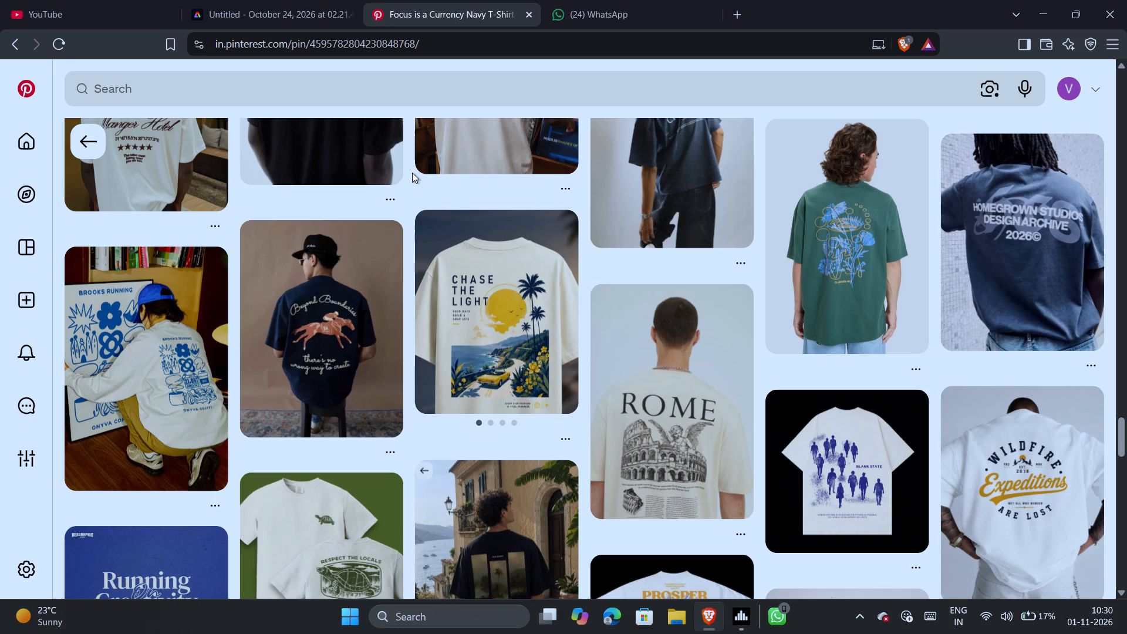
pyautogui.scroll(-5, 412, 173)
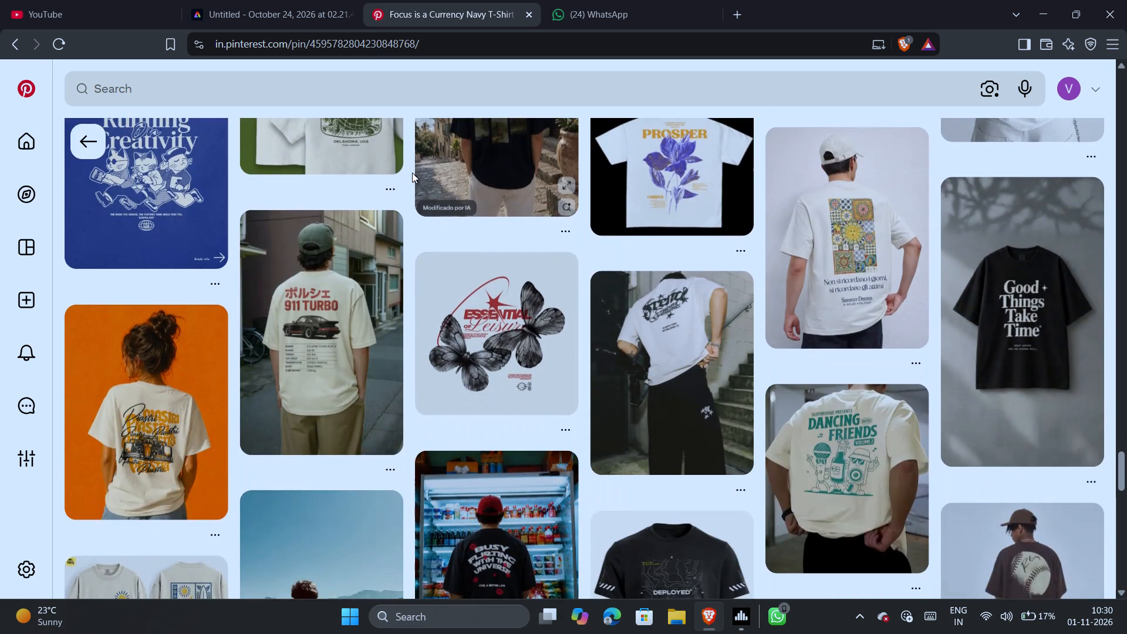
pyautogui.scroll(-2, 412, 173)
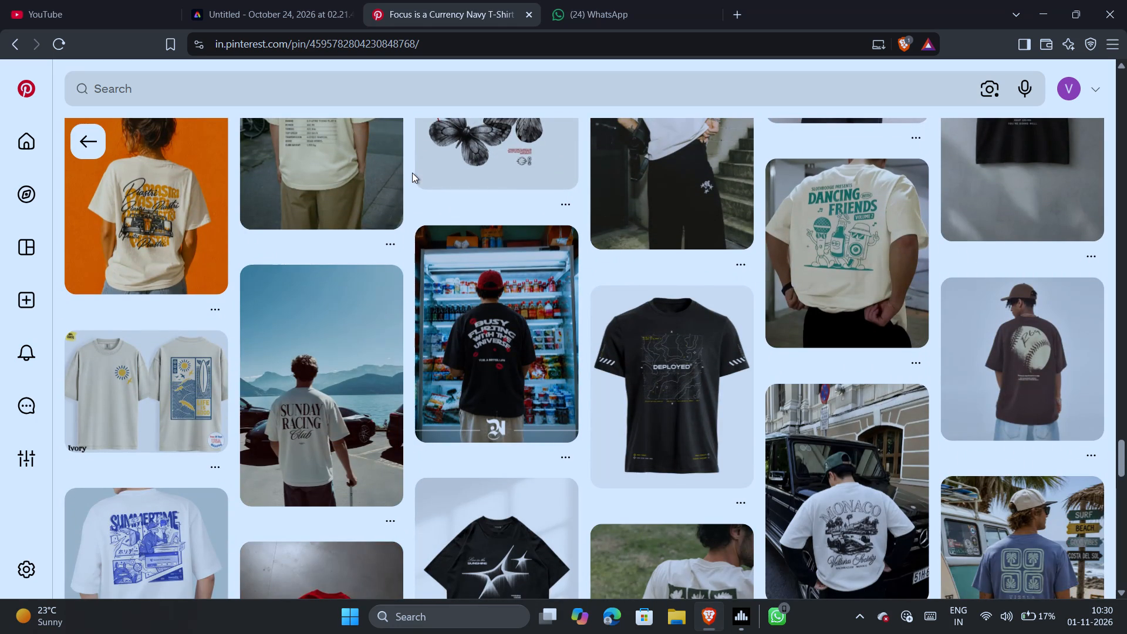
pyautogui.scroll(-1, 412, 173)
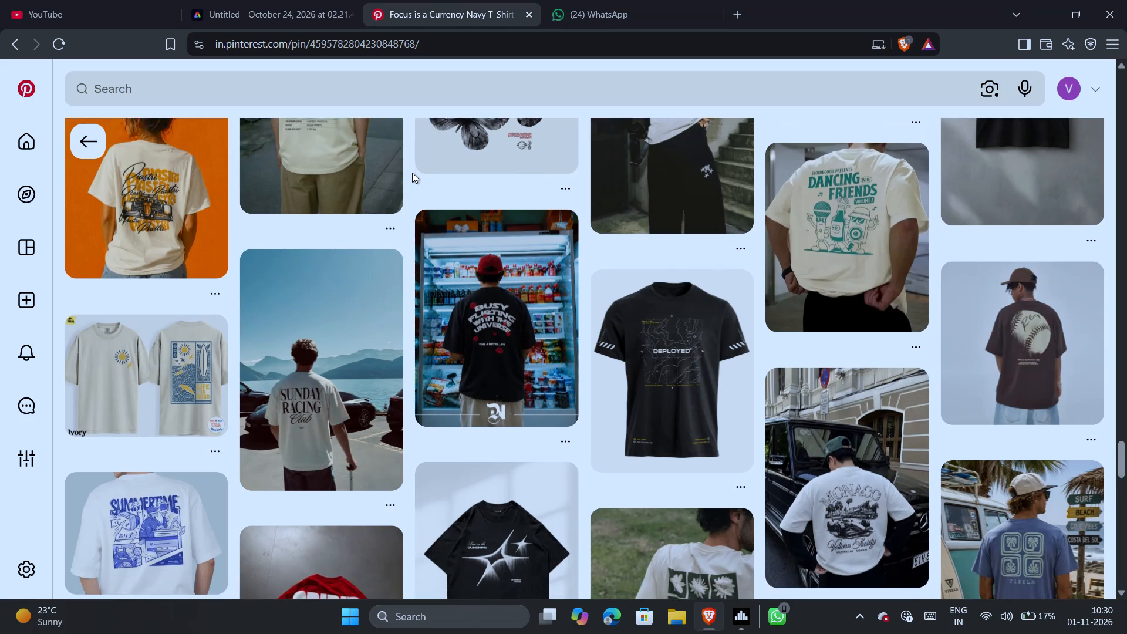
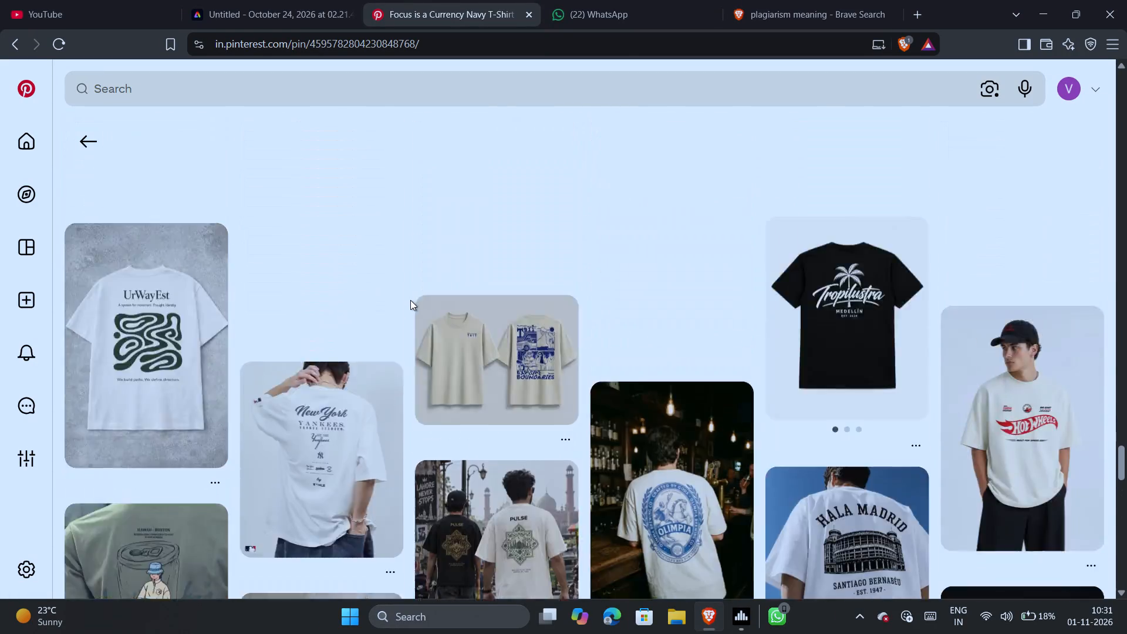
# Look back through the already browsed related T-shirt pins for back-print design references.
pyautogui.scroll(1, 410, 300)
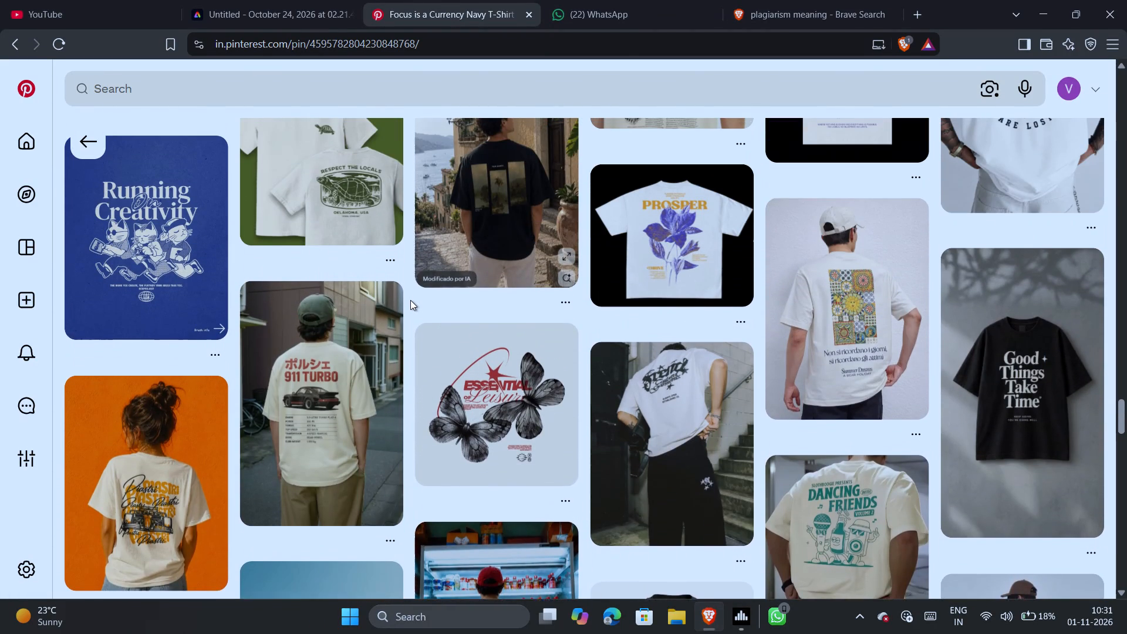
pyautogui.scroll(4, 410, 300)
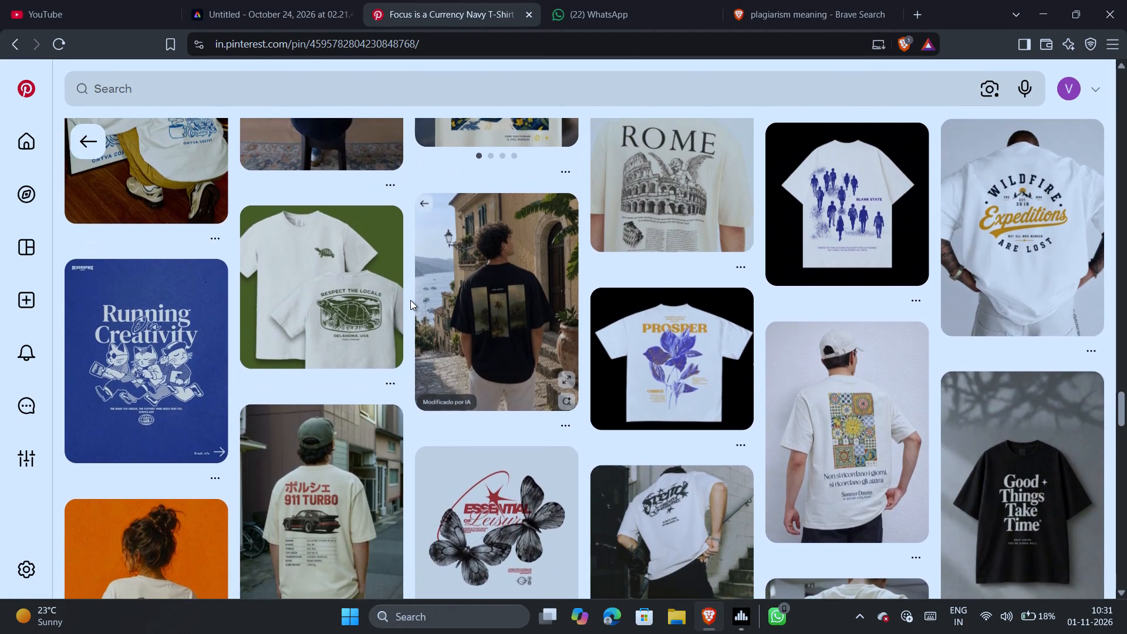
pyautogui.scroll(2, 410, 300)
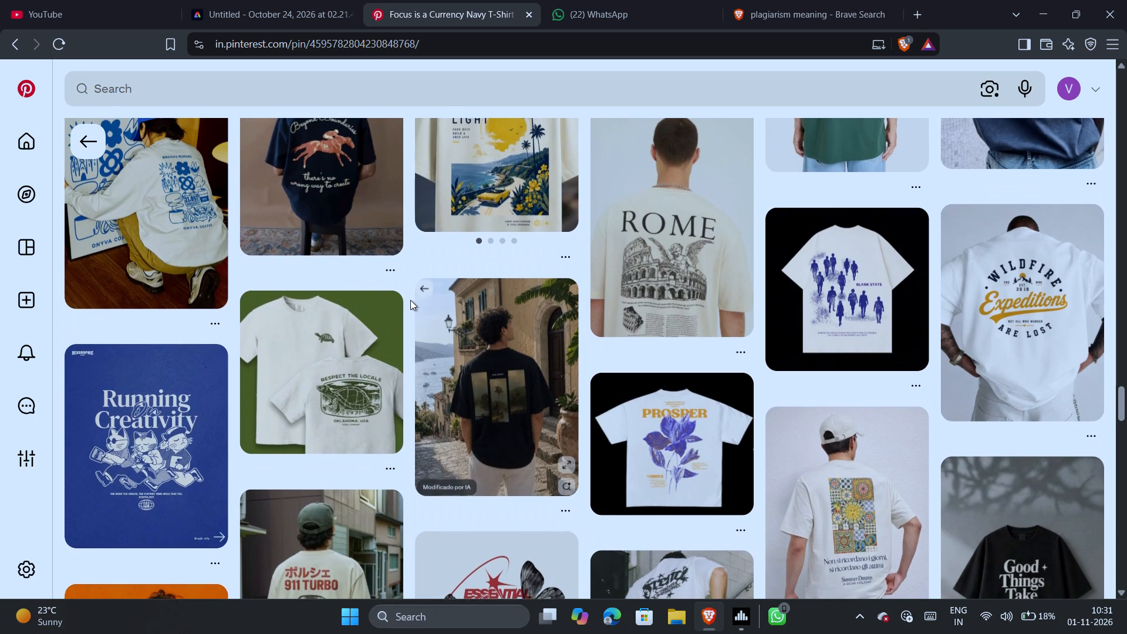
pyautogui.scroll(2, 410, 300)
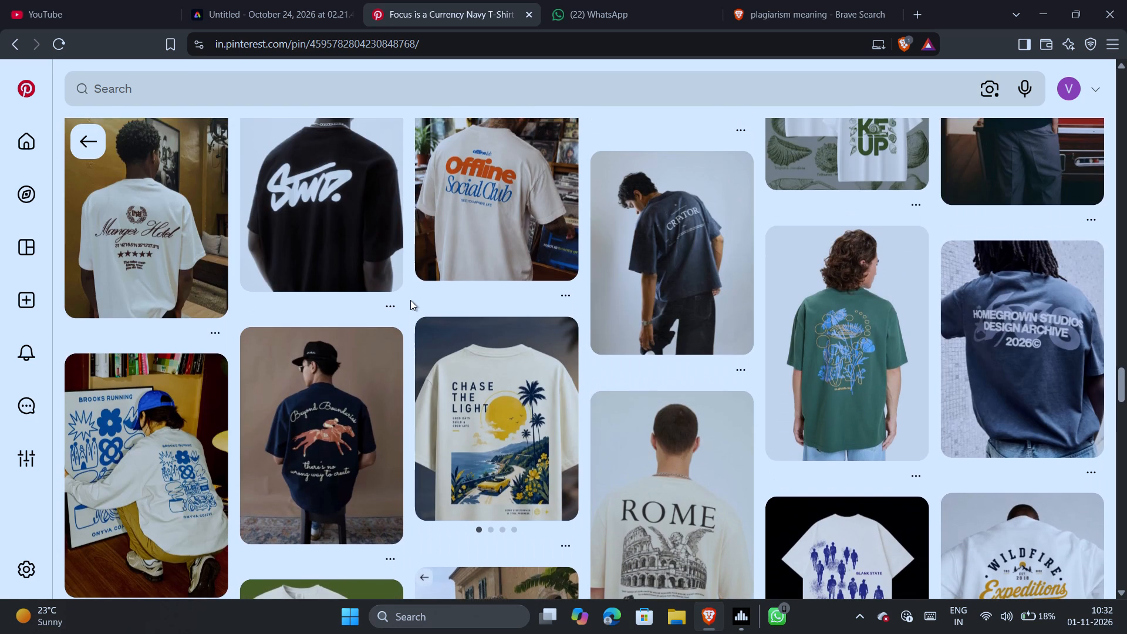
# Open the cream "Tokyo Underground" car T-shirt pin from the related pins of the "Focus is a Currency" T-shirt.
pyautogui.scroll(2, 410, 300)
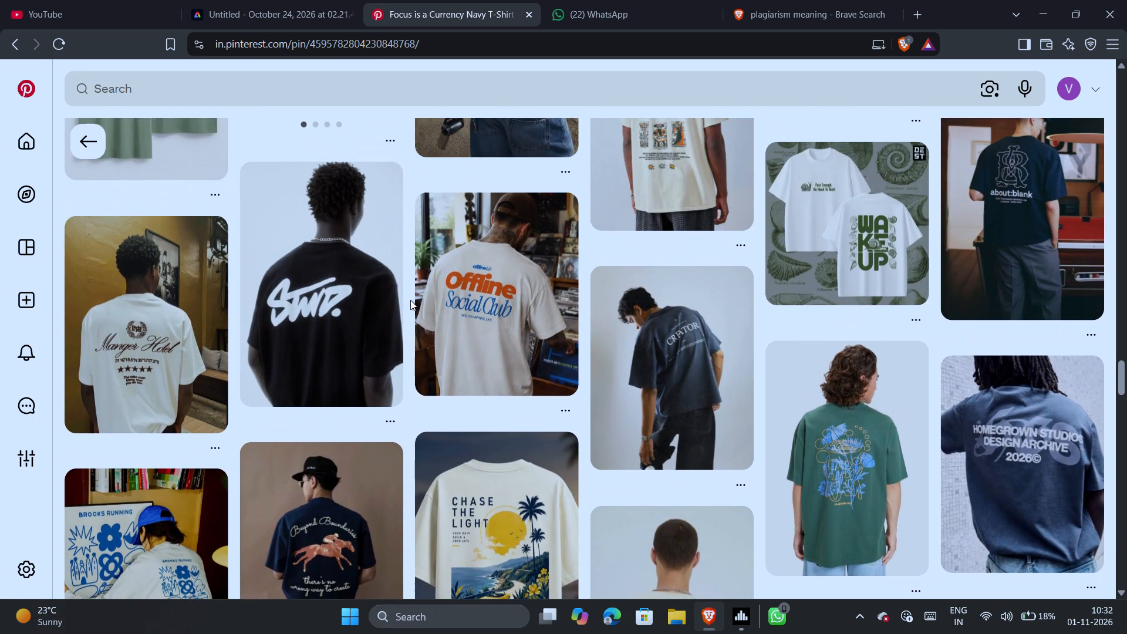
pyautogui.scroll(3, 410, 300)
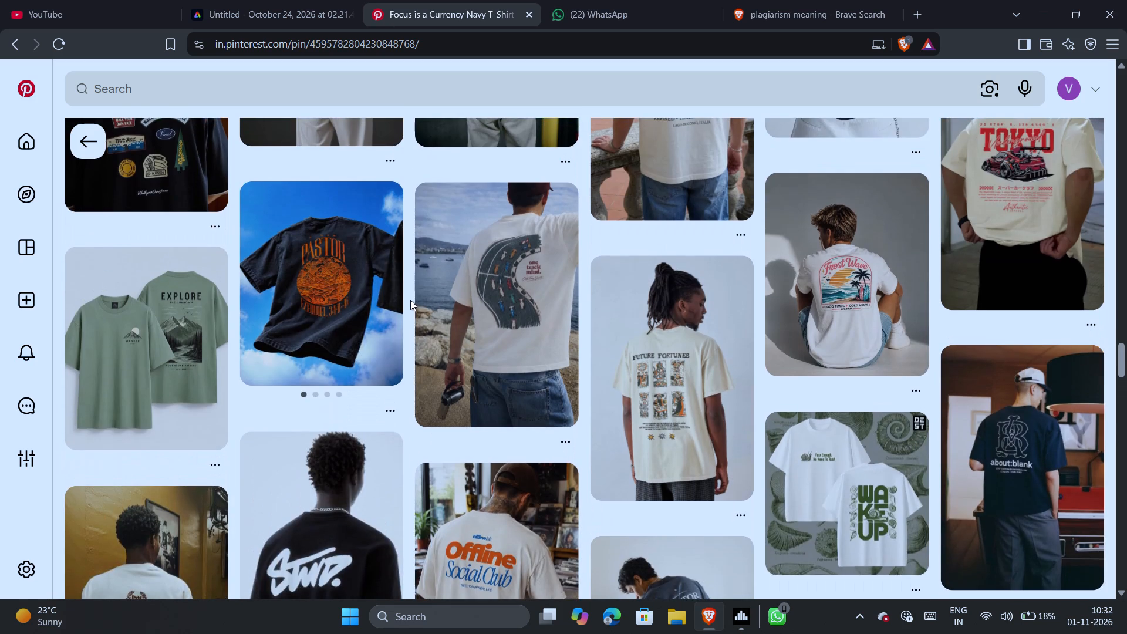
pyautogui.scroll(4, 410, 300)
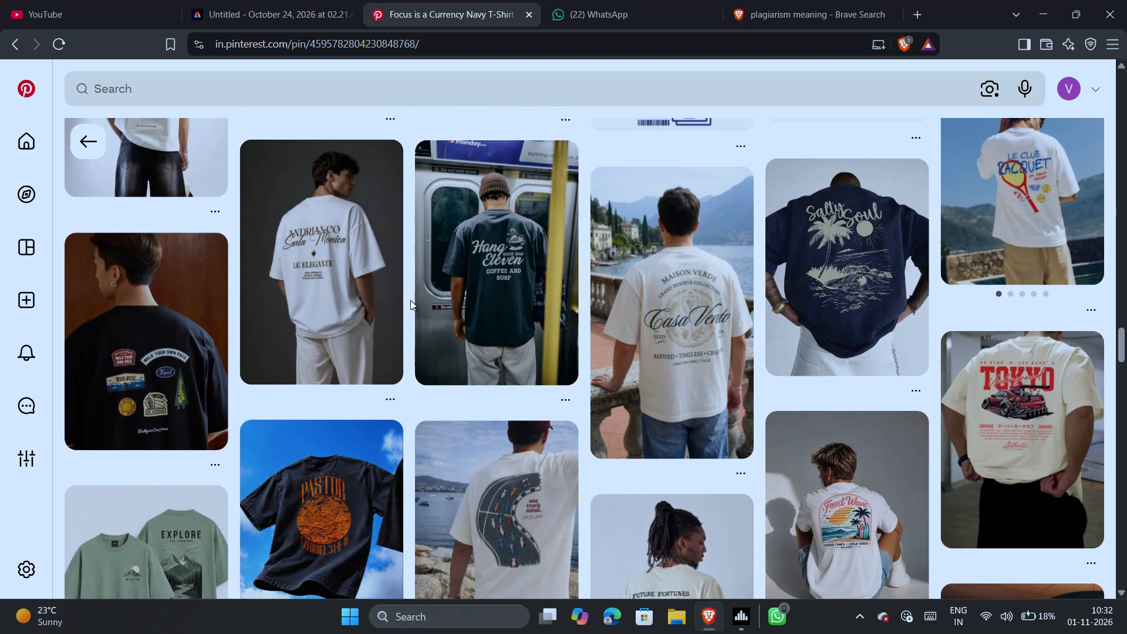
pyautogui.click(1057, 444)
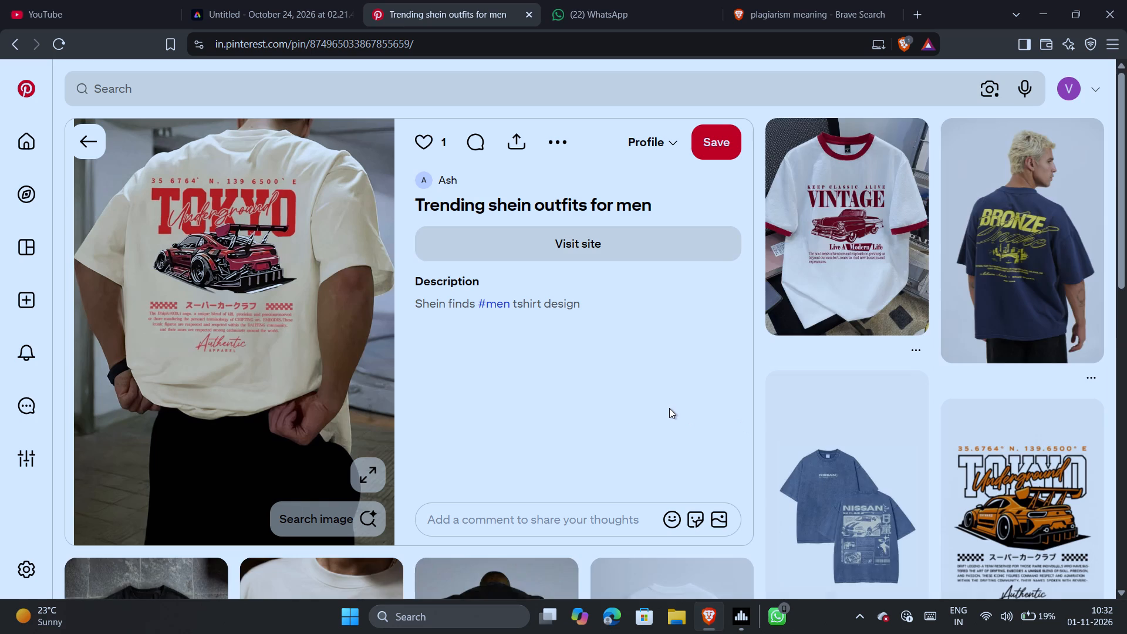
# Browse the related pins below the "Tokyo Underground" T-shirt for back-print design references.
pyautogui.scroll(-3, 663, 409)
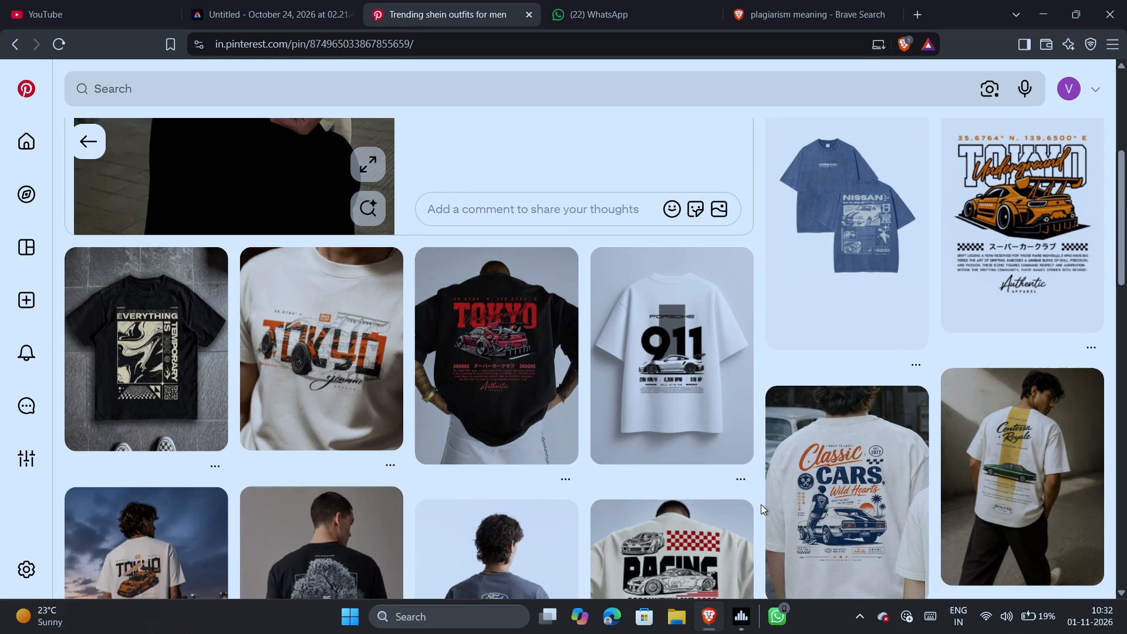
pyautogui.scroll(-2, 761, 504)
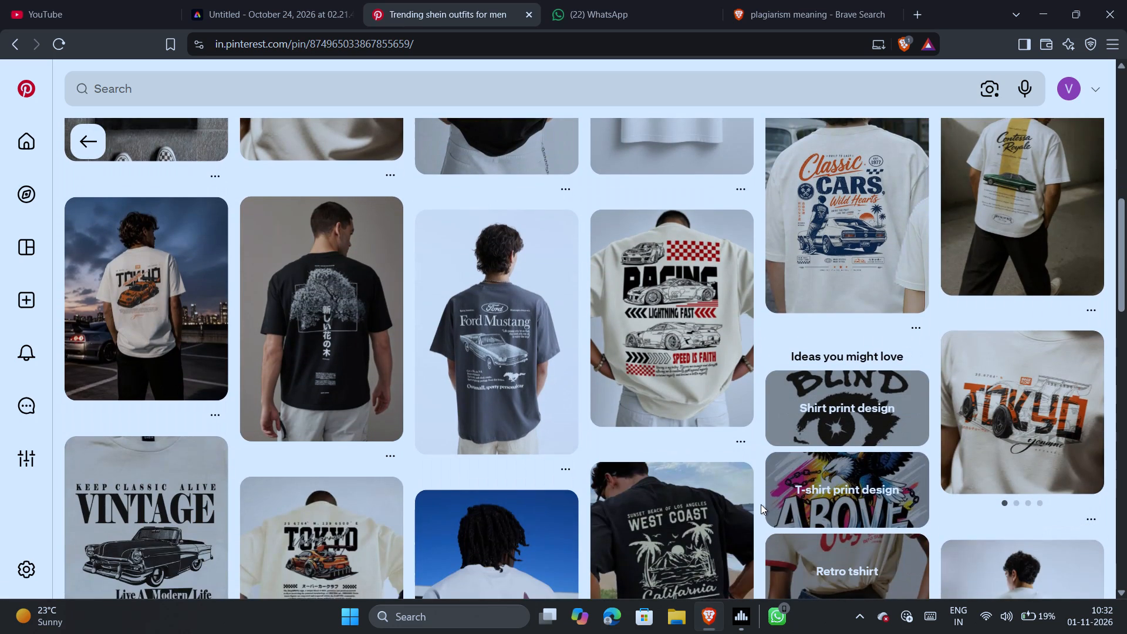
pyautogui.scroll(-2, 761, 504)
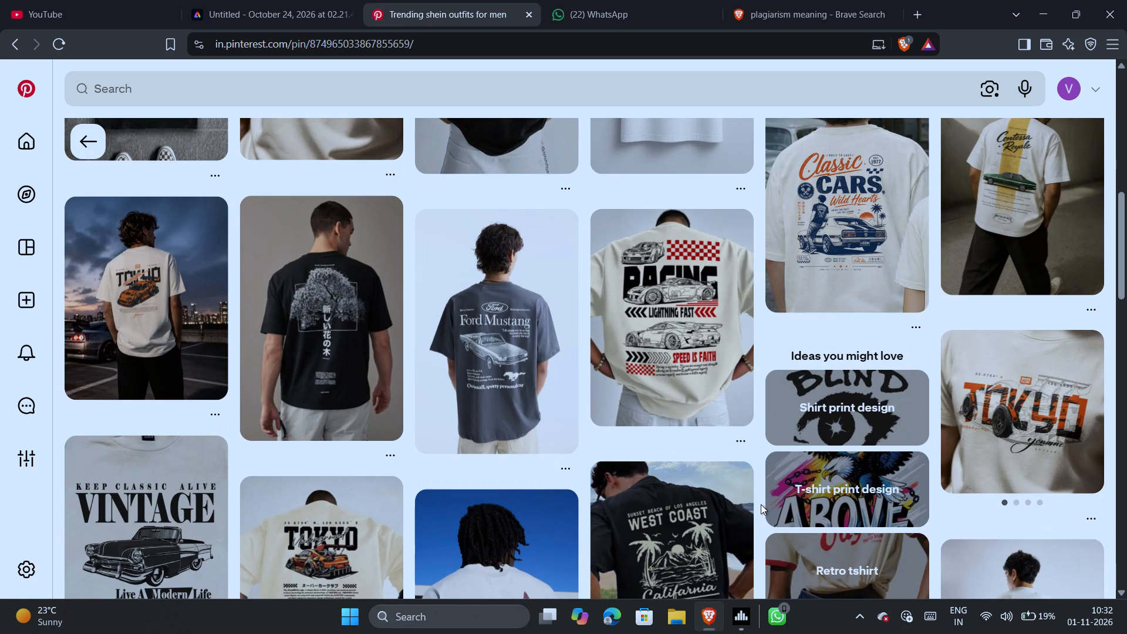
pyautogui.scroll(-3, 761, 504)
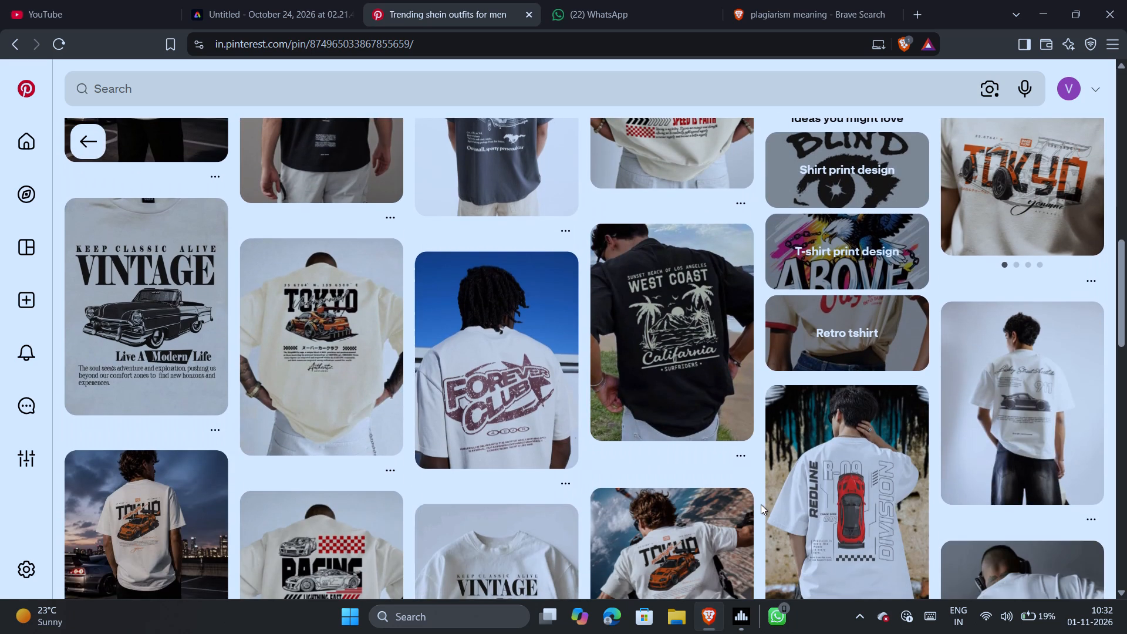
pyautogui.scroll(-4, 761, 504)
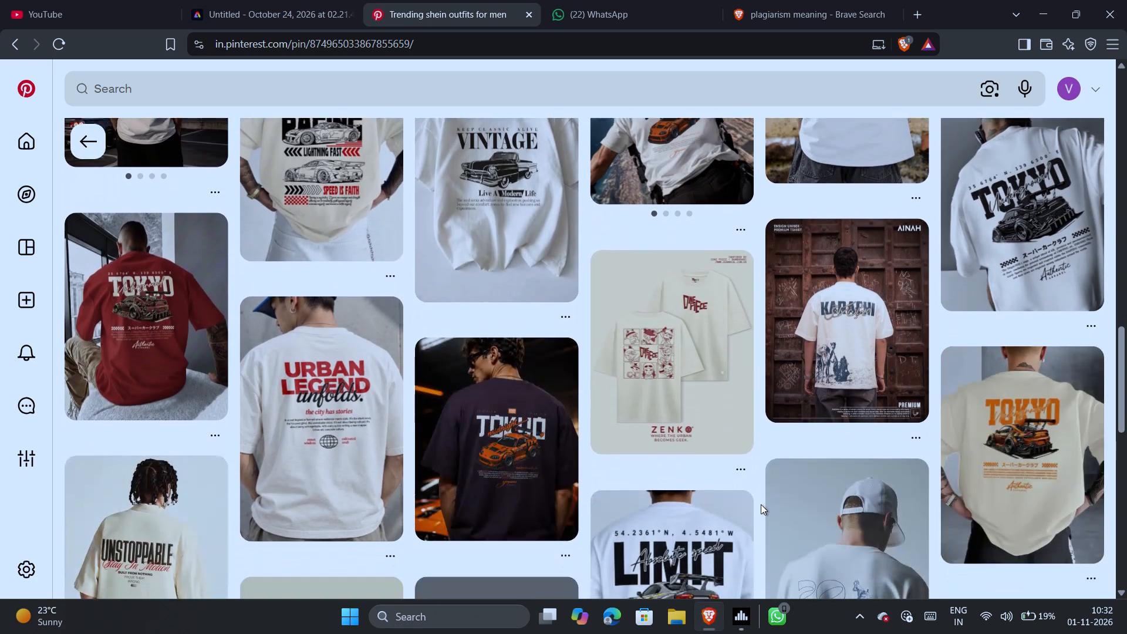
pyautogui.scroll(-2, 761, 504)
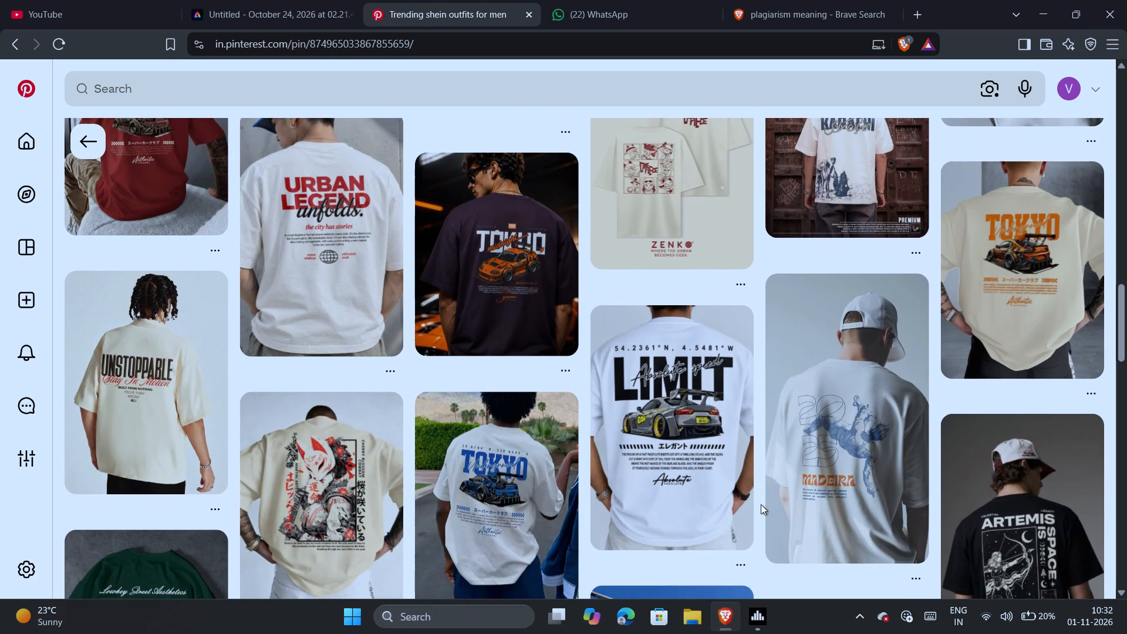
# Open the cream "Unstoppable Stay In Motion" T-shirt pin from the related pins.
pyautogui.click(171, 434)
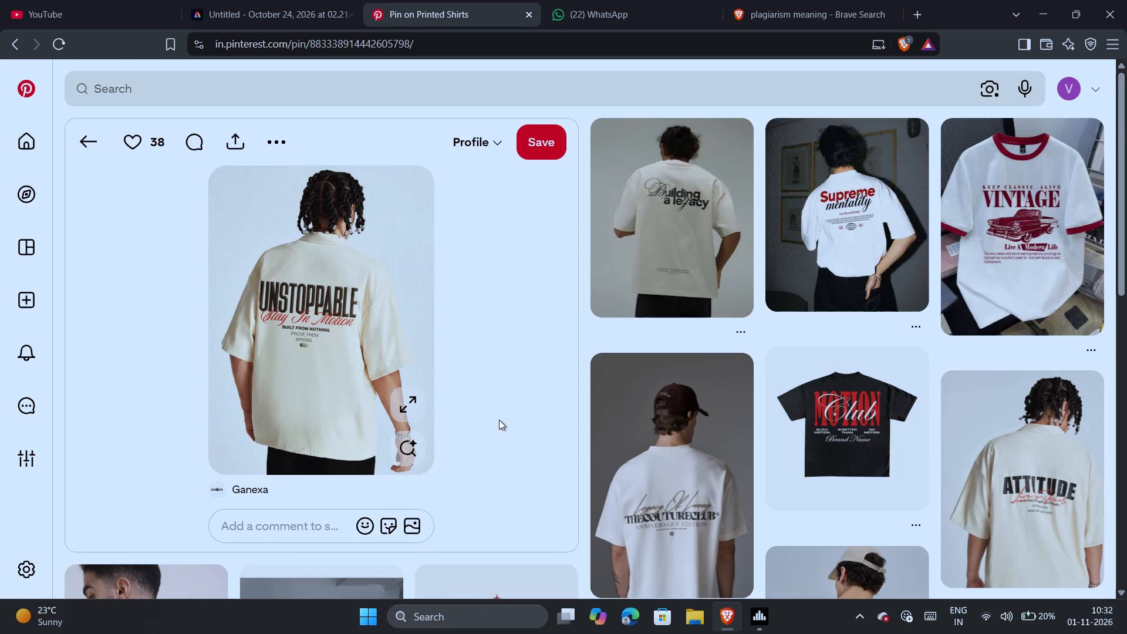
# Browse the related pins below the "Unstoppable" T-shirt for typographic back-print references.
pyautogui.scroll(-2, 503, 429)
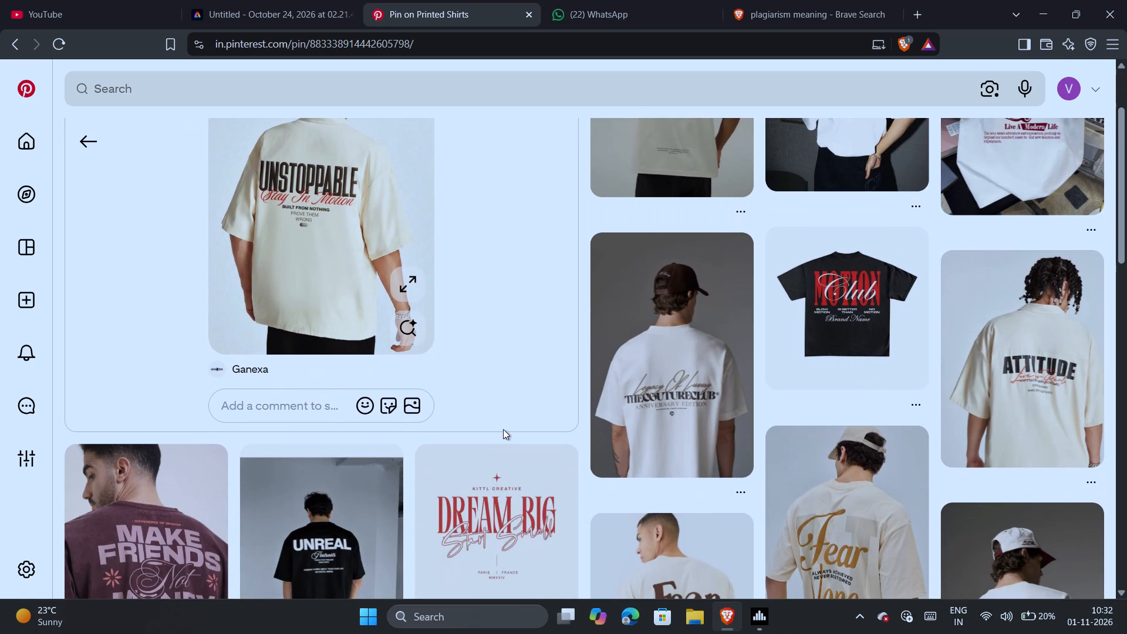
pyautogui.scroll(-1, 503, 429)
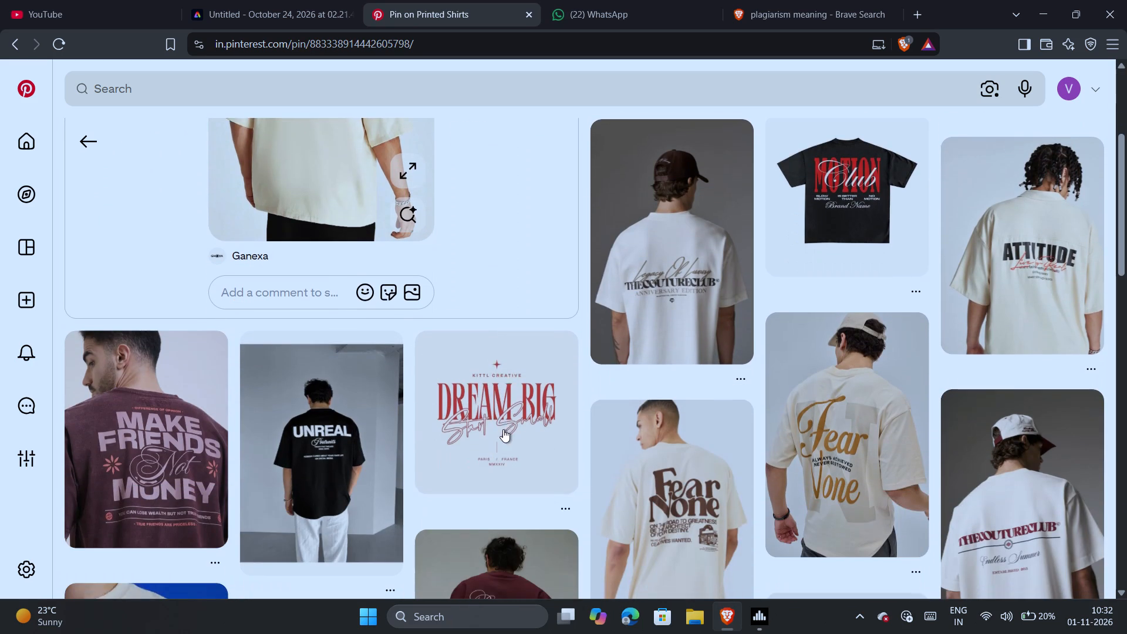
pyautogui.scroll(-2, 503, 429)
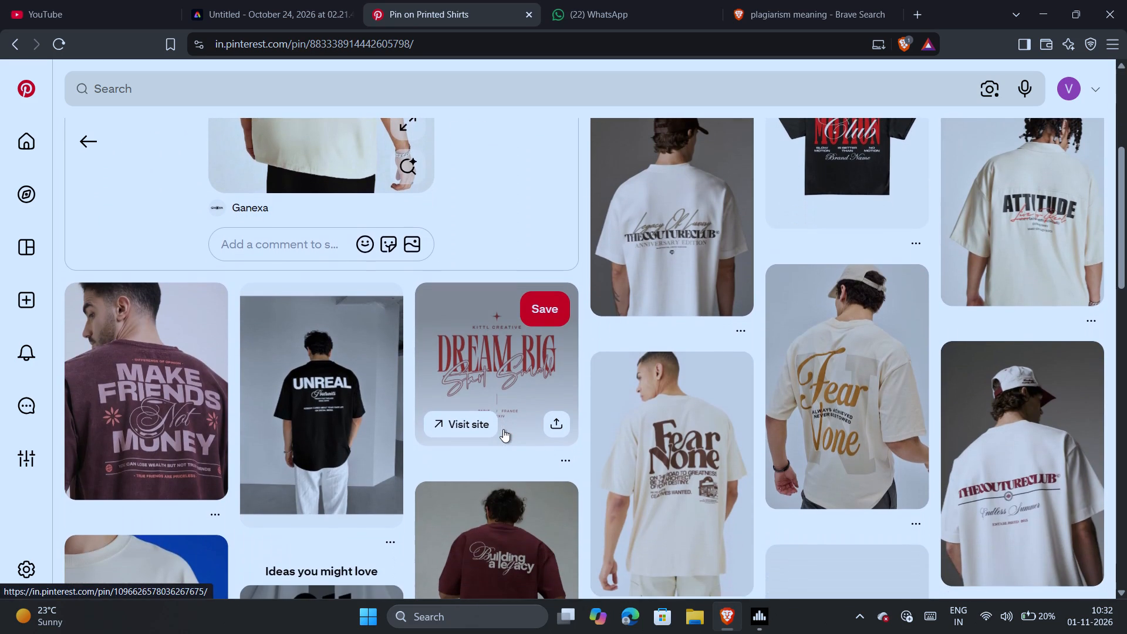
pyautogui.scroll(-3, 406, 498)
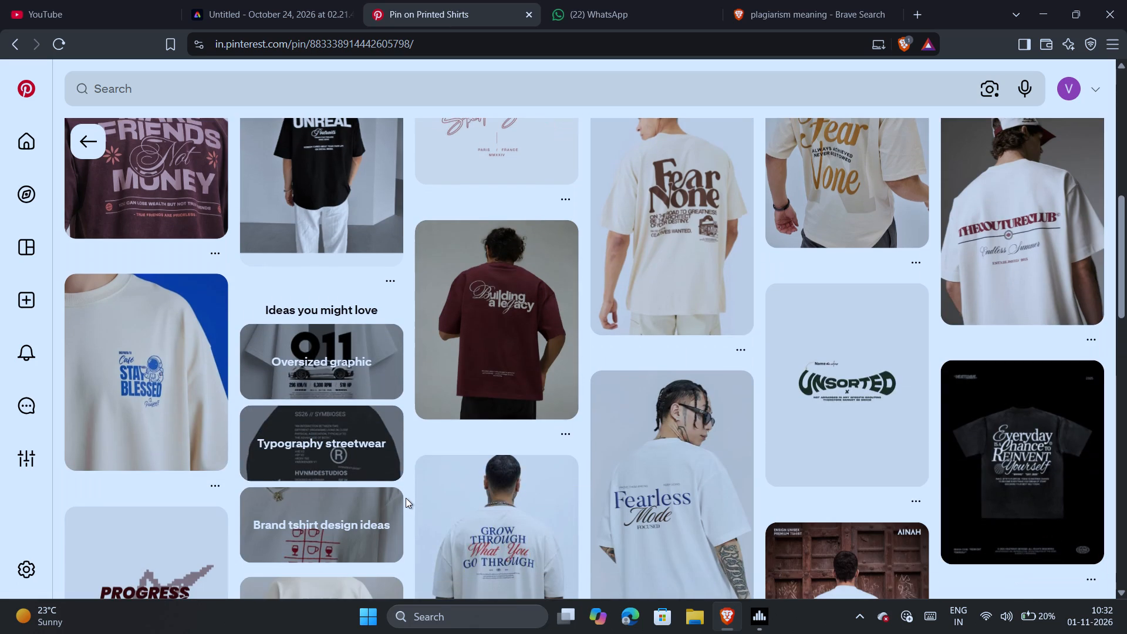
# Open the maroon "Building a legacy" T-shirt pin from the related pins and inspect its back print in the enlarged view.
pyautogui.click(475, 355)
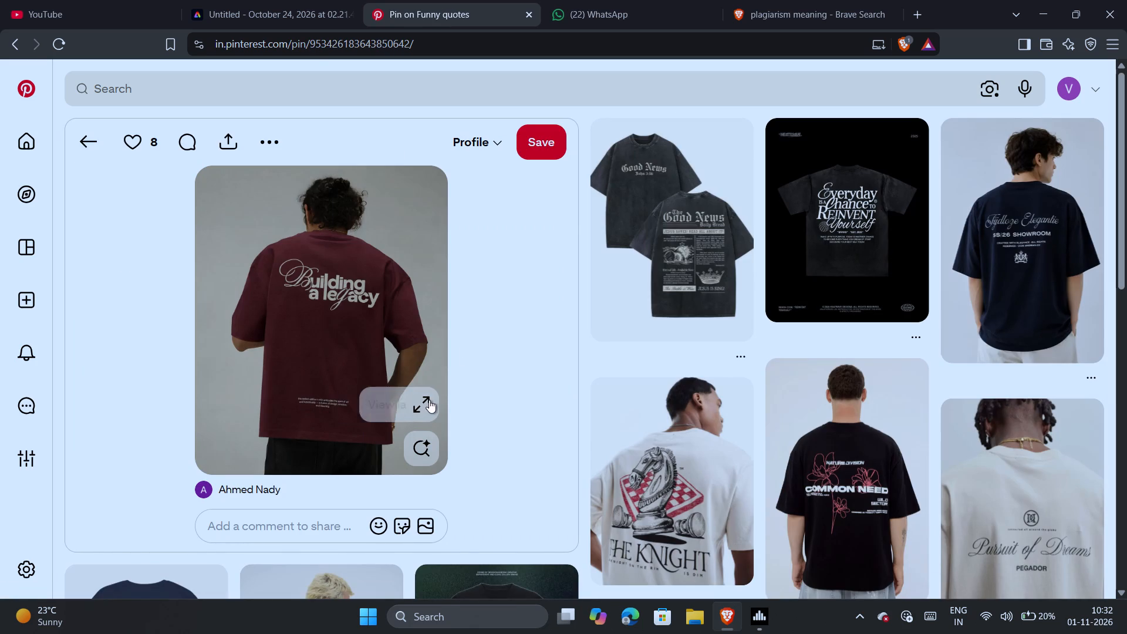
pyautogui.click(430, 391)
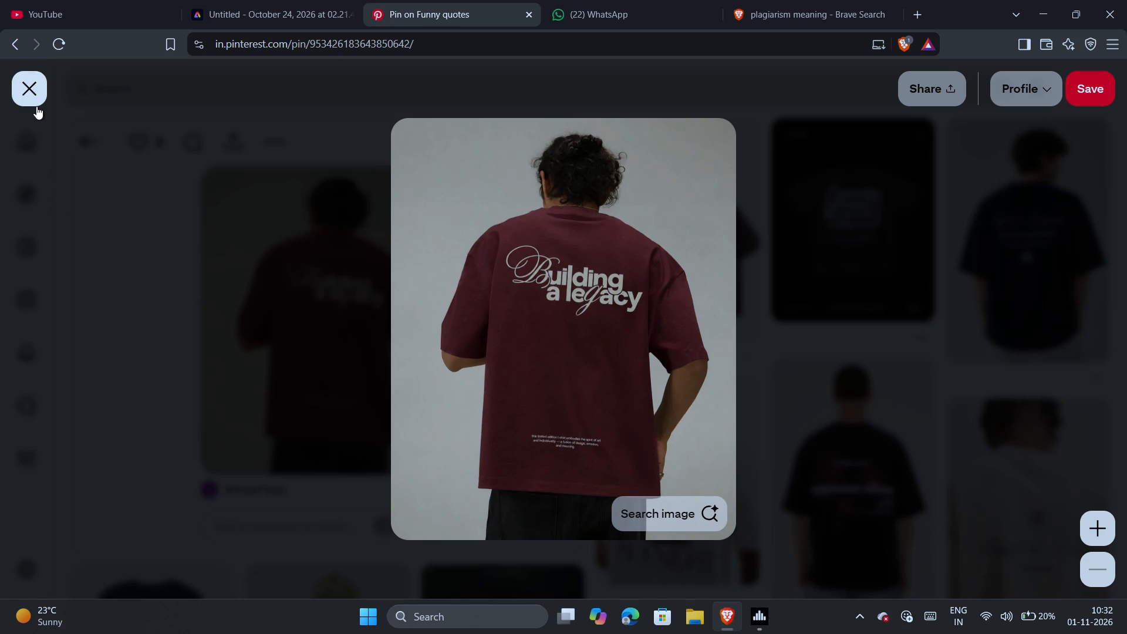
pyautogui.click(35, 89)
pyautogui.scroll(-1, 119, 304)
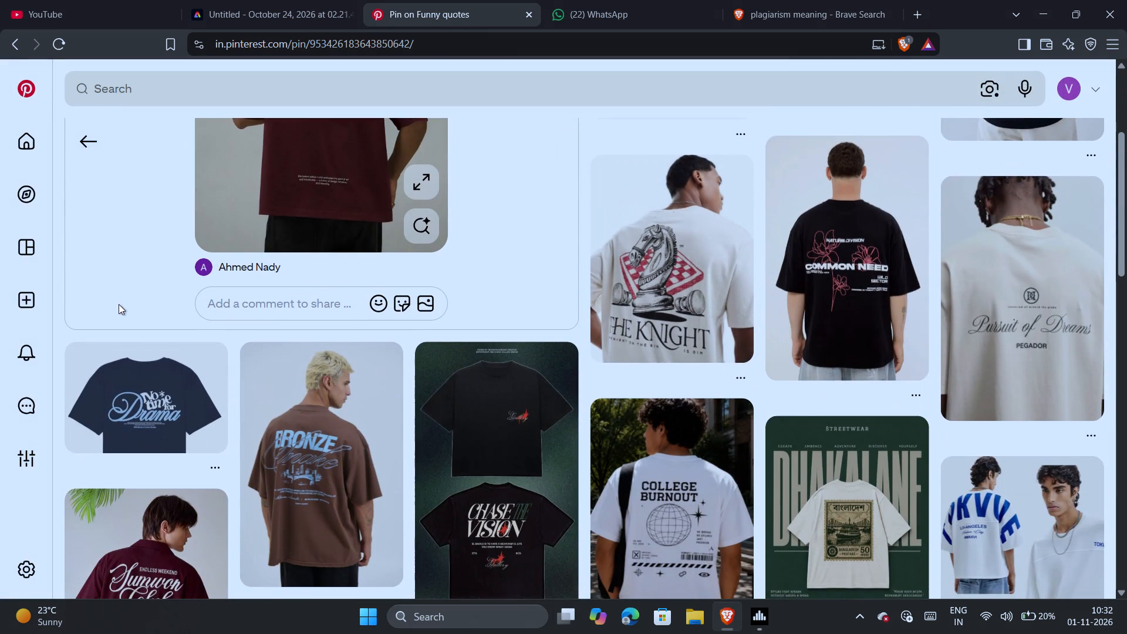
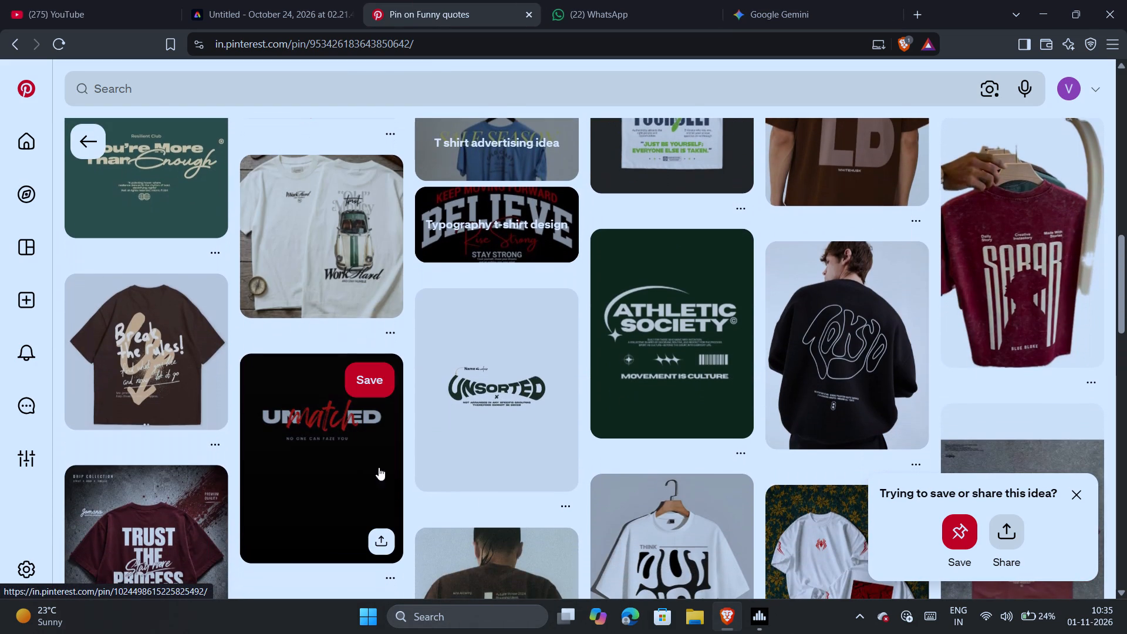
pyautogui.scroll(-2, 581, 528)
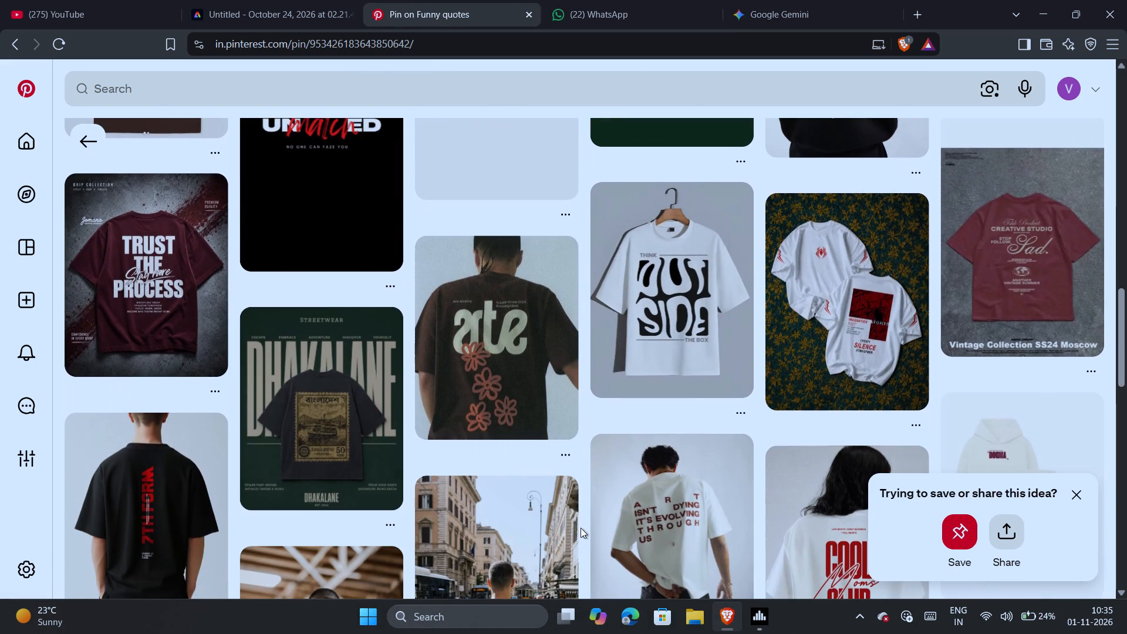
pyautogui.scroll(-3, 283, 457)
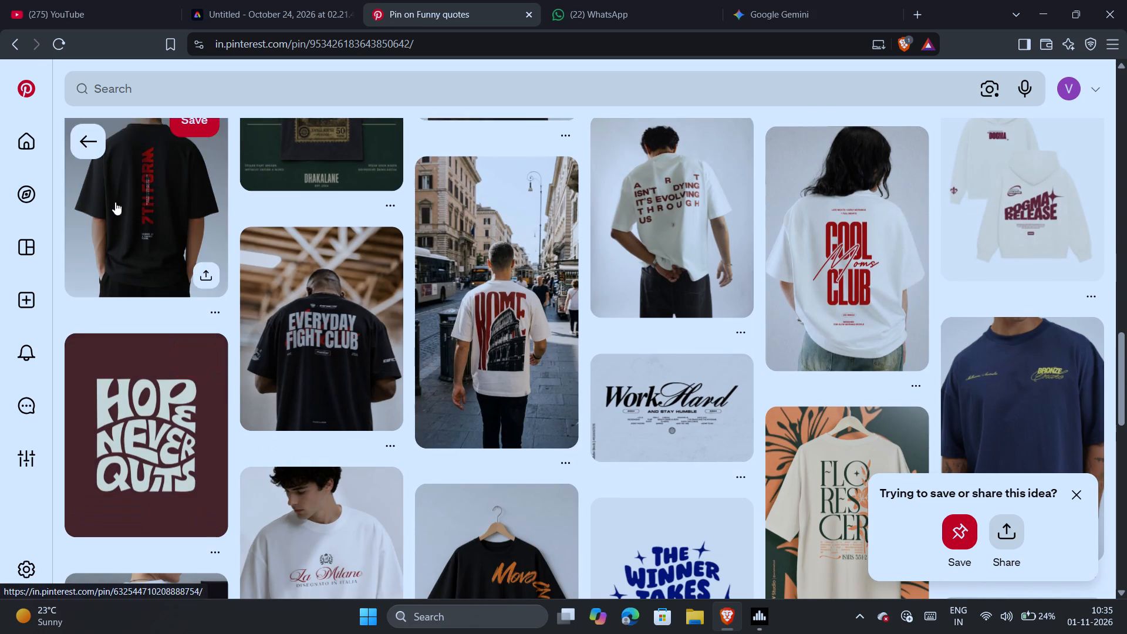
pyautogui.click(76, 133)
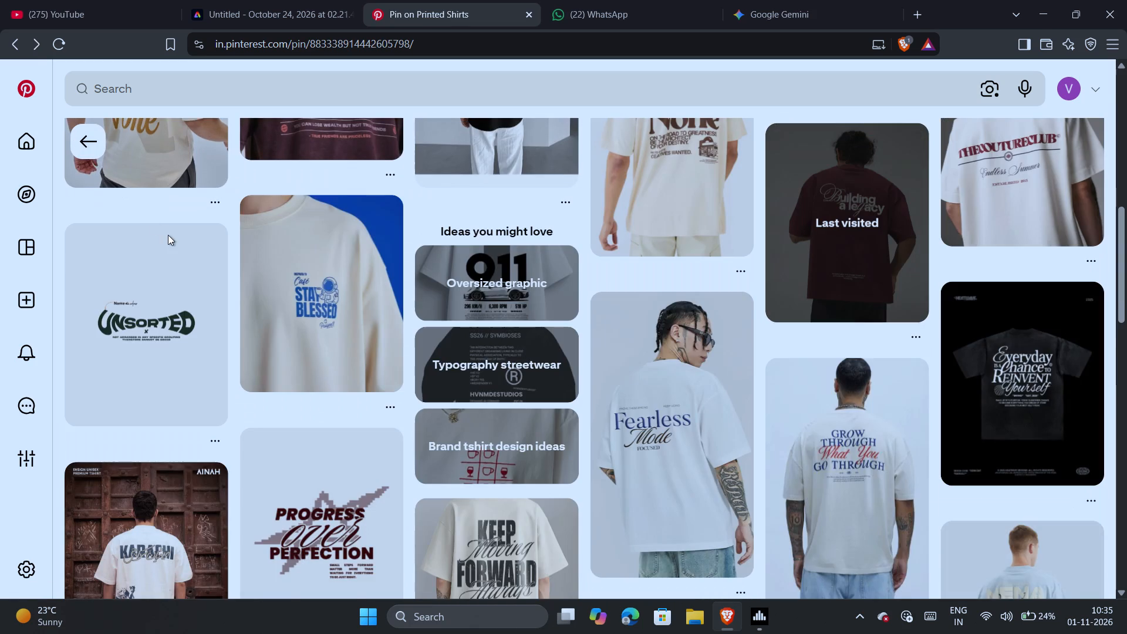
# Examine more related pins of the "Unstoppable Stay In Motion" T-shirt for back-print references and return to the "Tokyo Underground" pin.
pyautogui.scroll(5, 168, 235)
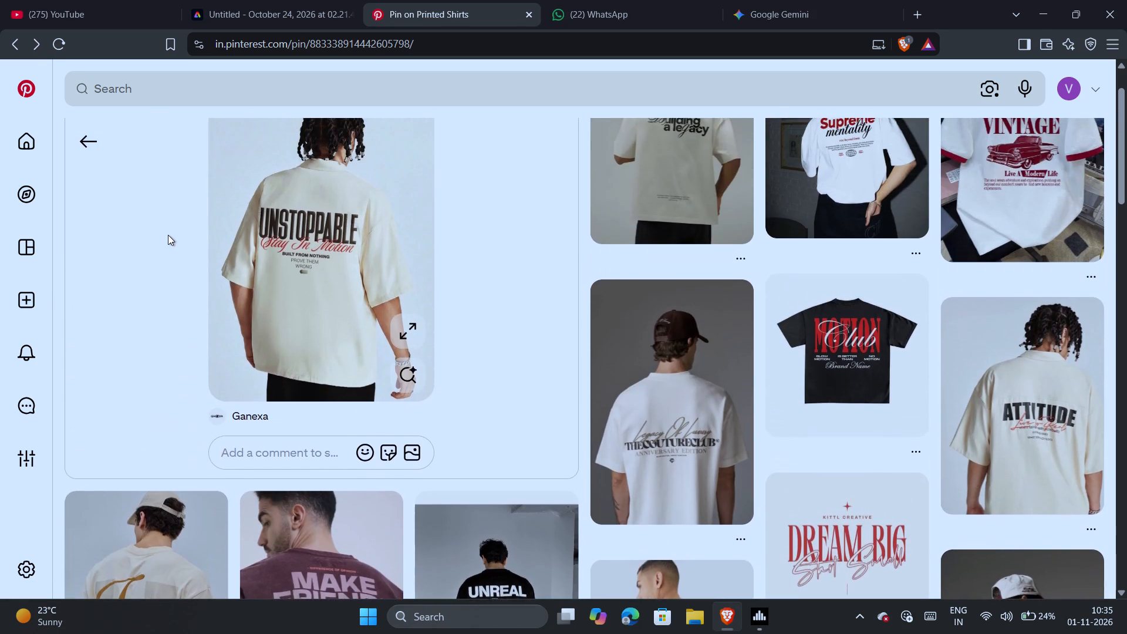
pyautogui.scroll(-8, 168, 235)
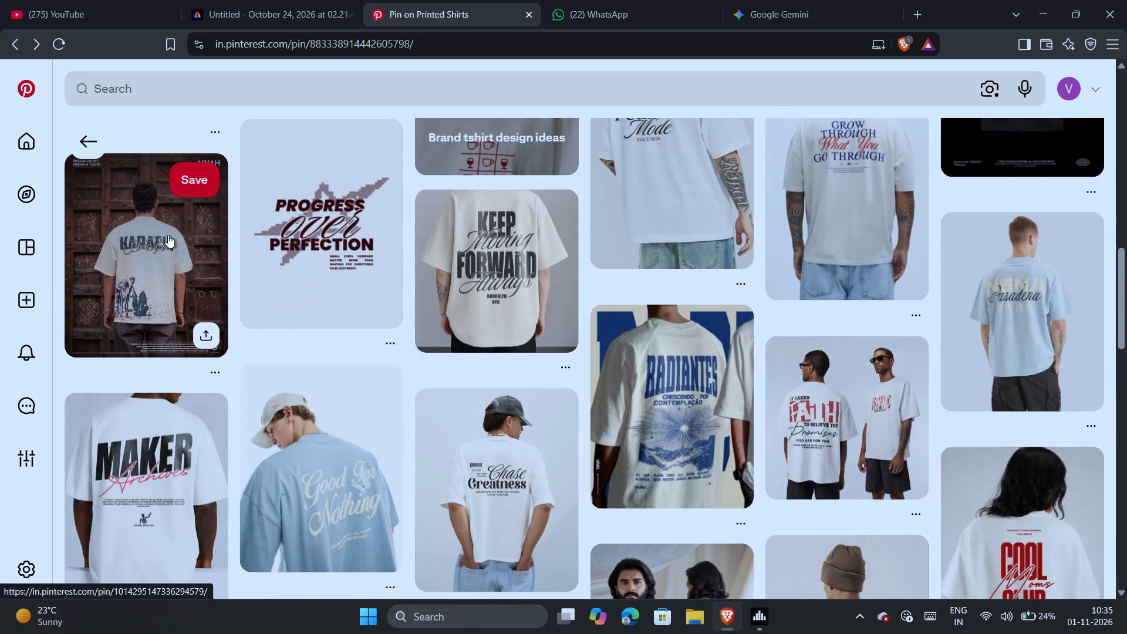
pyautogui.scroll(-4, 168, 235)
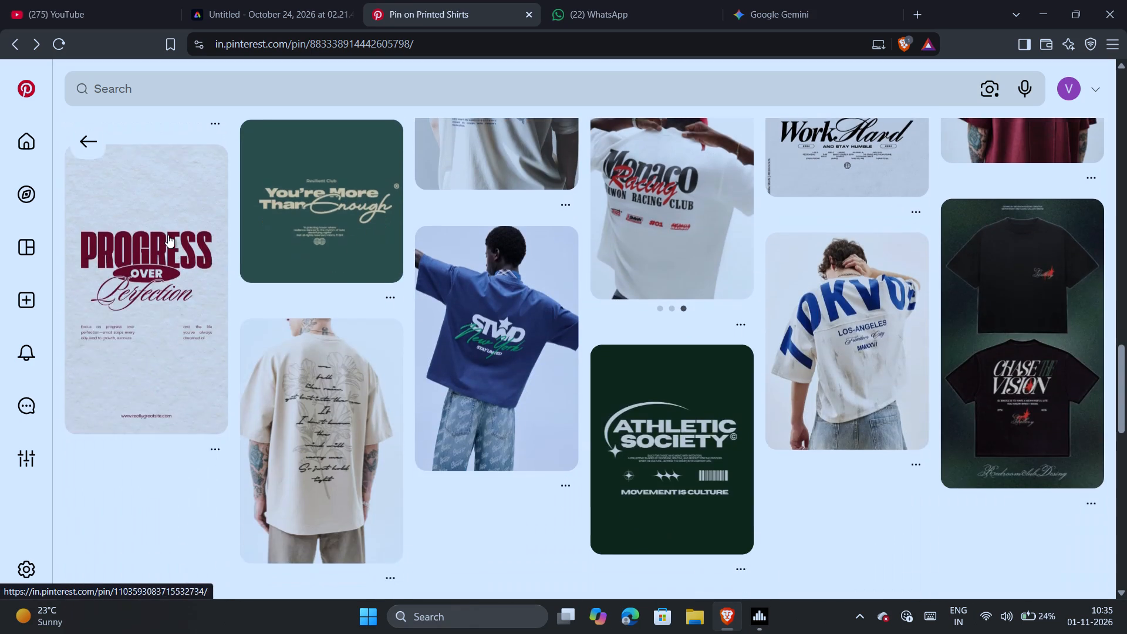
pyautogui.scroll(-4, 168, 235)
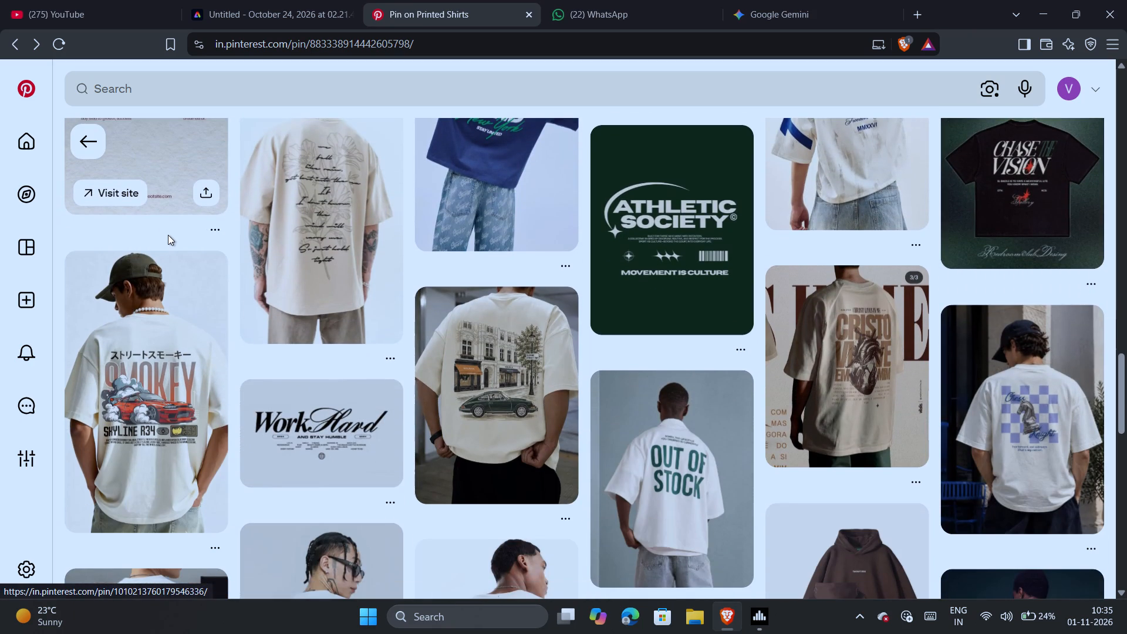
pyautogui.scroll(-2, 168, 235)
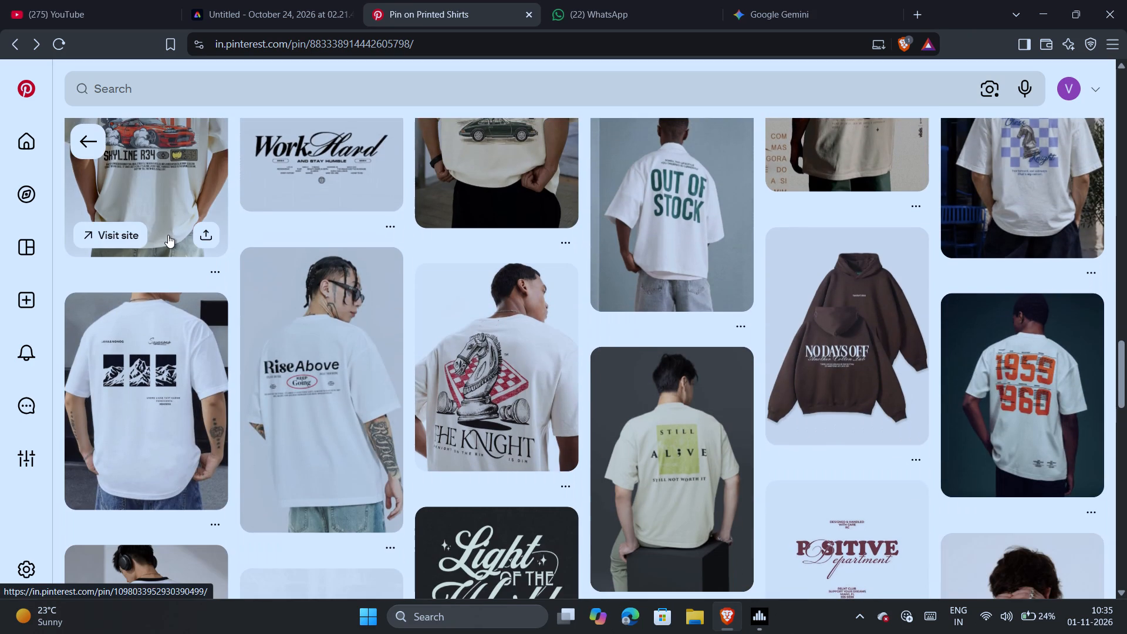
pyautogui.scroll(-2, 168, 235)
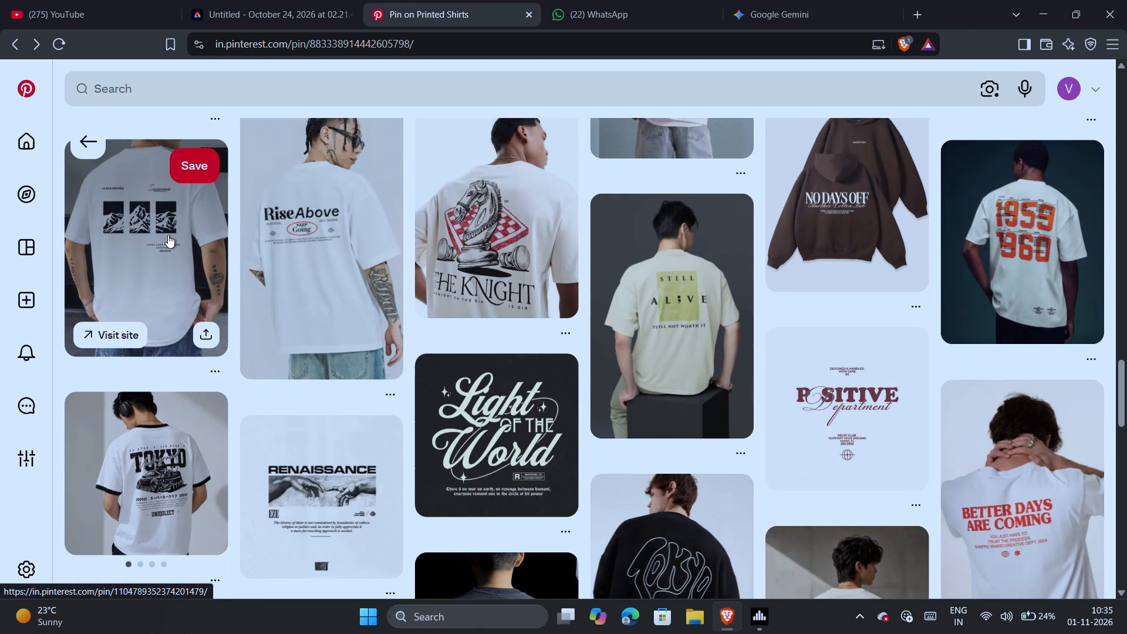
pyautogui.scroll(-3, 168, 235)
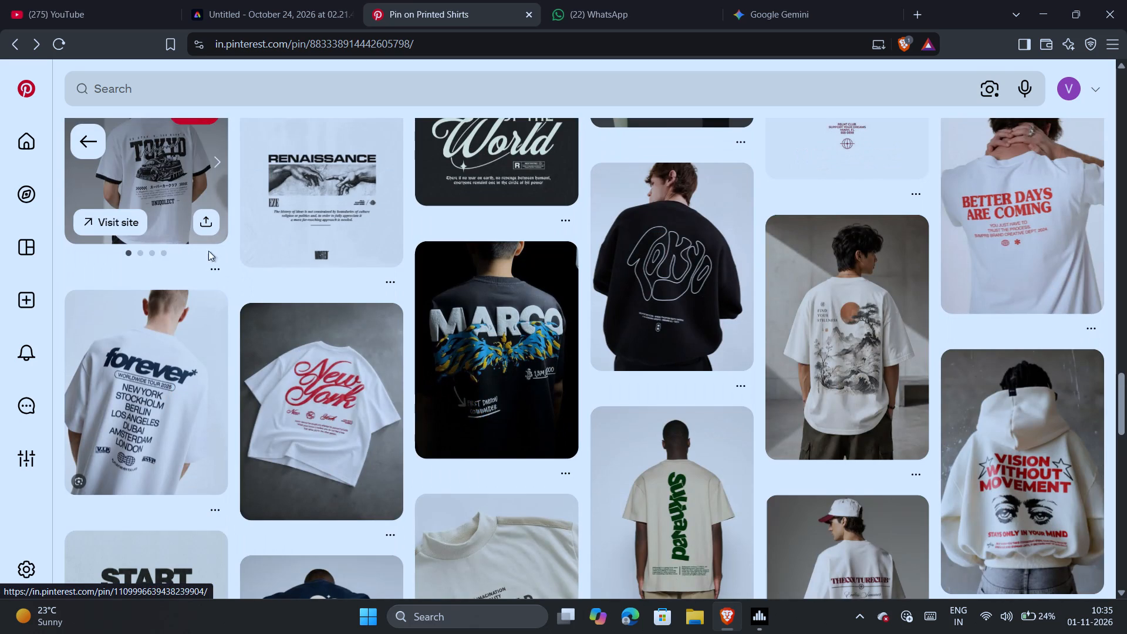
pyautogui.scroll(-2, 357, 444)
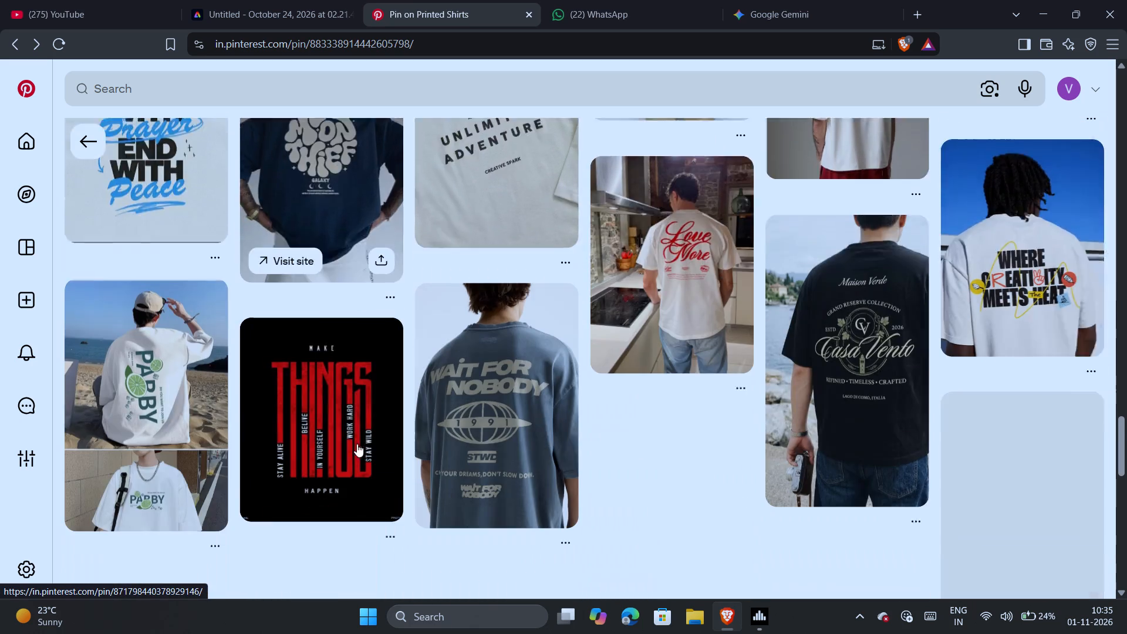
pyautogui.scroll(-1, 357, 444)
pyautogui.scroll(3, 357, 444)
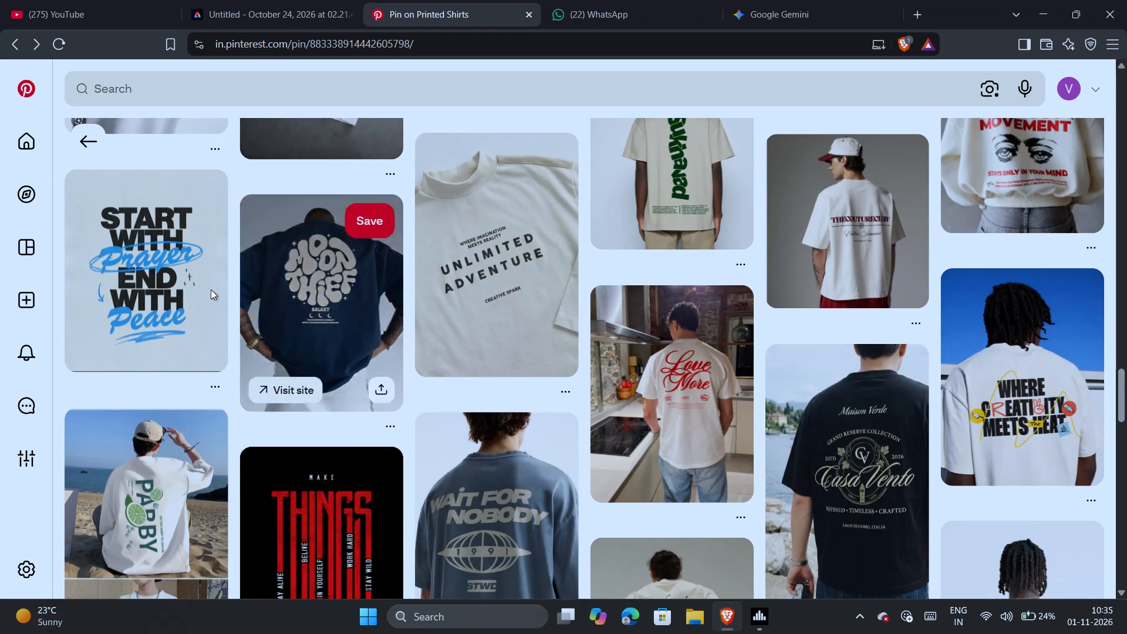
pyautogui.click(92, 130)
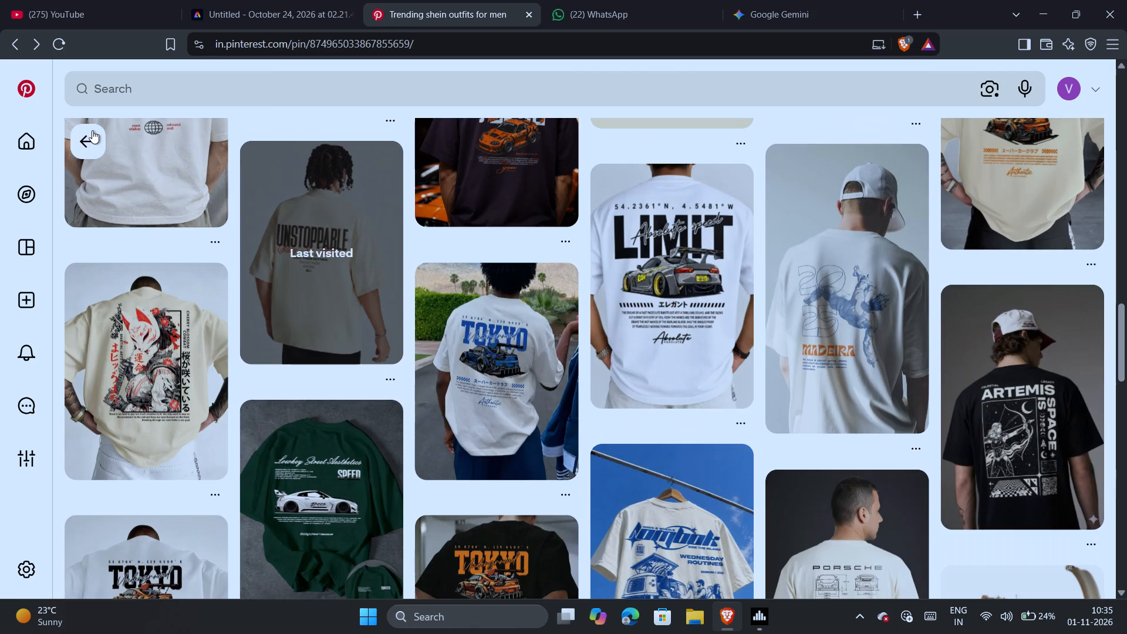
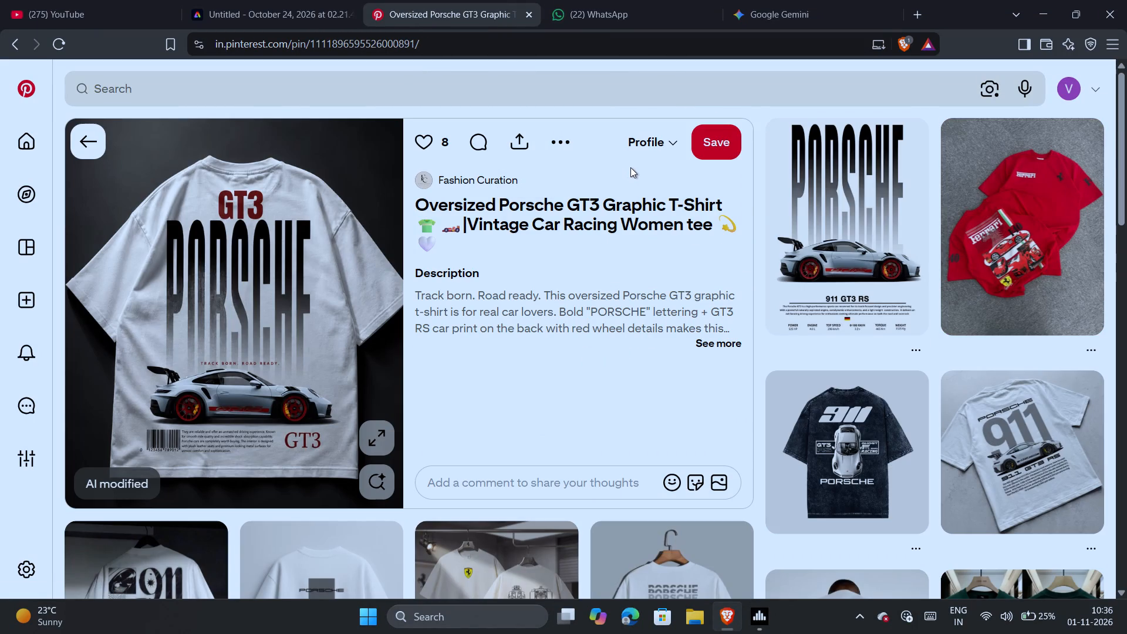
# Examine the 911 GT3 RS poster pin and the other related pins of the "Oversized Porsche GT3 Graphic T-Shirt" for back-print references.
pyautogui.click(831, 230)
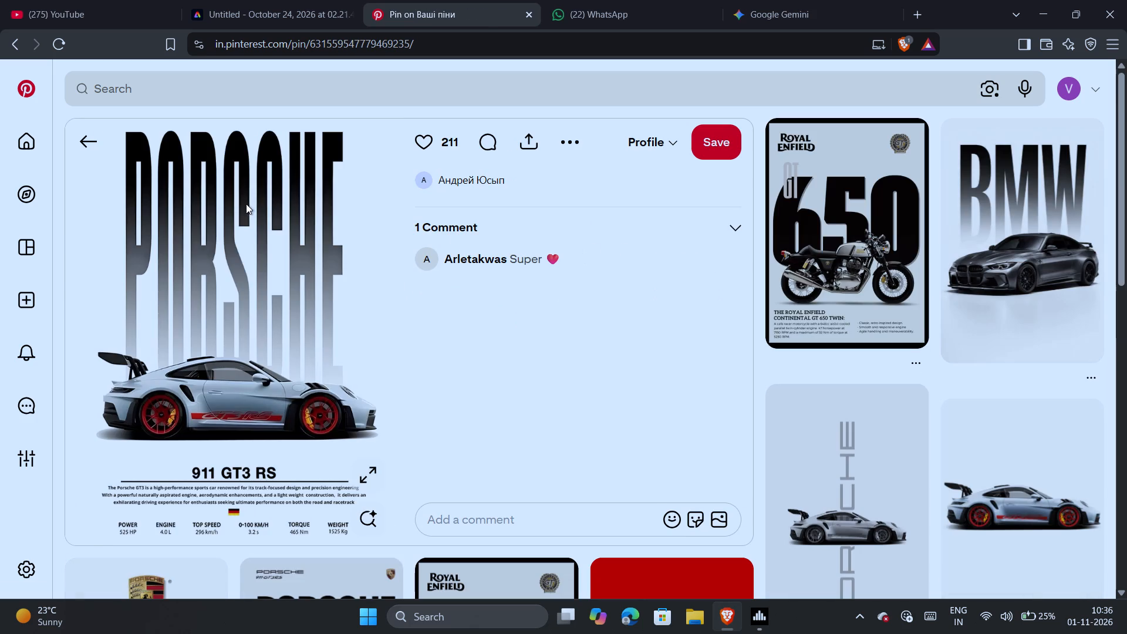
pyautogui.click(83, 137)
pyautogui.scroll(-2, 628, 404)
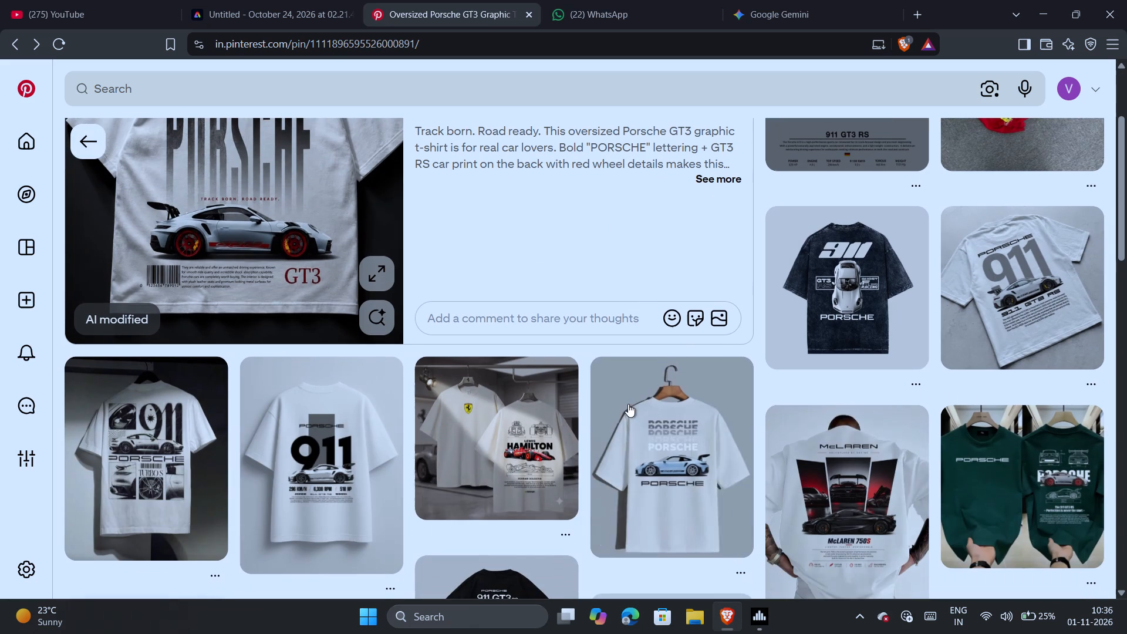
pyautogui.scroll(-1, 515, 552)
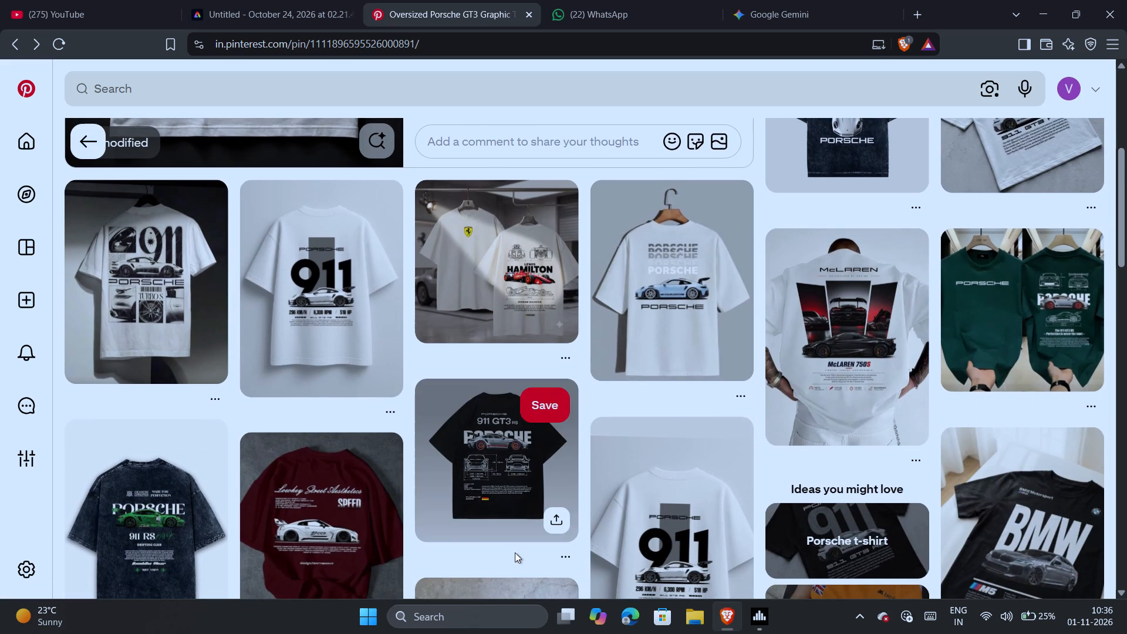
pyautogui.scroll(-4, 515, 552)
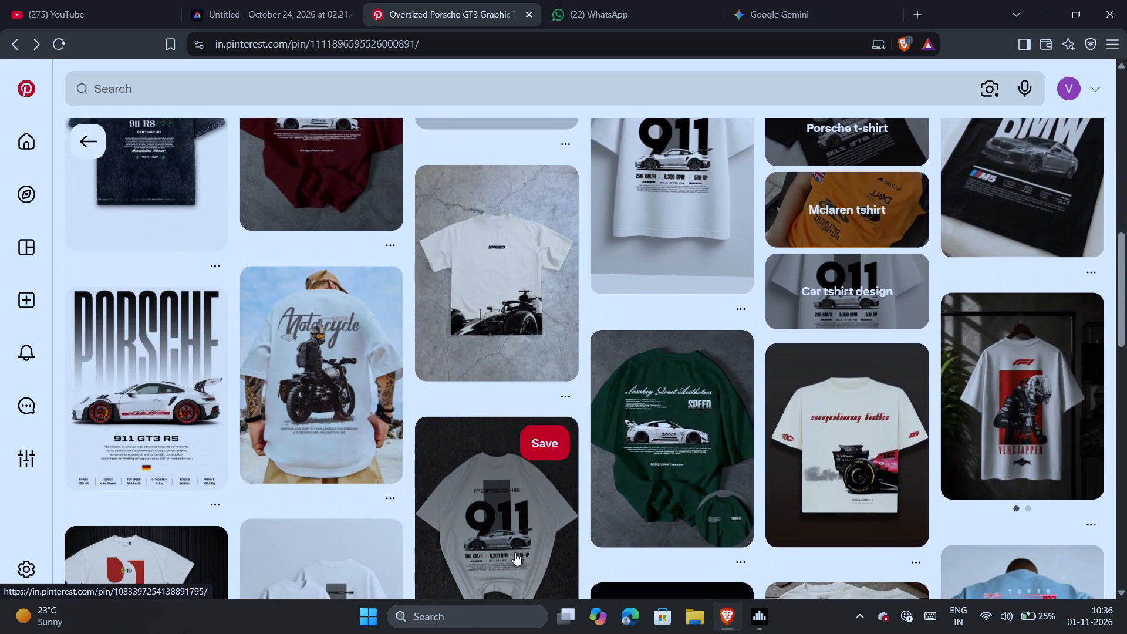
pyautogui.scroll(-1, 515, 552)
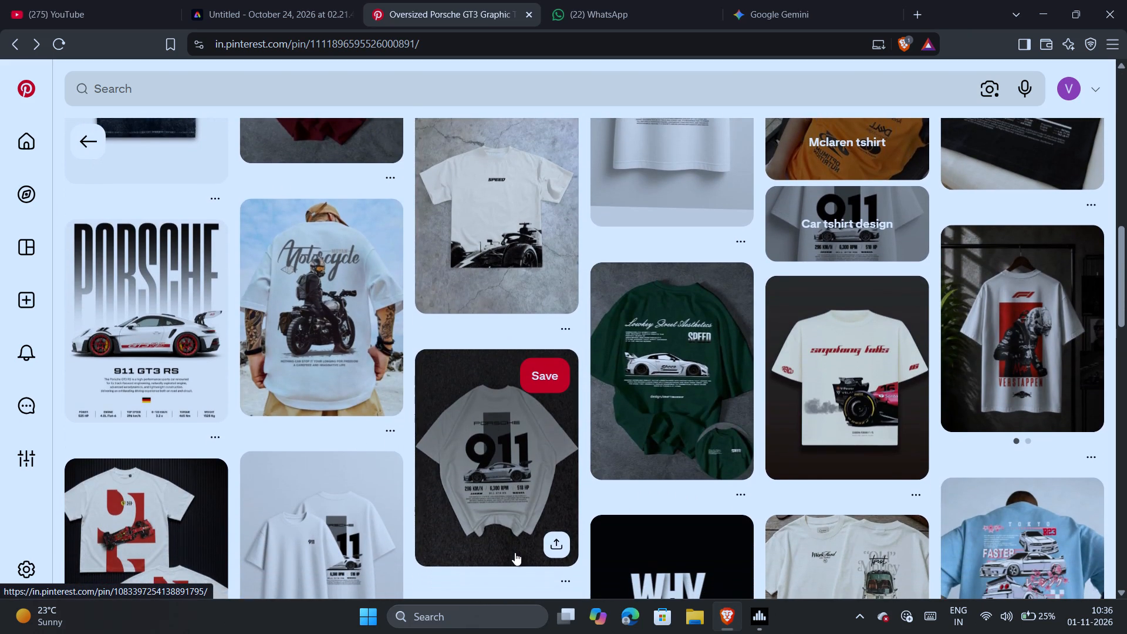
pyautogui.scroll(9, 515, 552)
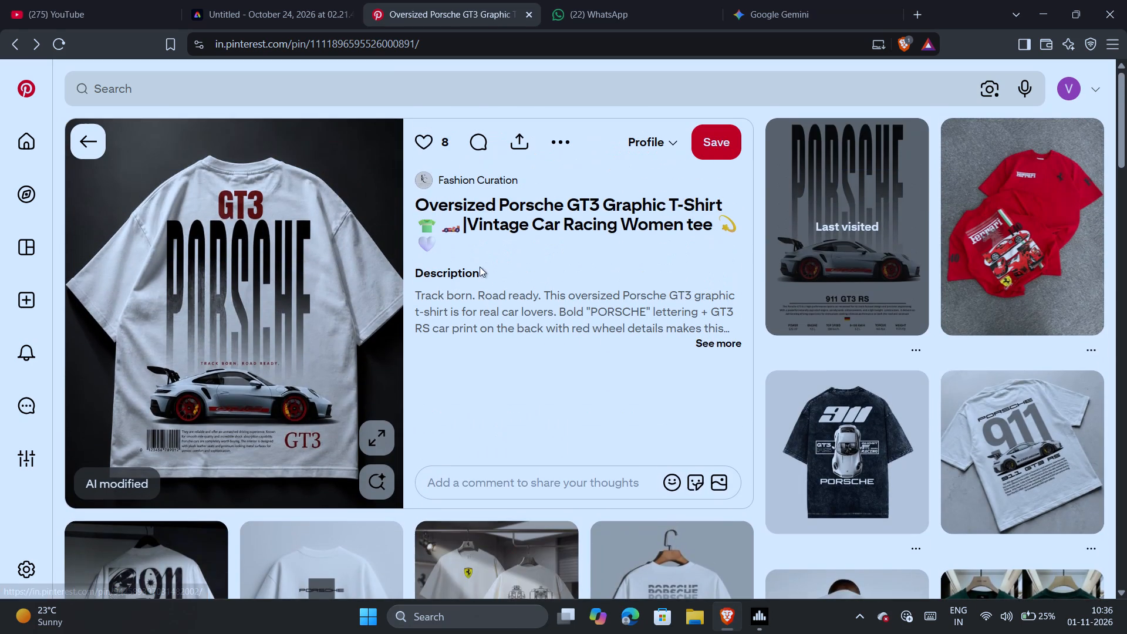
pyautogui.scroll(-1, 633, 371)
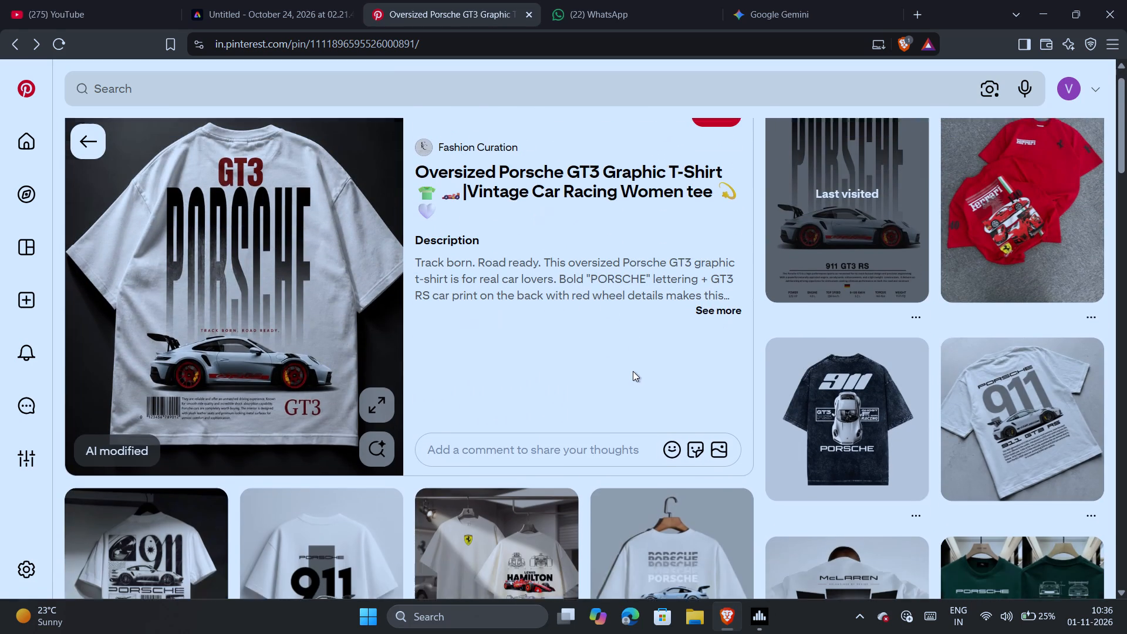
pyautogui.scroll(-3, 633, 371)
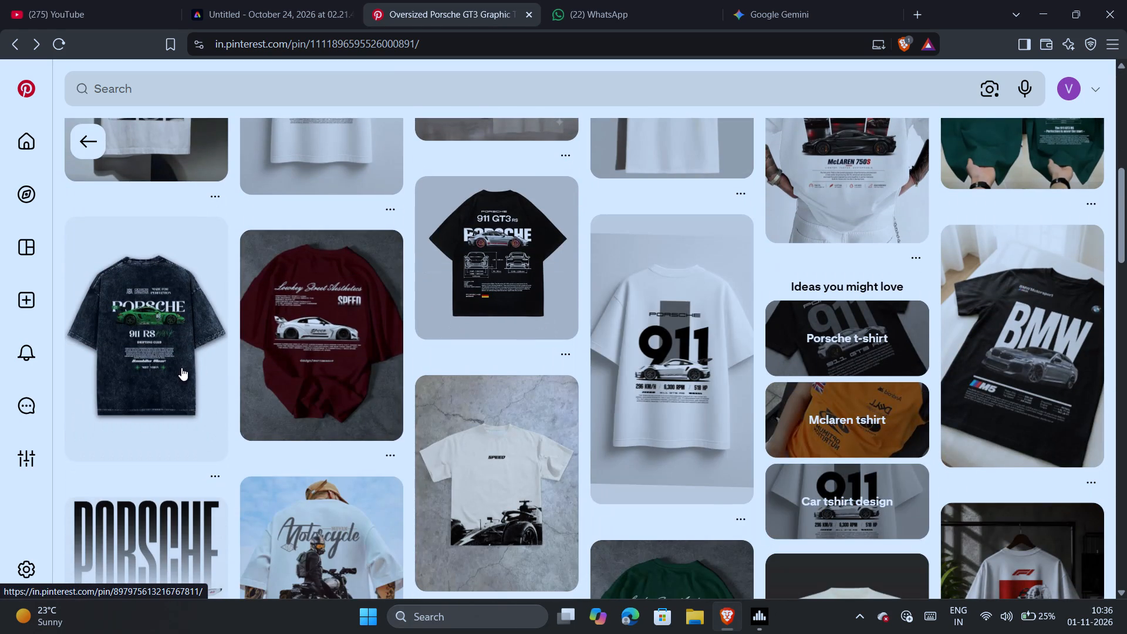
# Open the dark acid-wash Porsche 911 RS T-shirt pin with the green car and examine its related pins for back-print designs.
pyautogui.click(181, 367)
pyautogui.hscroll(1, 199, 377)
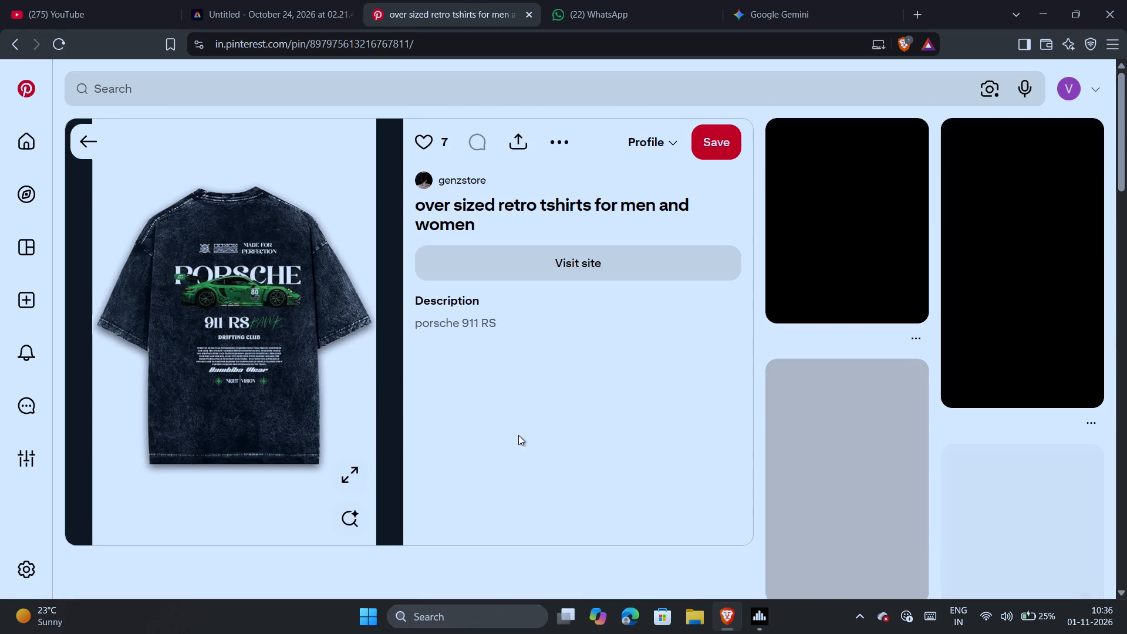
pyautogui.scroll(-2, 518, 435)
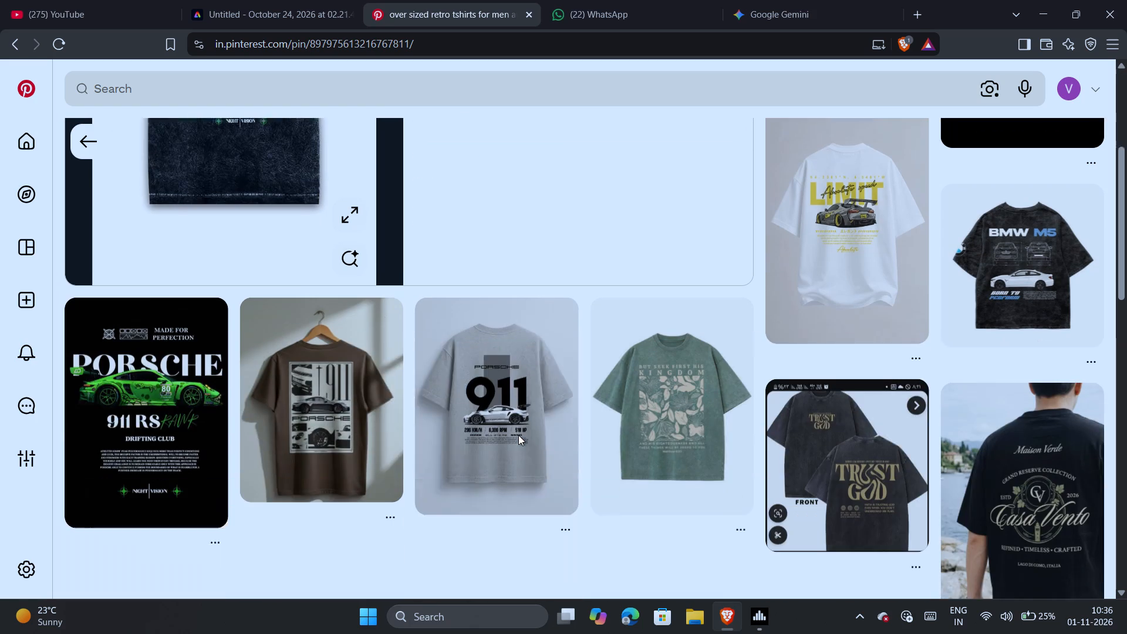
pyautogui.scroll(-2, 518, 435)
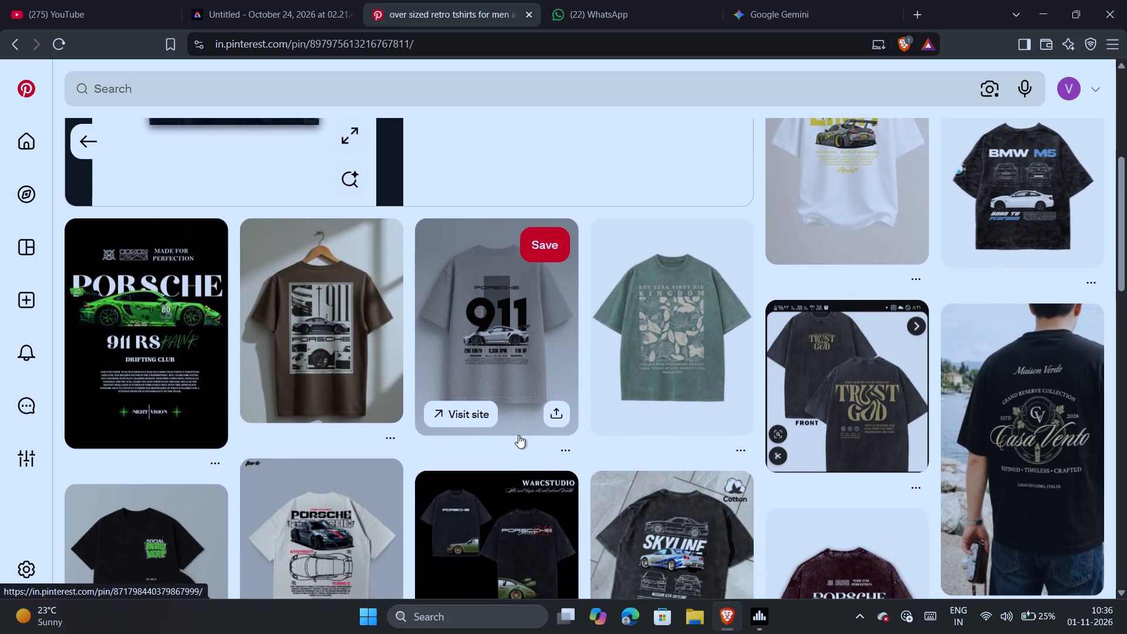
pyautogui.scroll(-7, 518, 435)
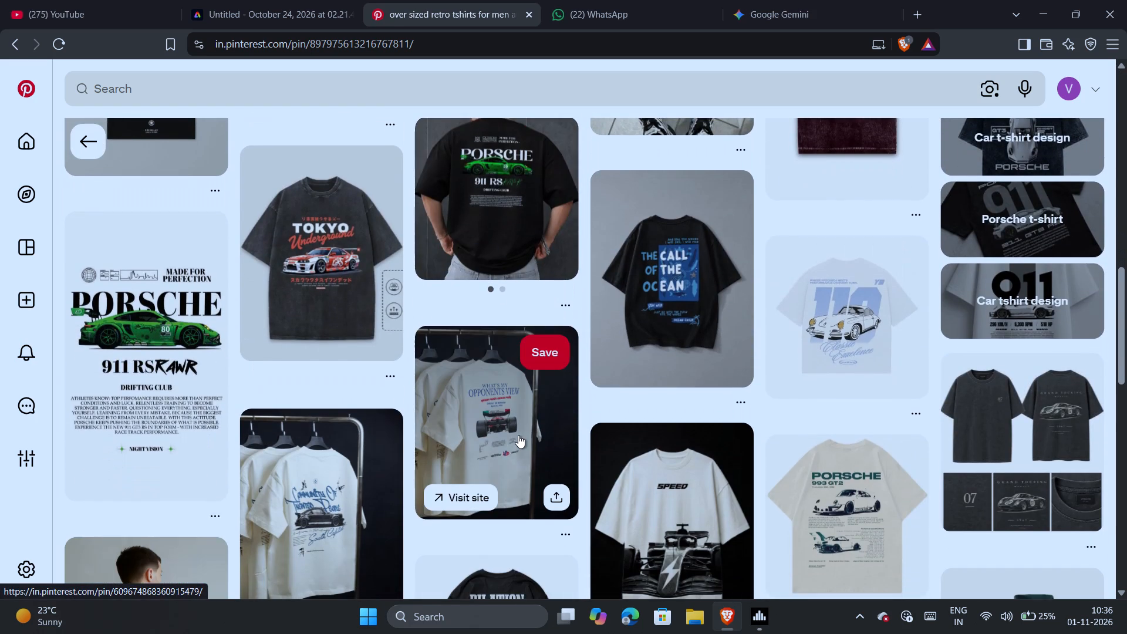
pyautogui.scroll(-3, 518, 435)
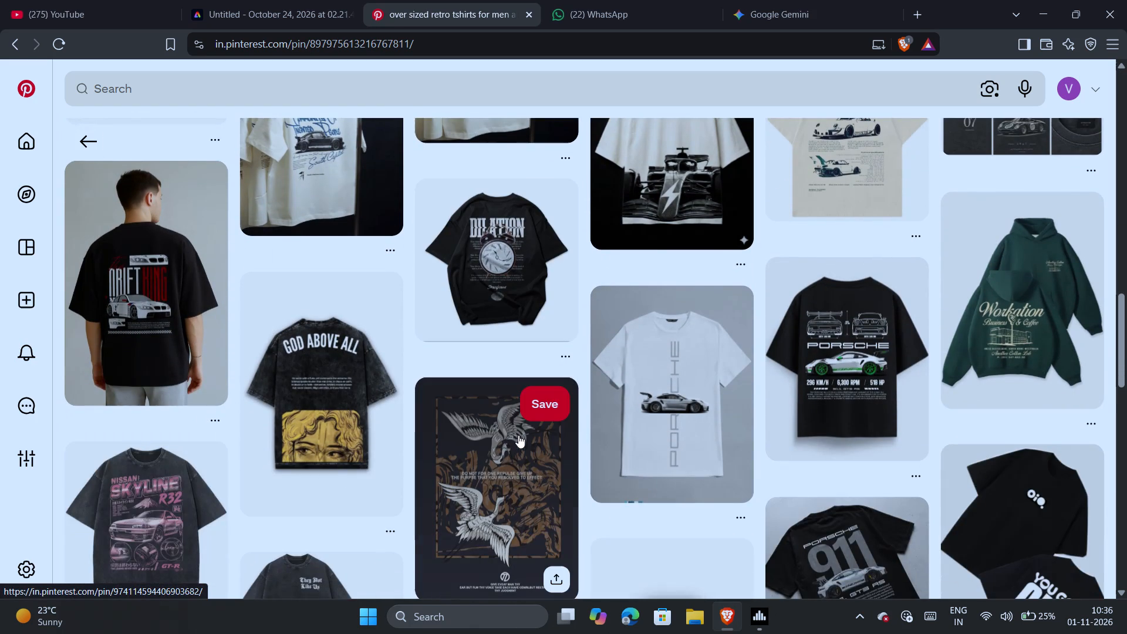
pyautogui.scroll(-1, 518, 435)
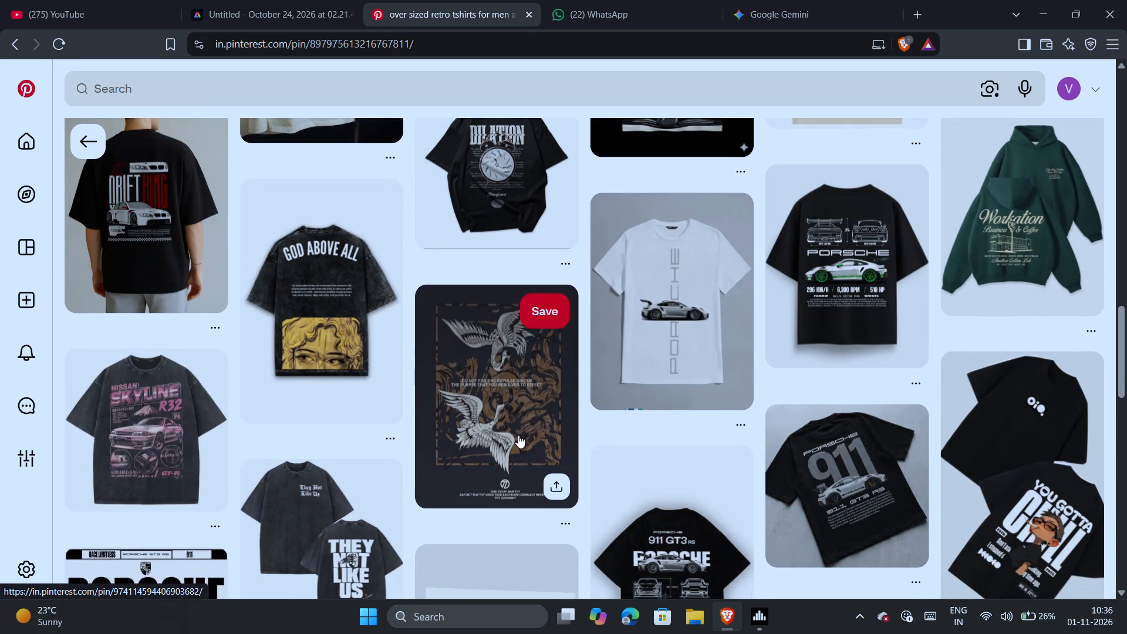
pyautogui.scroll(-1, 518, 435)
# Open the dark poster pin with two white cranes over a brown pattern and download its image.
pyautogui.click(518, 435)
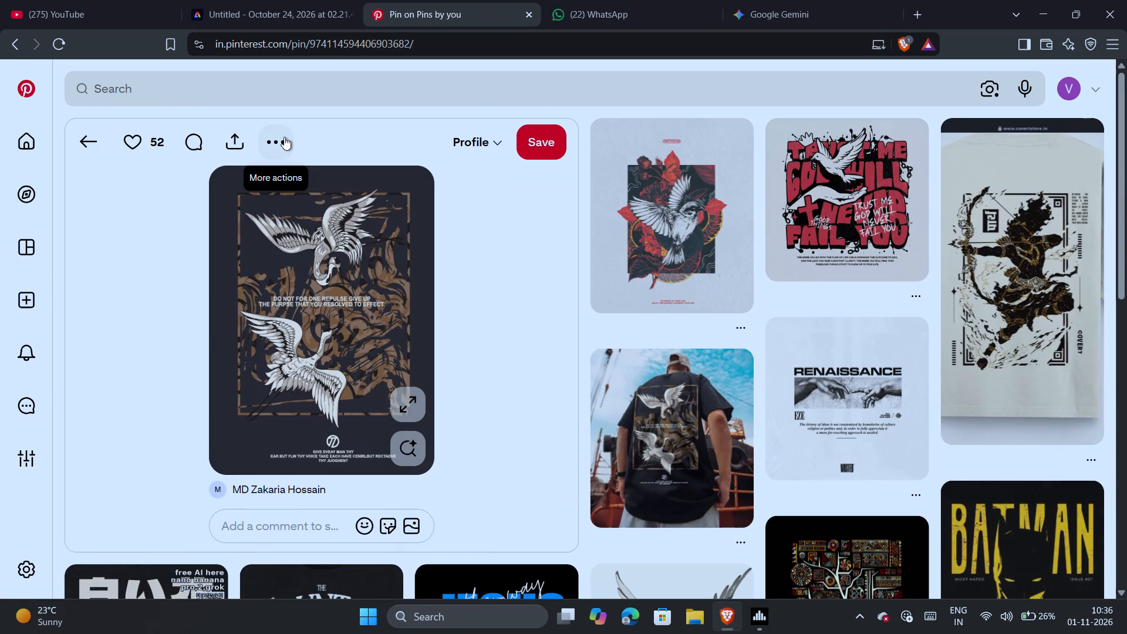
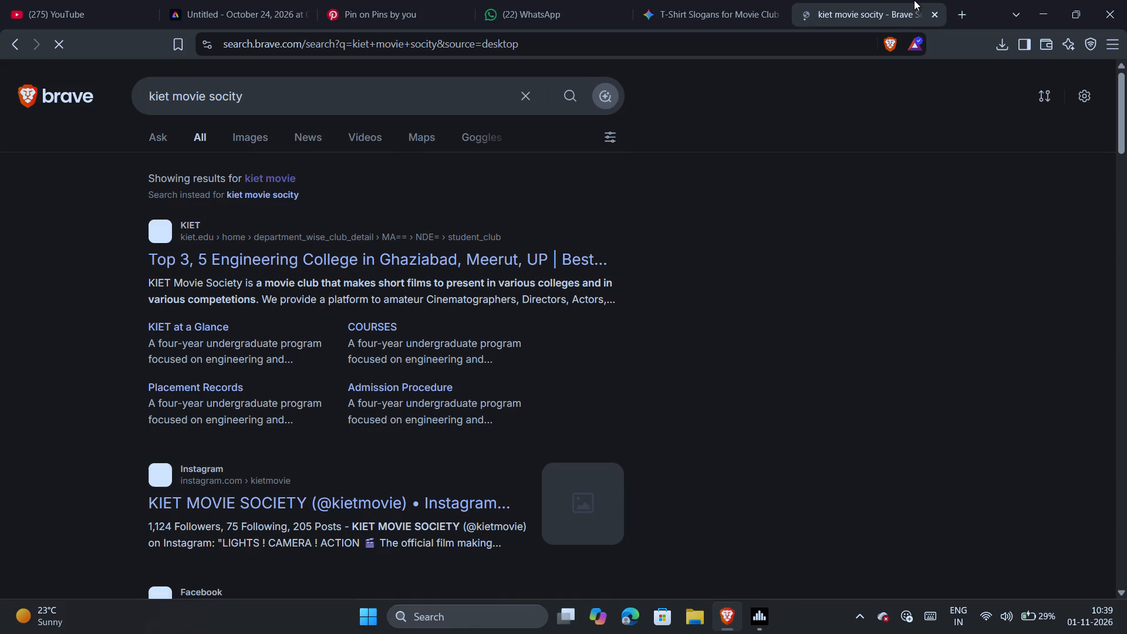
pyautogui.click(322, 173)
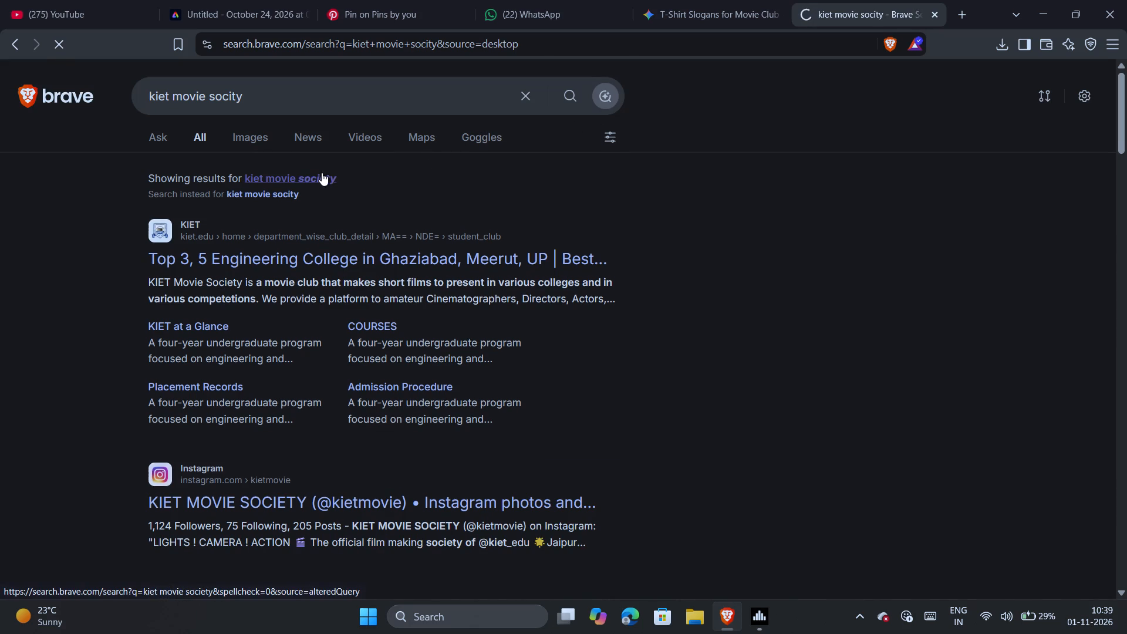
pyautogui.moveTo(278, 103); pyautogui.dragTo(0, 92)
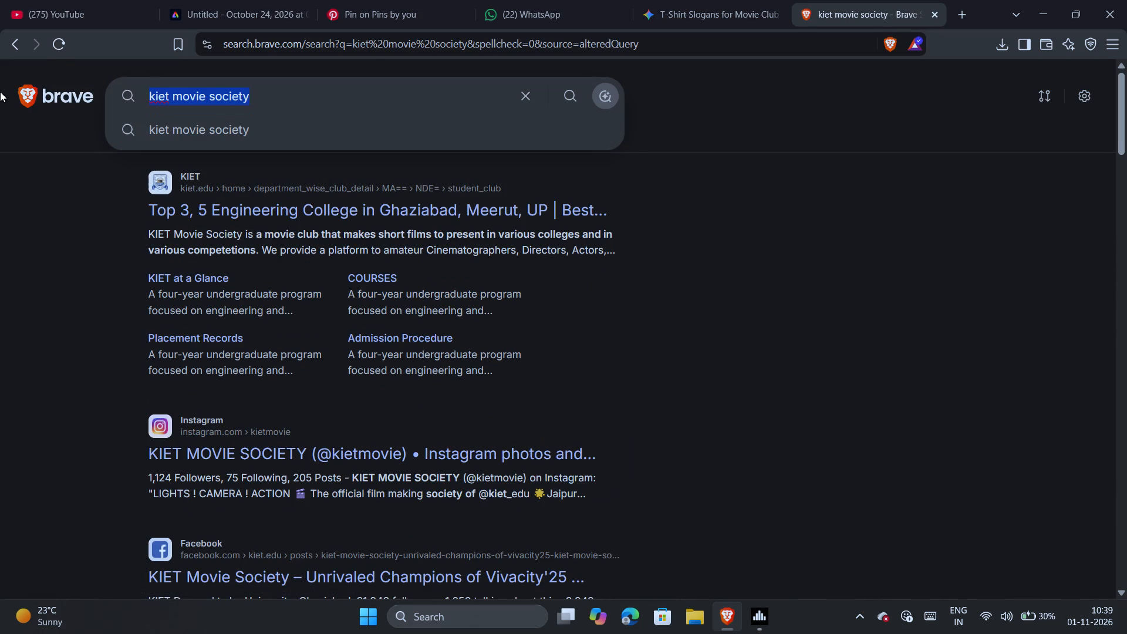
pyautogui.hotkey('ctrl', 'c')
# Replace the shirt front's main text in the Adobe Express design with the copied name "kiet movie society".
pyautogui.click(295, 0)
pyautogui.hotkey('ctrl', 'a')
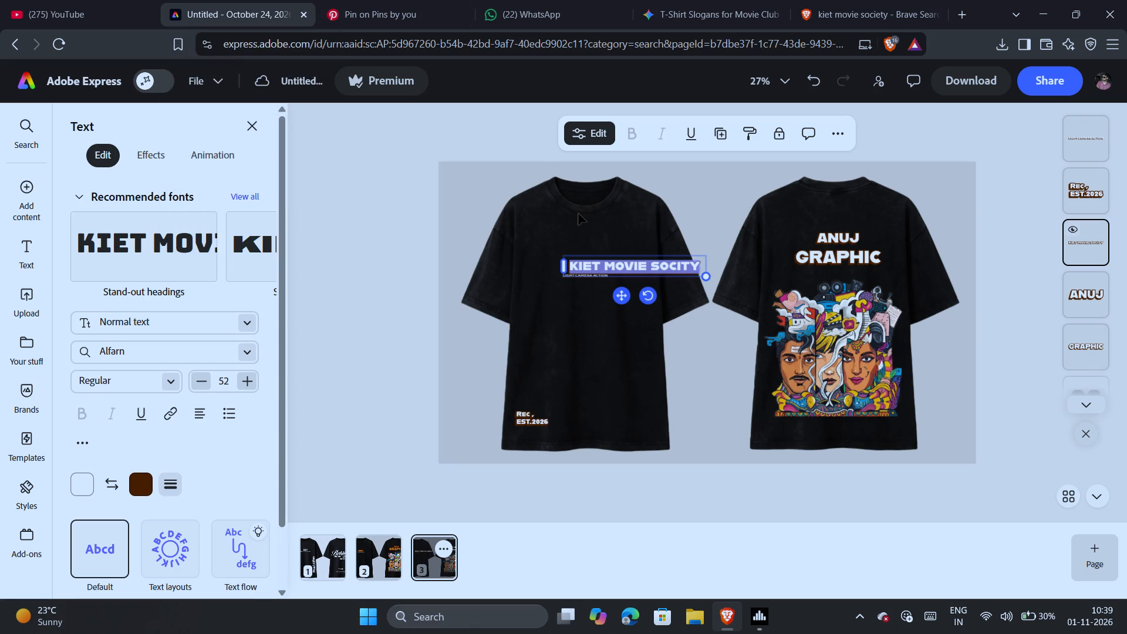
pyautogui.hotkey('ctrl', 'v')
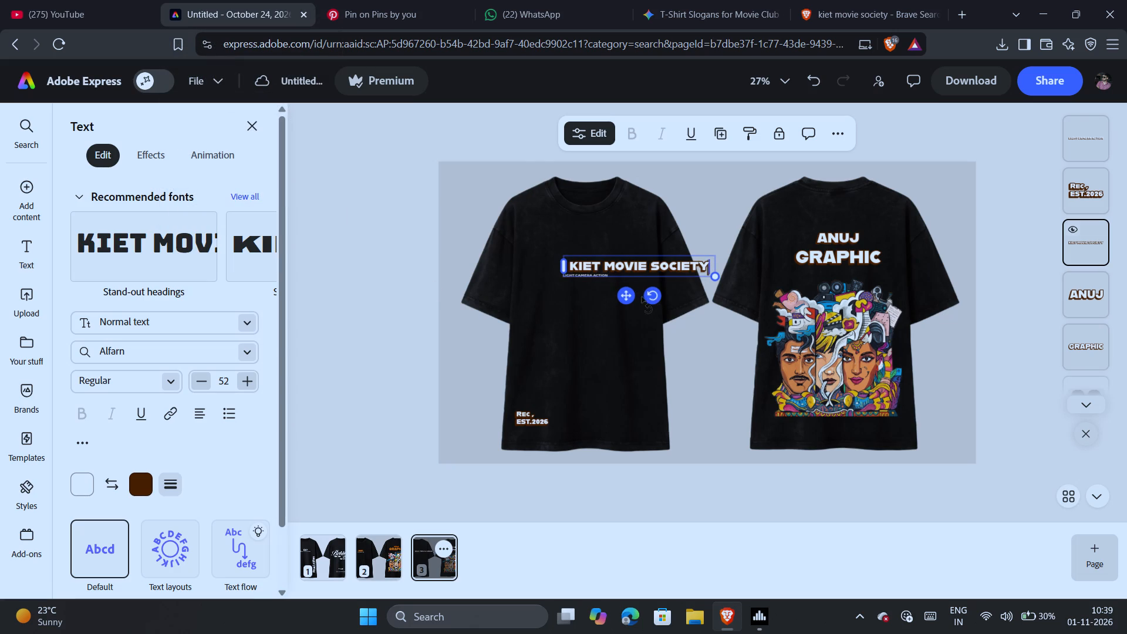
# Centre the KIET MOVIE SOCIETY text on the front shirt's chest and reduce its font size to 33.
pyautogui.moveTo(629, 298); pyautogui.dragTo(577, 295)
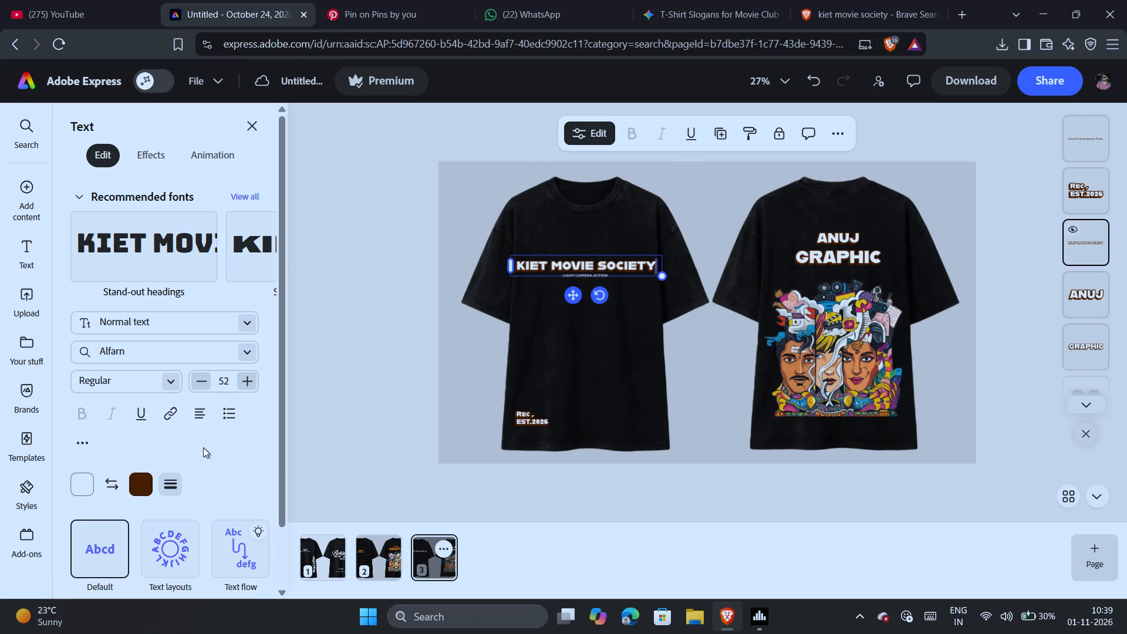
pyautogui.click(197, 403)
pyautogui.tripleClick(196, 388)
pyautogui.tripleClick(196, 388)
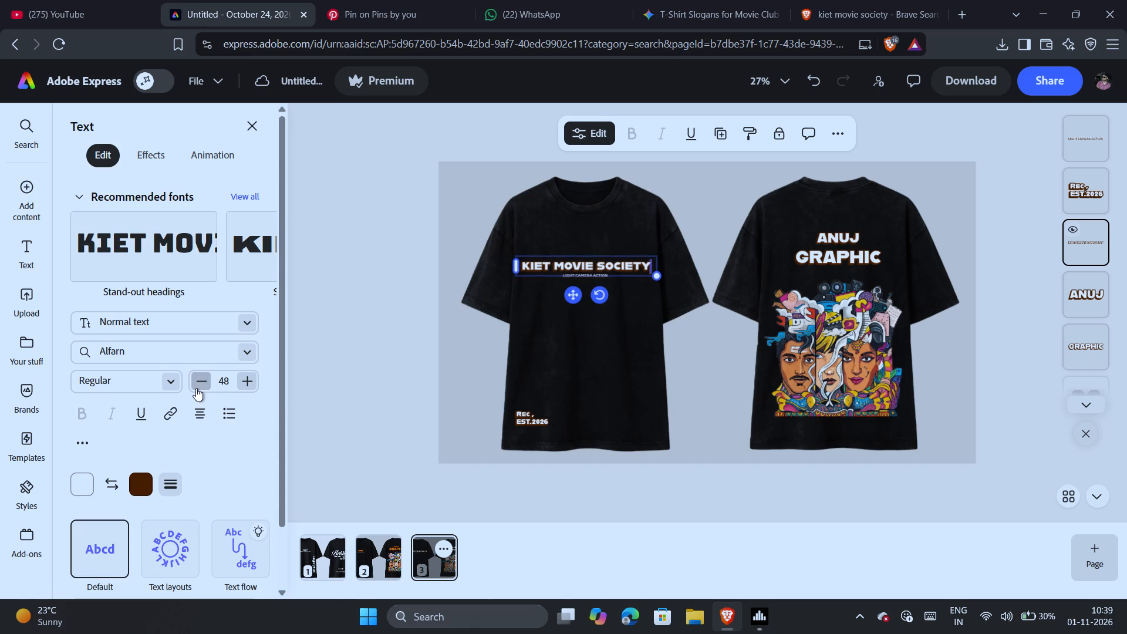
pyautogui.doubleClick(196, 388)
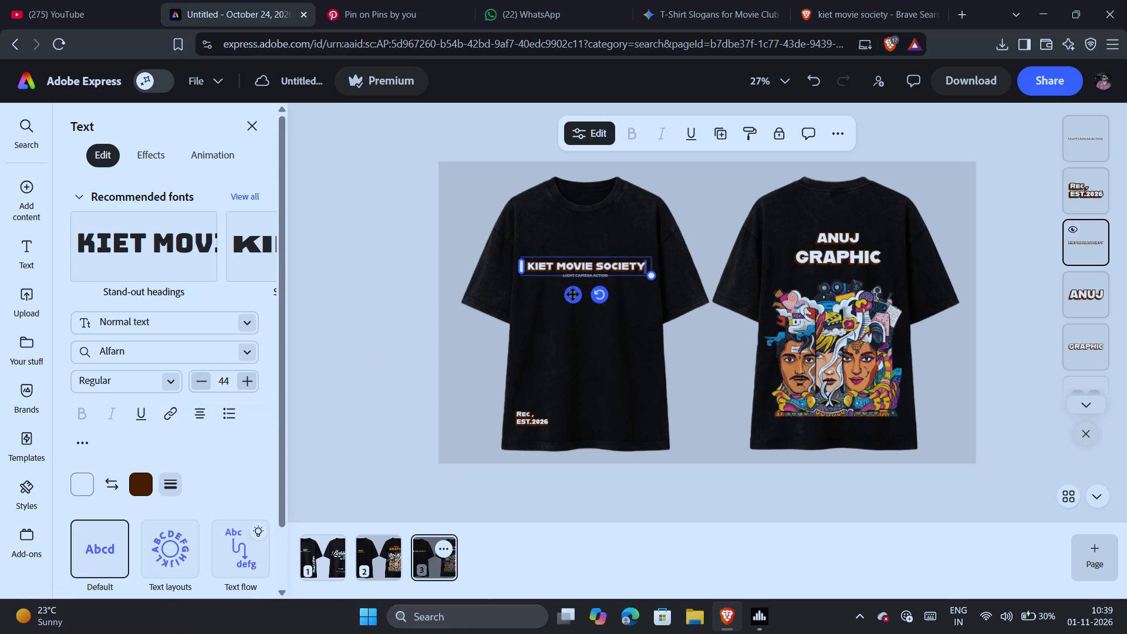
pyautogui.click(573, 295)
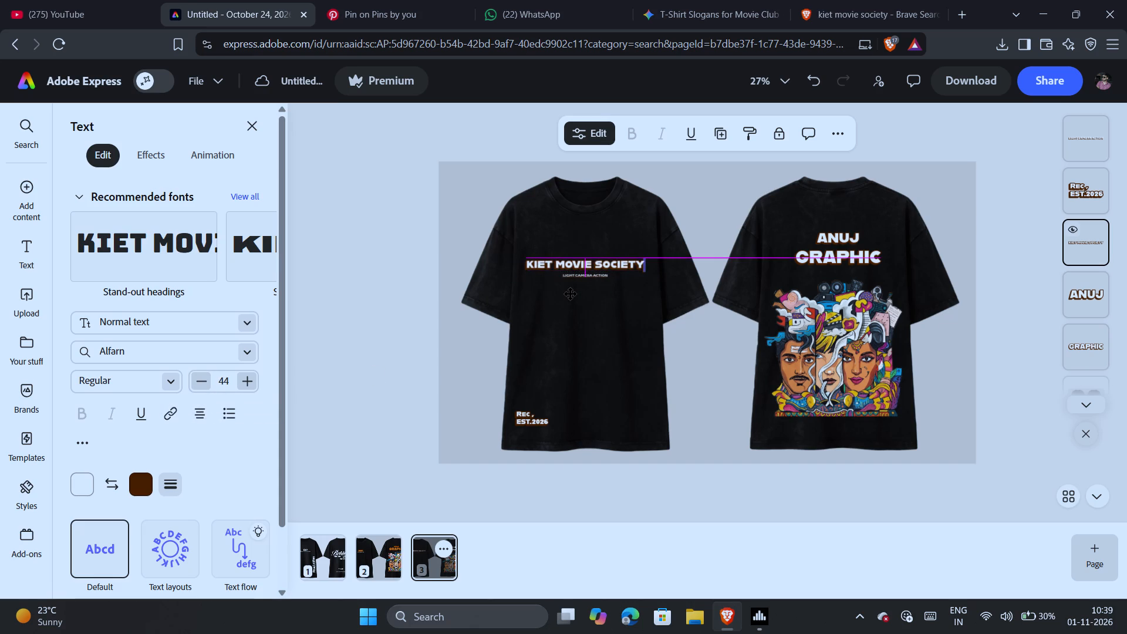
pyautogui.tripleClick(200, 387)
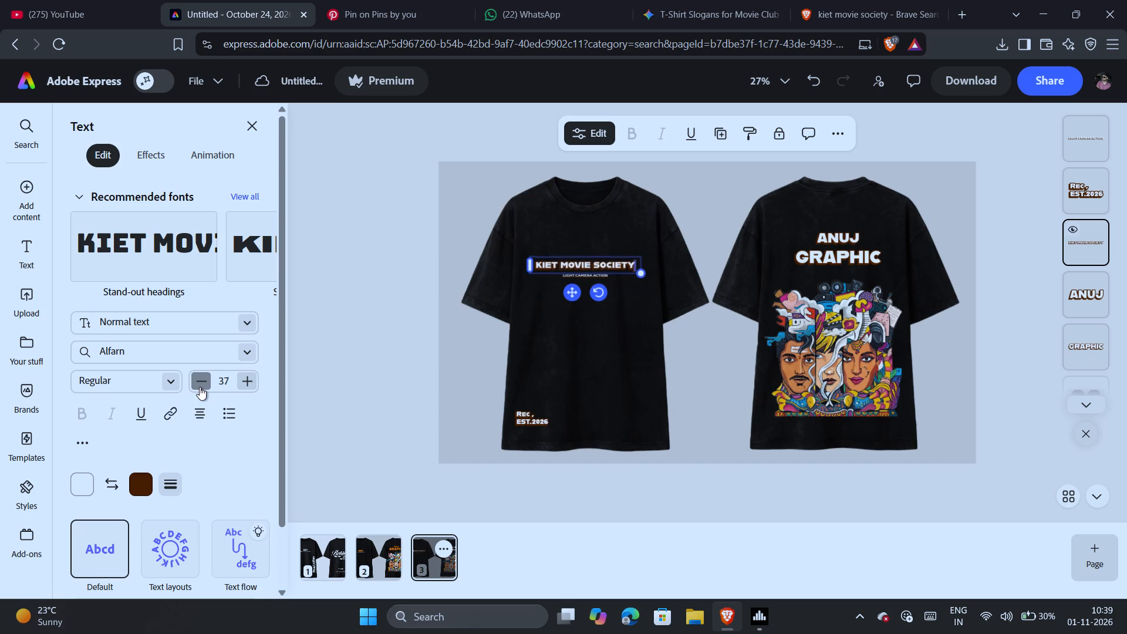
pyautogui.click(348, 413)
pyautogui.click(348, 413)
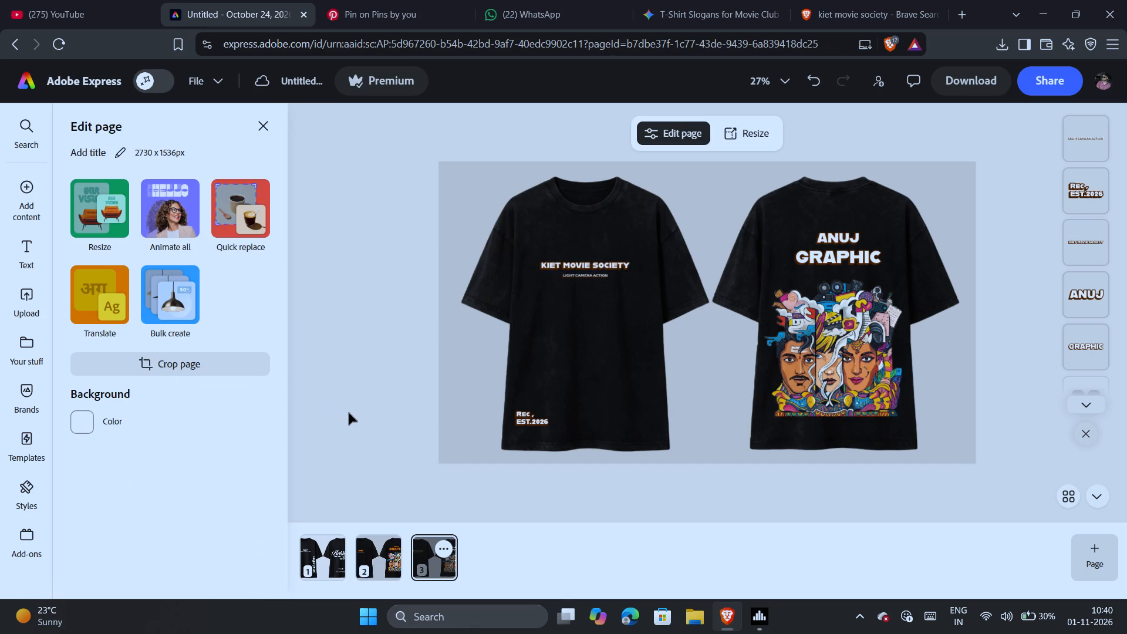
# Select the KIET MOVIE SOCIETY text and browse all recommended, similar and featured fonts for it.
pyautogui.click(555, 270)
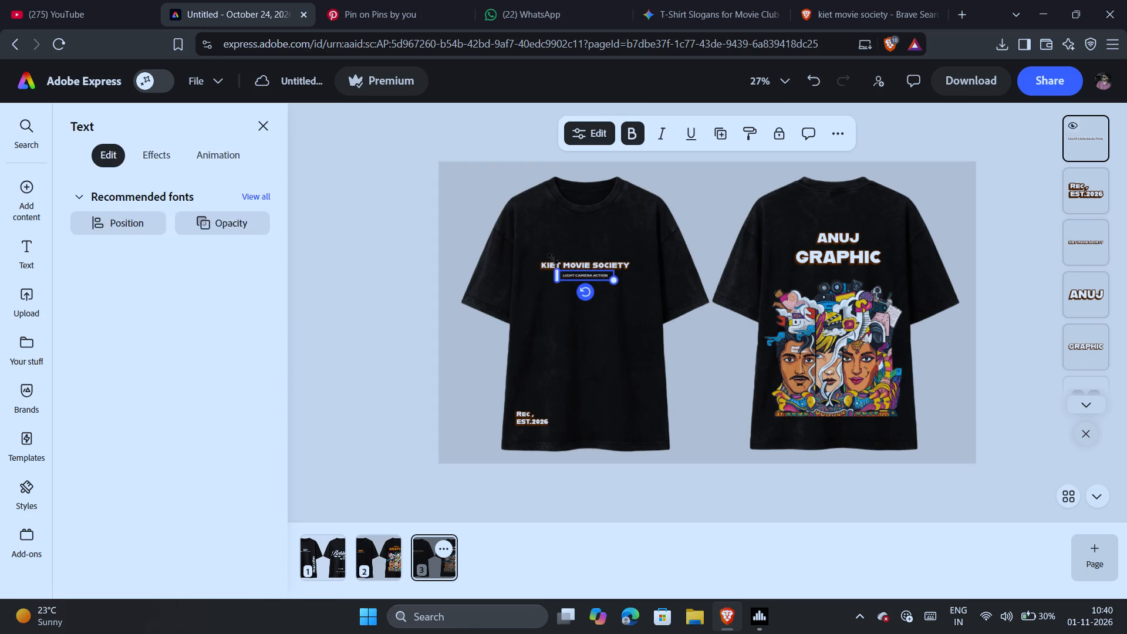
pyautogui.click(548, 263)
pyautogui.click(242, 200)
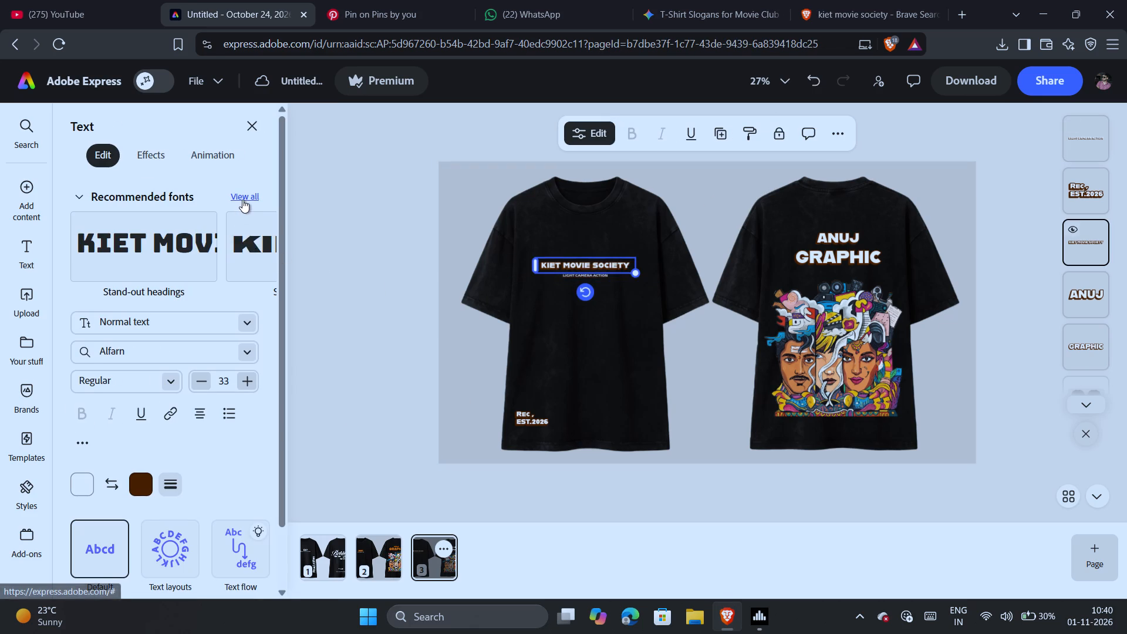
pyautogui.scroll(-3, 230, 375)
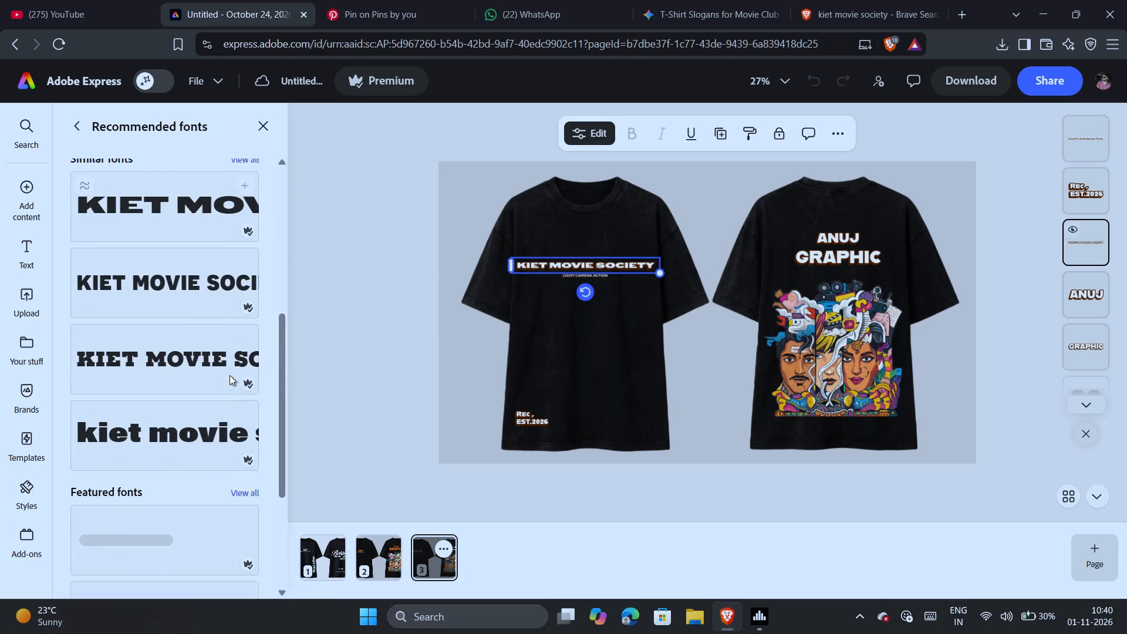
pyautogui.scroll(-1, 230, 375)
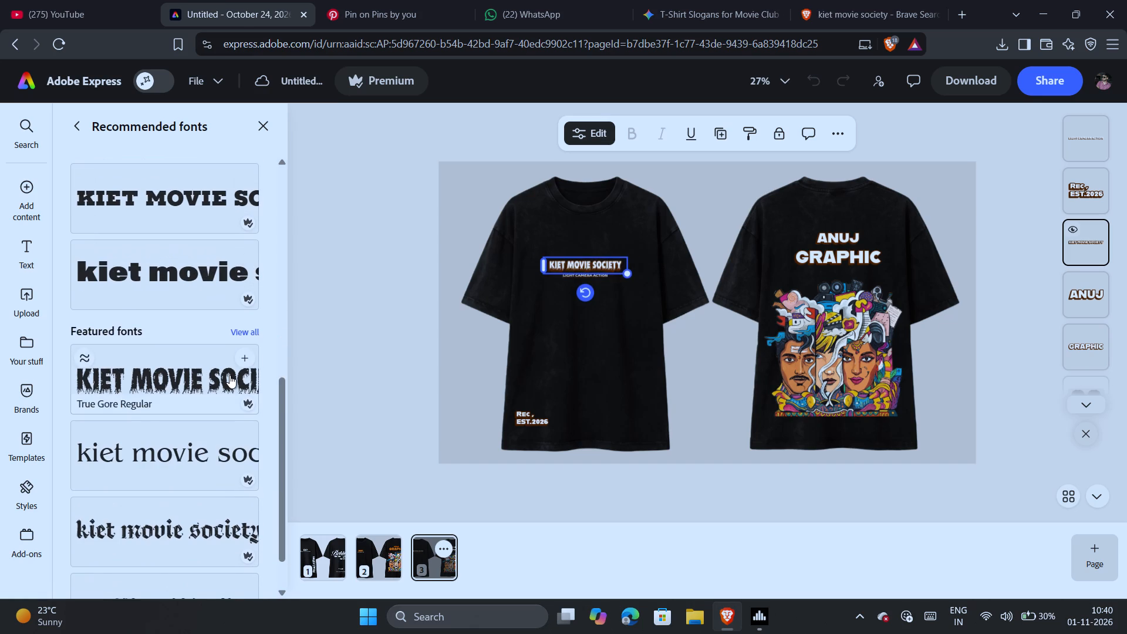
pyautogui.scroll(-3, 230, 375)
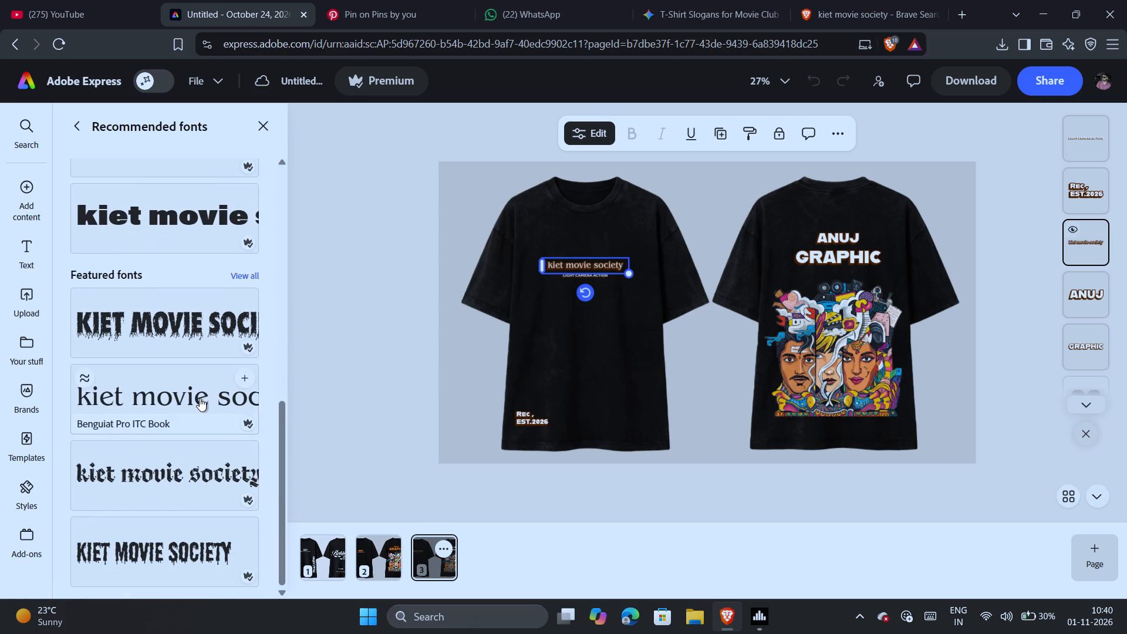
pyautogui.scroll(-2, 182, 499)
pyautogui.scroll(6, 204, 389)
# Search Pinterest for "font" and look through the typography pins.
pyautogui.click(421, 0)
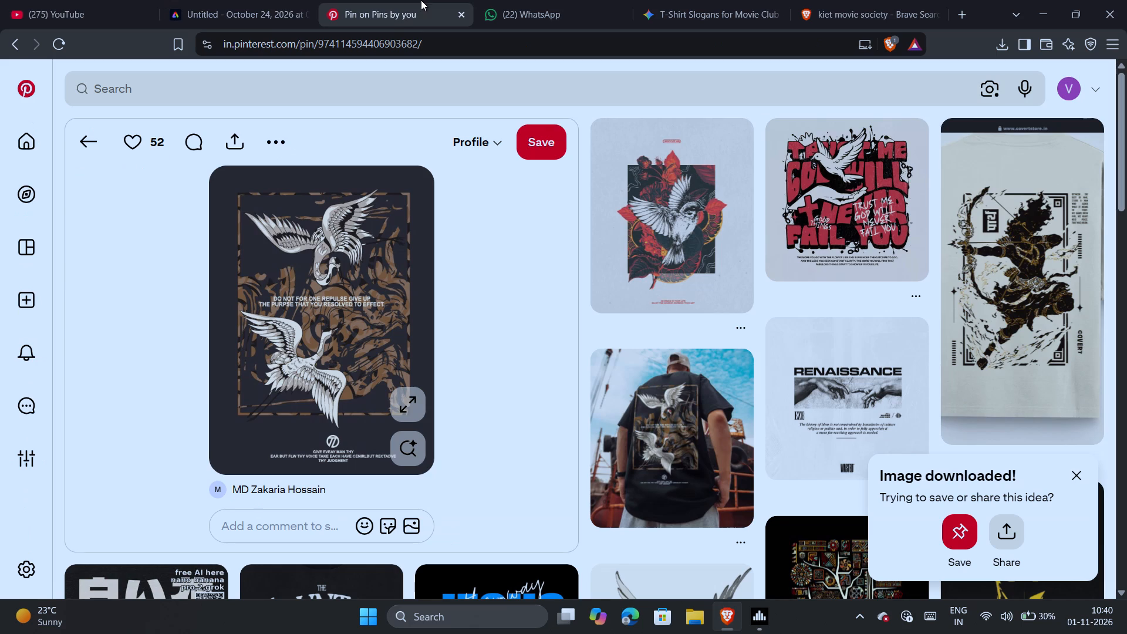
pyautogui.click(392, 90)
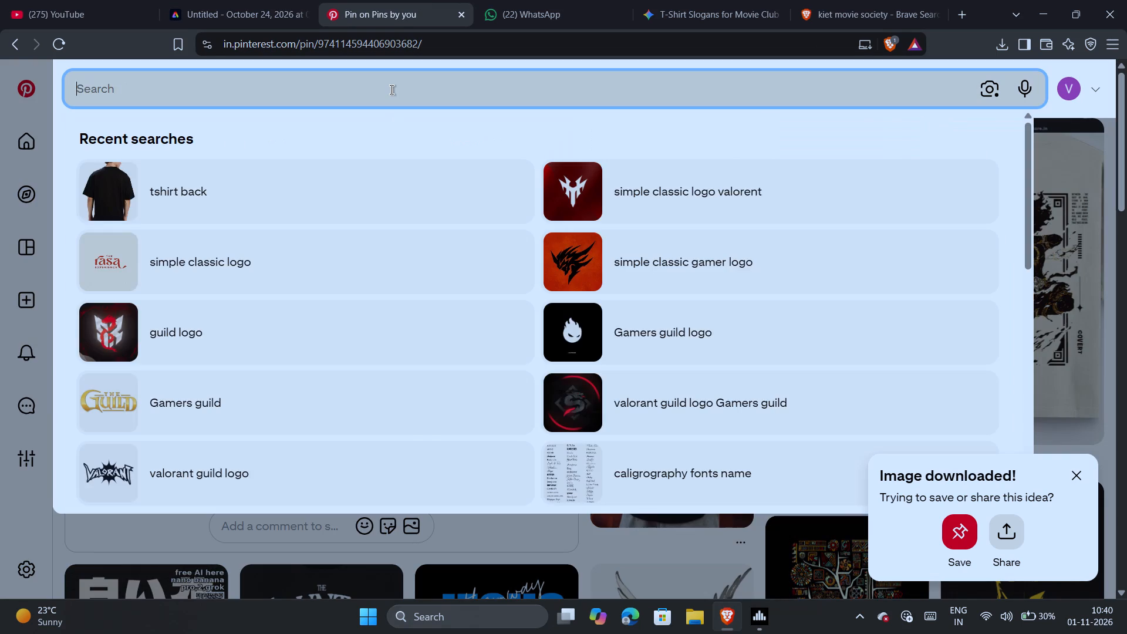
pyautogui.write('font')
pyautogui.press('Return')
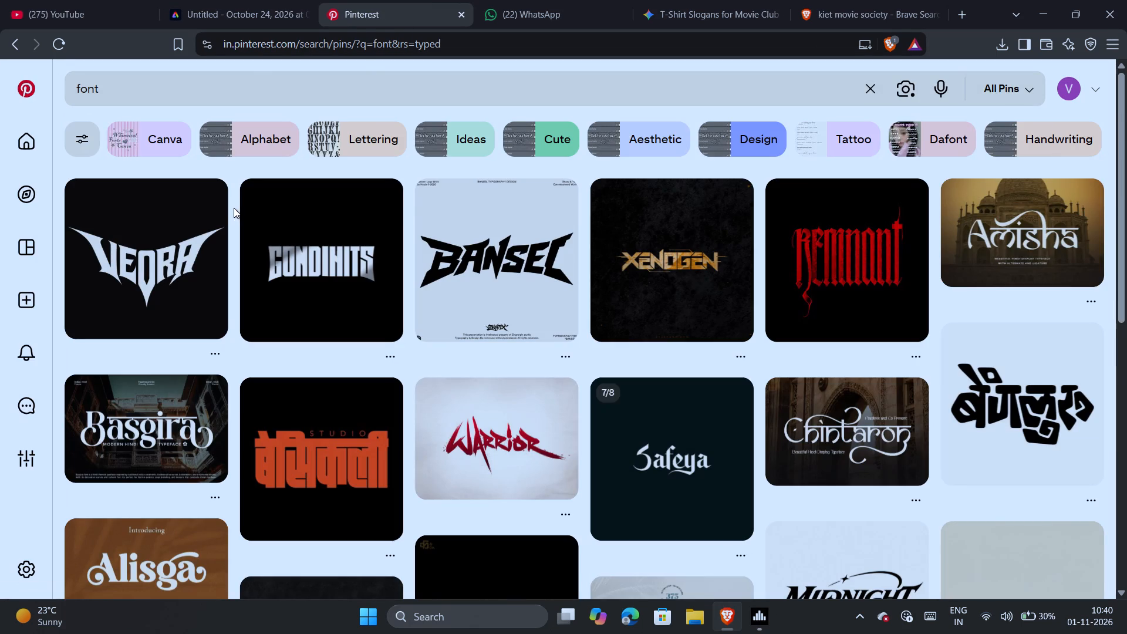
pyautogui.scroll(-2, 234, 208)
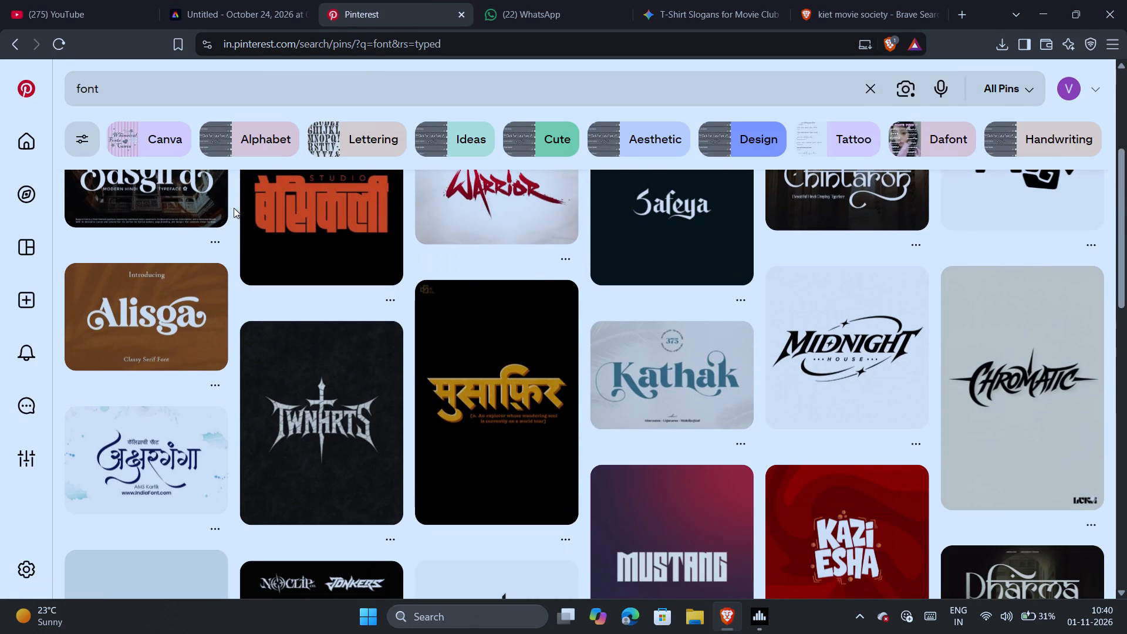
# Open the Hindi "Musafir" typography pin, examine its related pins and its Frankly Wearing product page, and close that page.
pyautogui.click(473, 377)
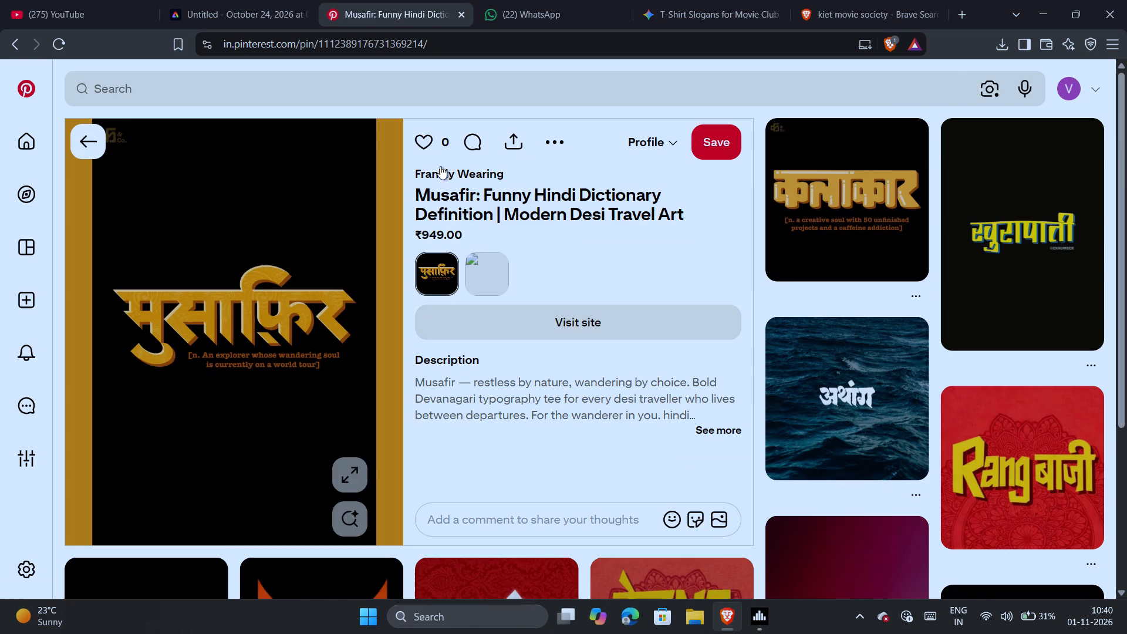
pyautogui.doubleClick(444, 193)
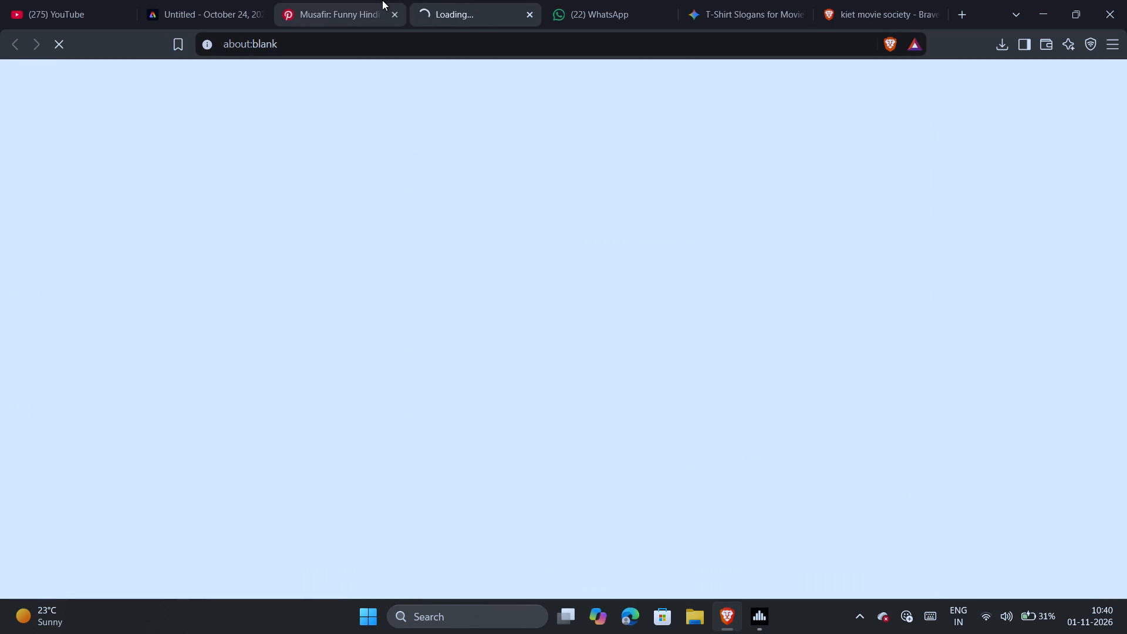
pyautogui.click(382, 0)
pyautogui.scroll(-5, 539, 438)
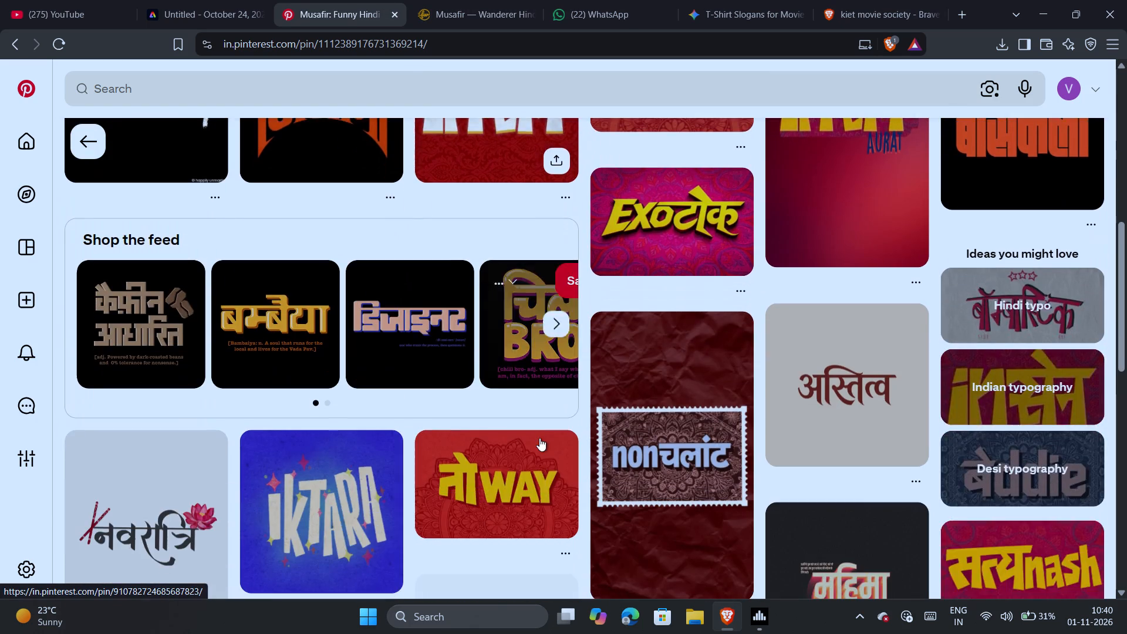
pyautogui.scroll(-1, 539, 438)
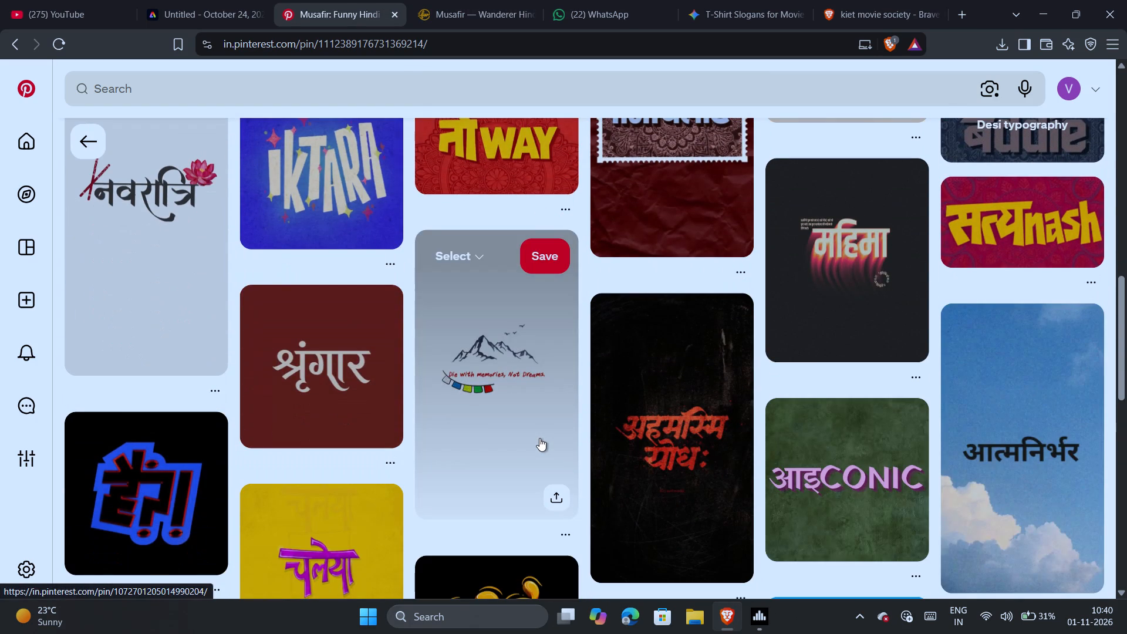
pyautogui.scroll(11, 539, 438)
pyautogui.click(453, 0)
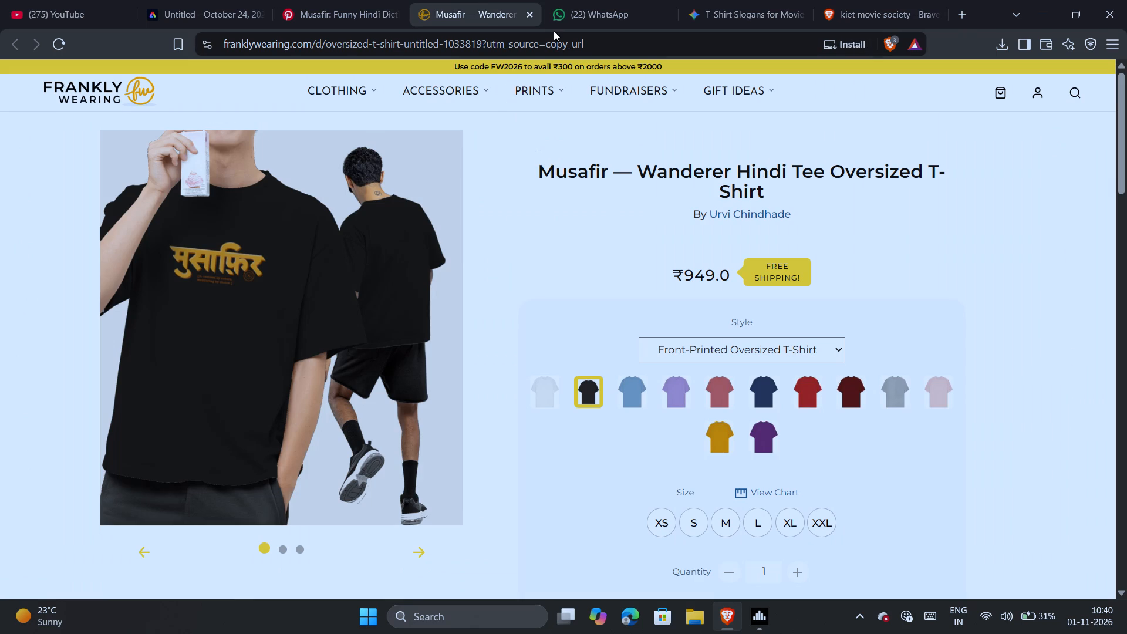
pyautogui.click(530, 14)
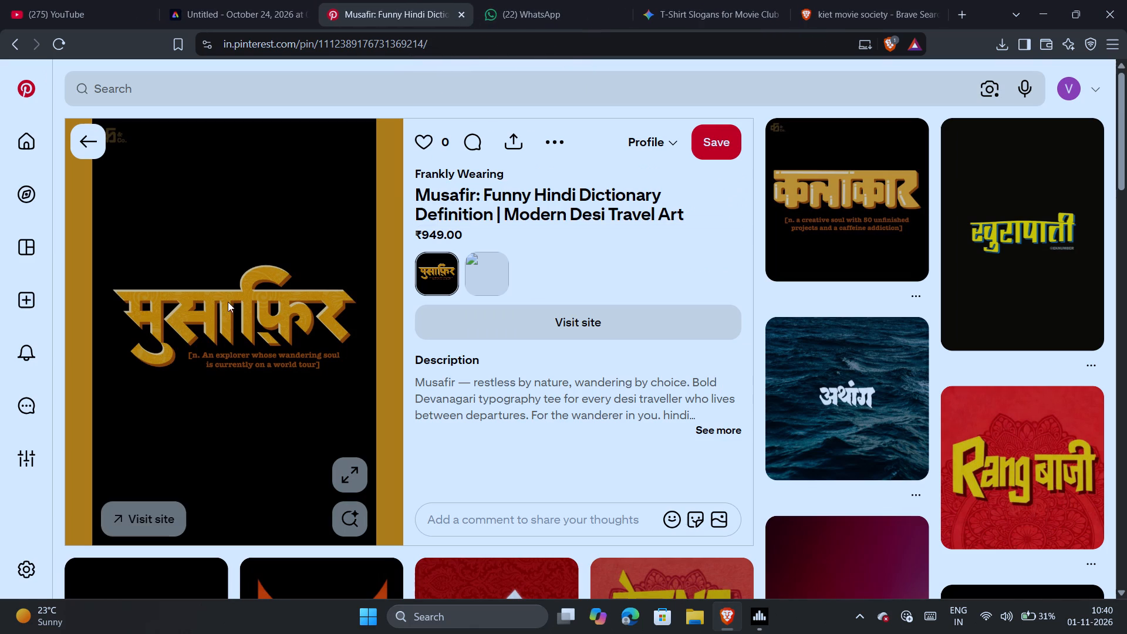
# Look over the pins related to "Musafir" and go back to the "font" search results.
pyautogui.hscroll(5, 207, 309)
pyautogui.hscroll(-7, 207, 309)
pyautogui.scroll(-4, 0, 280)
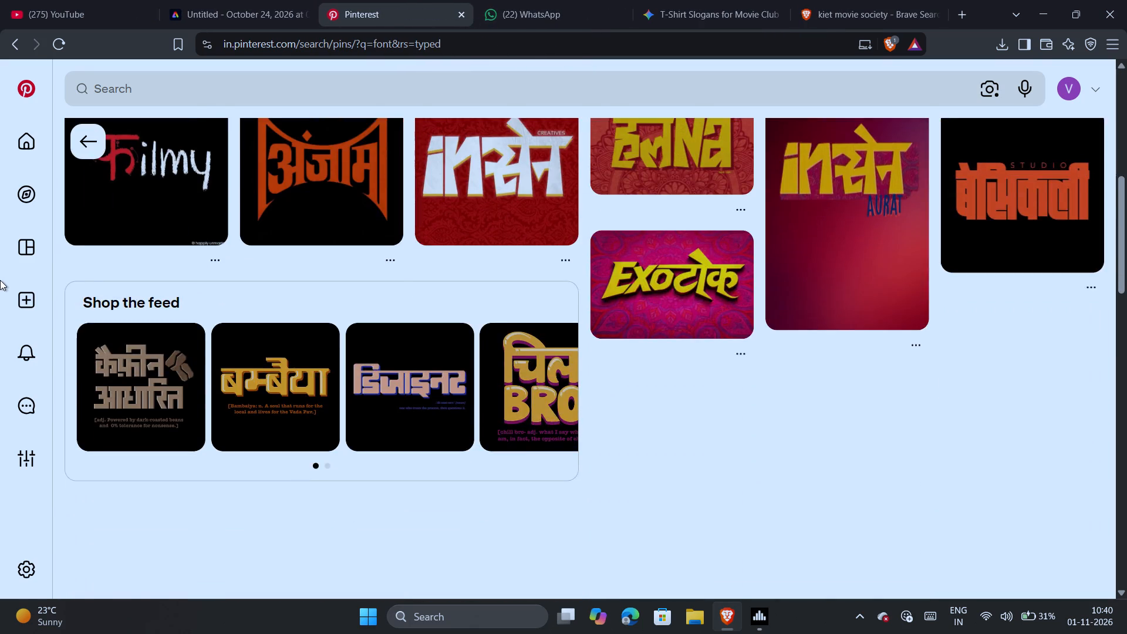
pyautogui.scroll(4, 0, 280)
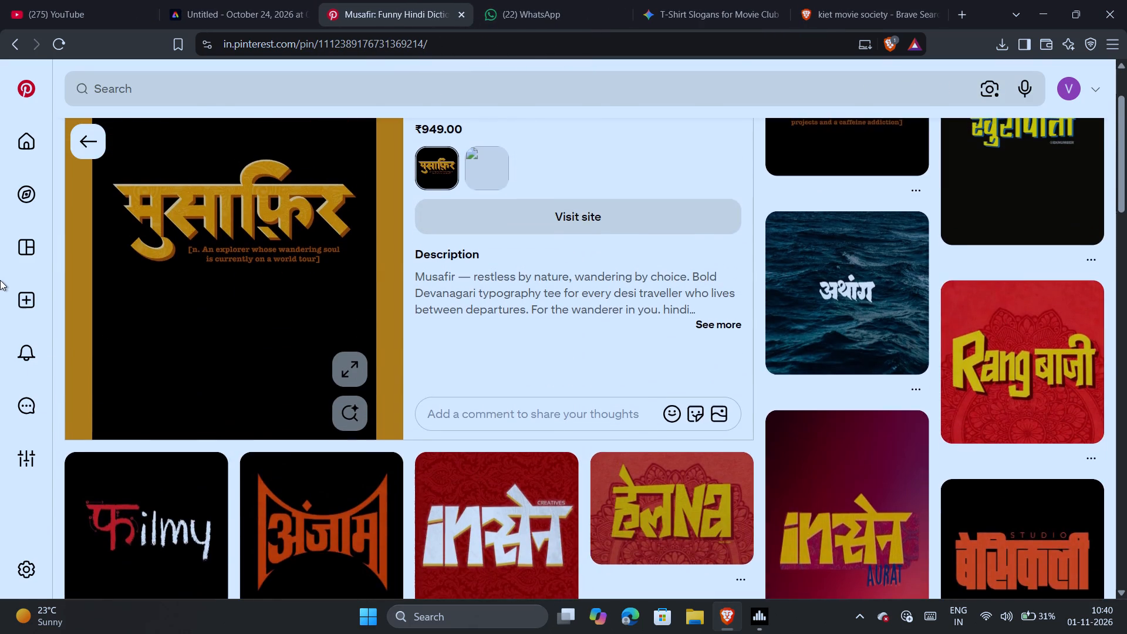
pyautogui.scroll(-3, 0, 280)
pyautogui.hscroll(10, 0, 280)
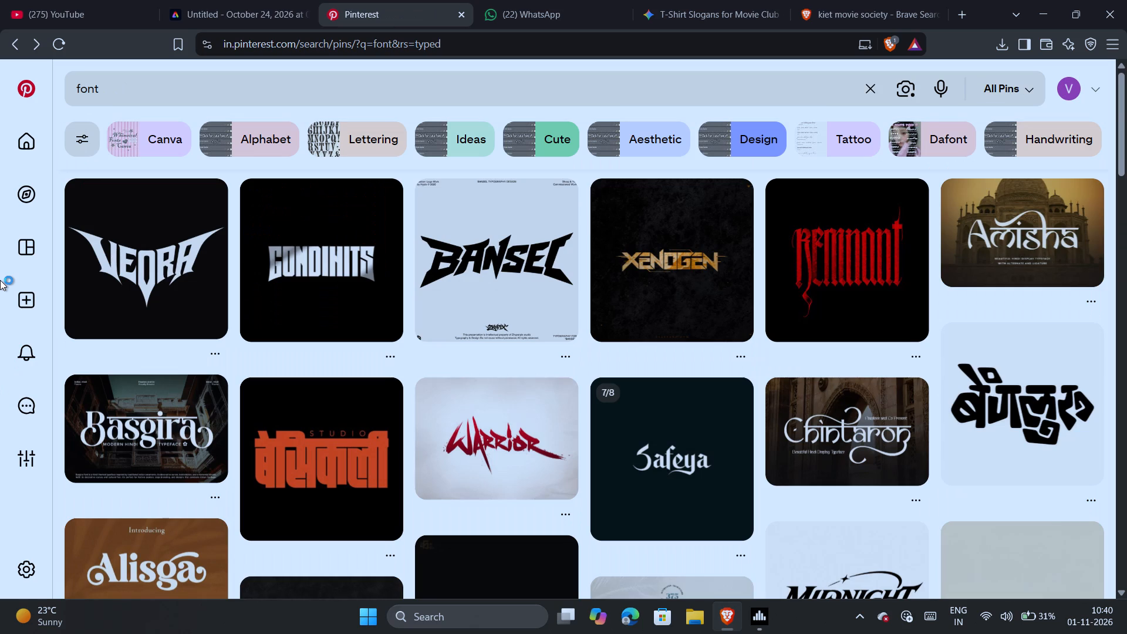
# Look through the typography pins and related searches in Pinterest's "font" results.
pyautogui.scroll(-2, 0, 280)
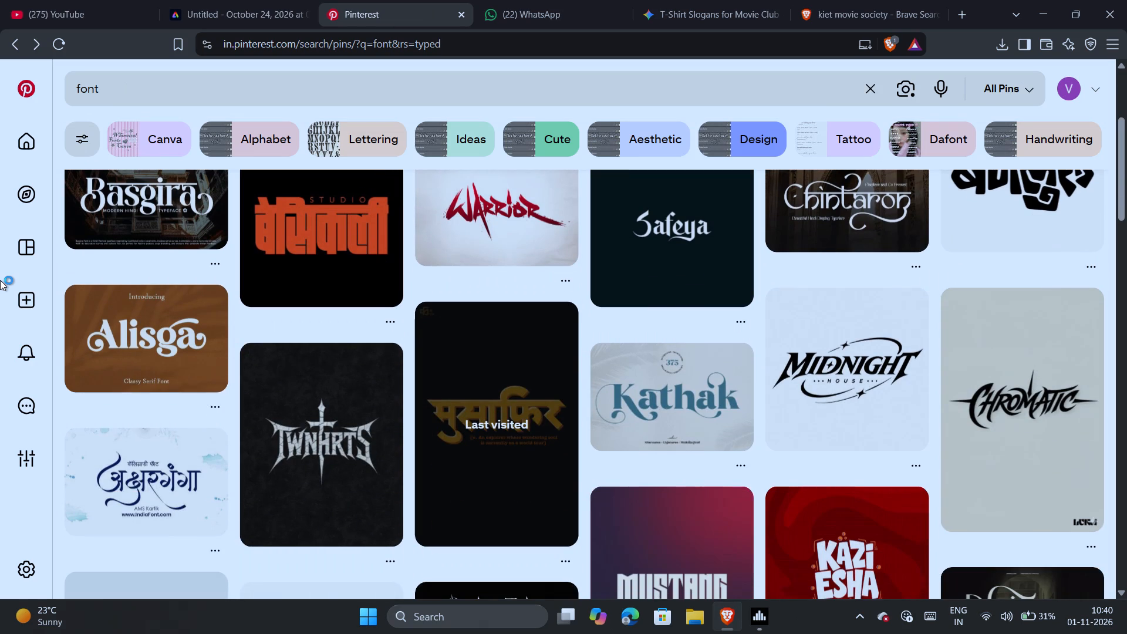
pyautogui.scroll(-4, 0, 280)
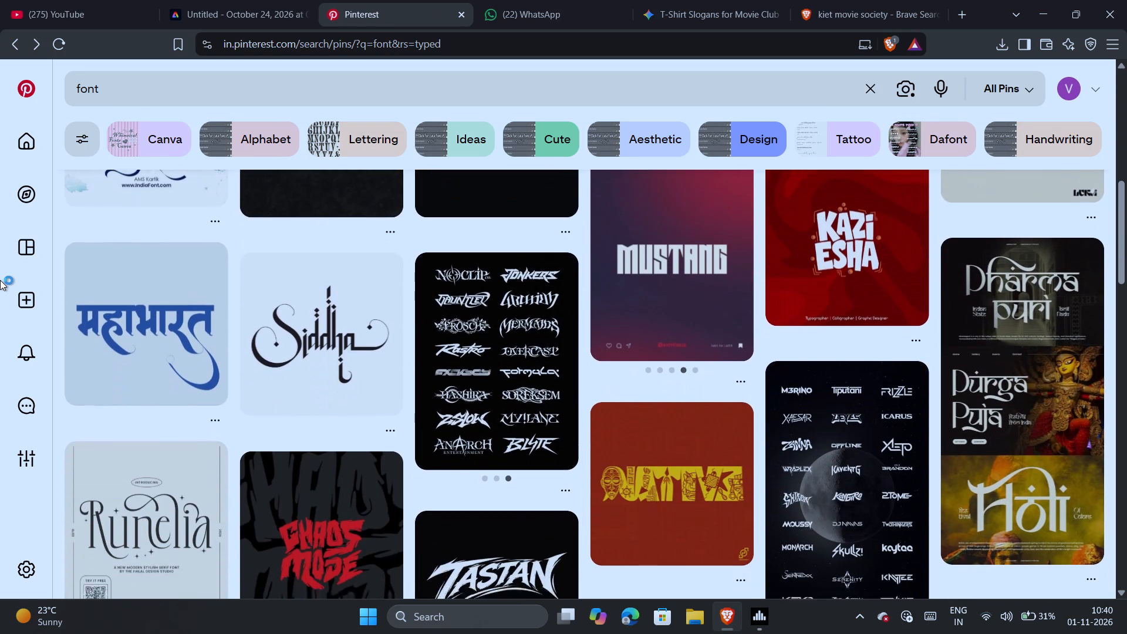
pyautogui.scroll(-1, 0, 280)
pyautogui.scroll(2, 0, 280)
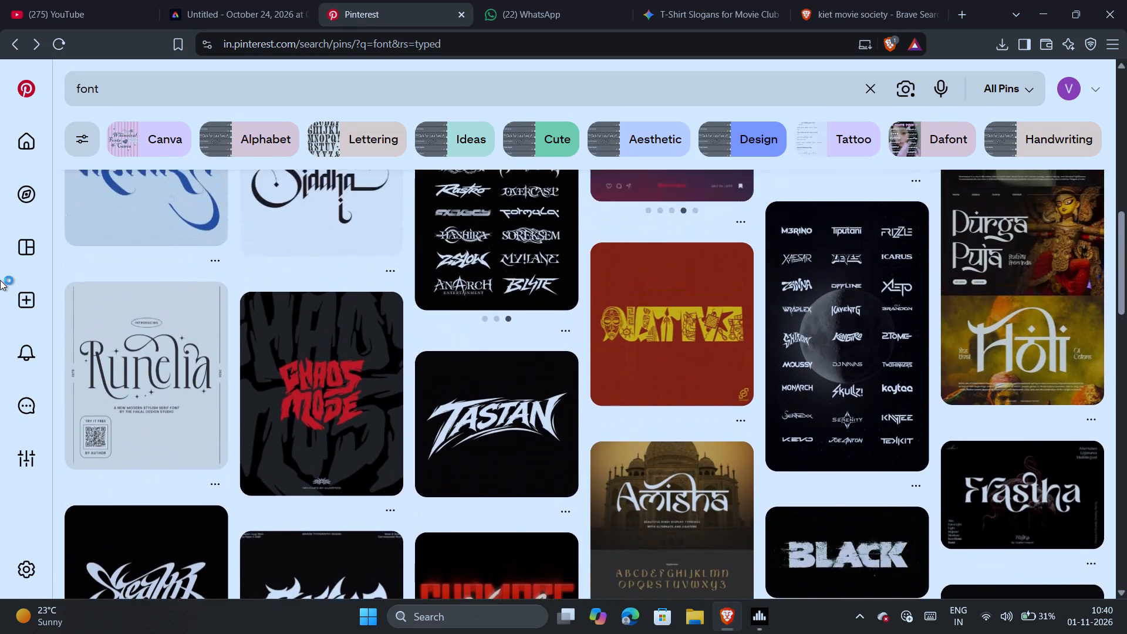
pyautogui.scroll(1, 0, 280)
pyautogui.scroll(-5, 0, 280)
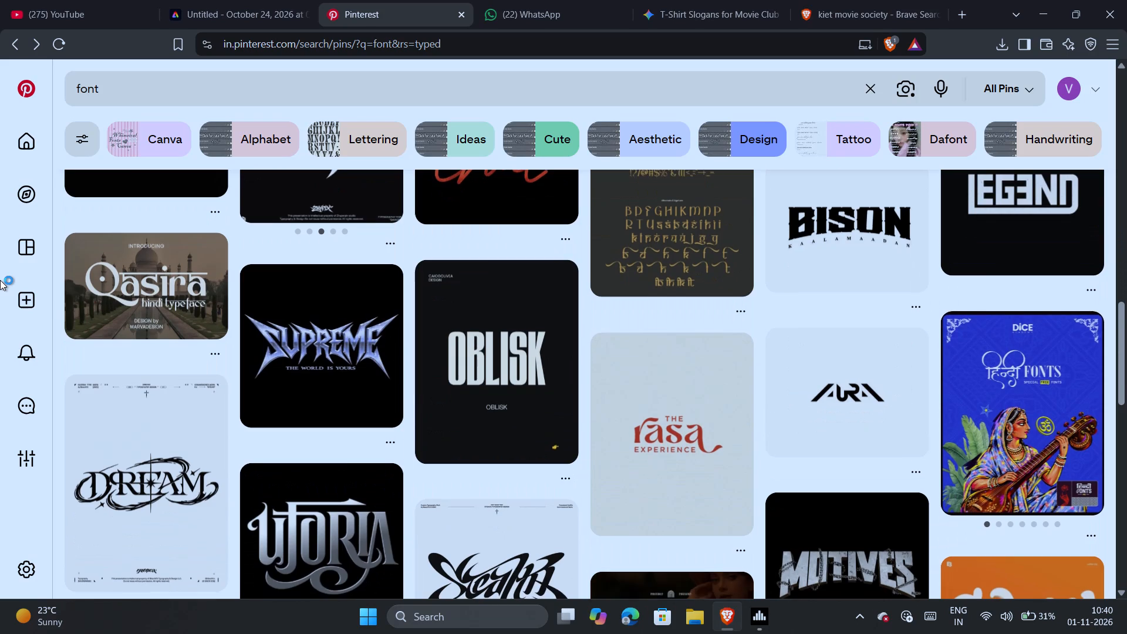
pyautogui.scroll(-1, 0, 280)
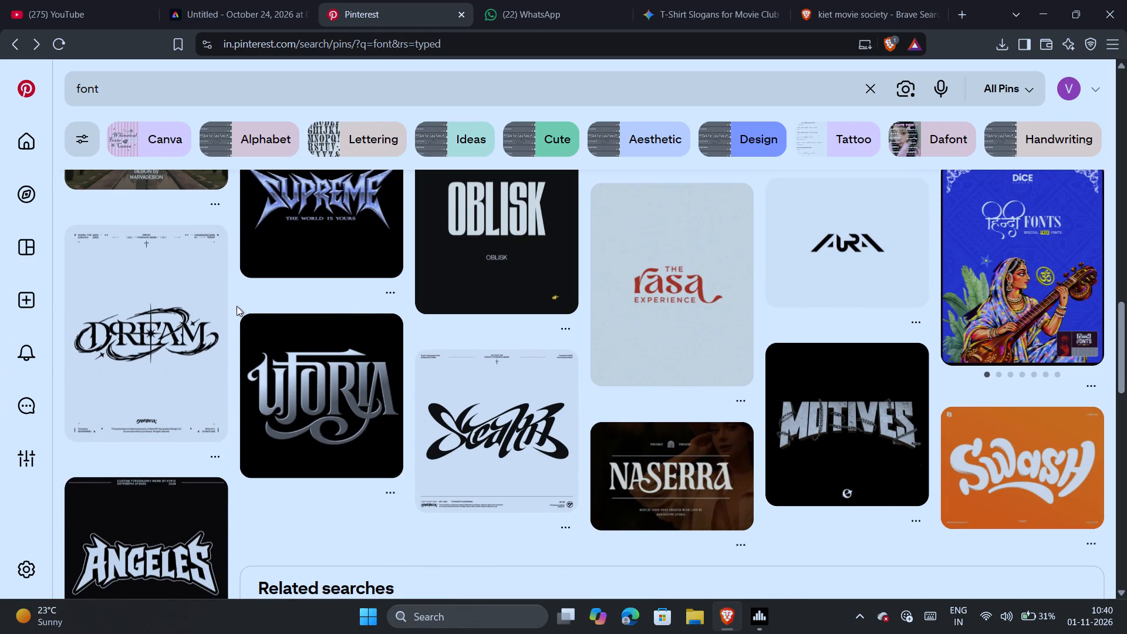
pyautogui.scroll(-2, 413, 329)
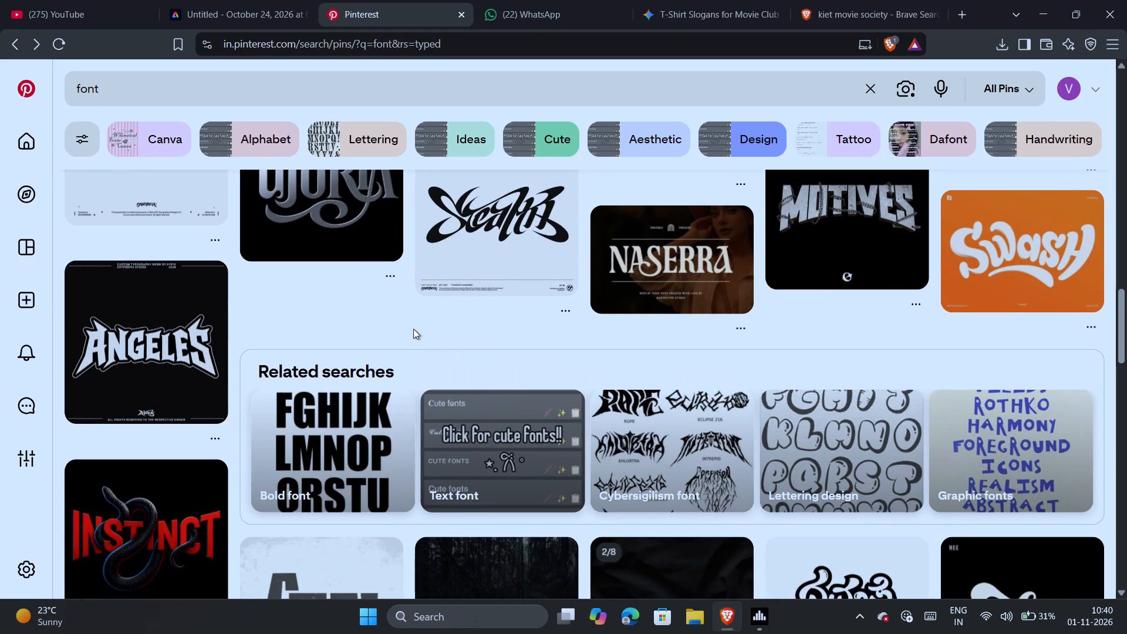
pyautogui.scroll(-3, 413, 329)
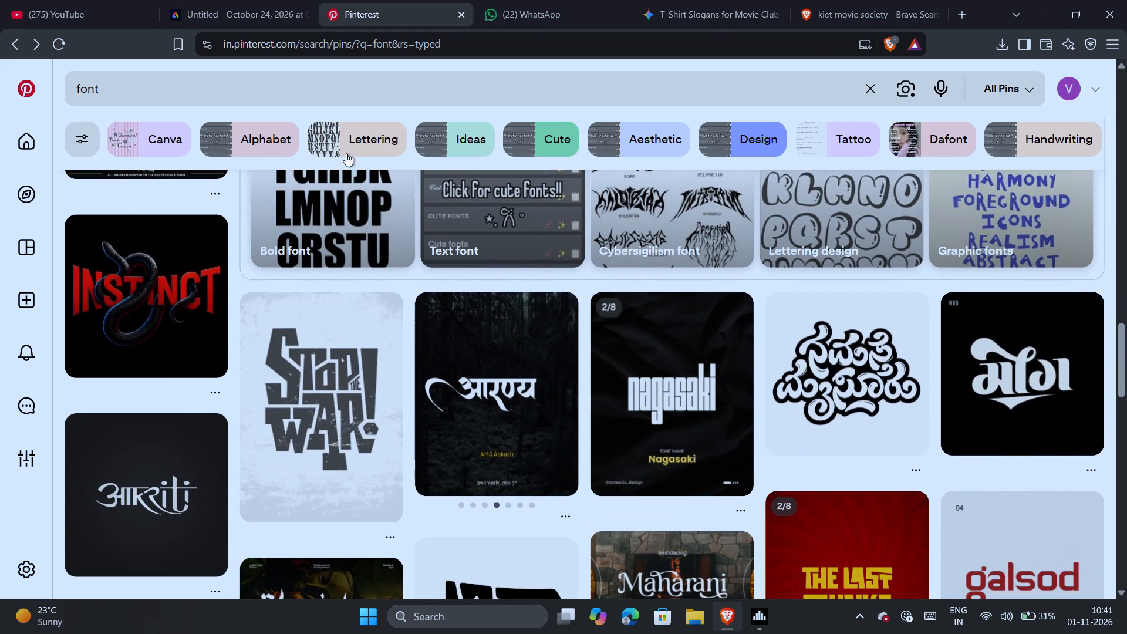
# In Adobe Express, search the fonts for "mincraft" and look through the expanded related fonts for the KIET MOVIE SOCIETY text.
pyautogui.click(294, 0)
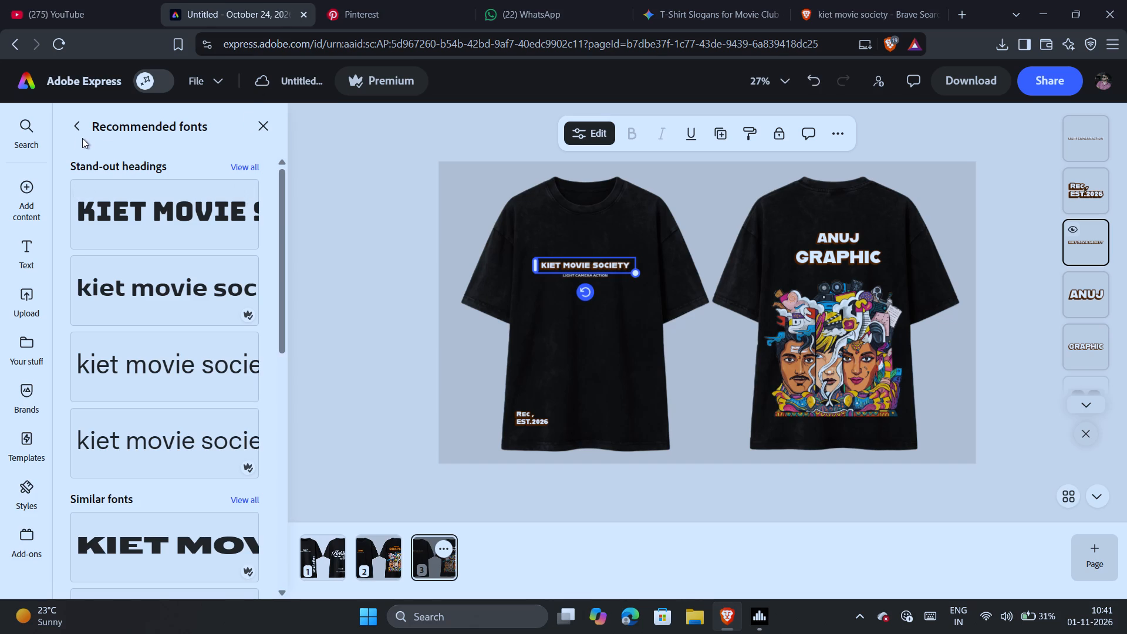
pyautogui.click(83, 136)
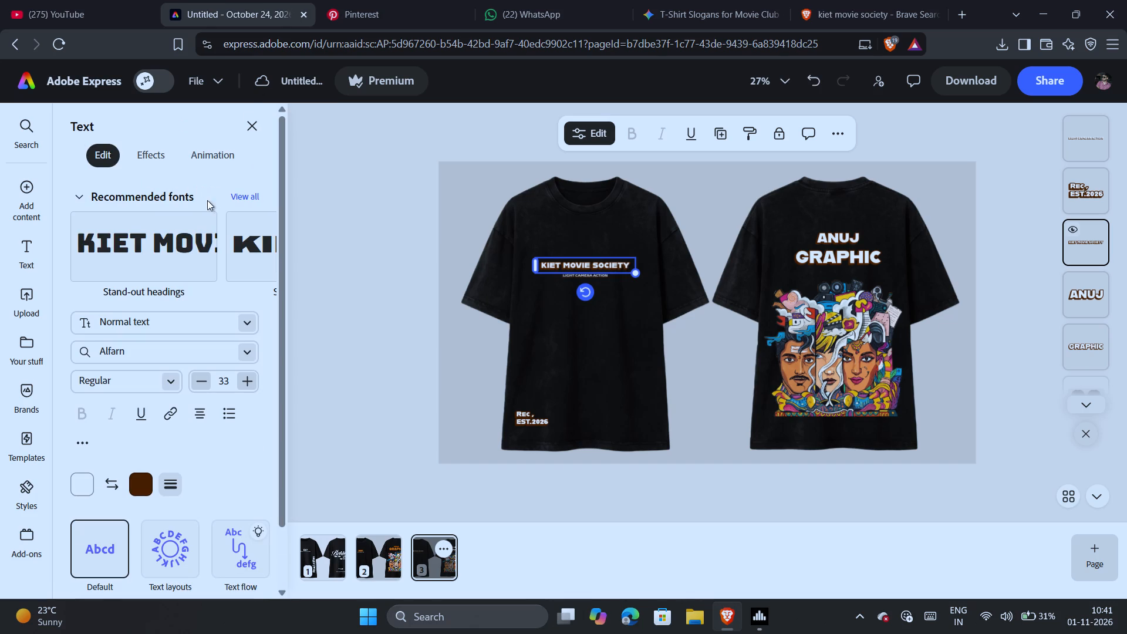
pyautogui.click(193, 359)
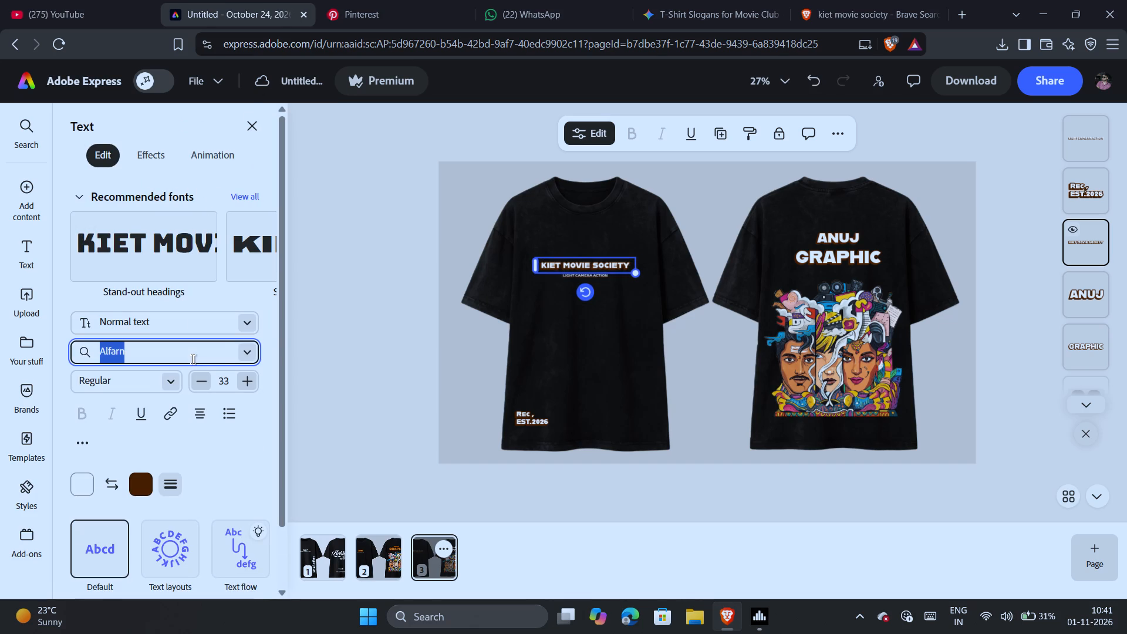
pyautogui.write('min')
pyautogui.press('c')
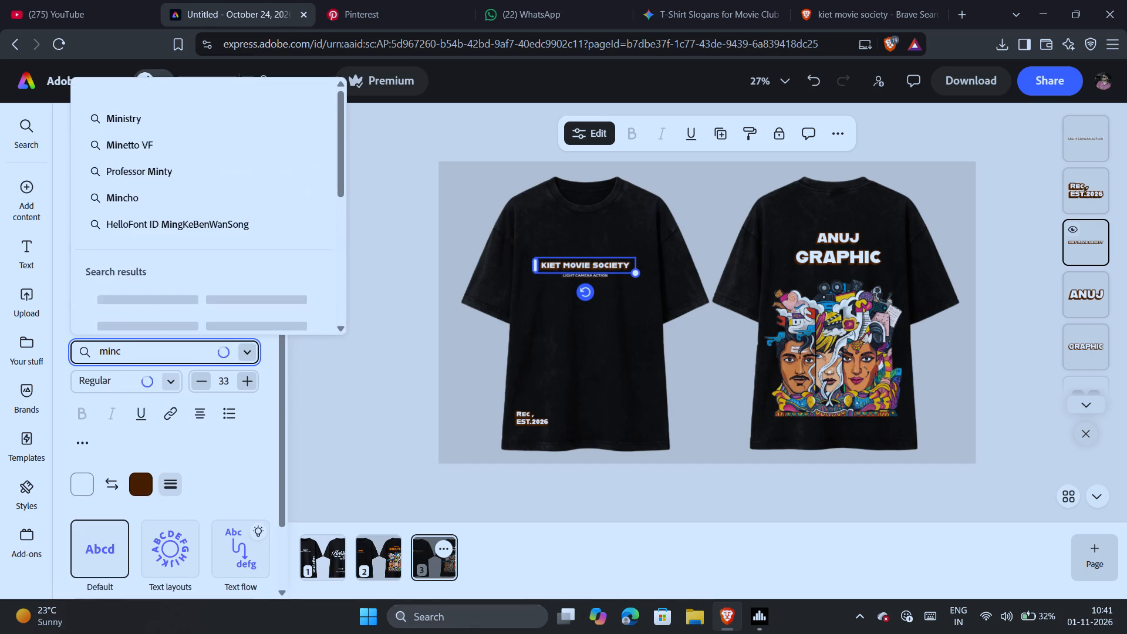
pyautogui.write('raft')
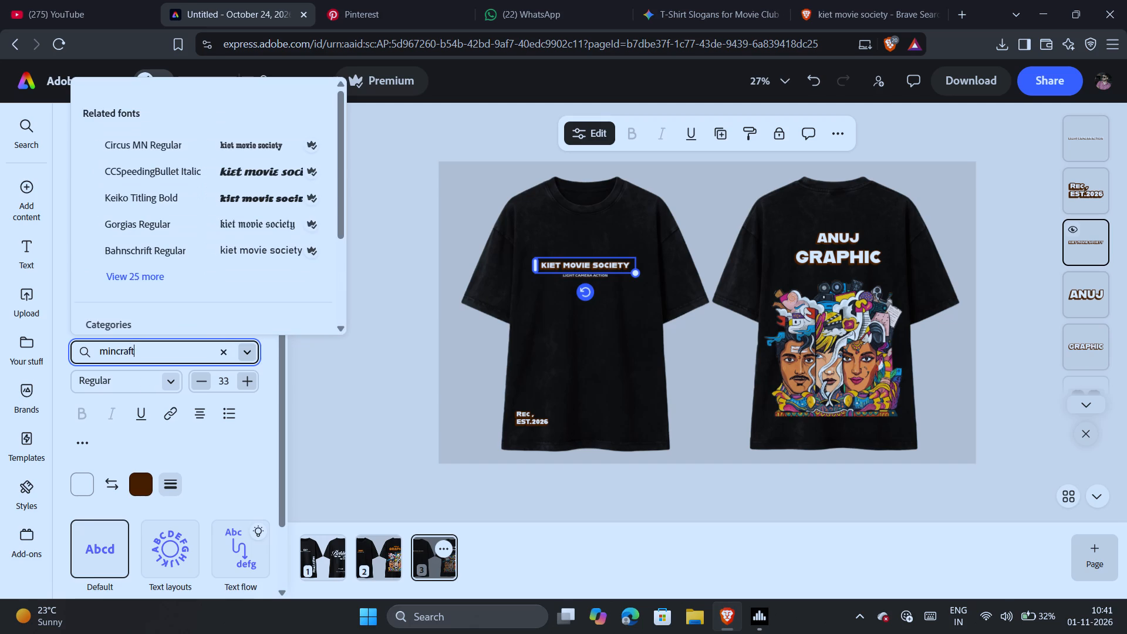
pyautogui.scroll(-2, 266, 221)
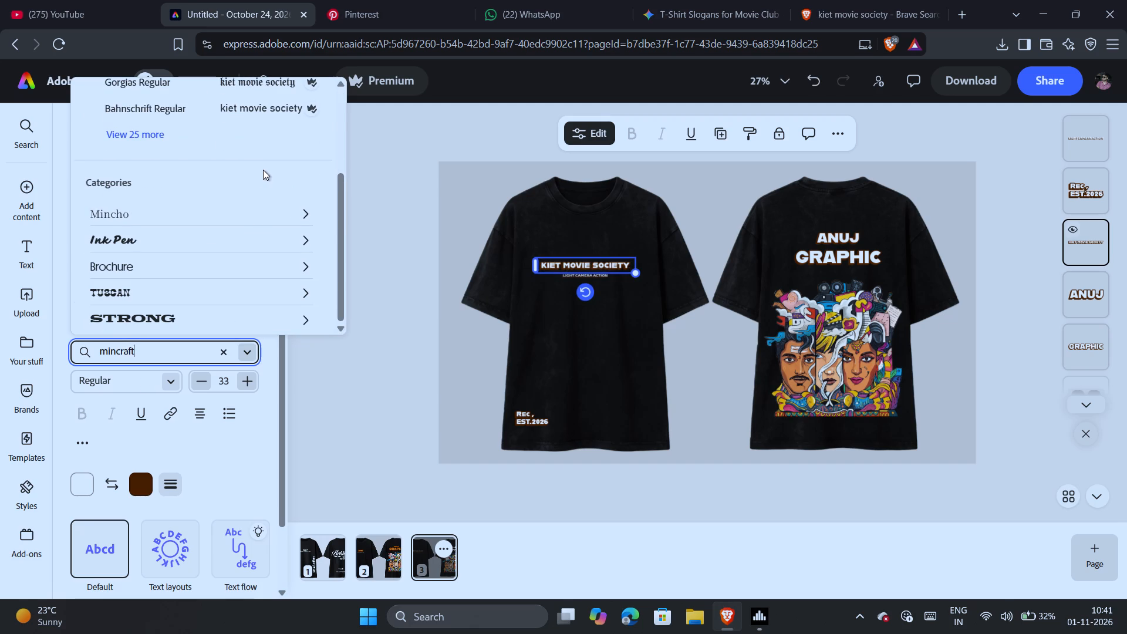
pyautogui.scroll(1, 263, 170)
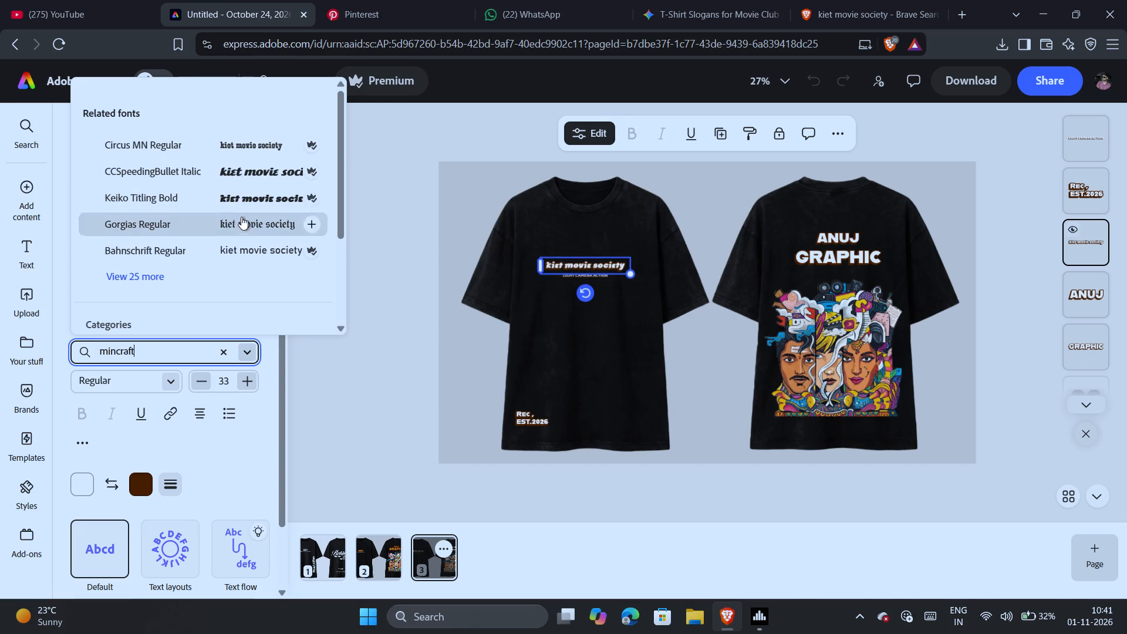
pyautogui.click(162, 285)
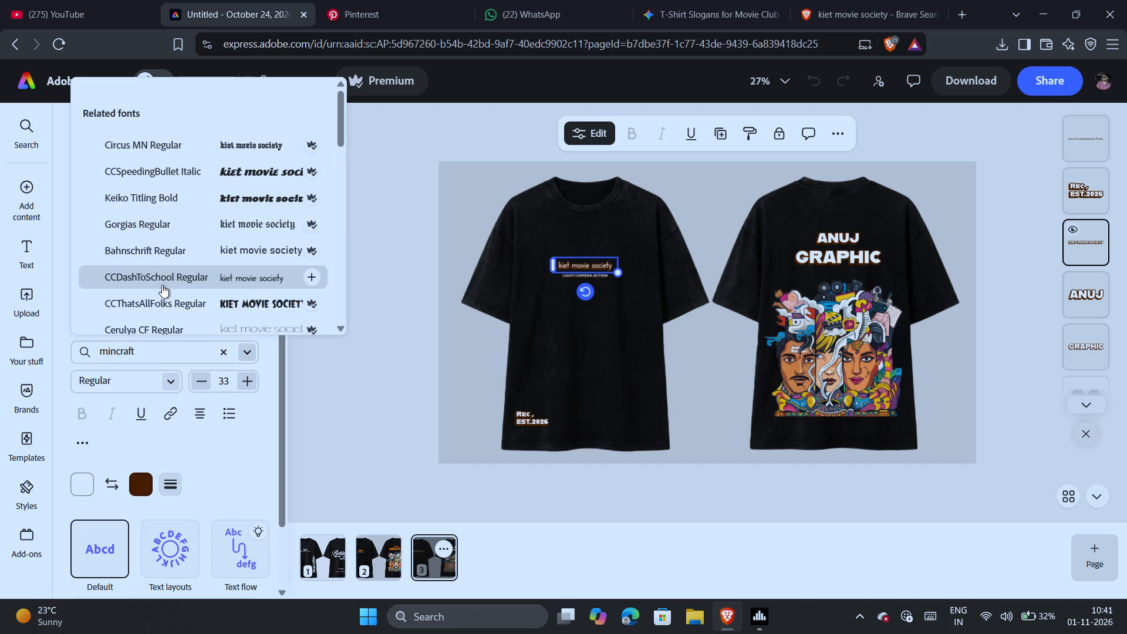
pyautogui.scroll(-2, 162, 285)
pyautogui.click(106, 0)
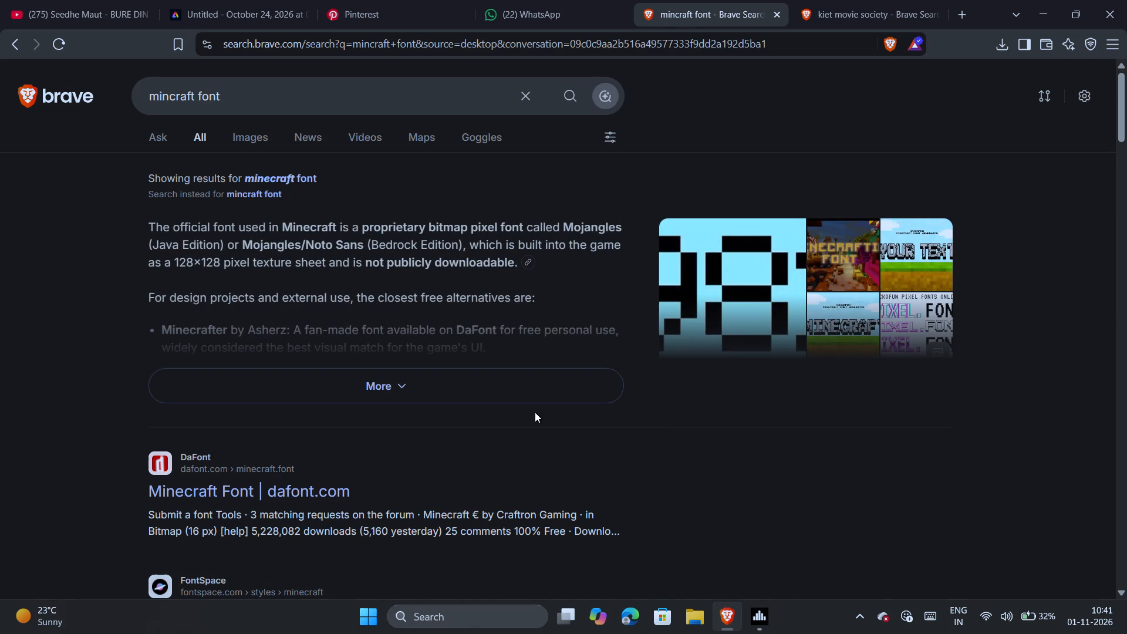
pyautogui.scroll(-1, 399, 341)
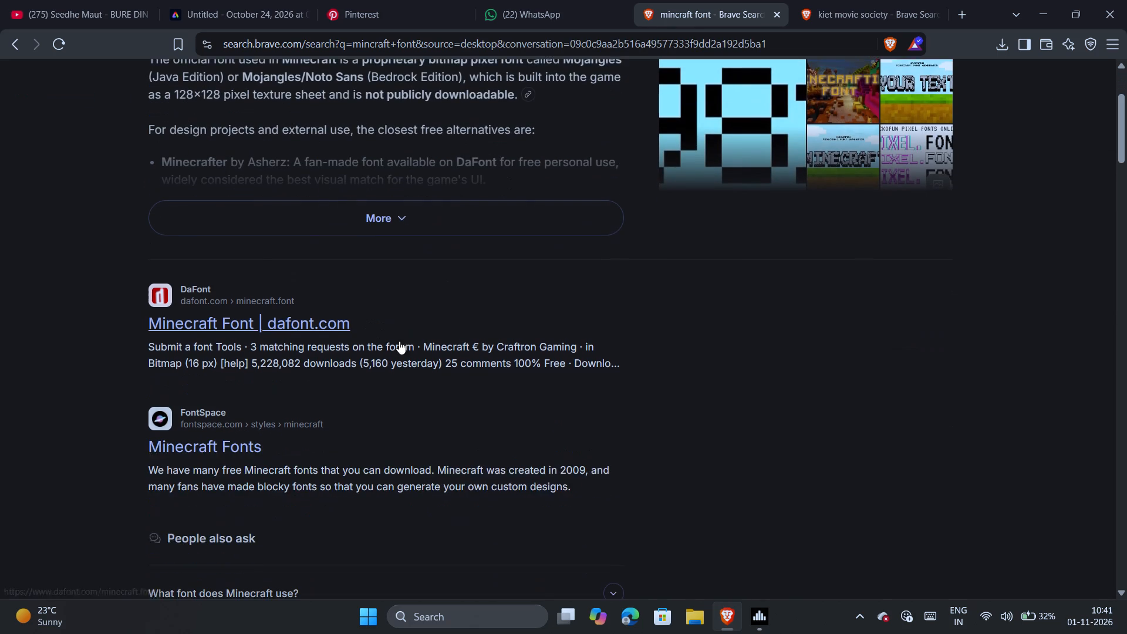
pyautogui.scroll(-4, 399, 341)
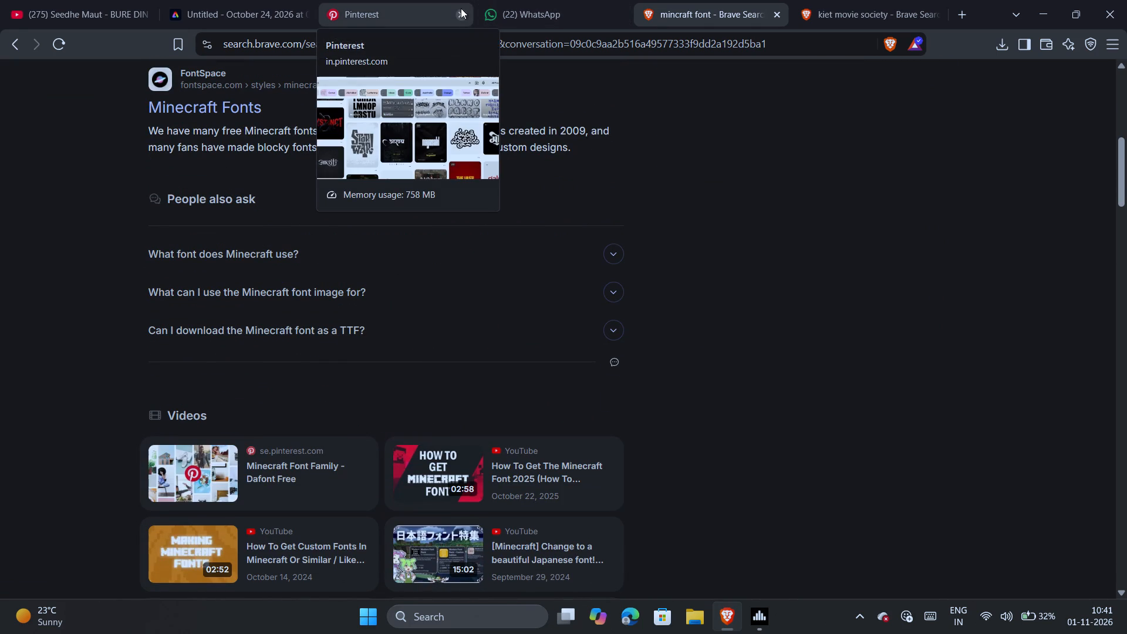
# Close the Pinterest tab and reopen Pinterest's home page in a new tab.
pyautogui.click(461, 8)
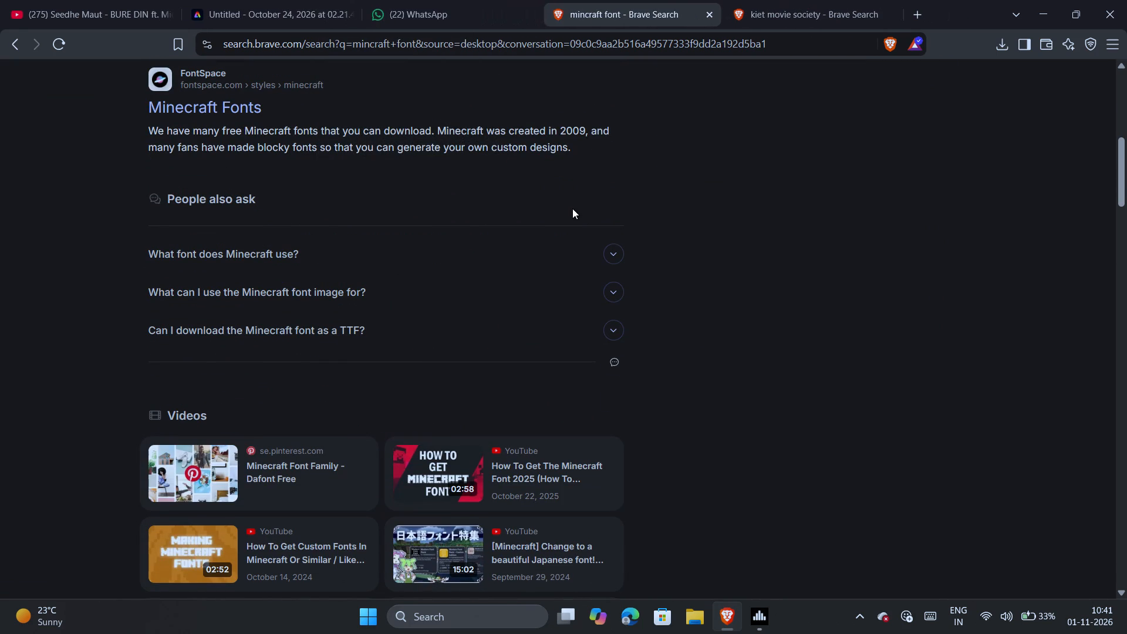
pyautogui.hotkey('ctrl', 'z')
pyautogui.click(909, 0)
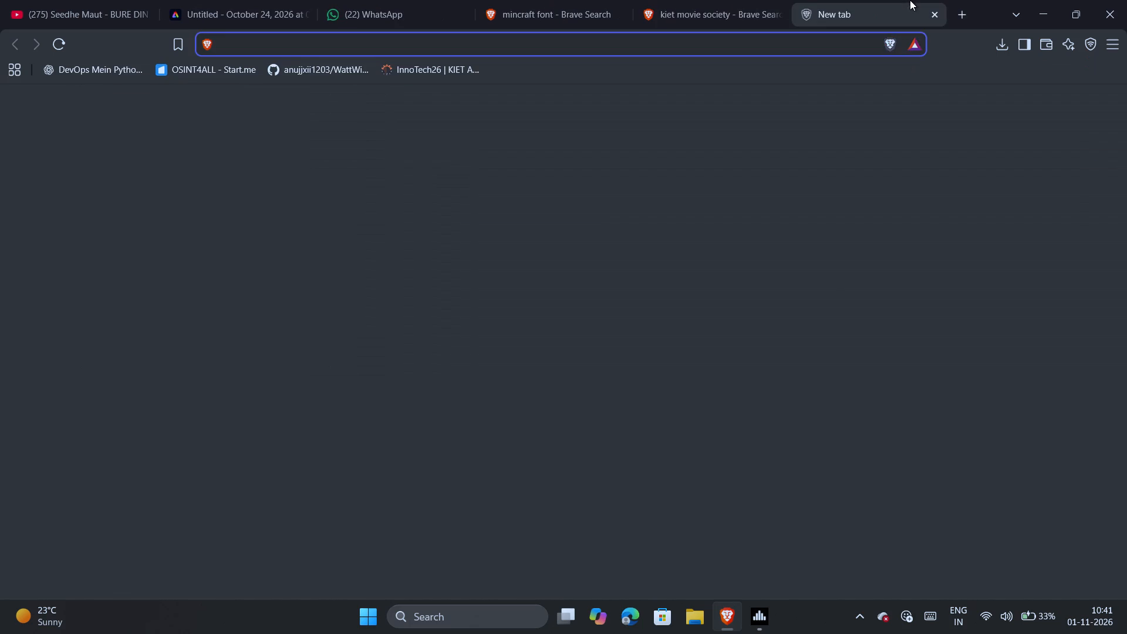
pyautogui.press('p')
pyautogui.press('Return')
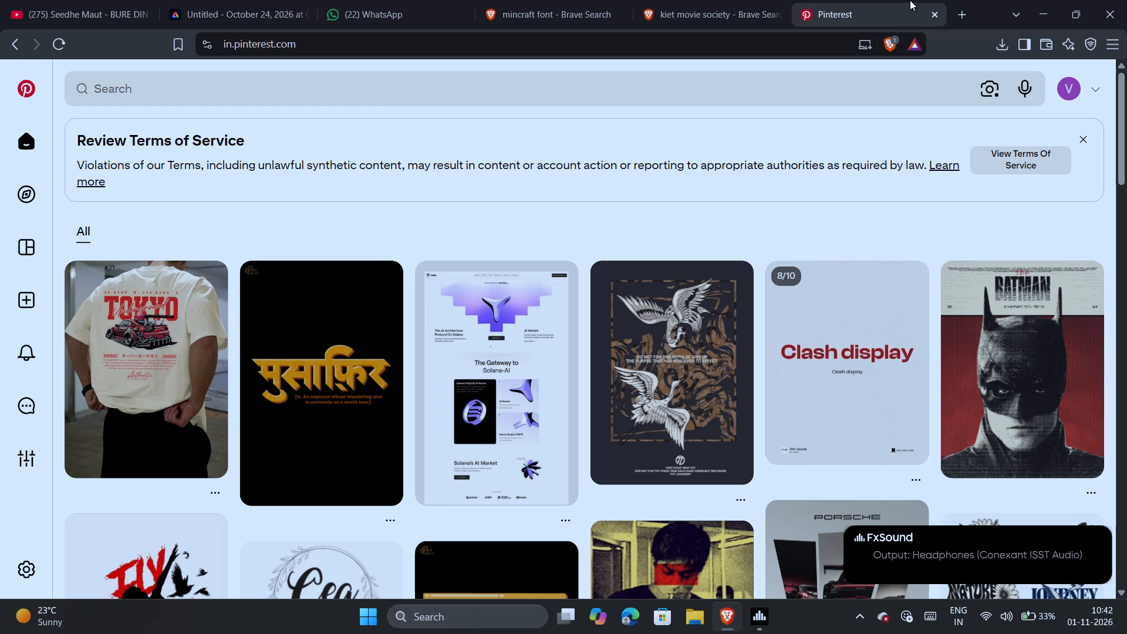
# Switch to the Seedhe Maut mix on YouTube and look through its playlist.
pyautogui.click(18, 0)
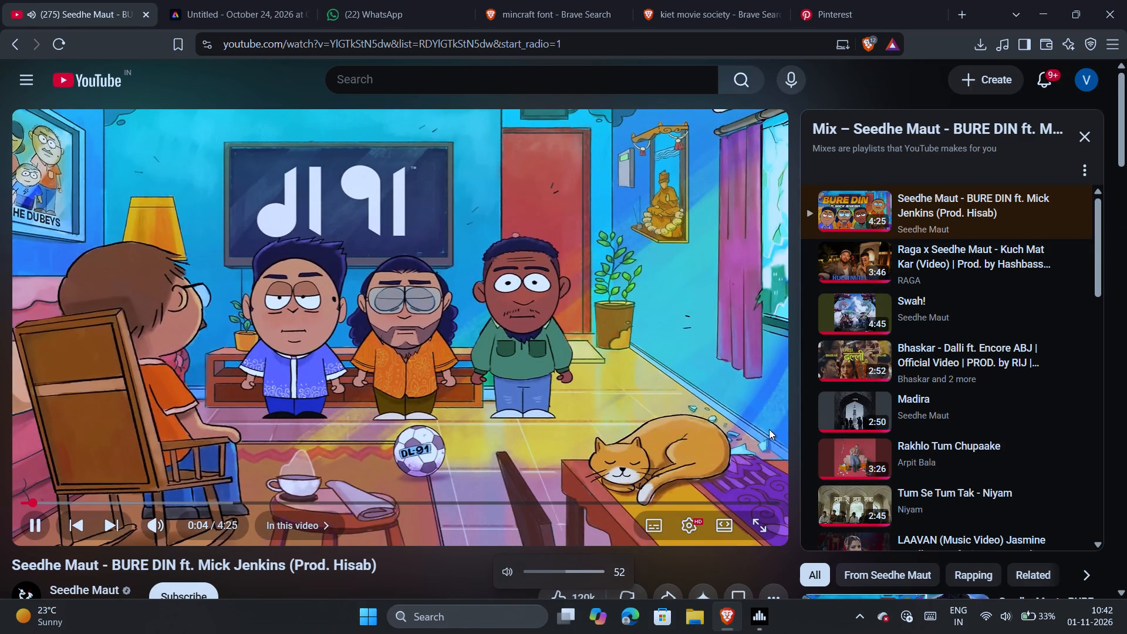
pyautogui.scroll(-3, 926, 468)
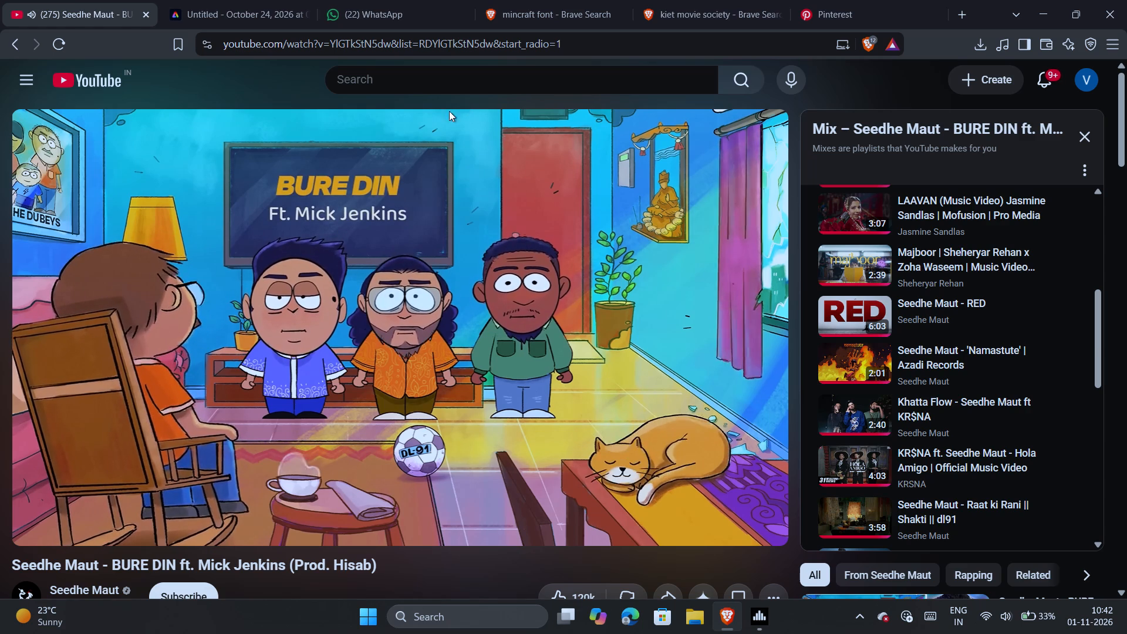
# Return to Pinterest and look through the T-shirt and typography design pins in the home feed.
pyautogui.click(265, 0)
pyautogui.click(748, 0)
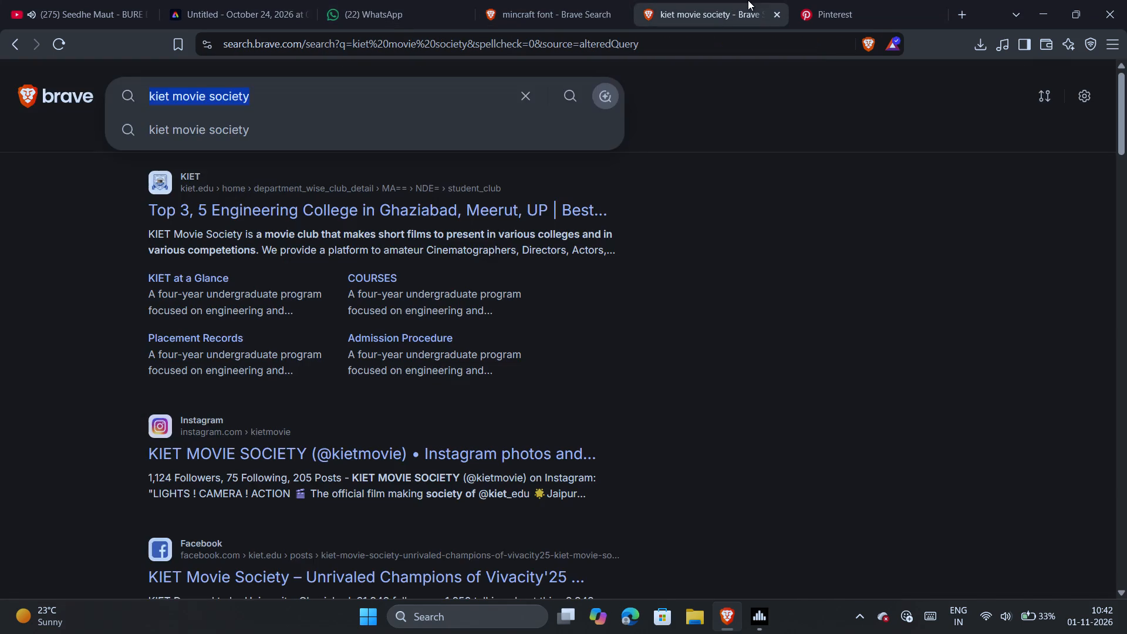
pyautogui.click(860, 0)
pyautogui.click(265, 219)
pyautogui.scroll(-1, 265, 219)
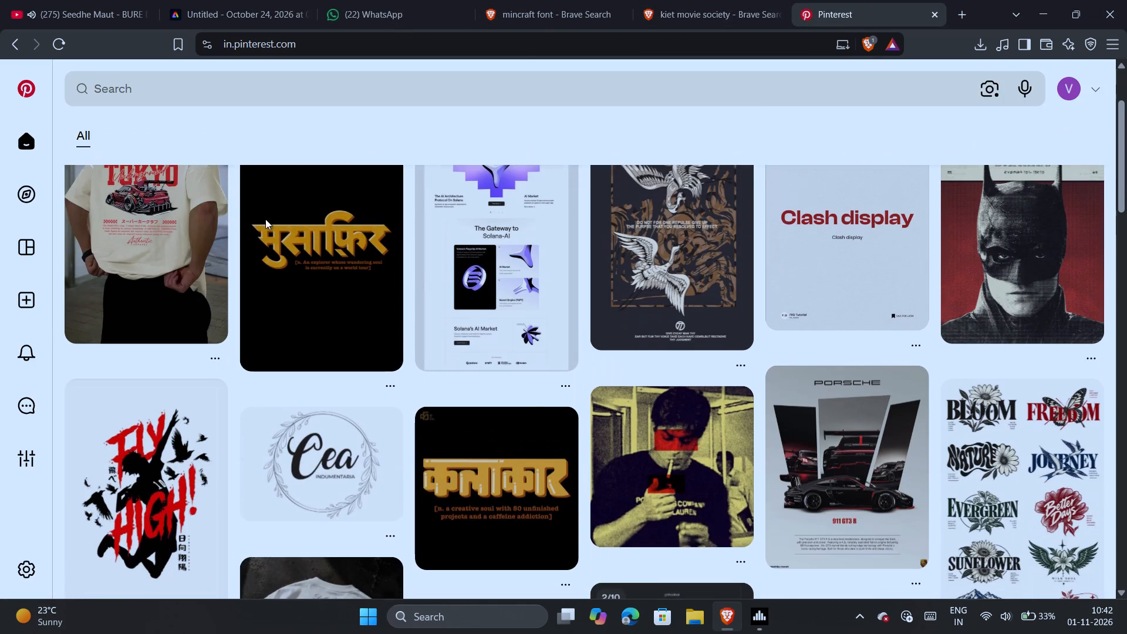
pyautogui.click(63, 0)
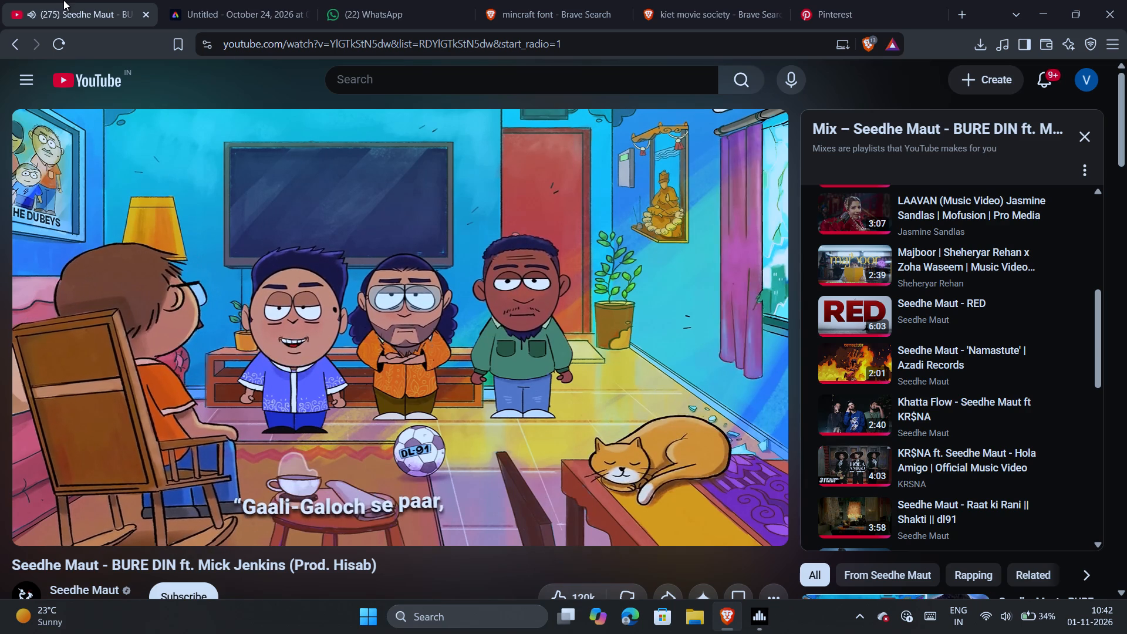
pyautogui.click(880, 0)
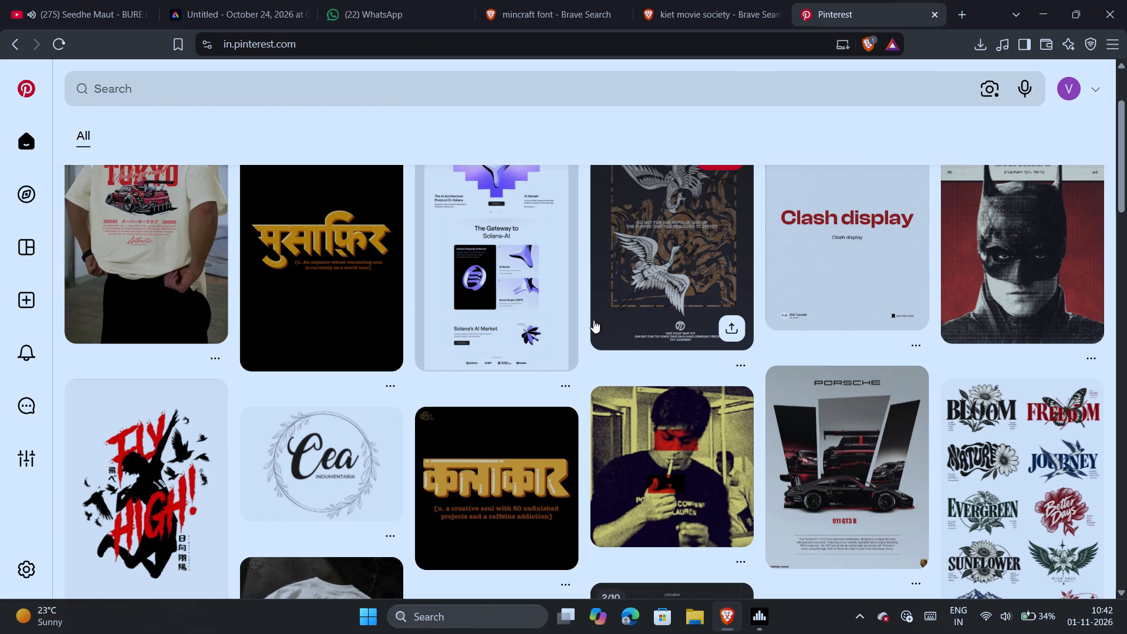
pyautogui.scroll(-2, 592, 321)
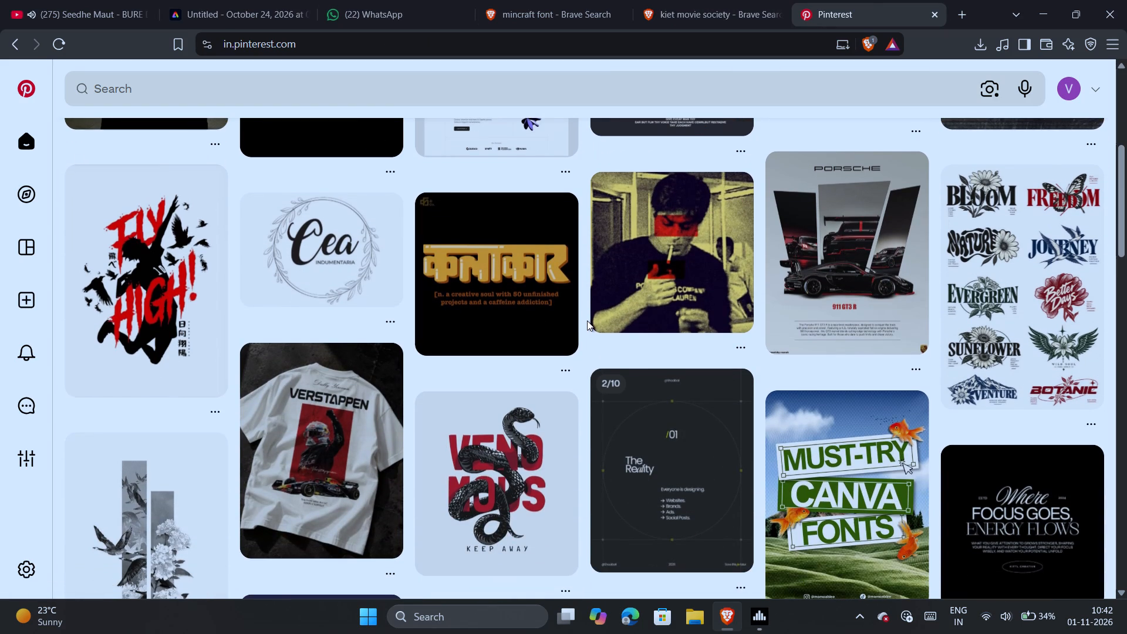
pyautogui.scroll(-2, 587, 321)
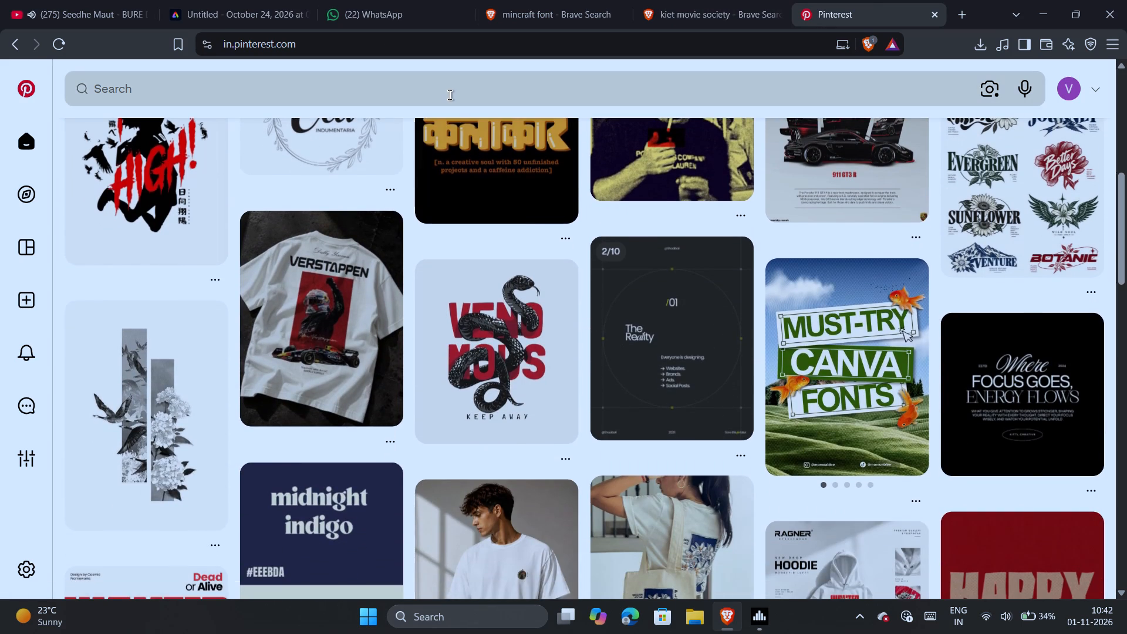
# Search Pinterest for "pop font" and refine the search to "pop font adobe express".
pyautogui.click(450, 95)
pyautogui.write('pop font')
pyautogui.press('Return')
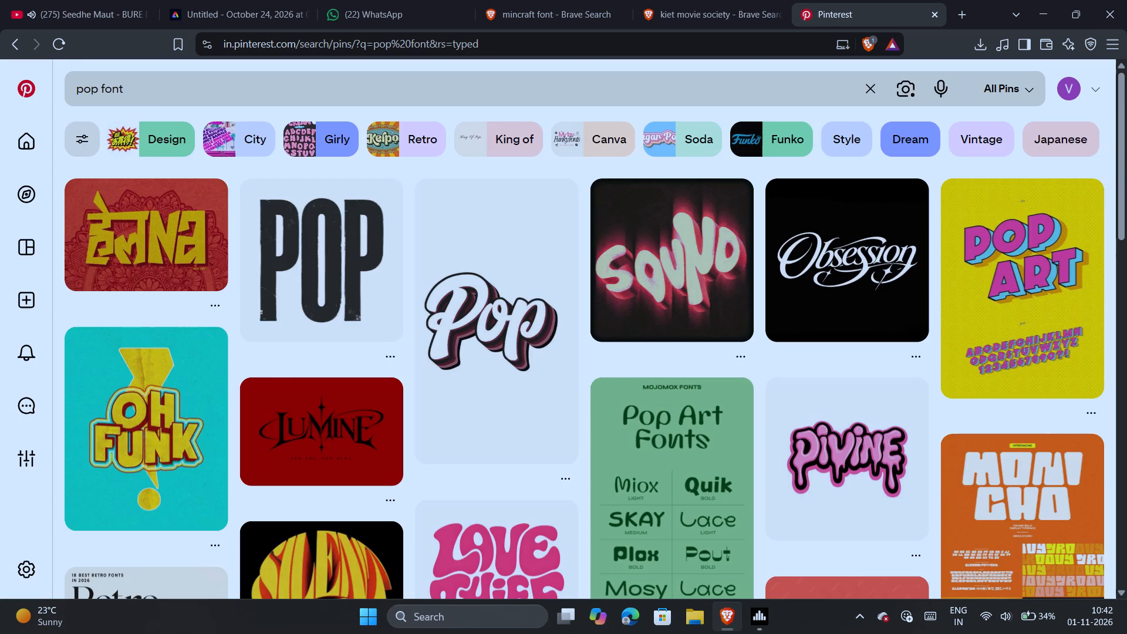
pyautogui.click(212, 88)
pyautogui.press('space')
pyautogui.write('adobe e')
pyautogui.press('BackSpace')
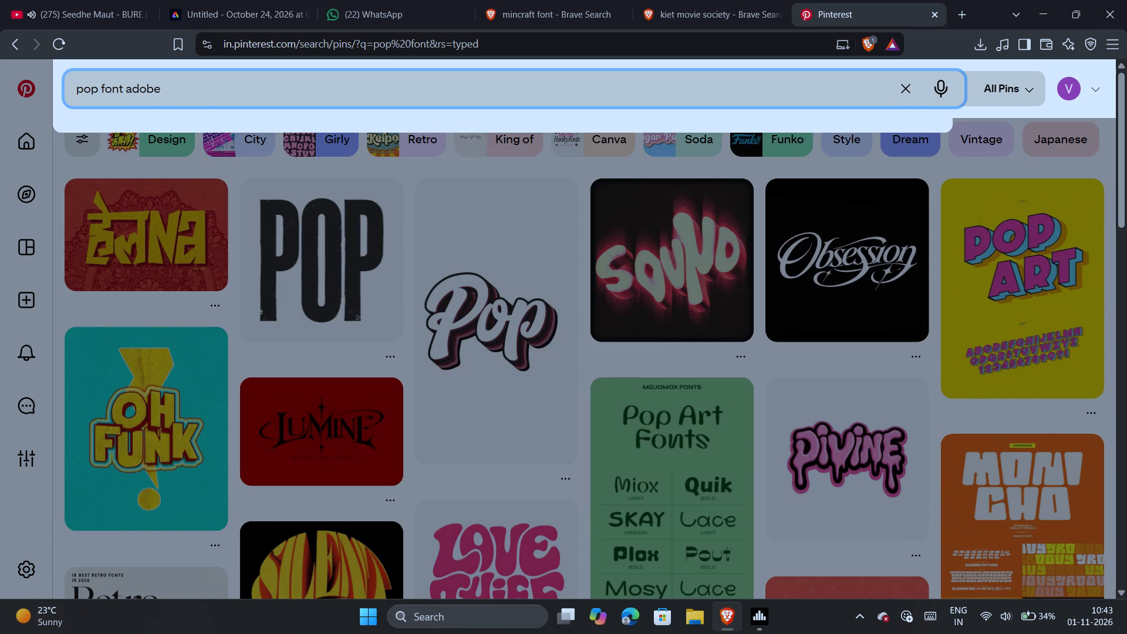
pyautogui.write('ex')
pyautogui.write('press')
pyautogui.press('Return')
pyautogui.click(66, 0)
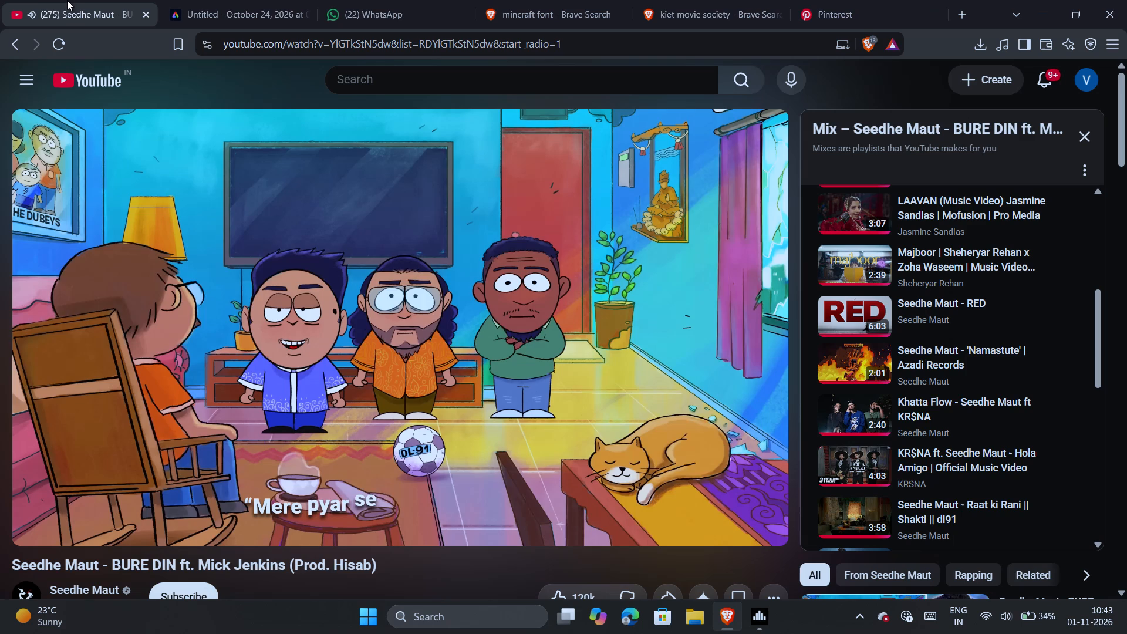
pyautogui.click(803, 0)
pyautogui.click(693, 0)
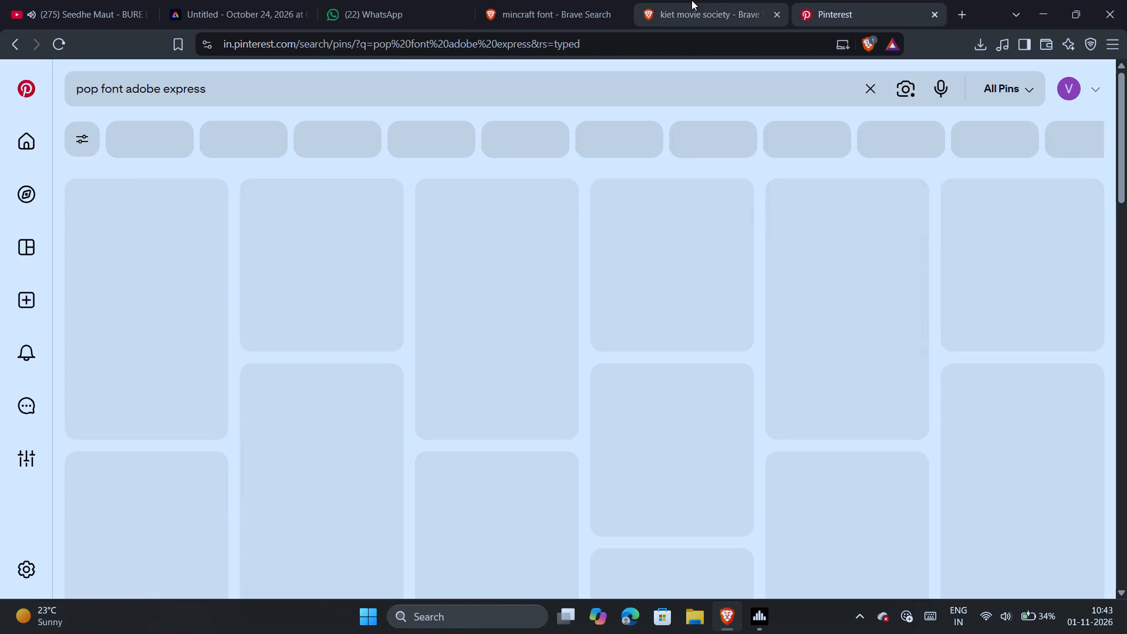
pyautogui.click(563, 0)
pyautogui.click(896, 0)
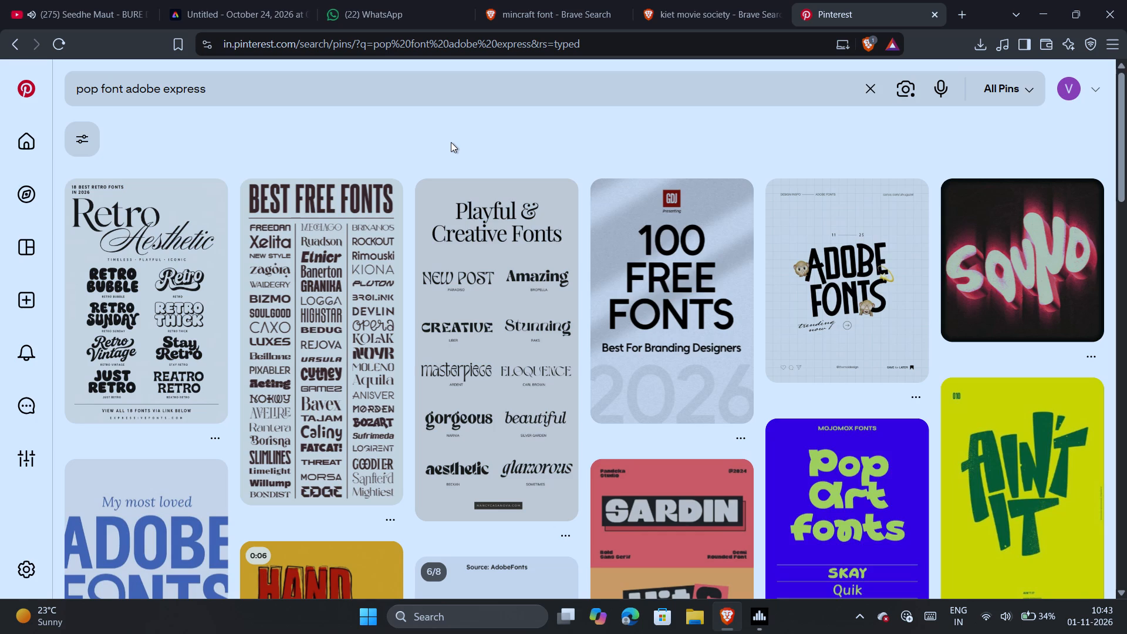
# Examine the font samples in the "Playful & Creative Fonts" pin up close and return to the T-shirt design in Adobe Express.
pyautogui.click(504, 348)
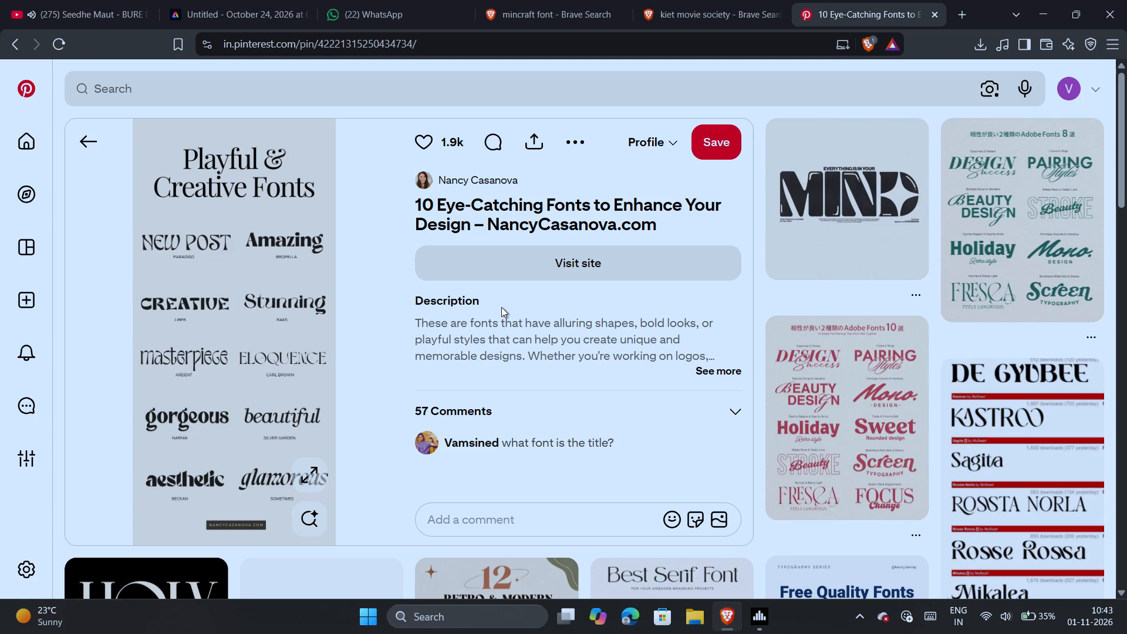
pyautogui.click(92, 517)
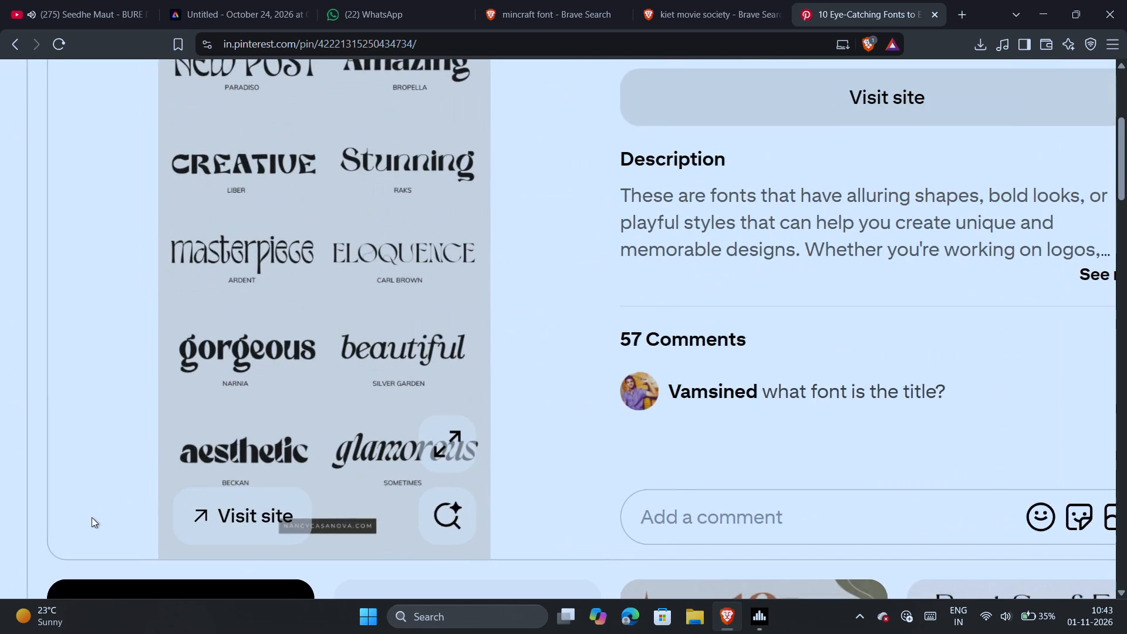
pyautogui.moveTo(248, 0); pyautogui.dragTo(365, 16)
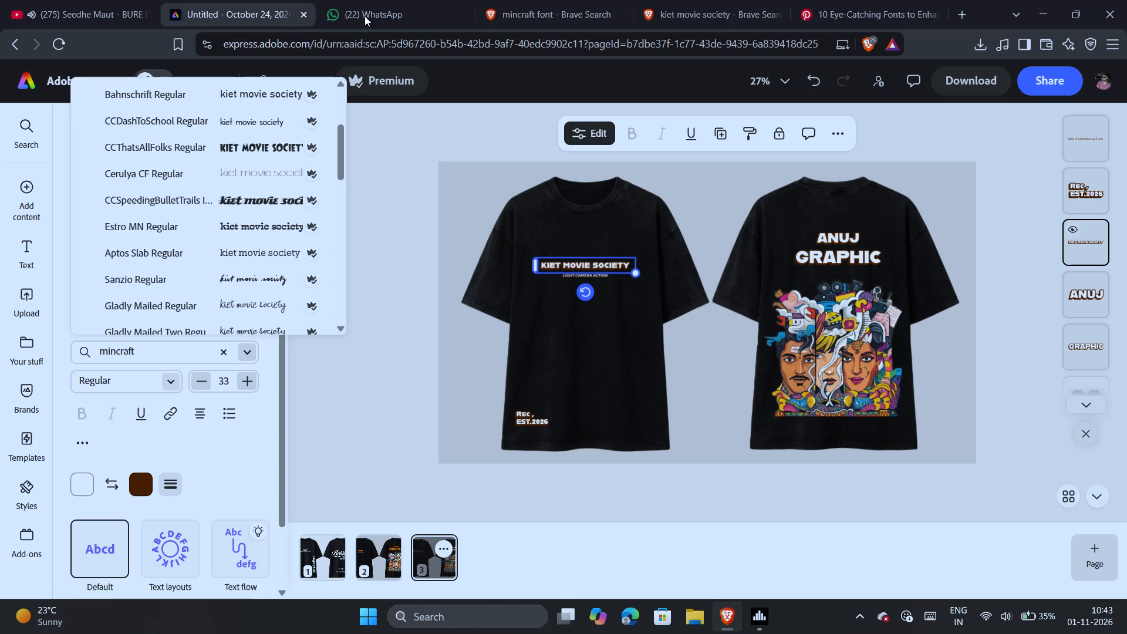
# Move the Adobe Express tab beside the Pinterest tab and check the font names on the pin again.
pyautogui.moveTo(365, 16); pyautogui.dragTo(713, 0)
pyautogui.click(816, 0)
pyautogui.click(705, 0)
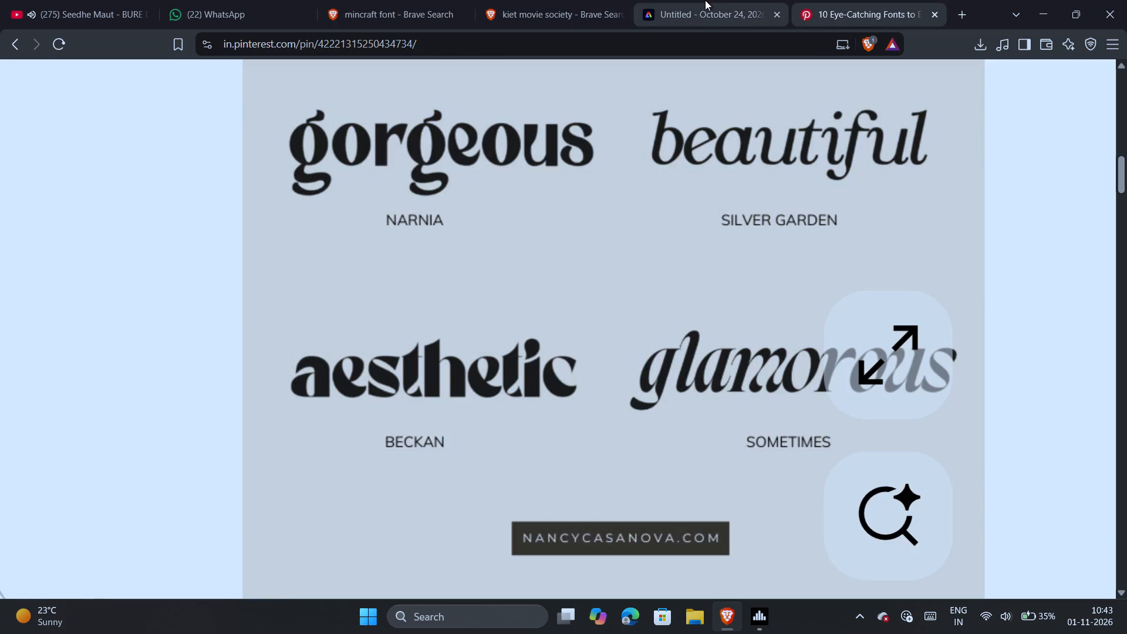
# Search the fonts for "bef" for the "KIET MOVIE SOCIETY" text and look through the results and categories.
pyautogui.click(158, 345)
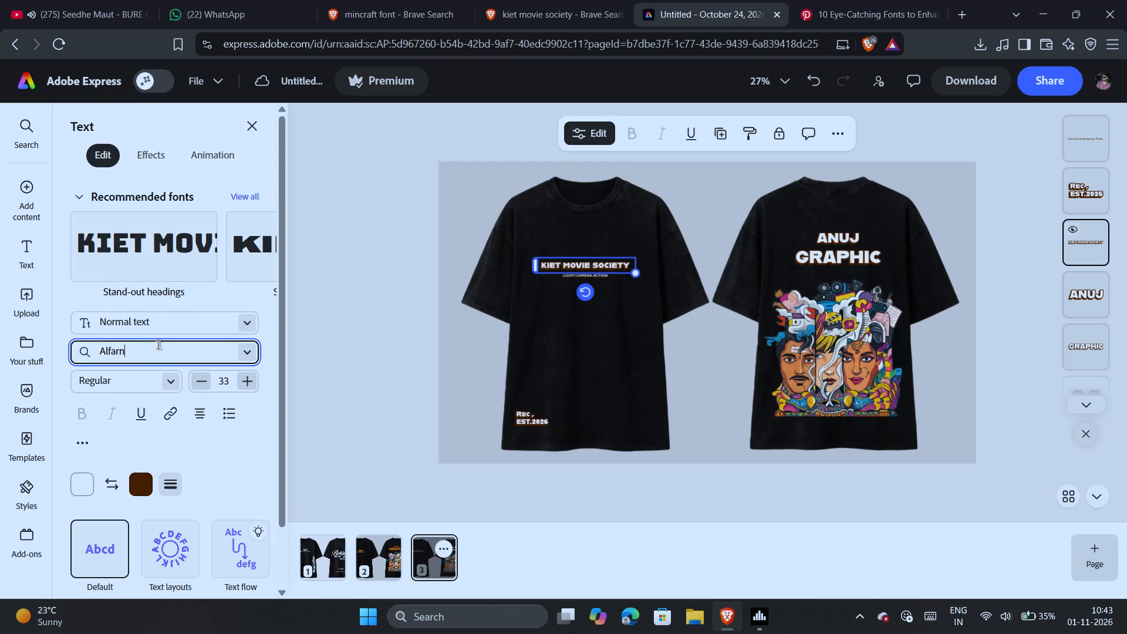
pyautogui.hotkey('ctrl', 'a')
pyautogui.press('BackSpace')
pyautogui.write('bef')
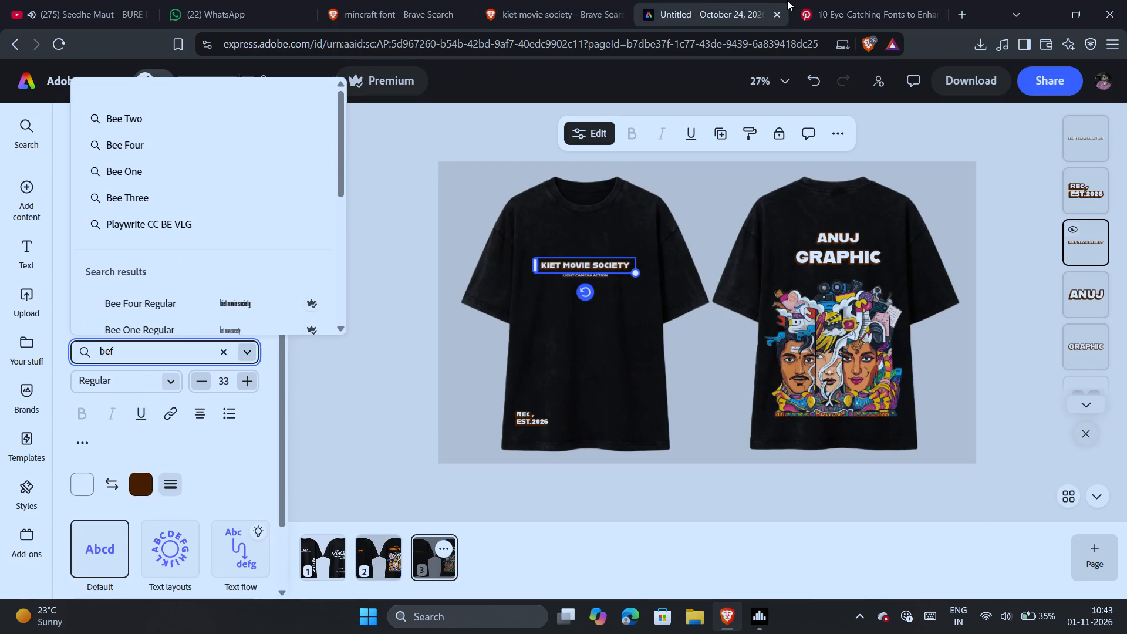
pyautogui.scroll(-1, 186, 302)
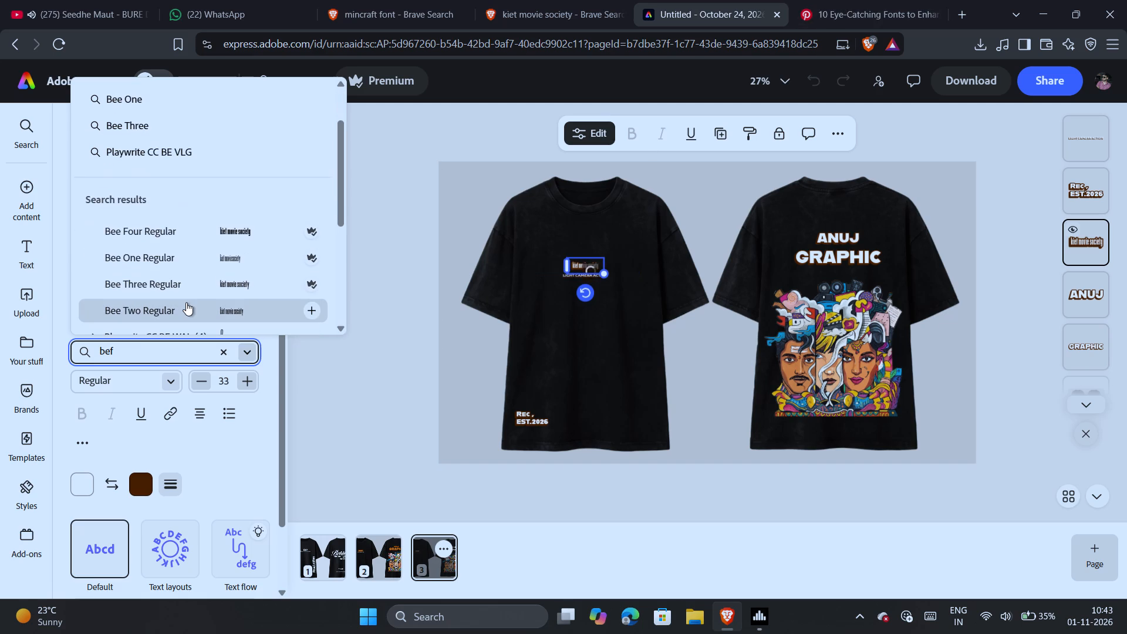
pyautogui.scroll(-3, 186, 302)
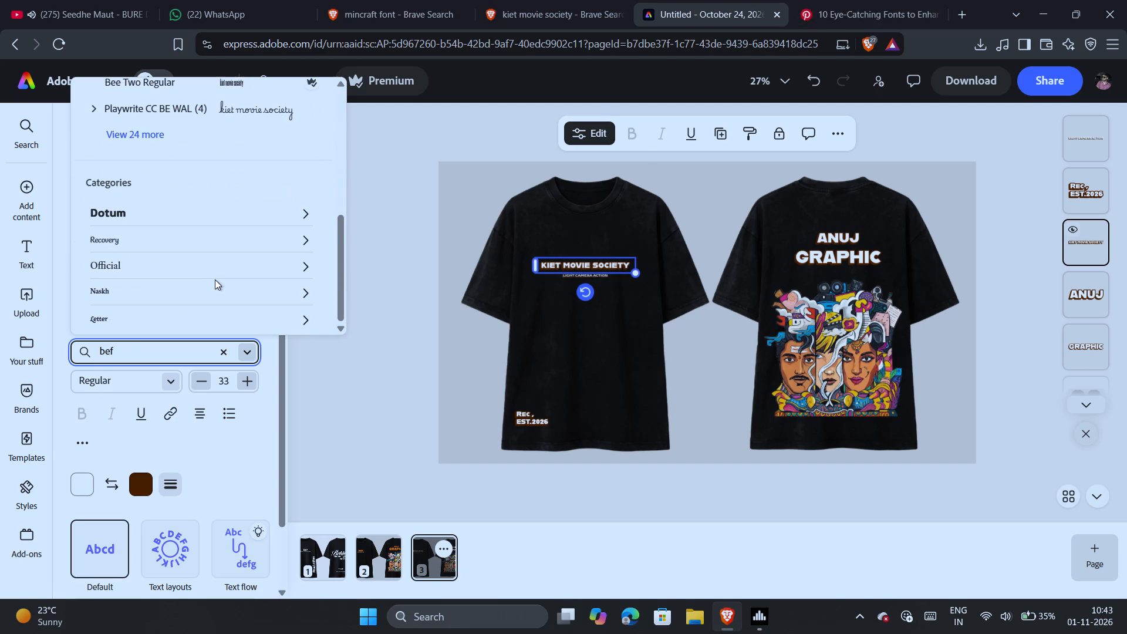
pyautogui.scroll(-1, 215, 279)
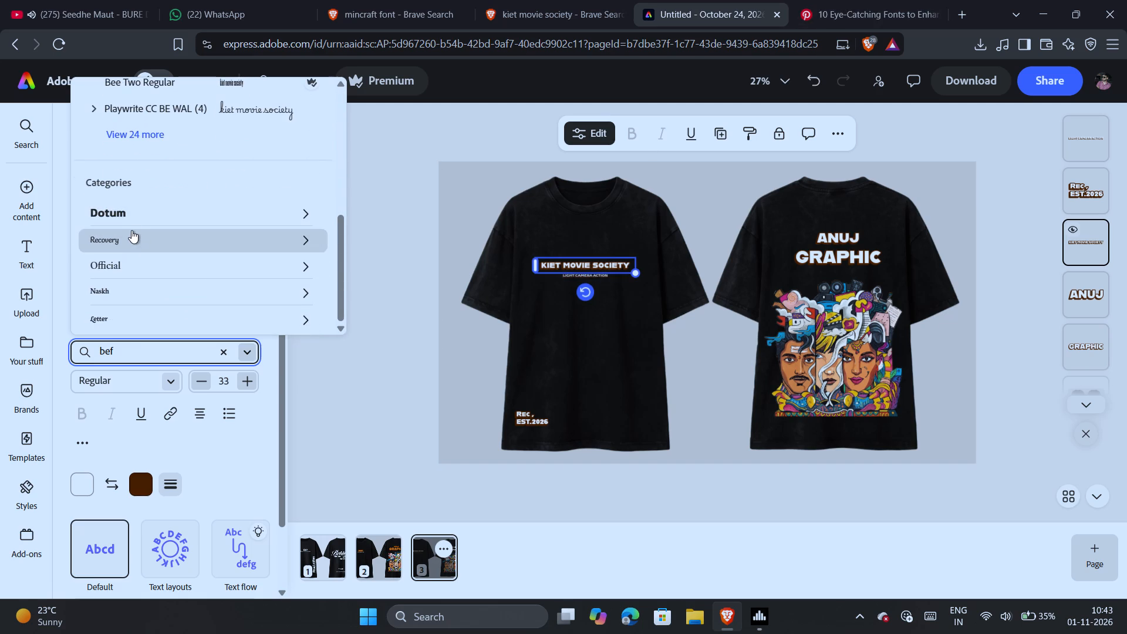
# Open the Dotum font category and preview its fonts on the "KIET MOVIE SOCIETY" text.
pyautogui.click(129, 220)
pyautogui.scroll(-1, 158, 200)
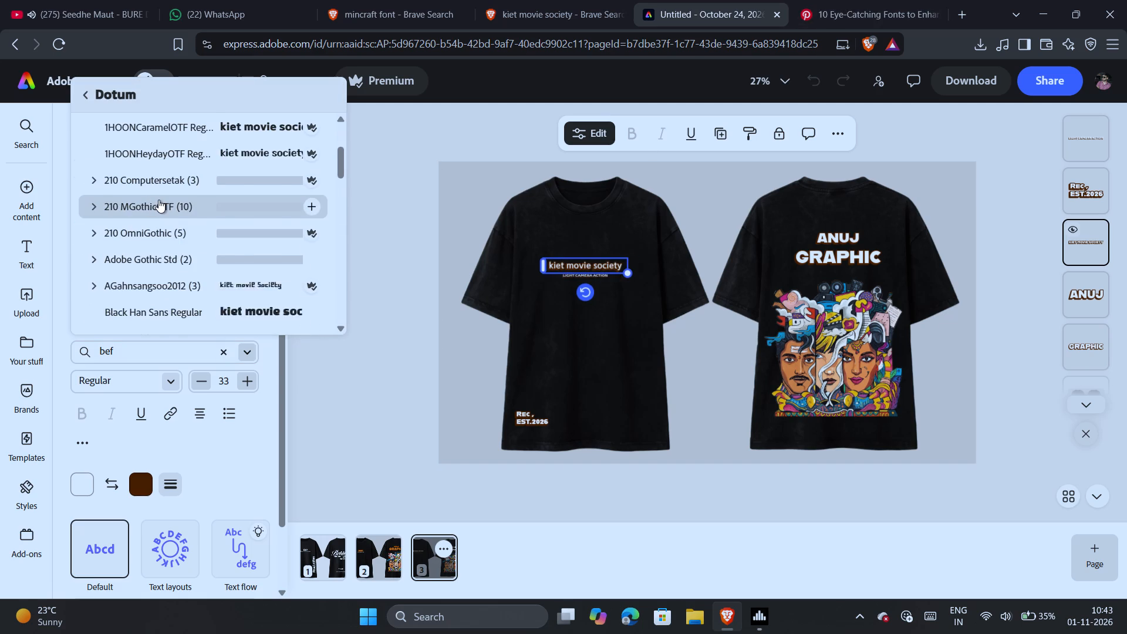
pyautogui.scroll(-1, 158, 200)
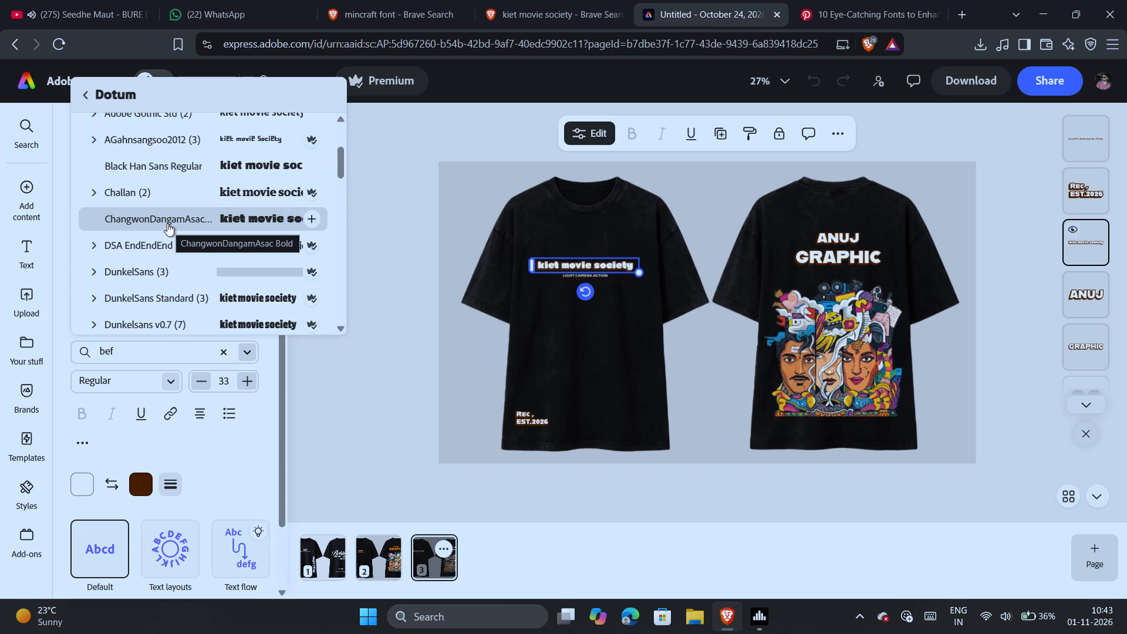
pyautogui.scroll(-2, 180, 297)
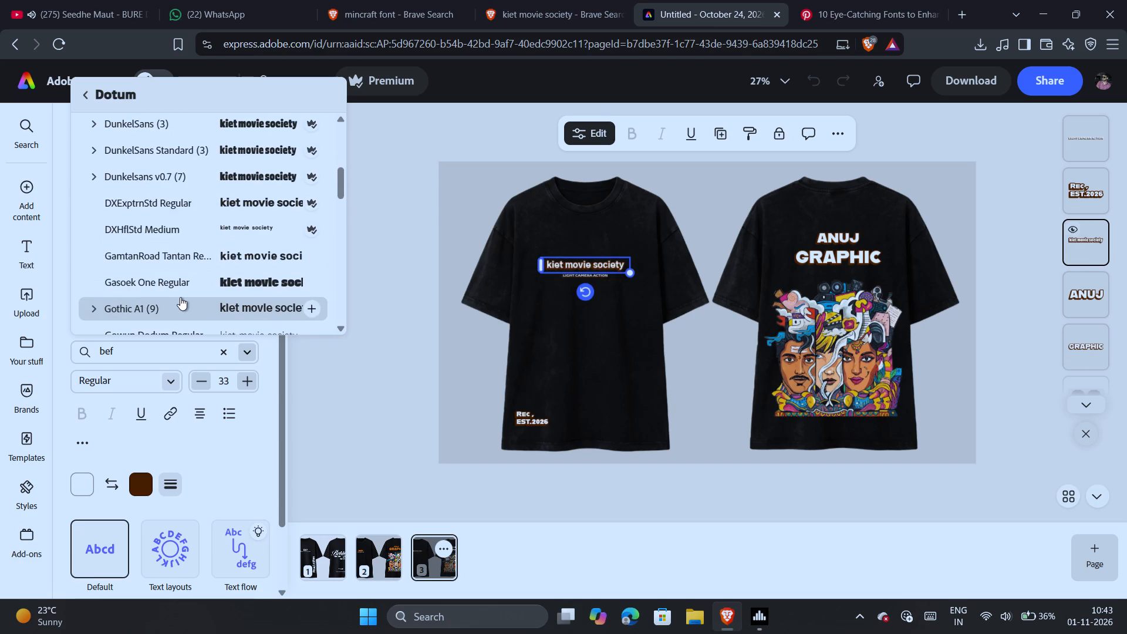
pyautogui.scroll(-2, 180, 297)
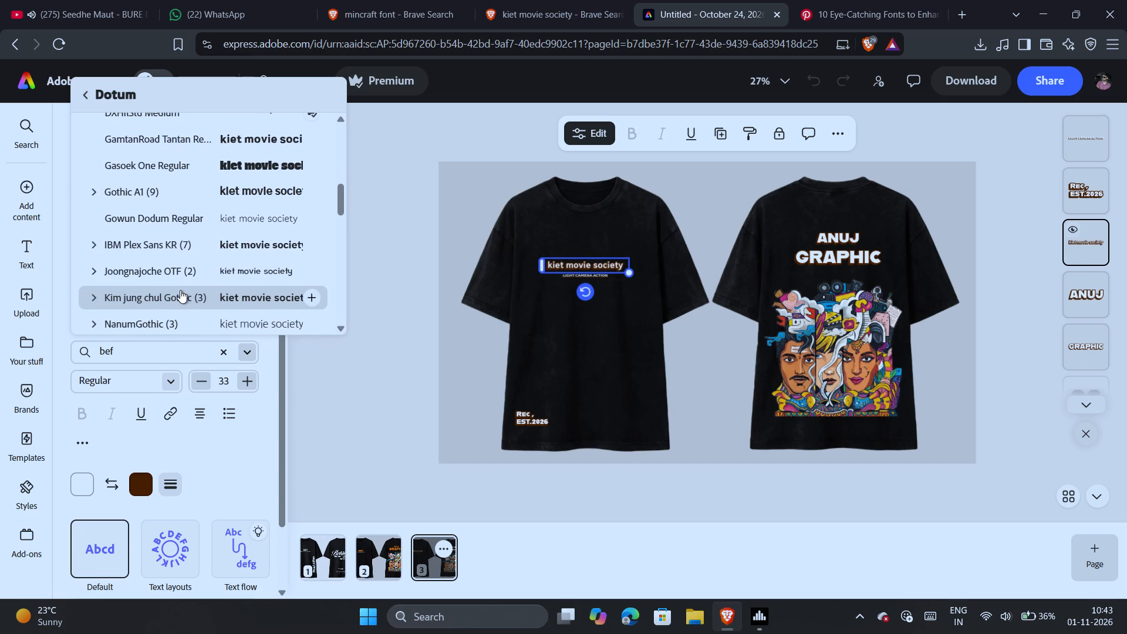
pyautogui.scroll(7, 225, 205)
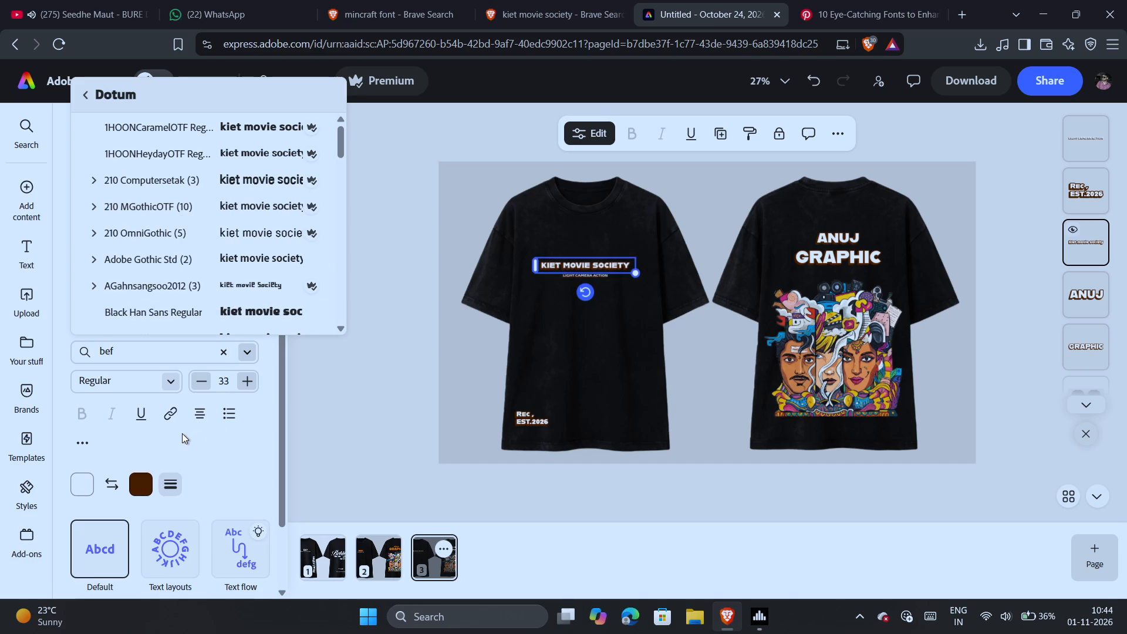
pyautogui.scroll(-2, 182, 433)
pyautogui.scroll(3, 182, 433)
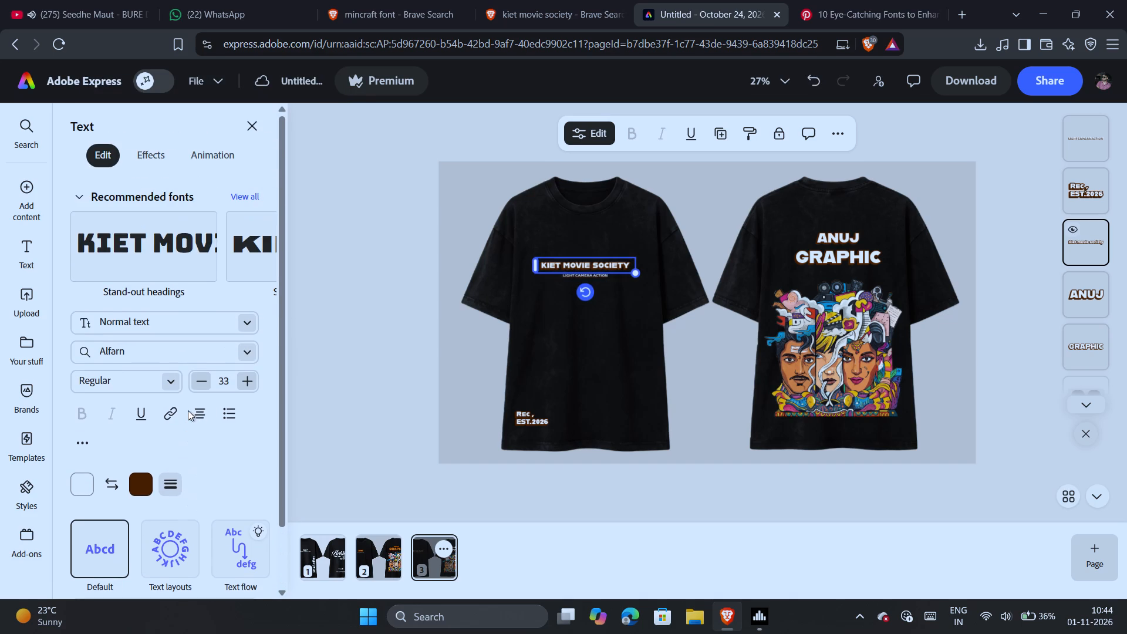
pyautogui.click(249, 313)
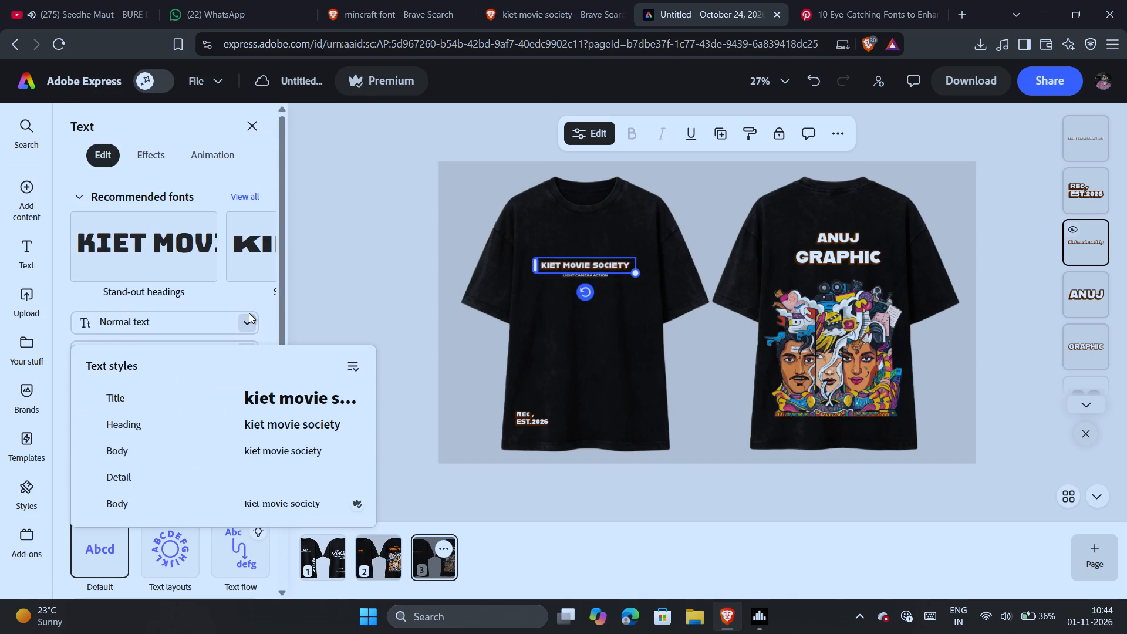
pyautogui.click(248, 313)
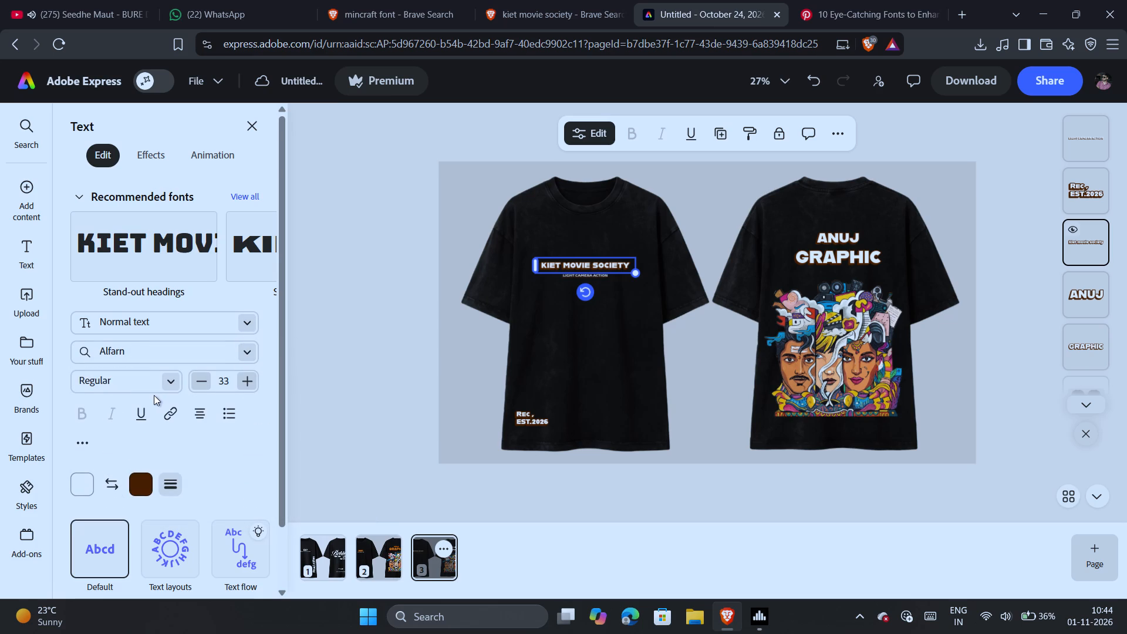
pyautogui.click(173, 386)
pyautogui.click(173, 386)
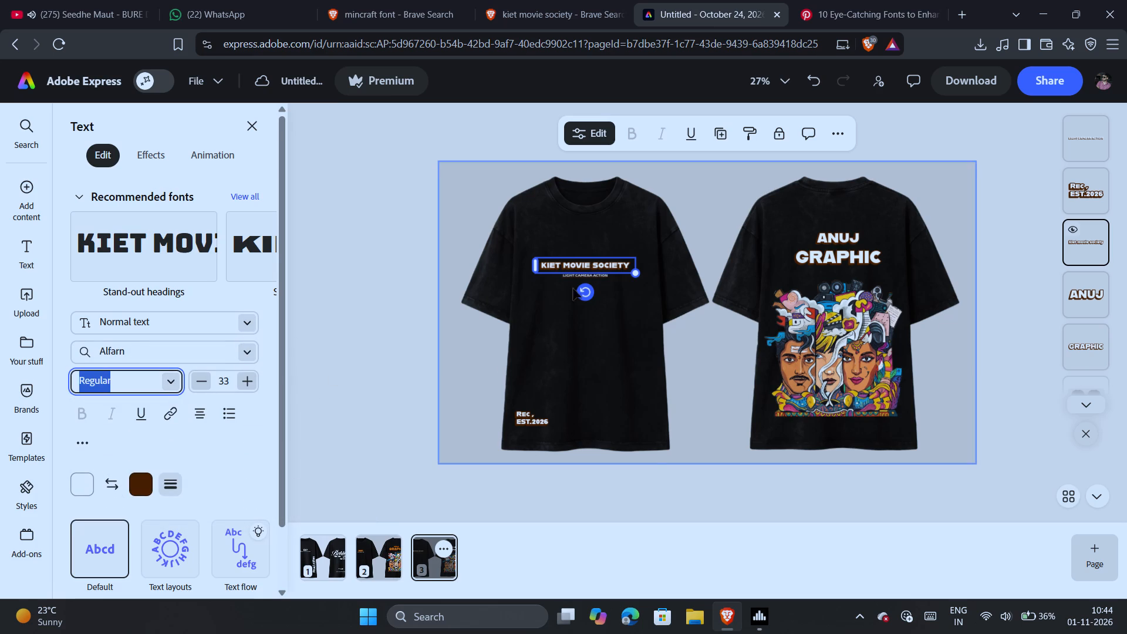
# Clear the wording of the "KIET MOVIE SOCIETY" text box on the front of the T-shirt.
pyautogui.doubleClick(578, 262)
pyautogui.hotkey('ctrl', 'a')
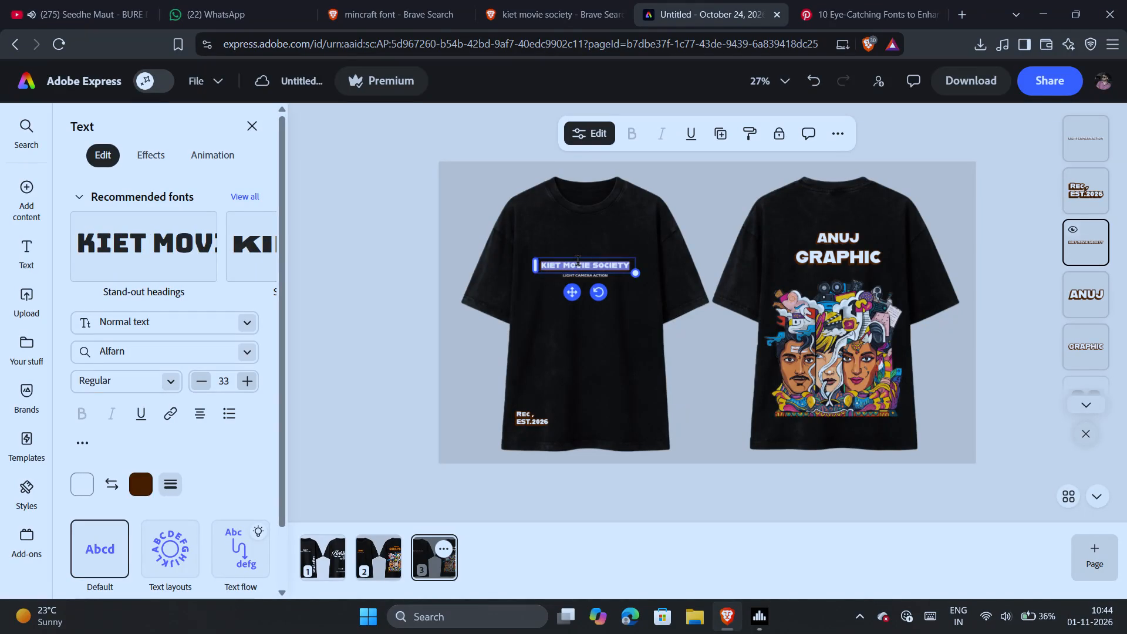
pyautogui.press('BackSpace')
pyautogui.write('KI')
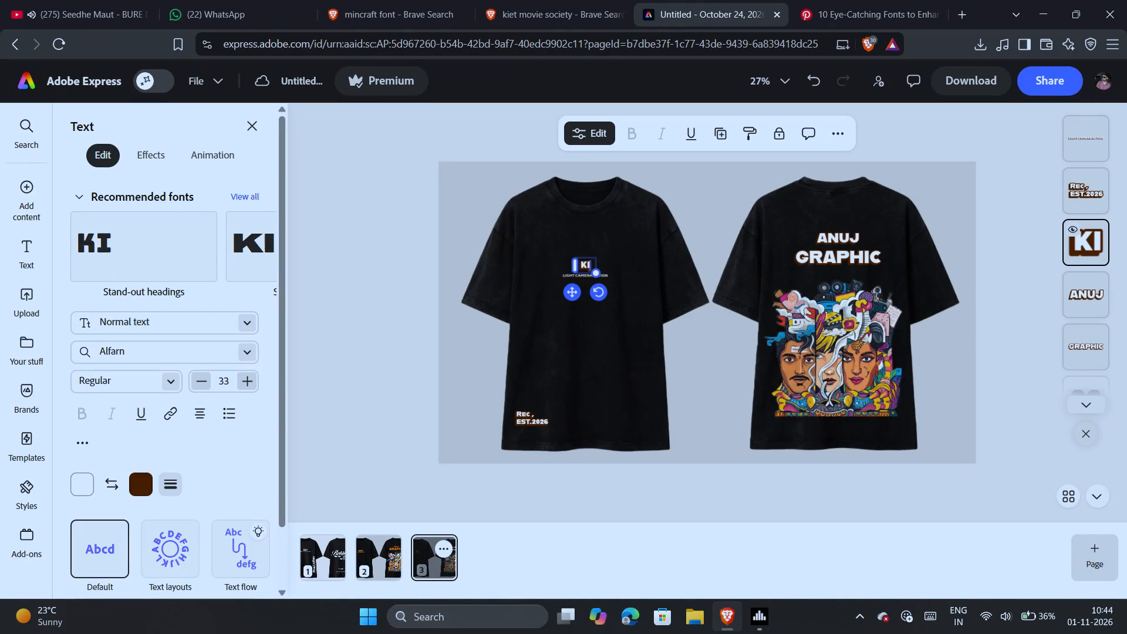
pyautogui.hotkey('shift', 'BackSpace')
pyautogui.press('BackSpace')
pyautogui.press('BackSpace')
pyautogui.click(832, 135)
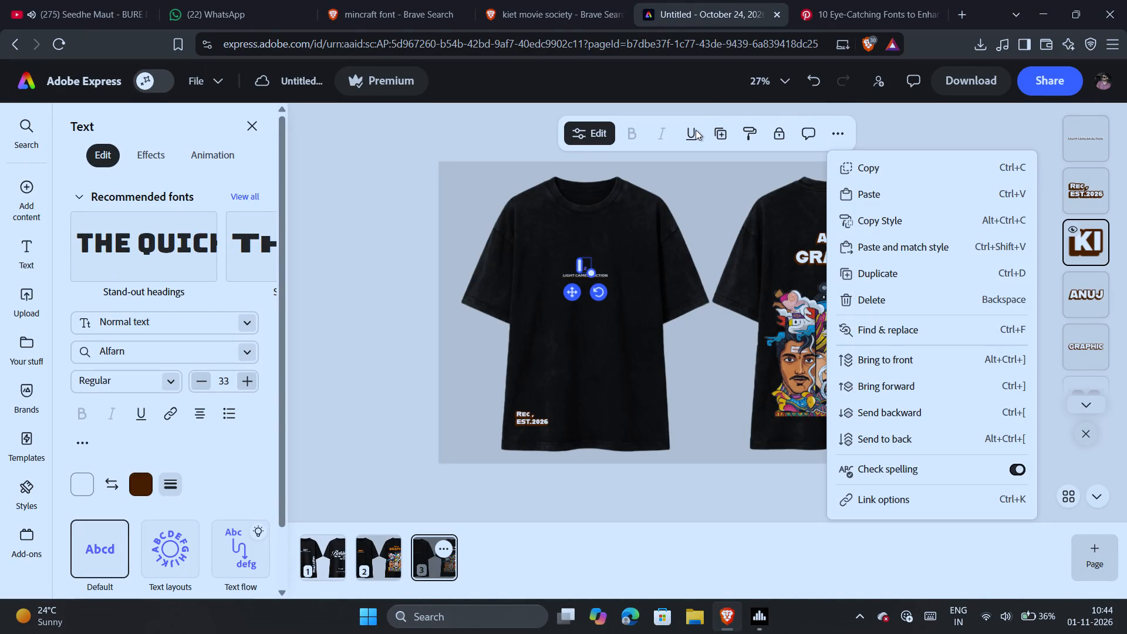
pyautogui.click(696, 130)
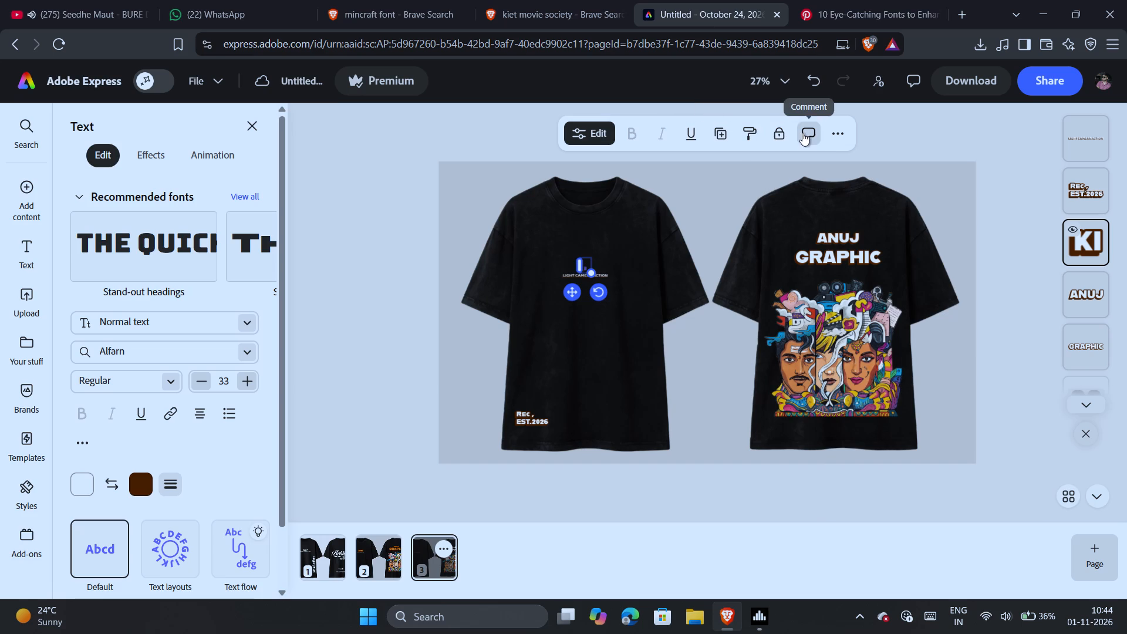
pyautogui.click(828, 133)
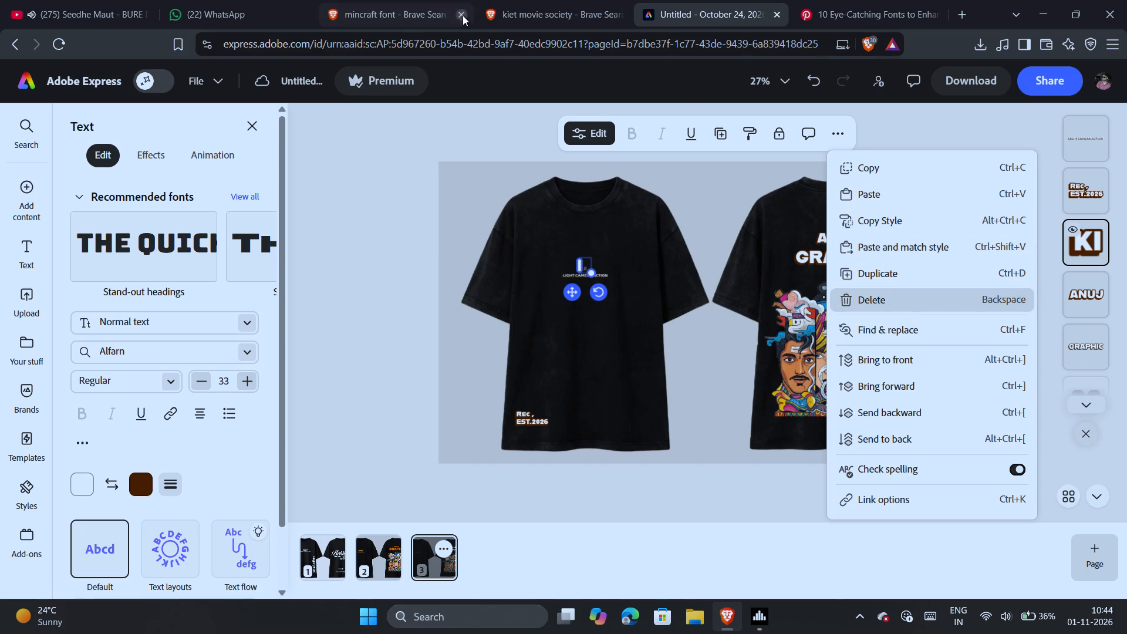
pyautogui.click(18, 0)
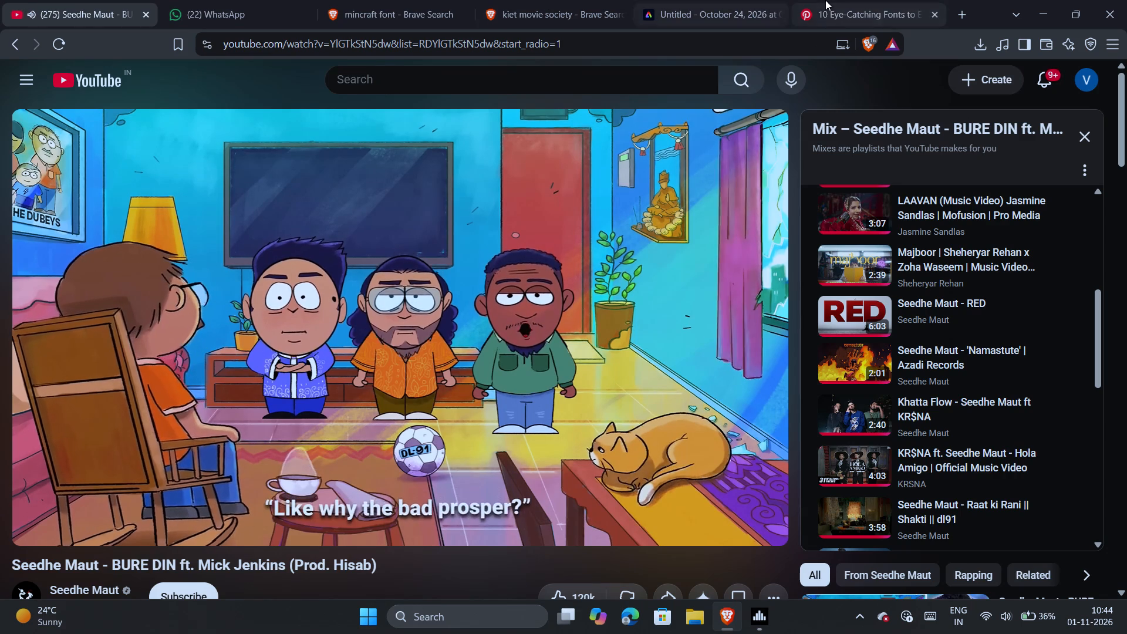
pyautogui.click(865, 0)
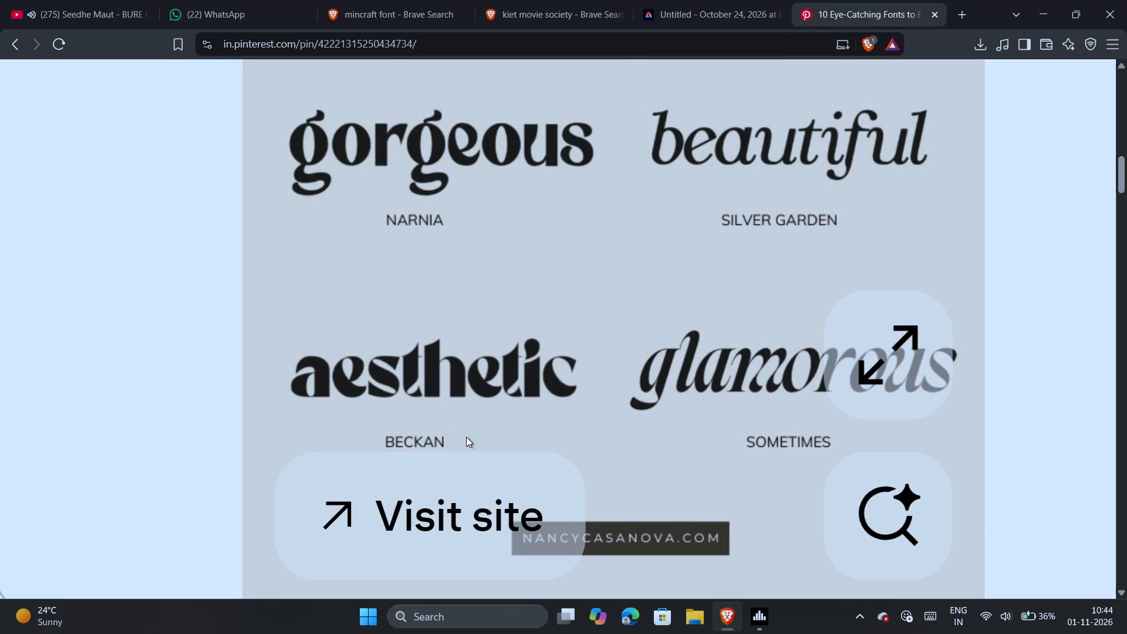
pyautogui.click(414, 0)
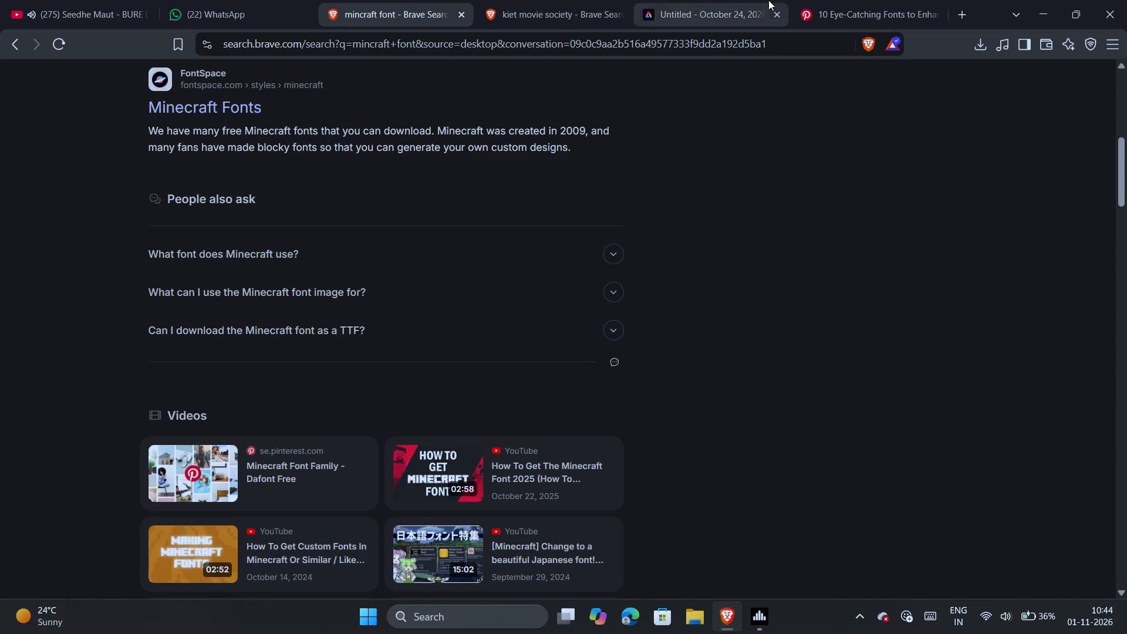
# Move the Adobe Express design into its own maximized browser window, separate from the Pinterest pin.
pyautogui.click(801, 0)
pyautogui.moveTo(711, 0); pyautogui.dragTo(690, 198)
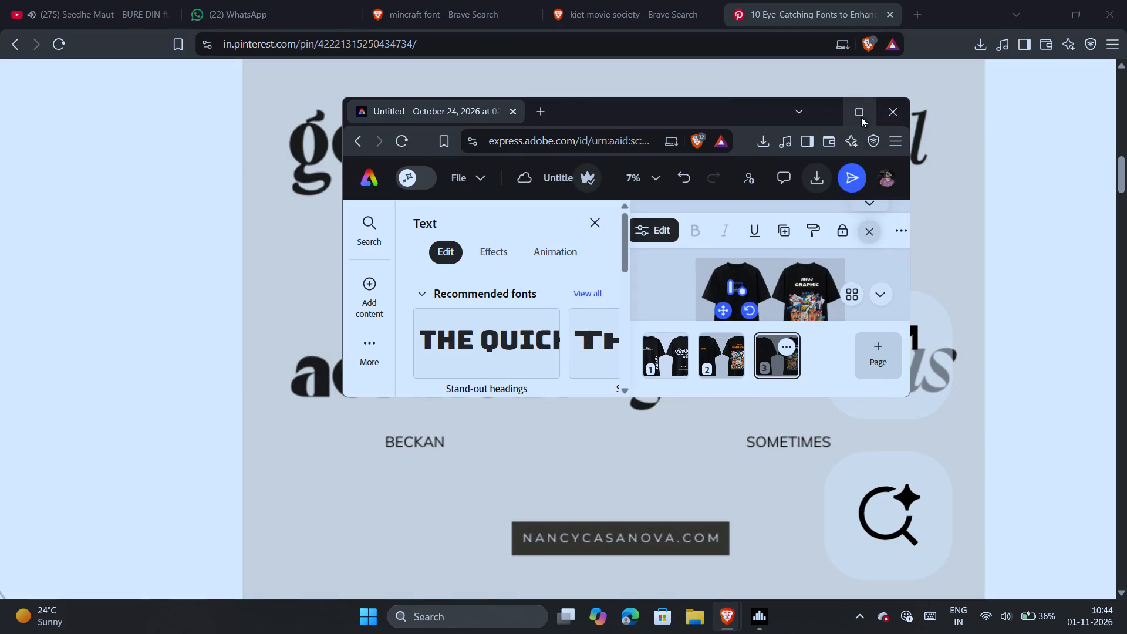
pyautogui.click(861, 116)
pyautogui.hotkey('alt', 'Tab')
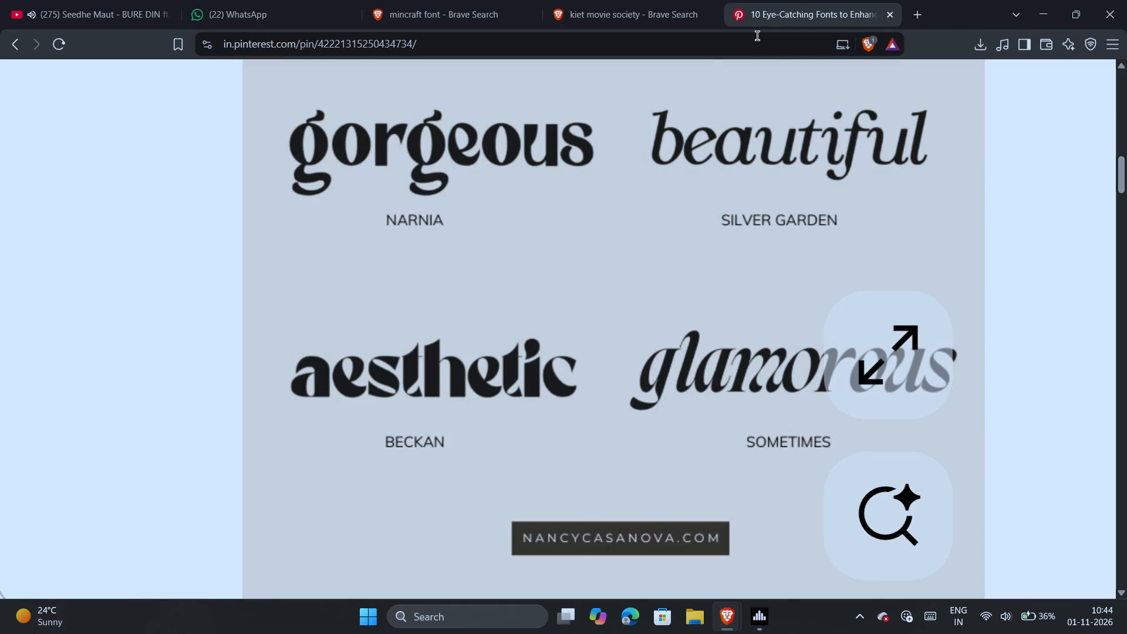
pyautogui.hotkey('alt', 'Tab')
pyautogui.click(526, 287)
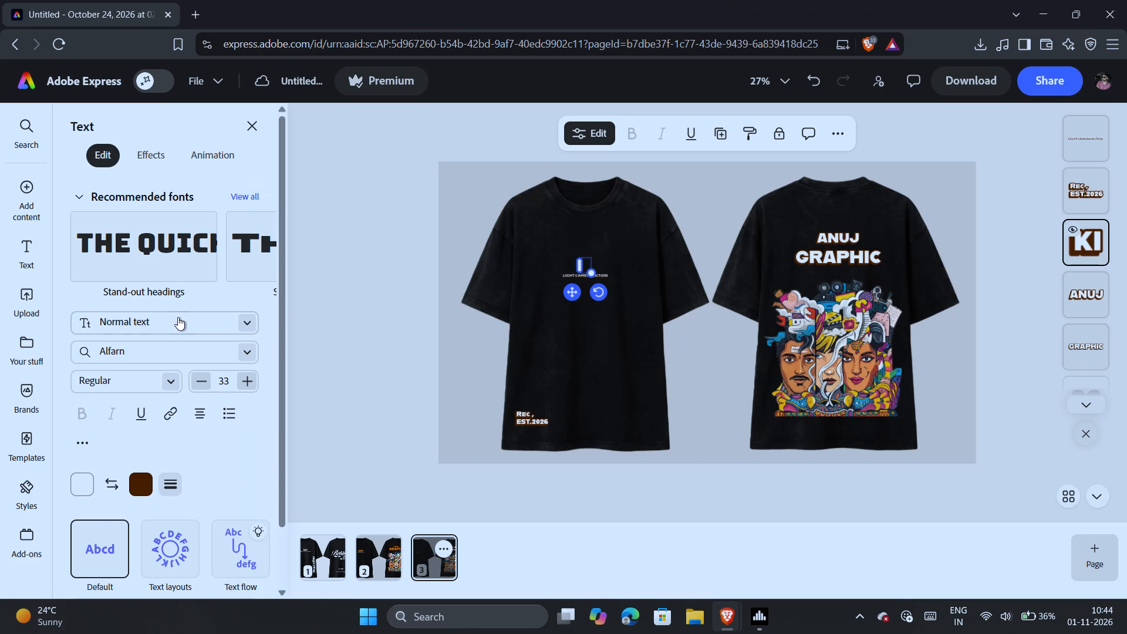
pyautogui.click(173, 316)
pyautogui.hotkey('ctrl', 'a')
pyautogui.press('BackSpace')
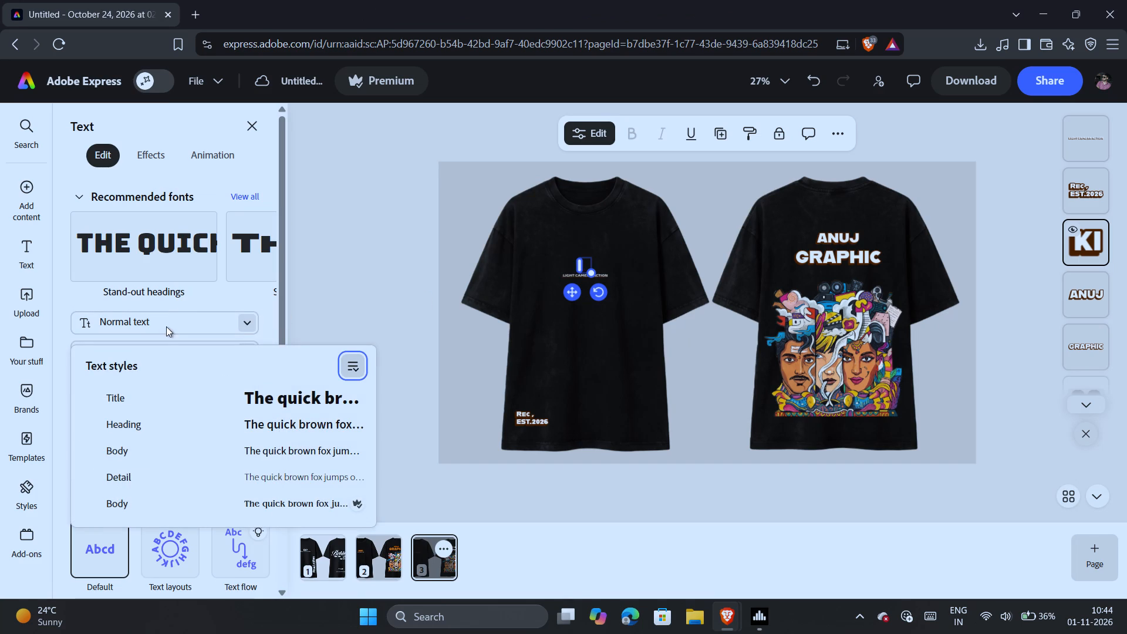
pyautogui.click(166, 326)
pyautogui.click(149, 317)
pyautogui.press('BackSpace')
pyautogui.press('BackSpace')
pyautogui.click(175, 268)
# Search the fonts for "beckan", checking the name's spelling against the Pinterest pin.
pyautogui.click(160, 351)
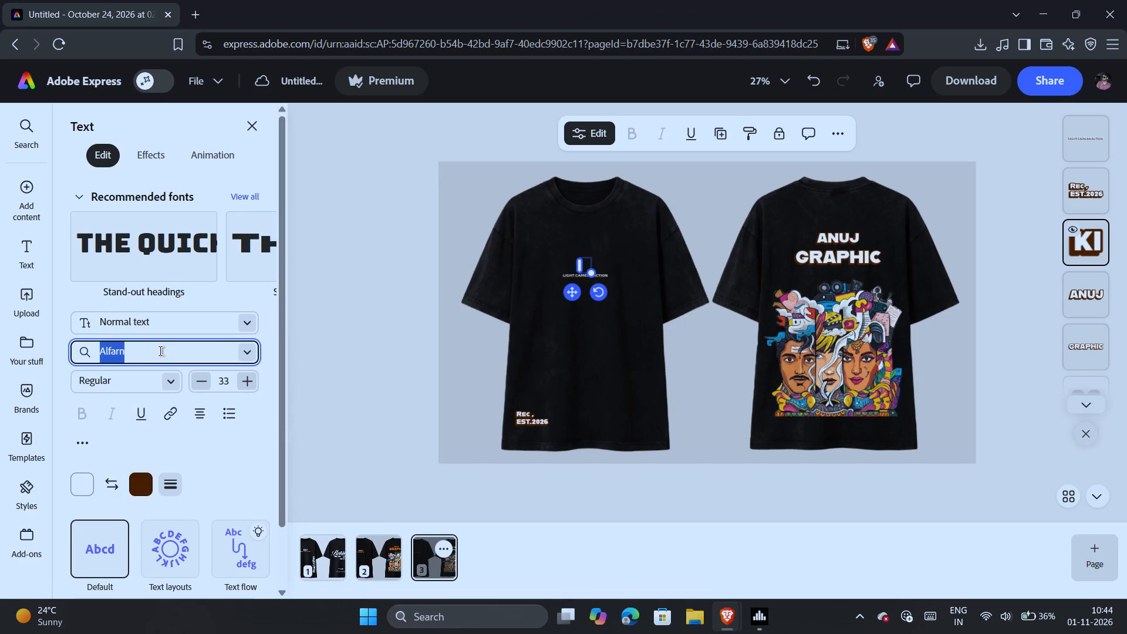
pyautogui.write('bec')
pyautogui.hotkey('alt', 'Tab')
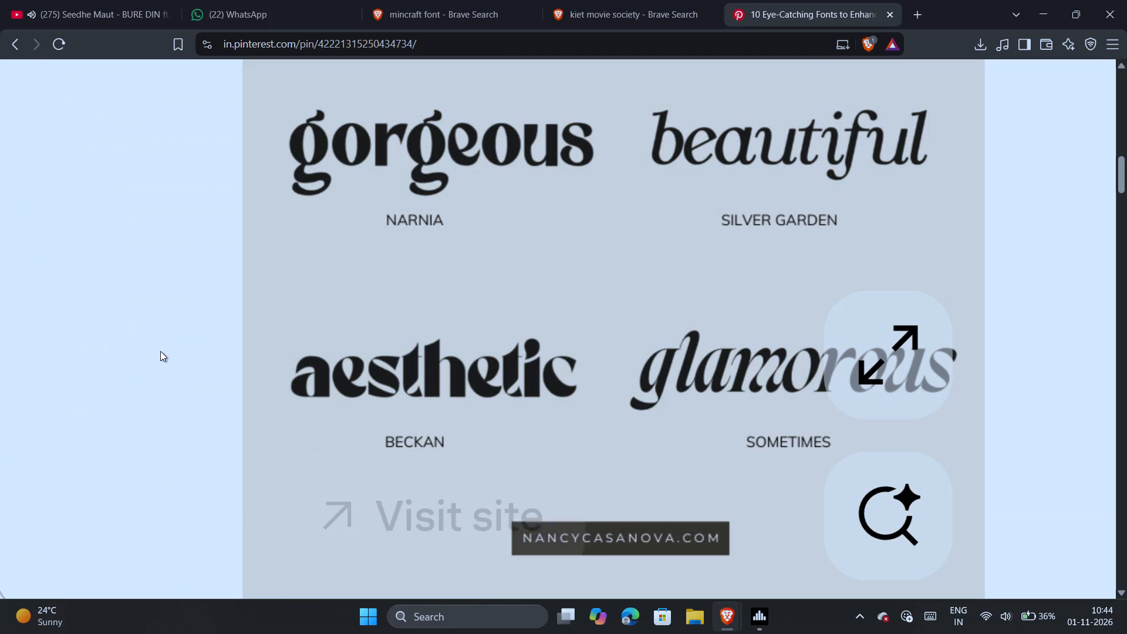
pyautogui.hotkey('alt', 'Tab')
pyautogui.write('kan')
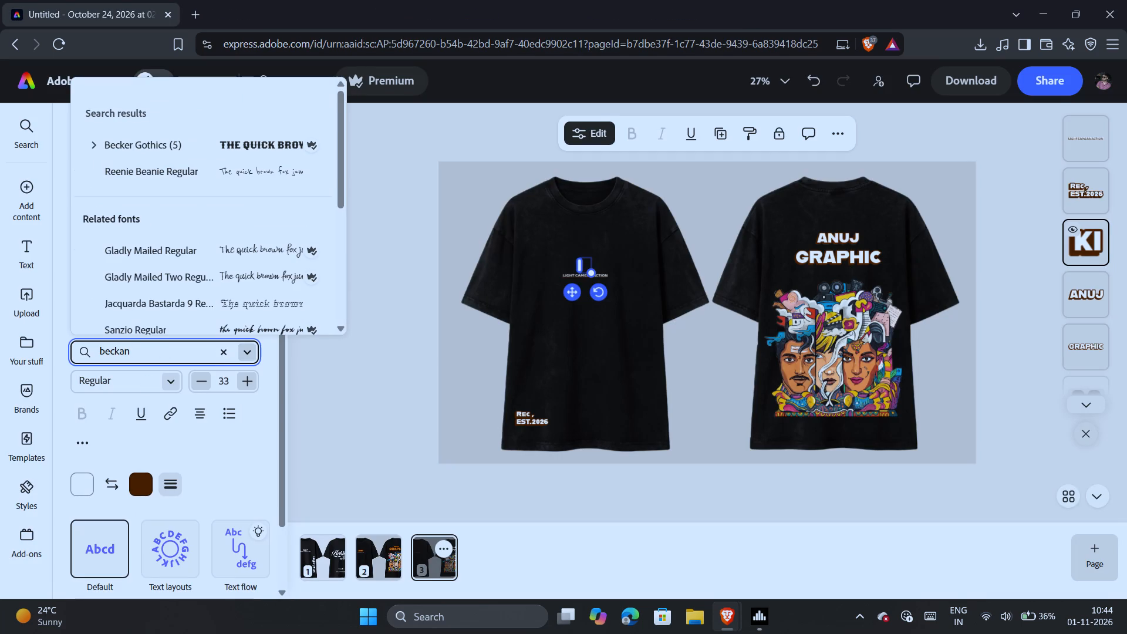
# Search the web for "adobe font" in a new tab beside the T-shirt design.
pyautogui.click(197, 0)
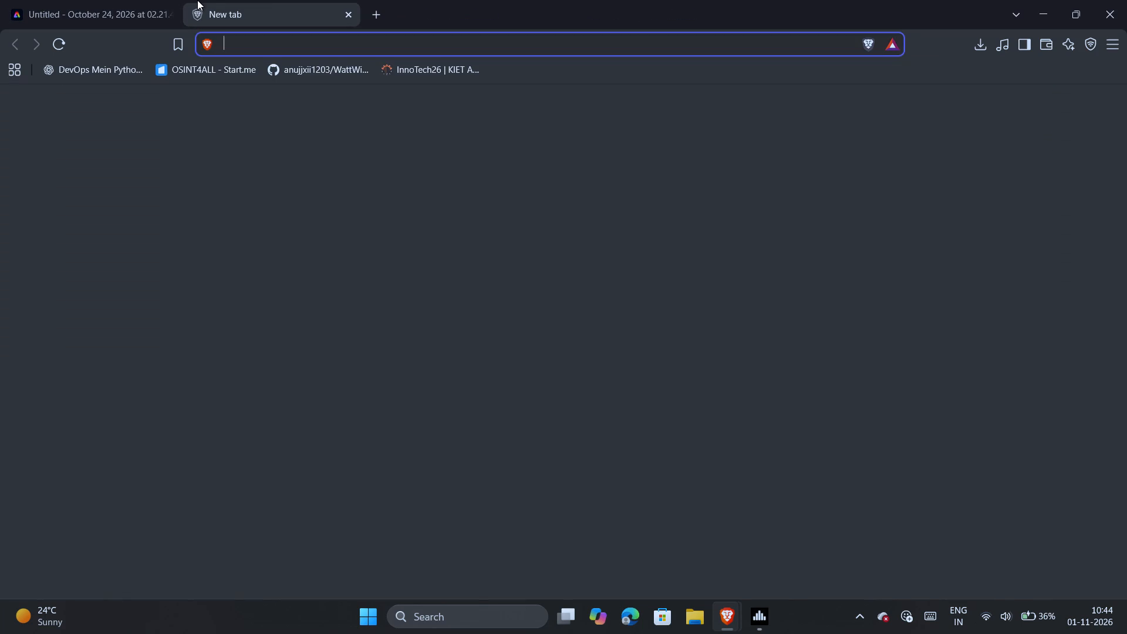
pyautogui.press('a')
pyautogui.click(68, 0)
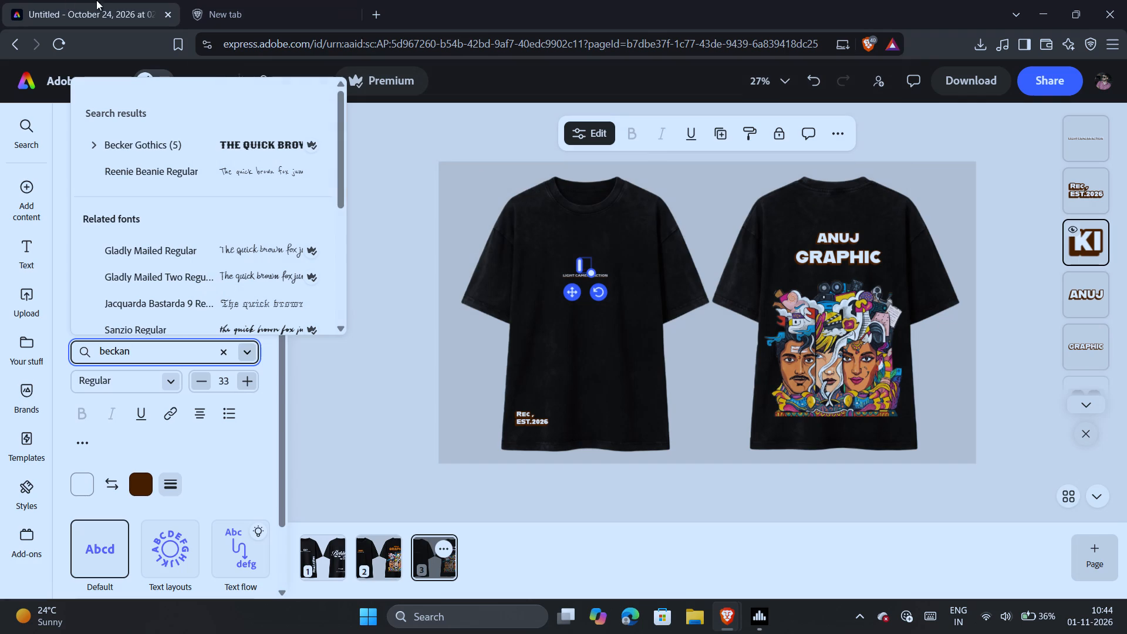
pyautogui.click(238, 0)
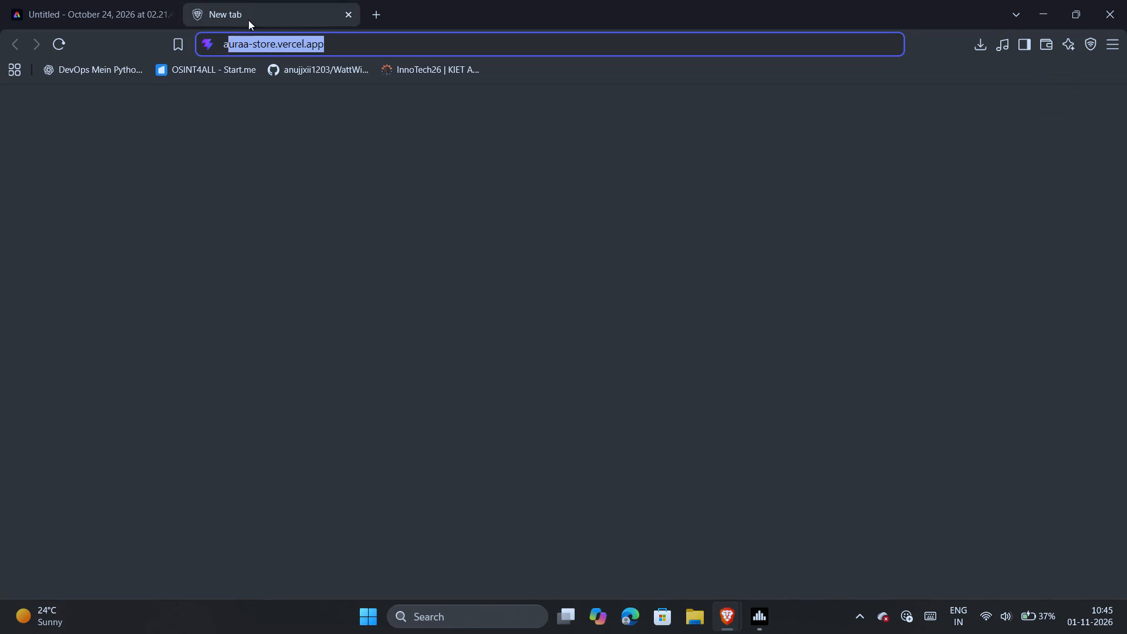
pyautogui.write('dobe d')
pyautogui.press('BackSpace')
pyautogui.write('font')
pyautogui.press('Return')
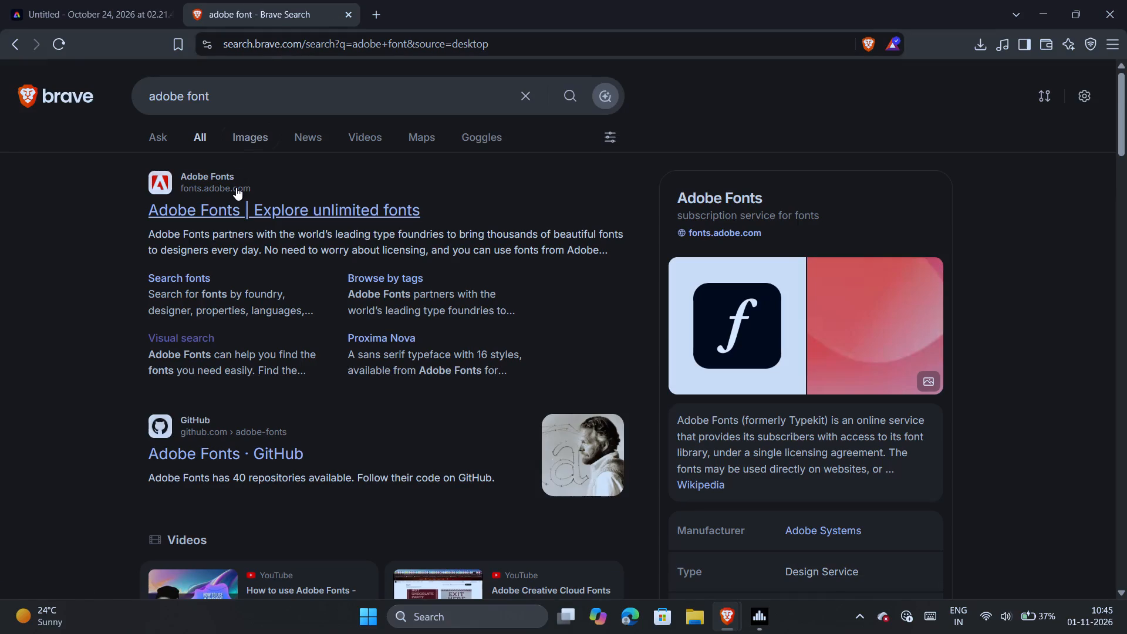
# Open the Adobe Fonts website and look through its foundry spotlight and new releases.
pyautogui.click(236, 187)
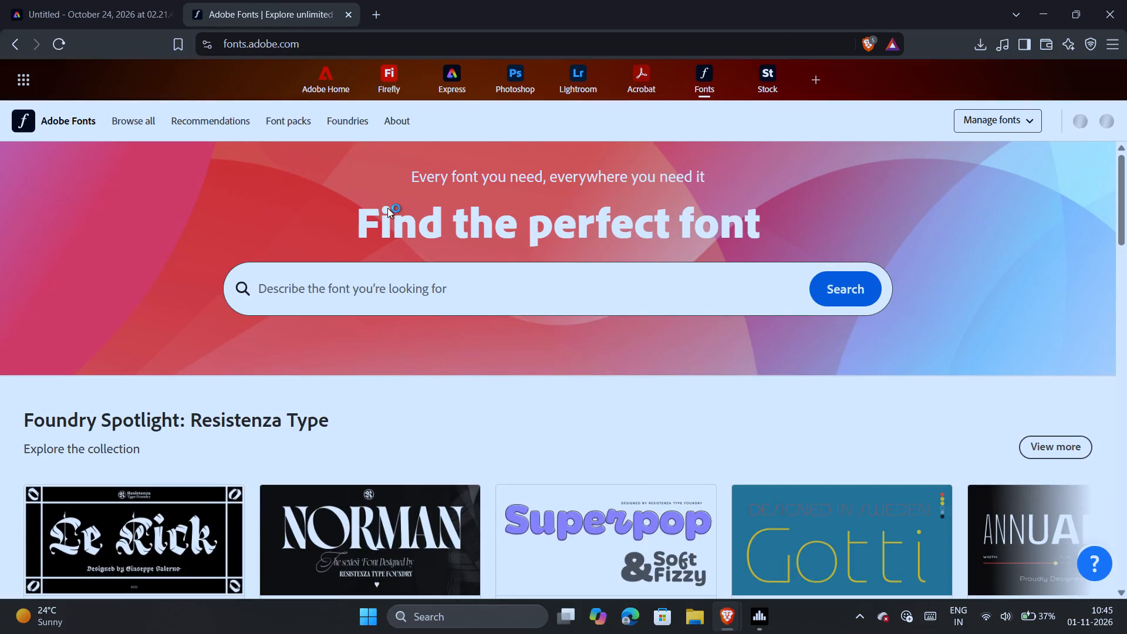
pyautogui.scroll(-5, 504, 493)
pyautogui.scroll(2, 521, 322)
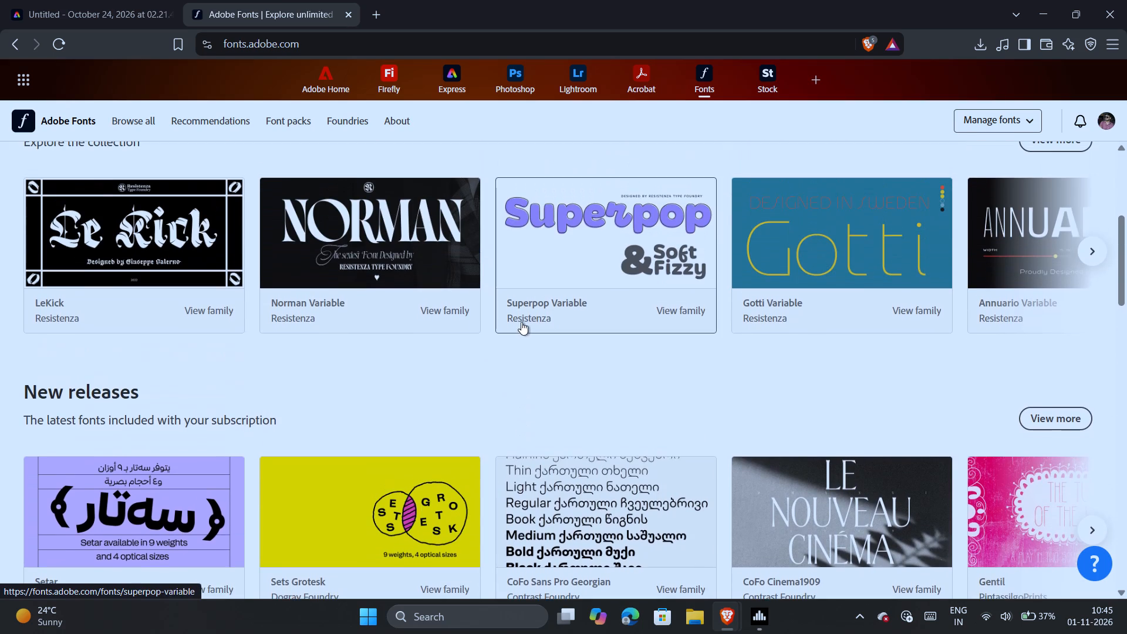
pyautogui.scroll(-1, 477, 354)
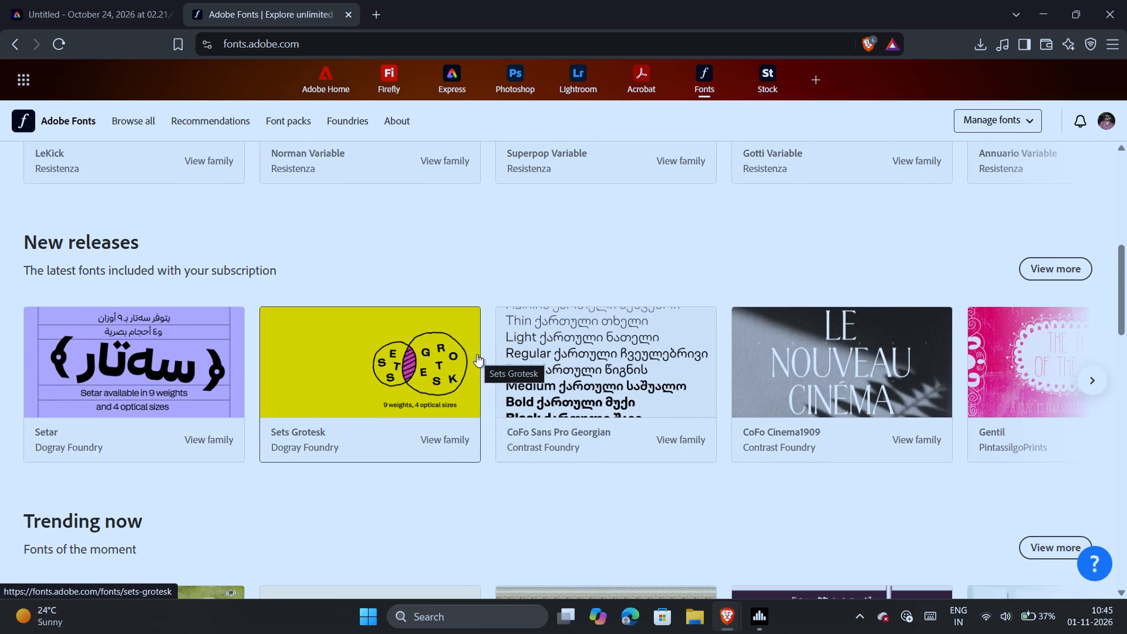
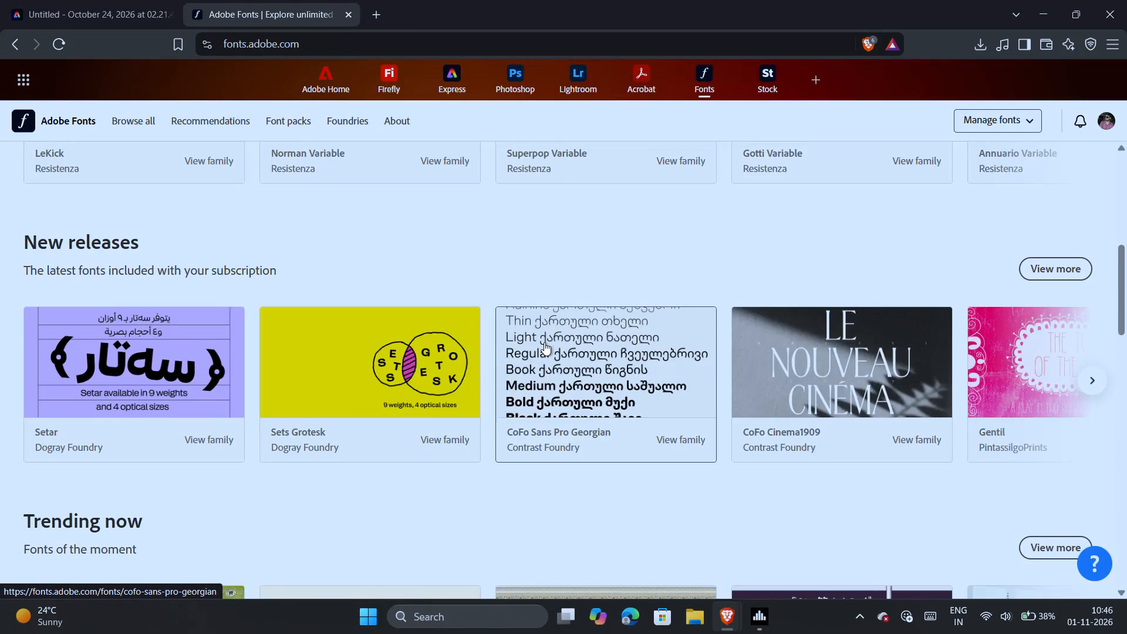
# Look through the remaining Adobe Fonts home page sections, from trending fonts and hidden gems to licensing, and back to the foundry spotlight.
pyautogui.scroll(-1, 544, 342)
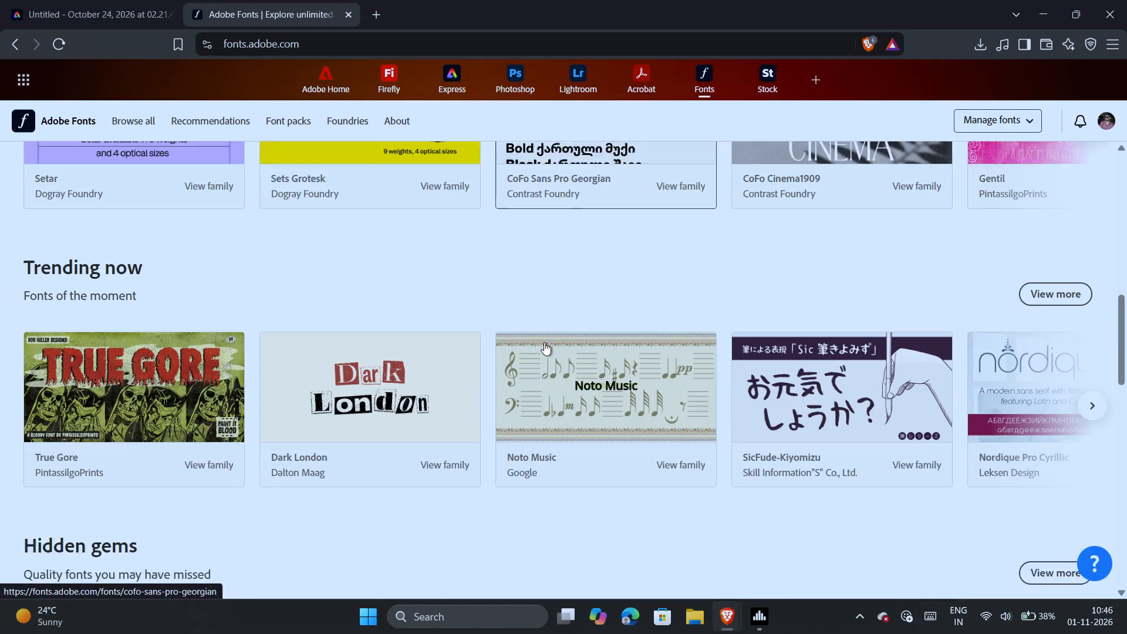
pyautogui.scroll(-4, 544, 342)
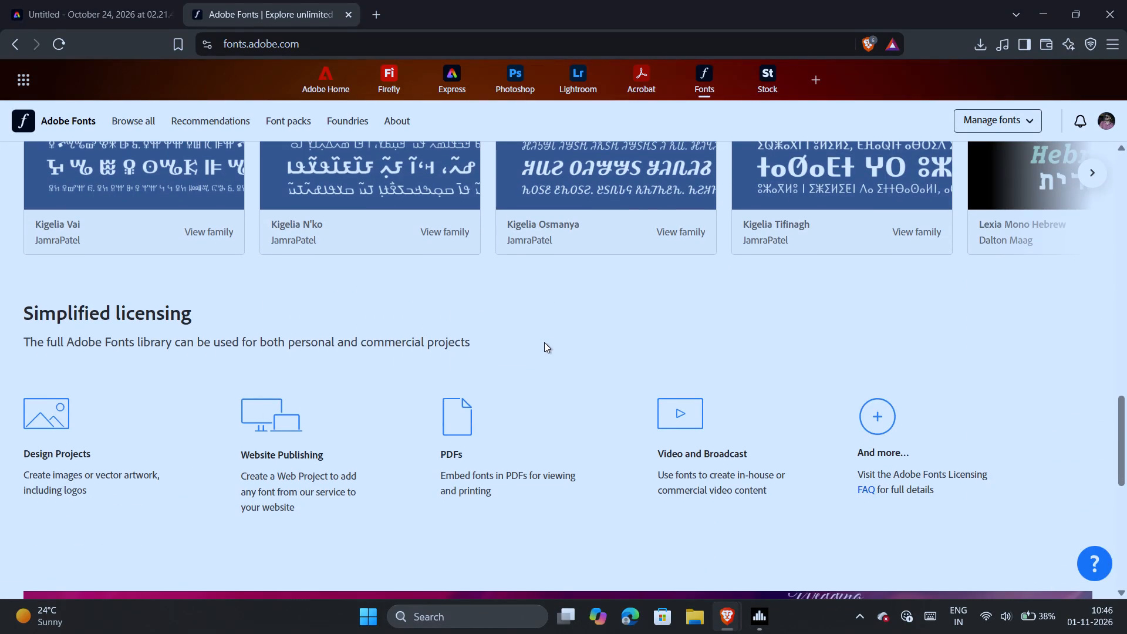
pyautogui.scroll(-2, 544, 342)
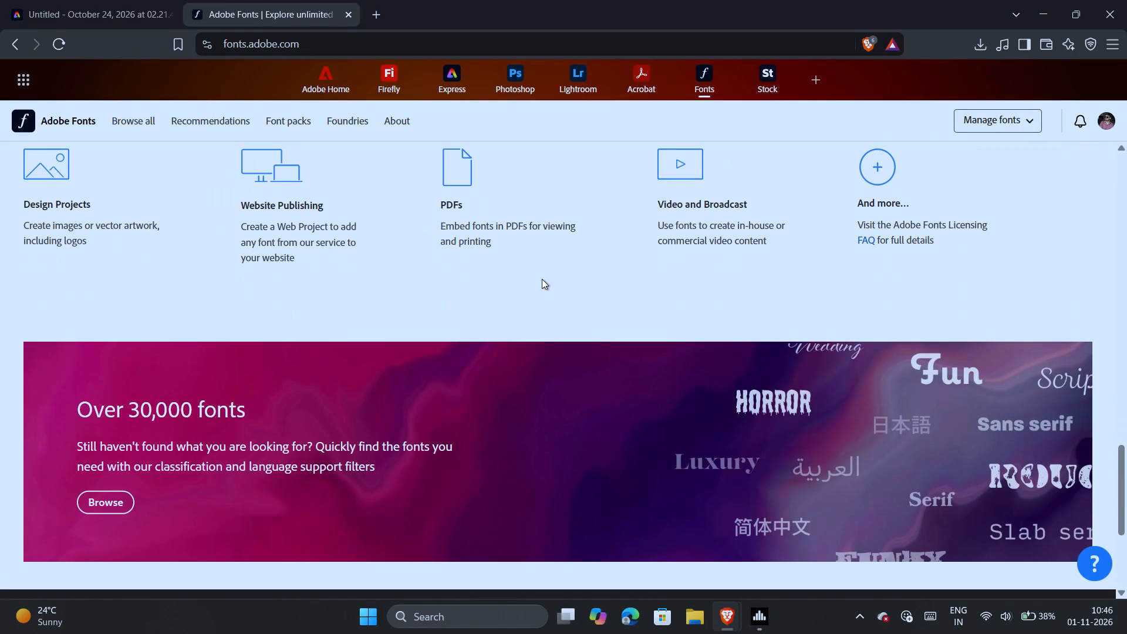
pyautogui.scroll(1, 542, 279)
pyautogui.scroll(13, 602, 252)
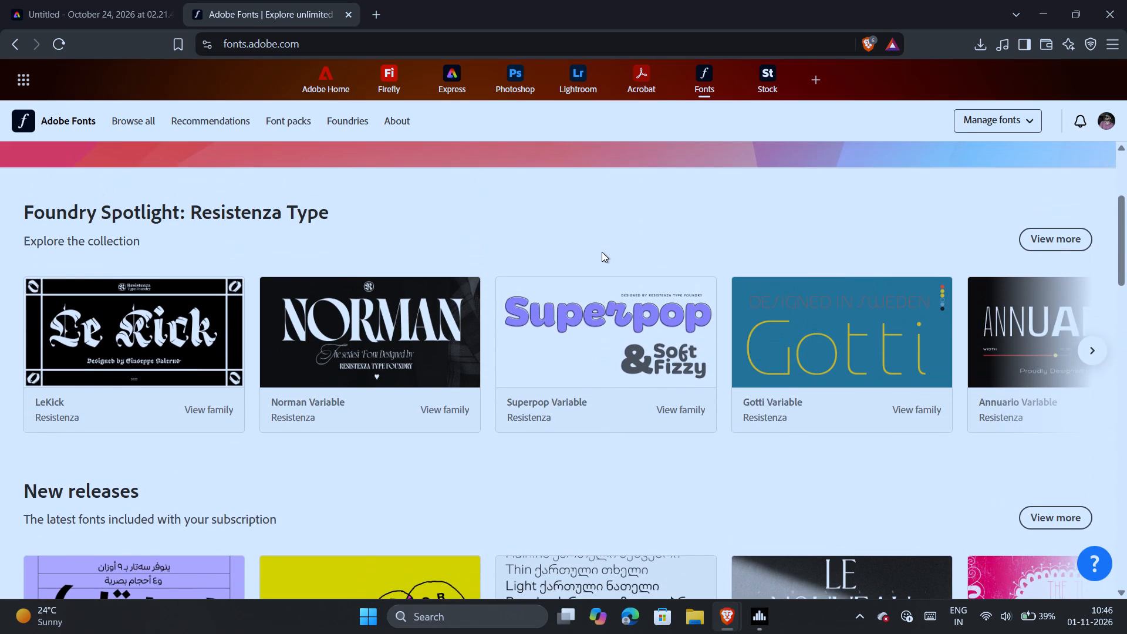
# Open the Superpop Variable family from the foundry spotlight and examine its sample images, weight axis, instances and preset styles.
pyautogui.click(562, 358)
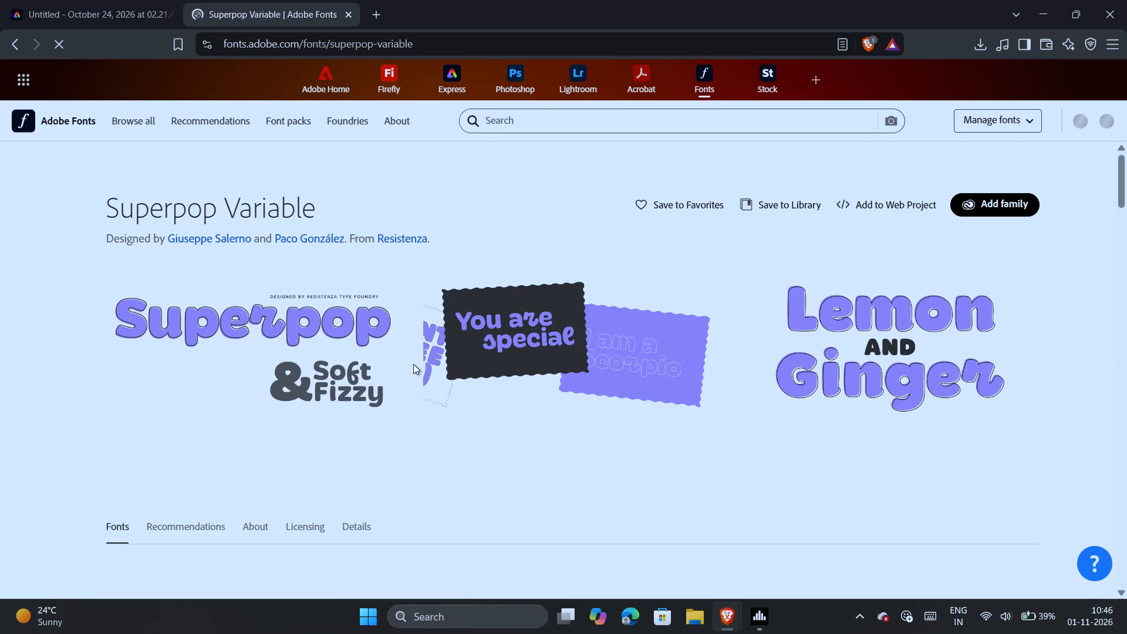
pyautogui.scroll(-4, 413, 364)
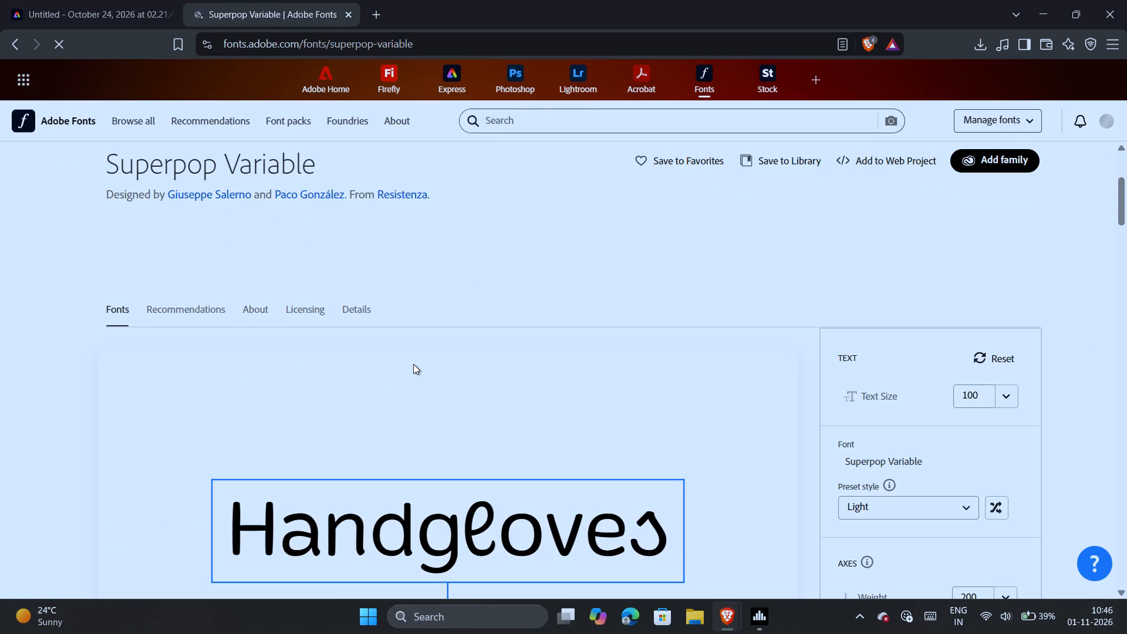
pyautogui.scroll(-3, 413, 364)
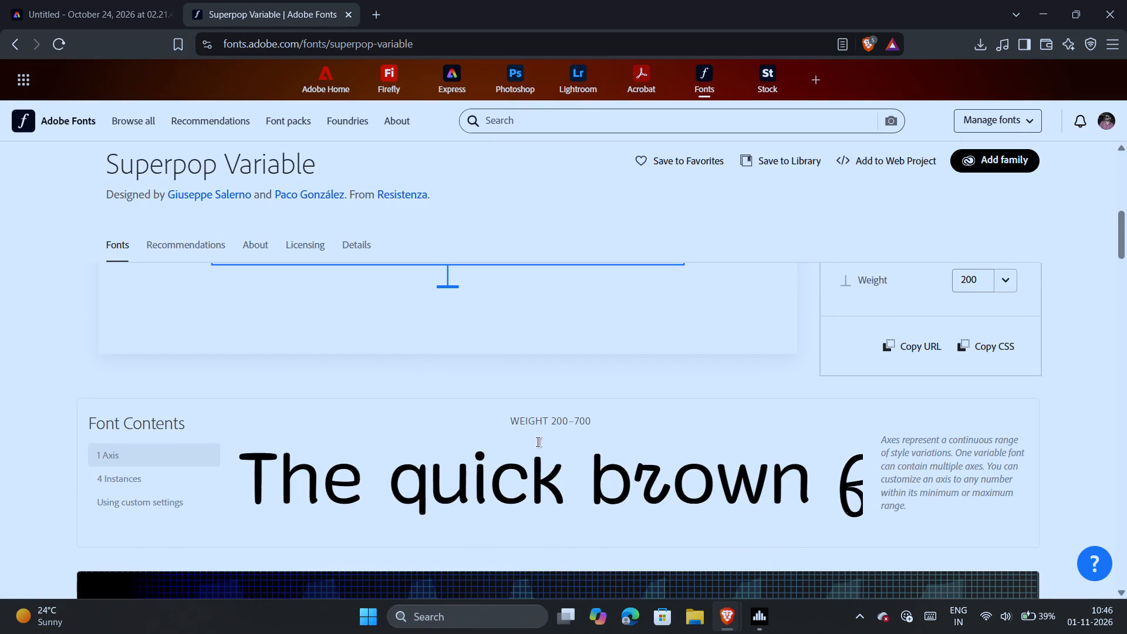
pyautogui.scroll(-1, 621, 456)
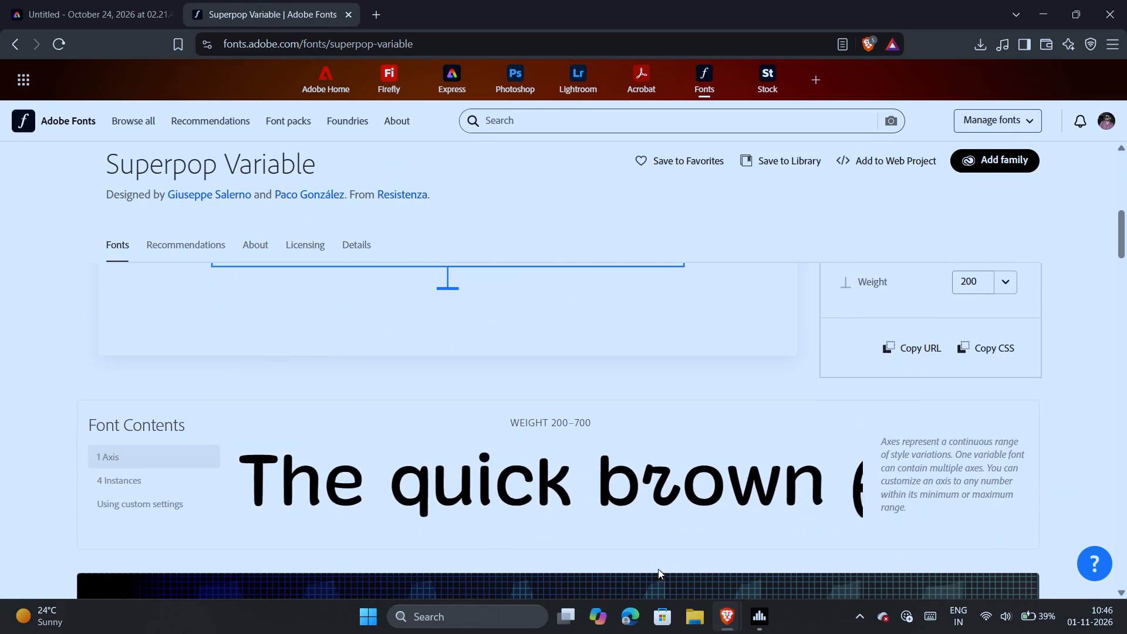
pyautogui.click(161, 474)
pyautogui.click(139, 451)
pyautogui.scroll(-2, 139, 451)
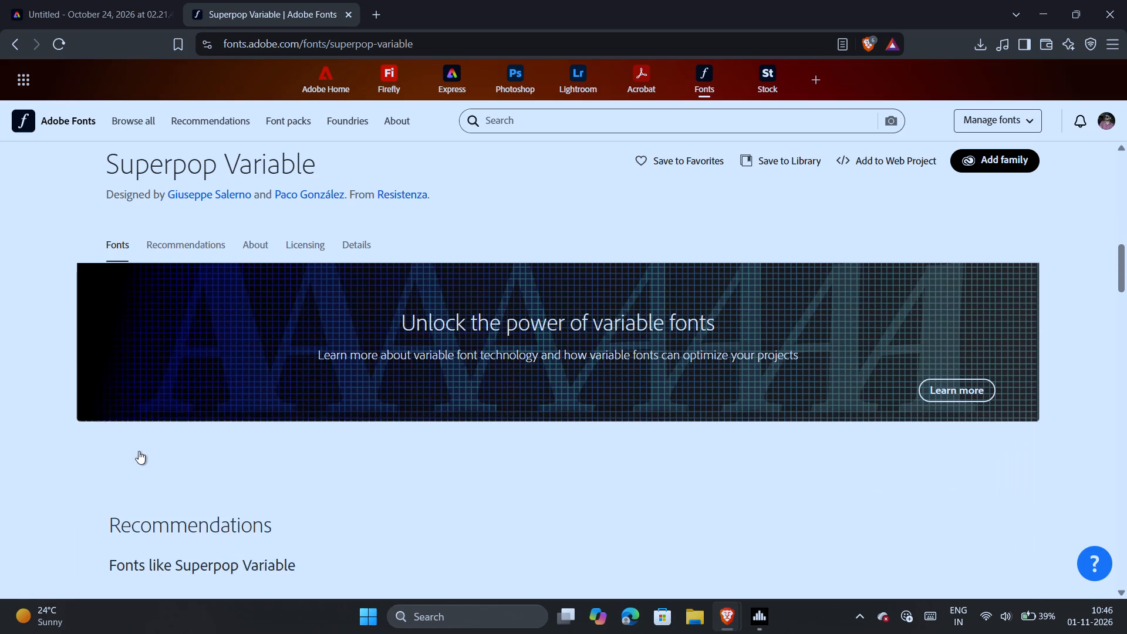
pyautogui.scroll(-1, 139, 451)
pyautogui.scroll(10, 139, 451)
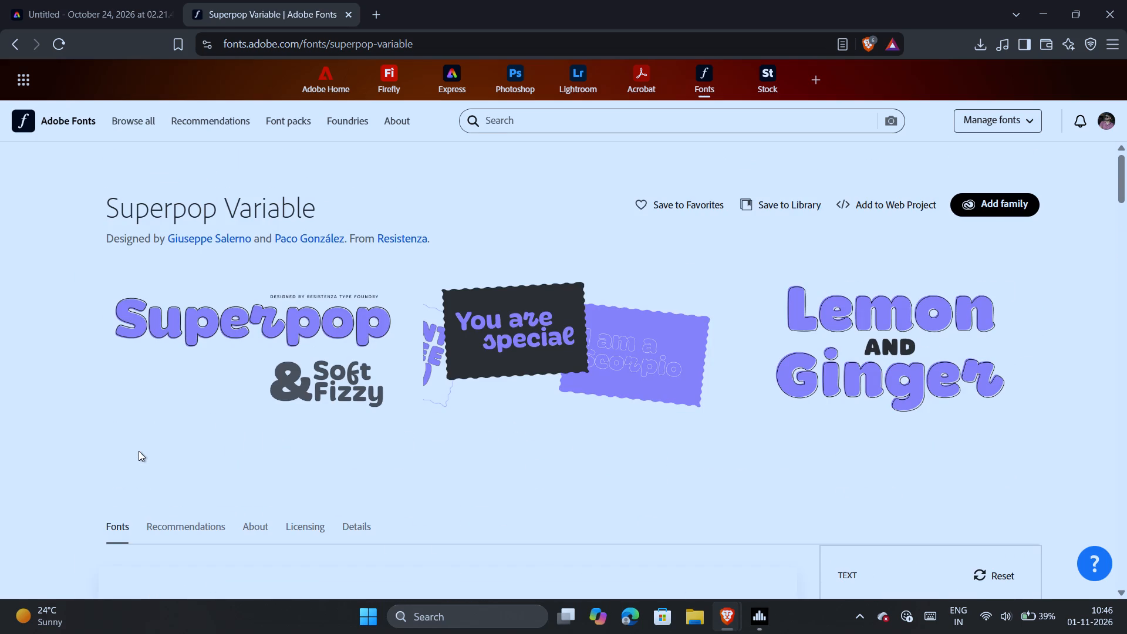
pyautogui.scroll(-3, 139, 451)
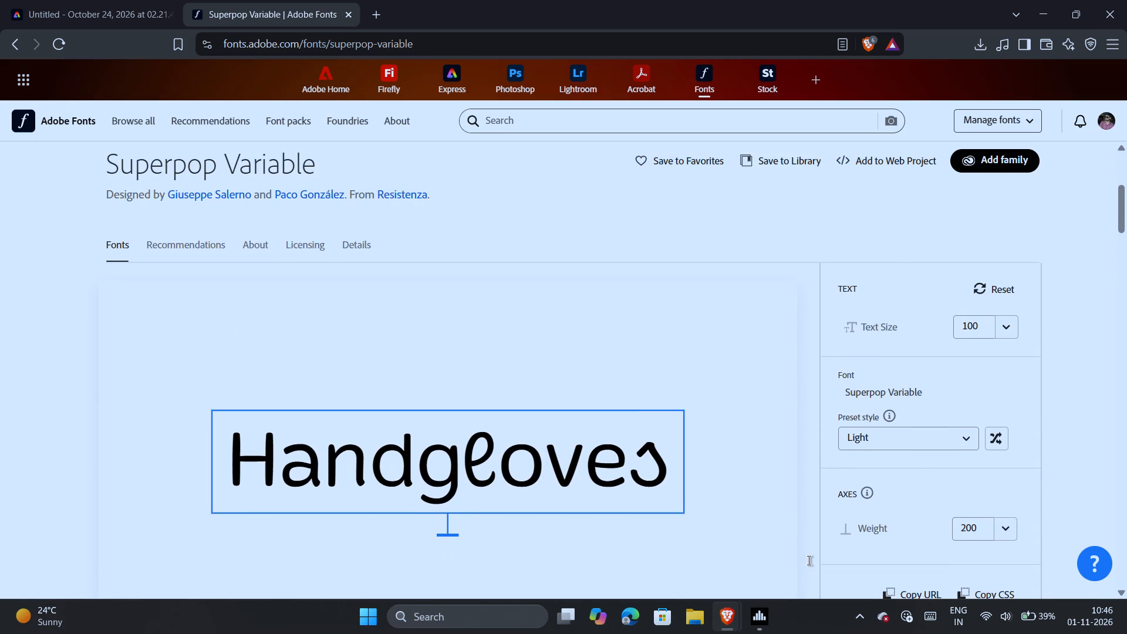
pyautogui.click(972, 445)
pyautogui.click(970, 445)
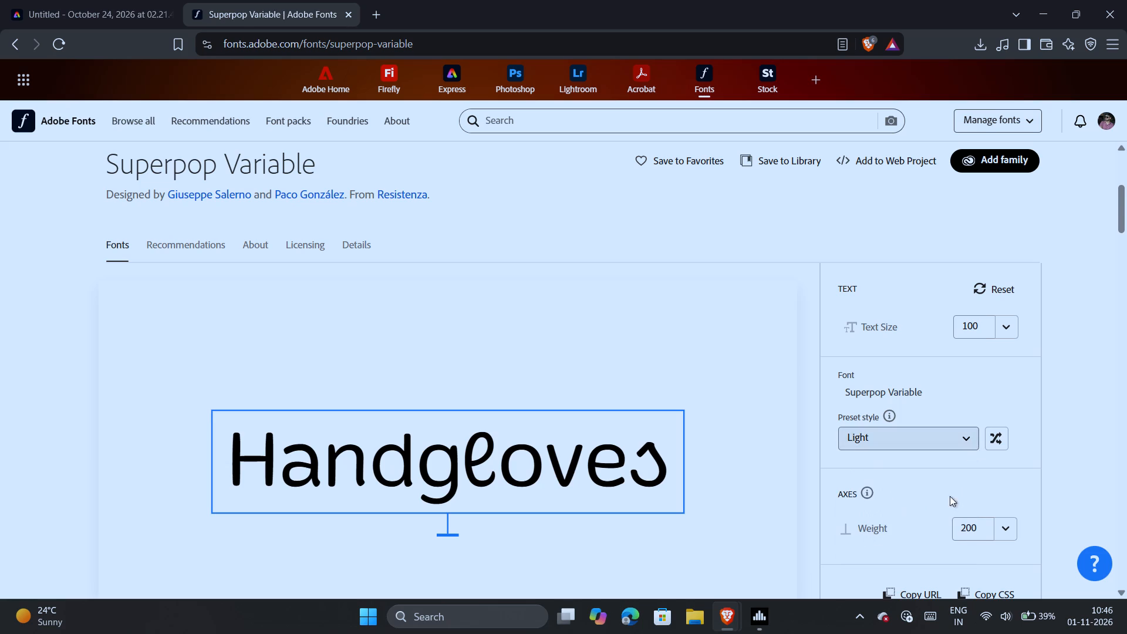
pyautogui.scroll(1, 934, 532)
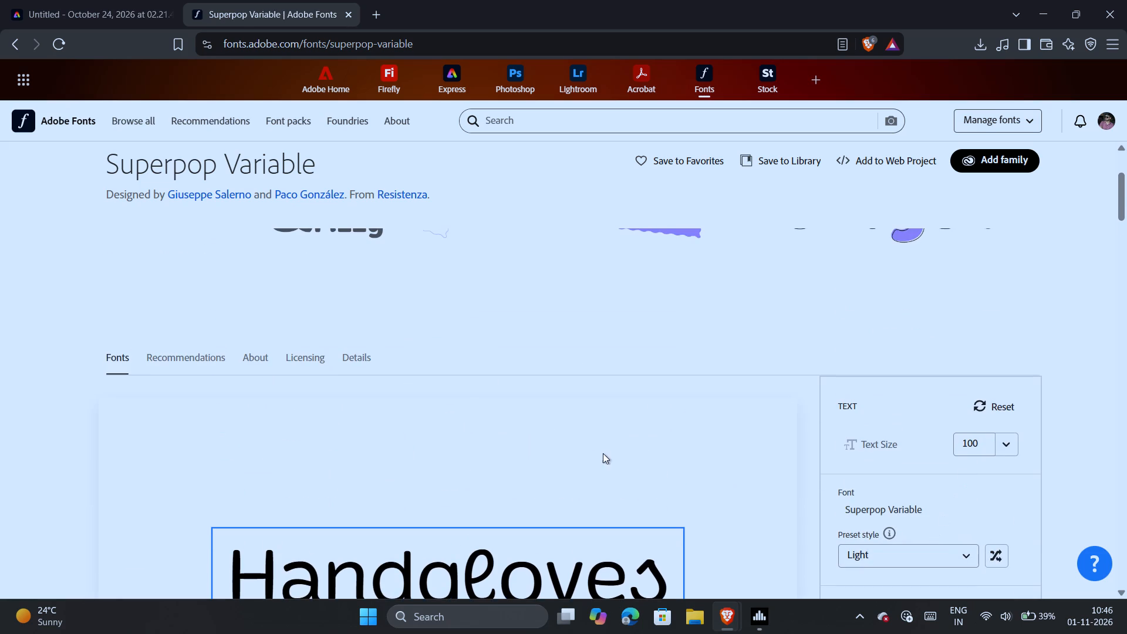
pyautogui.scroll(4, 390, 360)
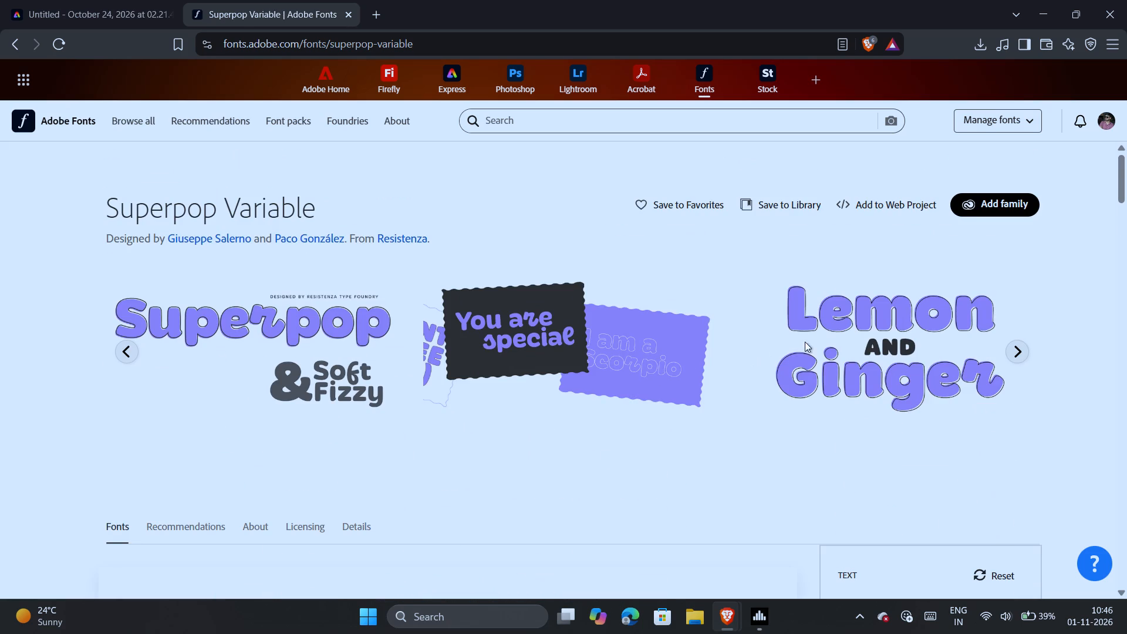
# Return to the Adobe Fonts home page and open the full font catalogue, glancing at the T-shirt design while it loads.
pyautogui.hscroll(11, 444, 323)
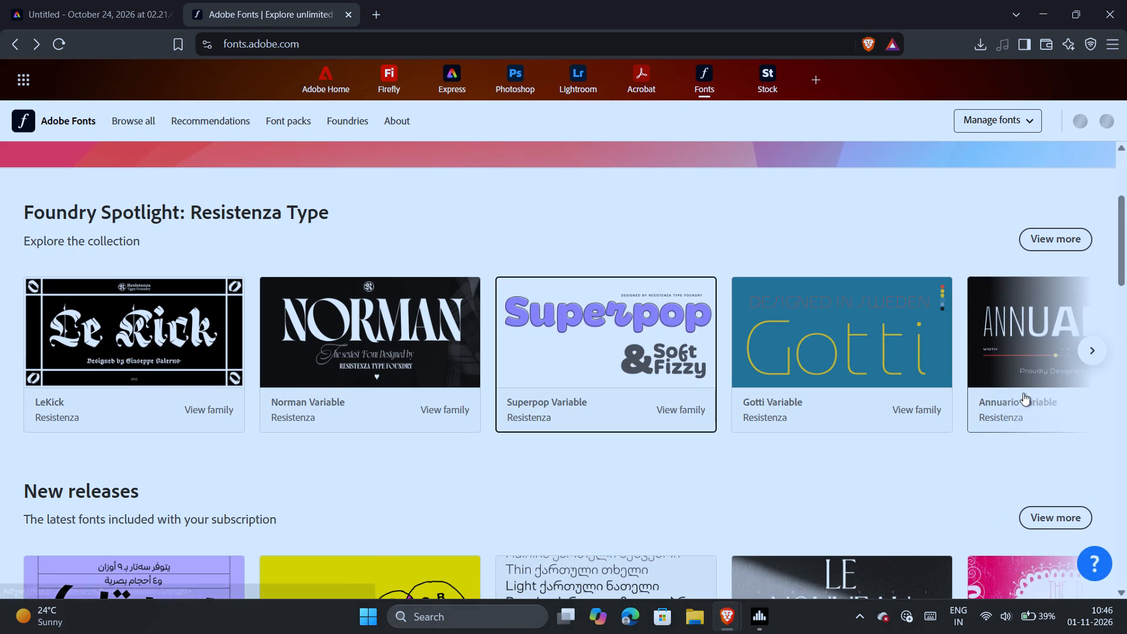
pyautogui.scroll(1, 1023, 393)
pyautogui.scroll(4, 589, 303)
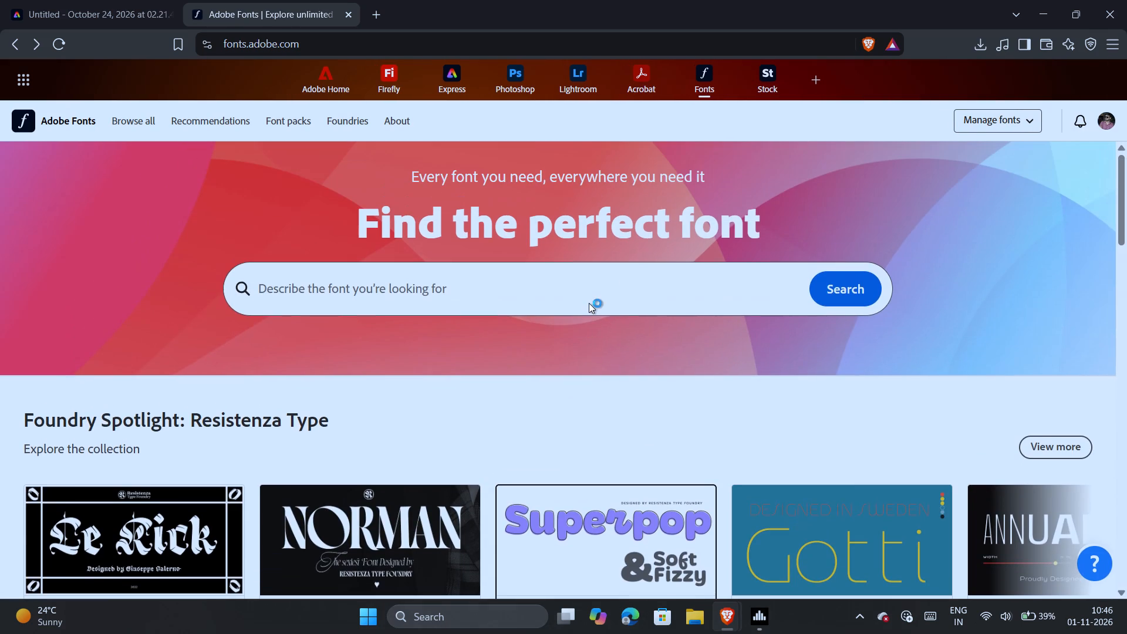
pyautogui.click(143, 125)
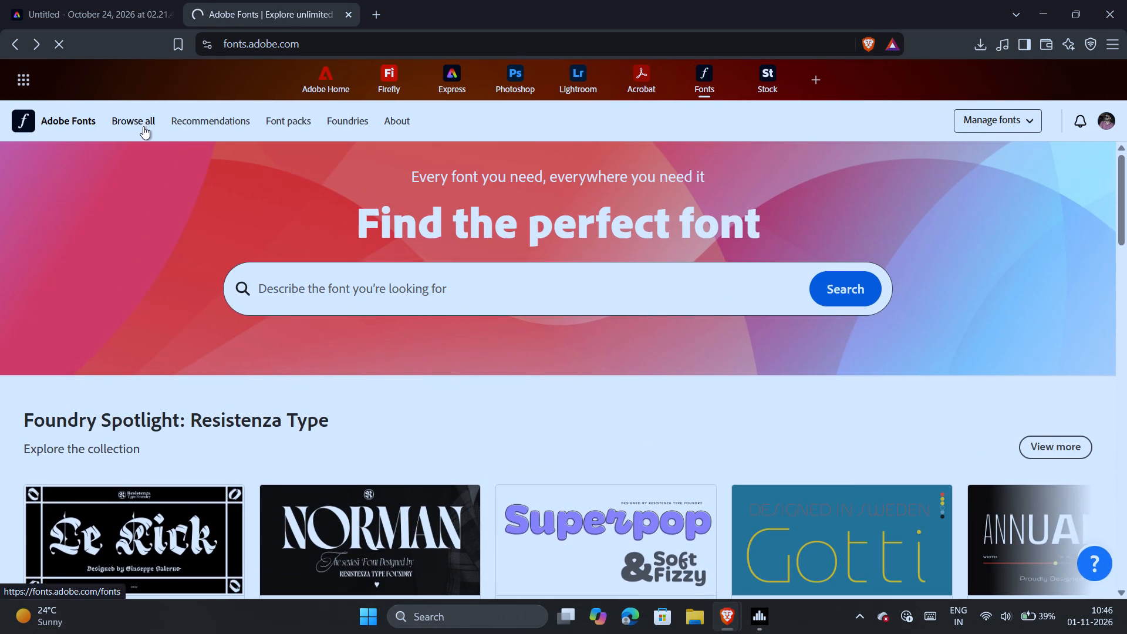
pyautogui.click(87, 0)
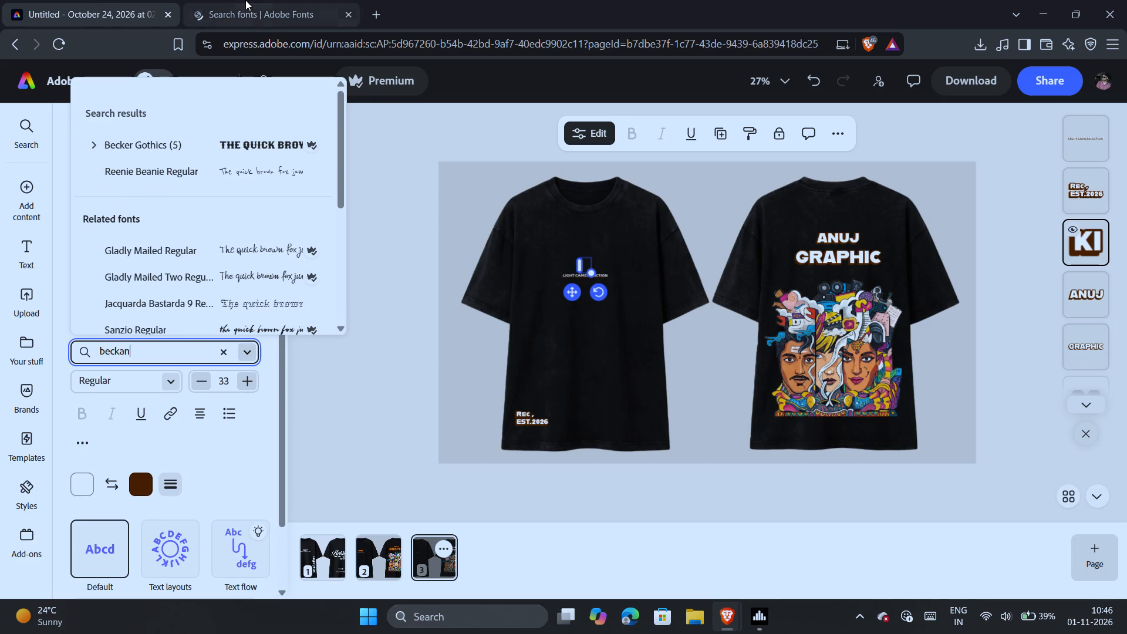
pyautogui.click(246, 0)
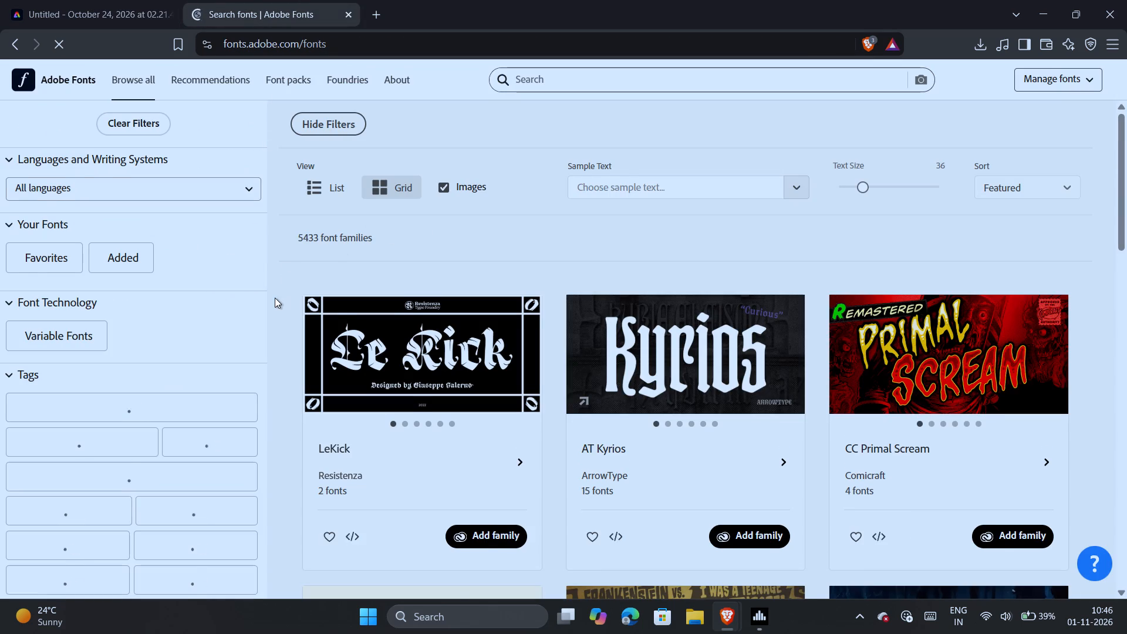
# Look through the font families and filter options on the first page of the Adobe Fonts catalogue.
pyautogui.scroll(-4, 275, 298)
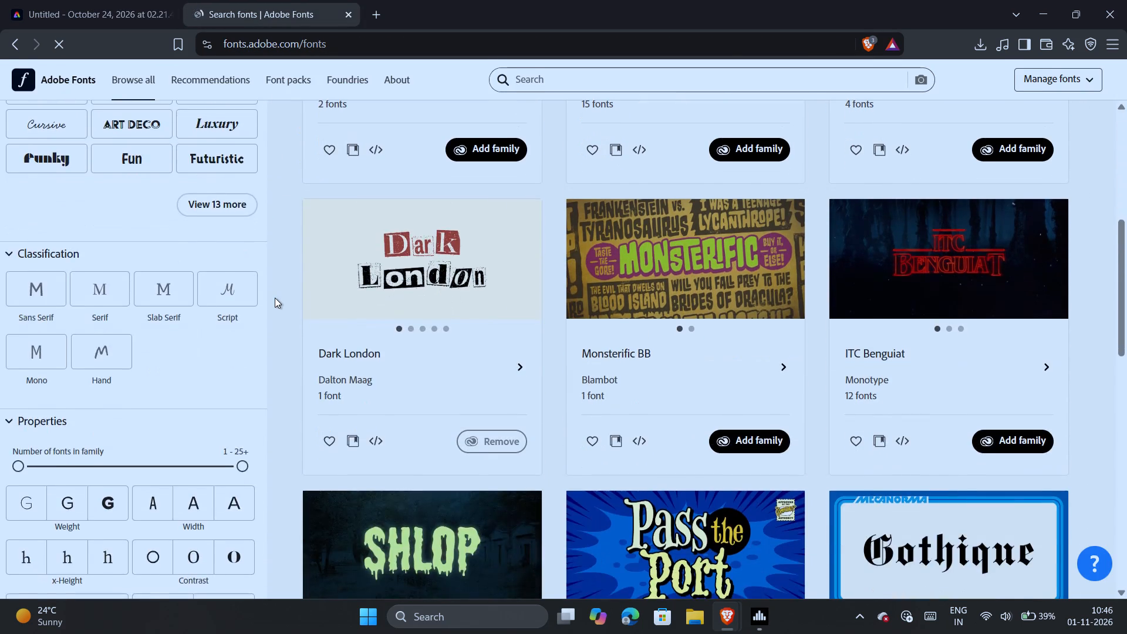
pyautogui.scroll(-4, 275, 298)
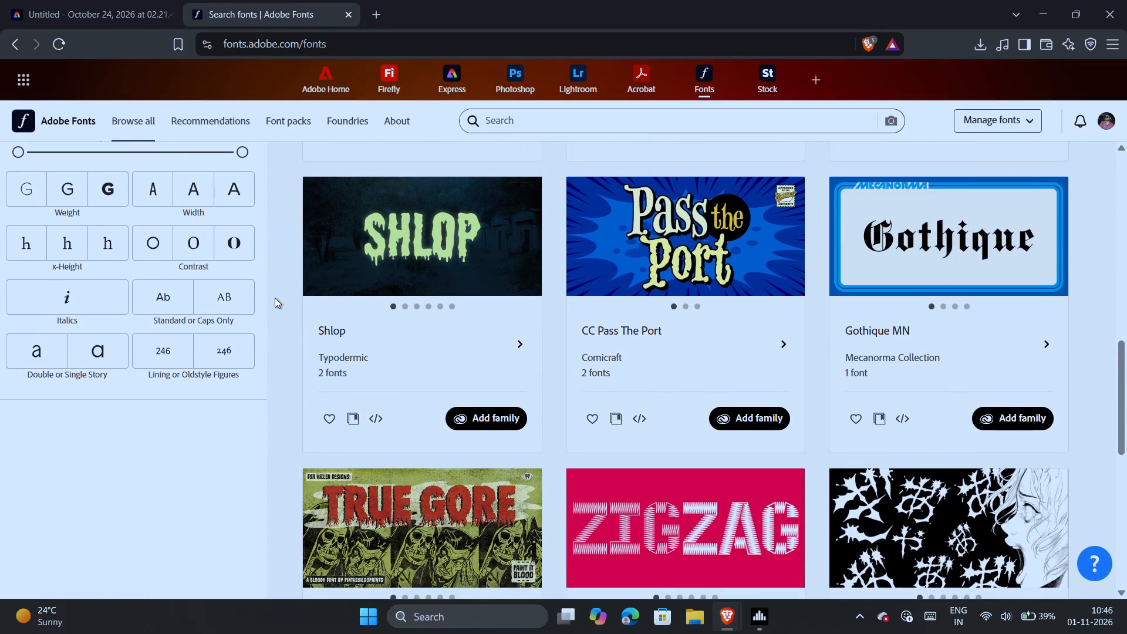
pyautogui.scroll(-3, 275, 298)
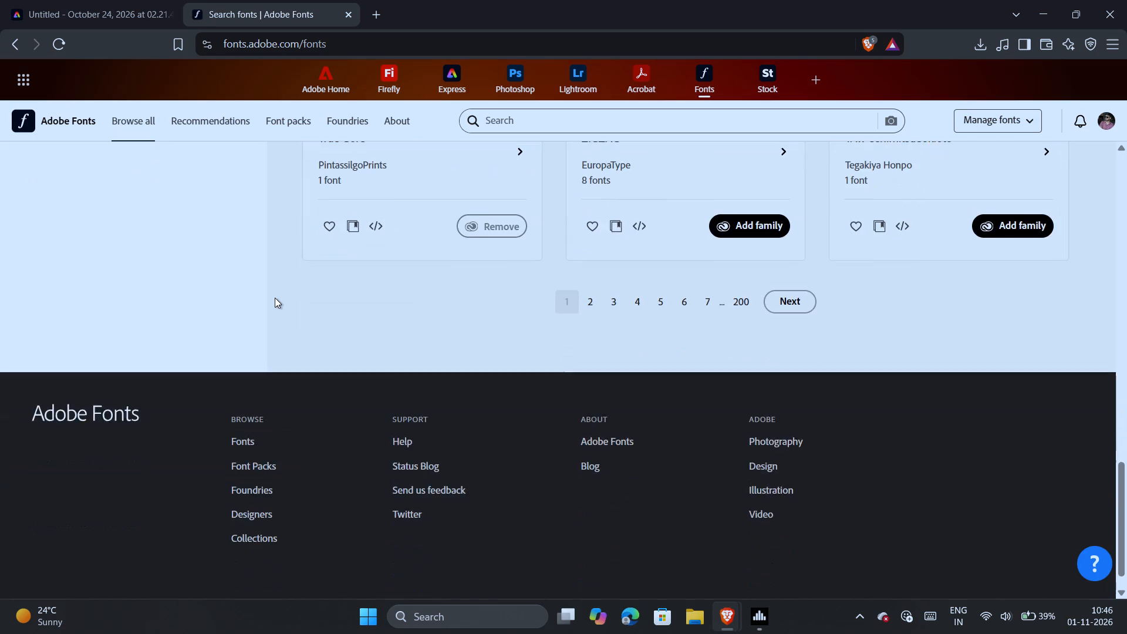
pyautogui.scroll(-1, 275, 298)
pyautogui.scroll(2, 275, 298)
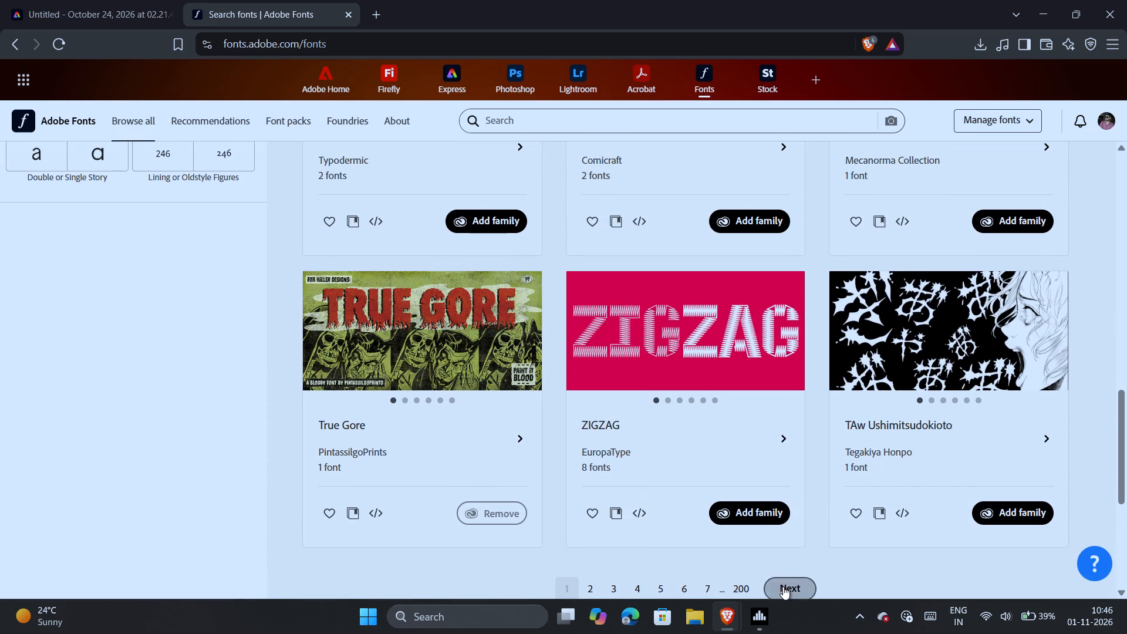
# Go to page 2 of the Adobe Fonts catalogue and examine its font families and the tag, classification and property filters.
pyautogui.click(785, 588)
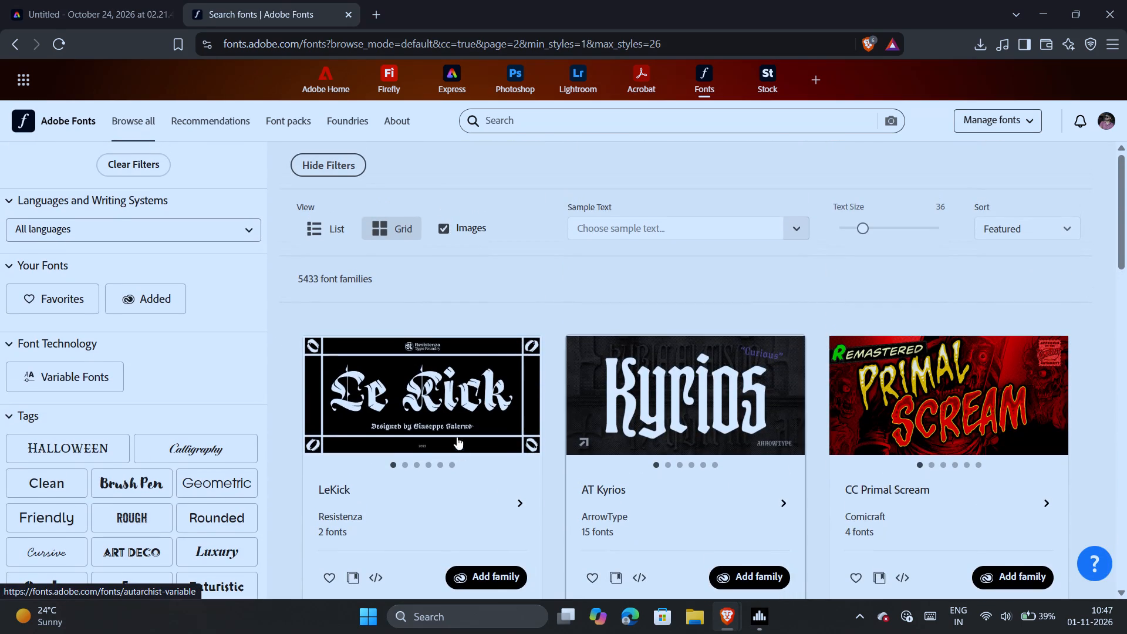
pyautogui.scroll(-1, 267, 512)
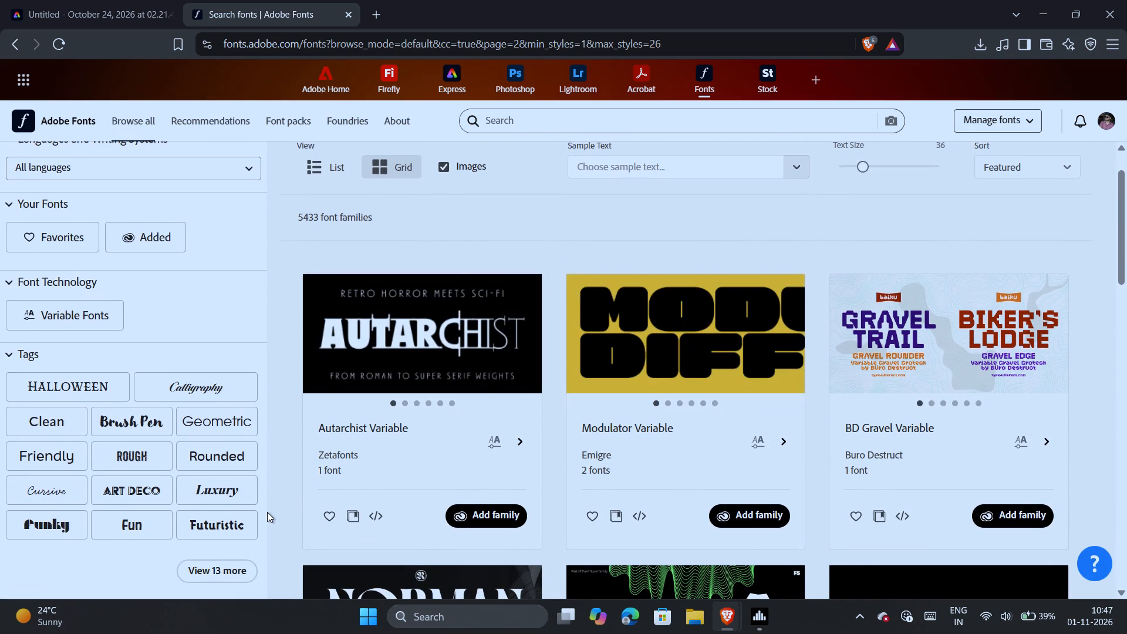
pyautogui.scroll(-1, 267, 512)
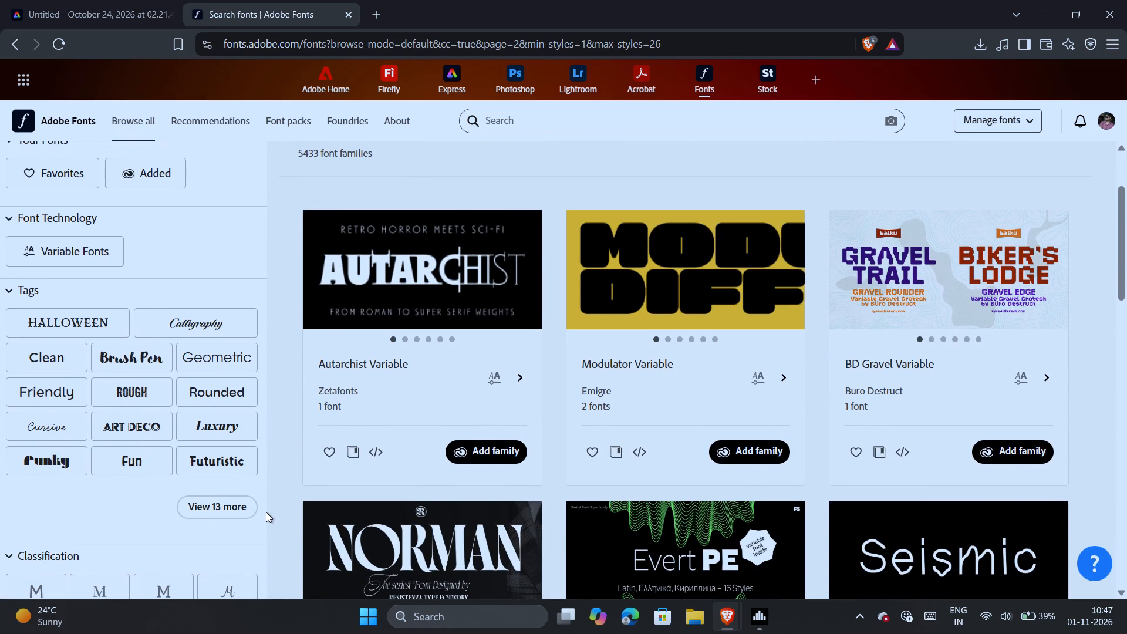
pyautogui.scroll(-2, 265, 512)
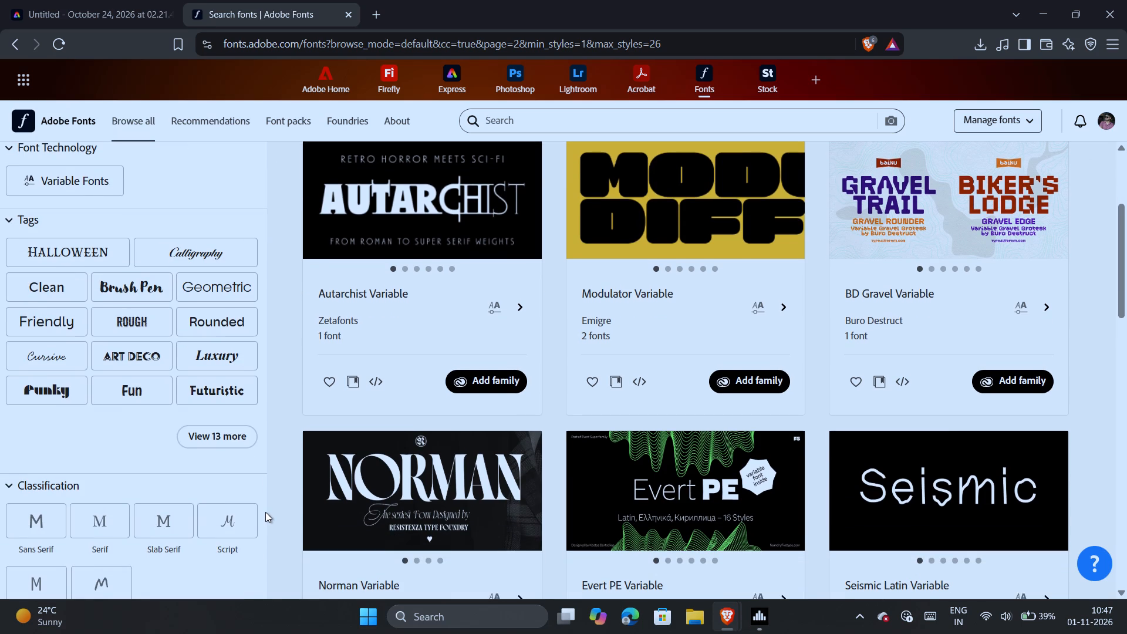
pyautogui.scroll(-2, 265, 512)
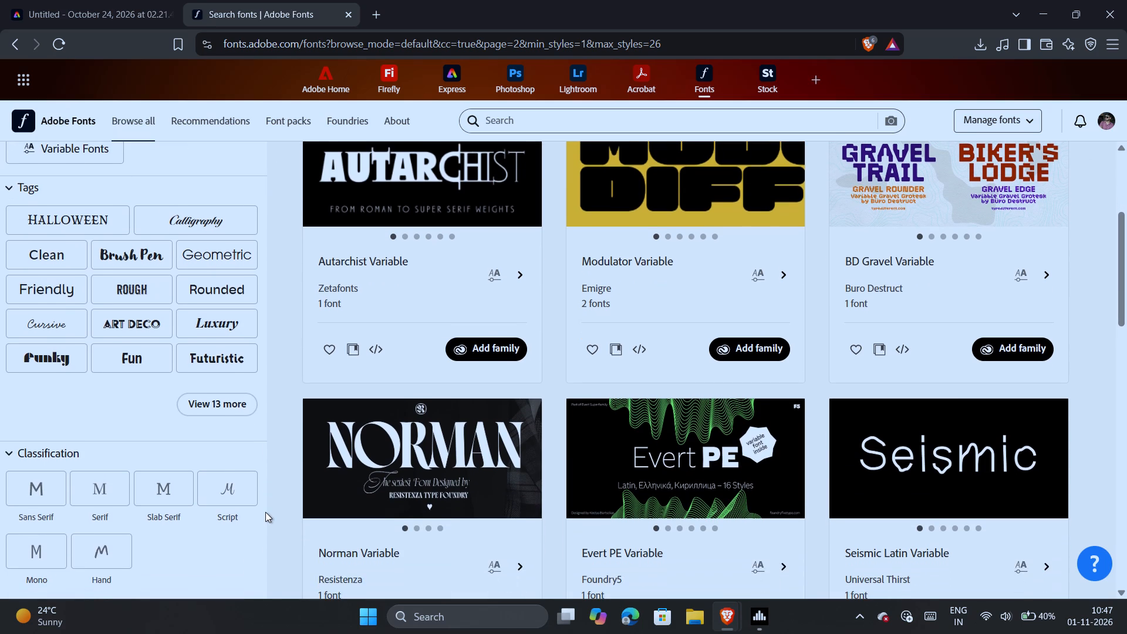
pyautogui.scroll(-6, 265, 512)
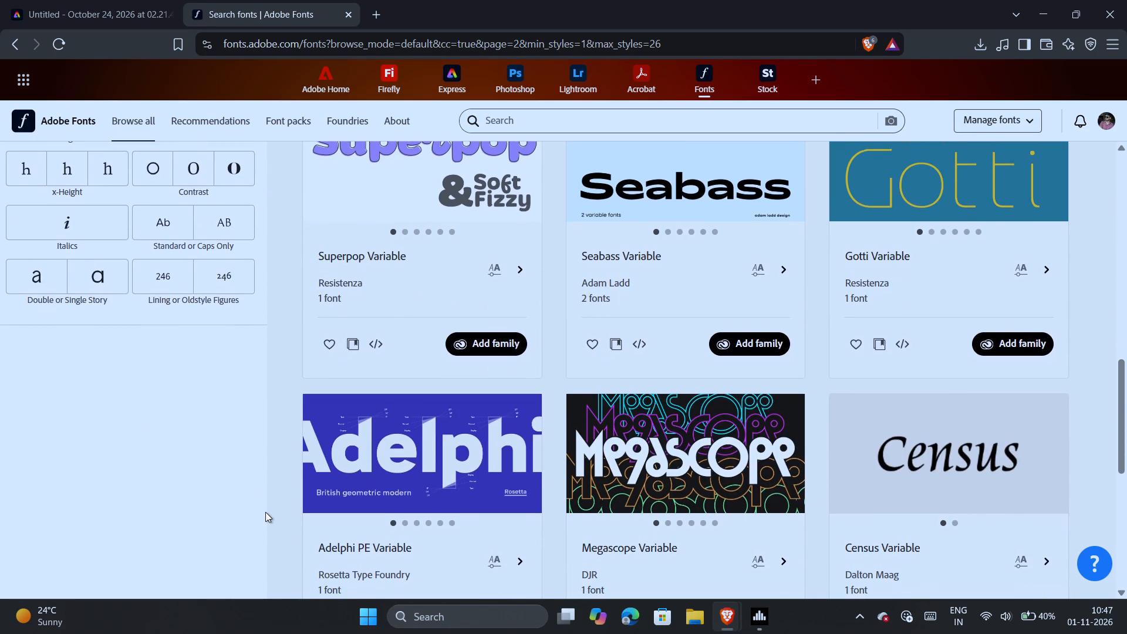
pyautogui.scroll(-1, 265, 512)
pyautogui.scroll(7, 265, 512)
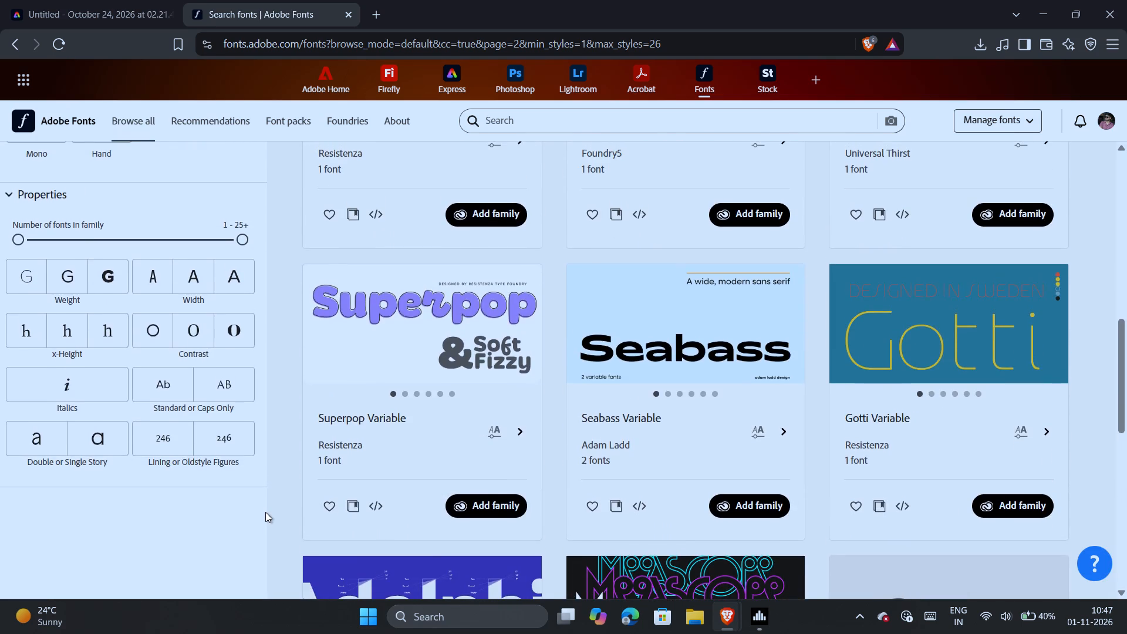
pyautogui.scroll(5, 265, 512)
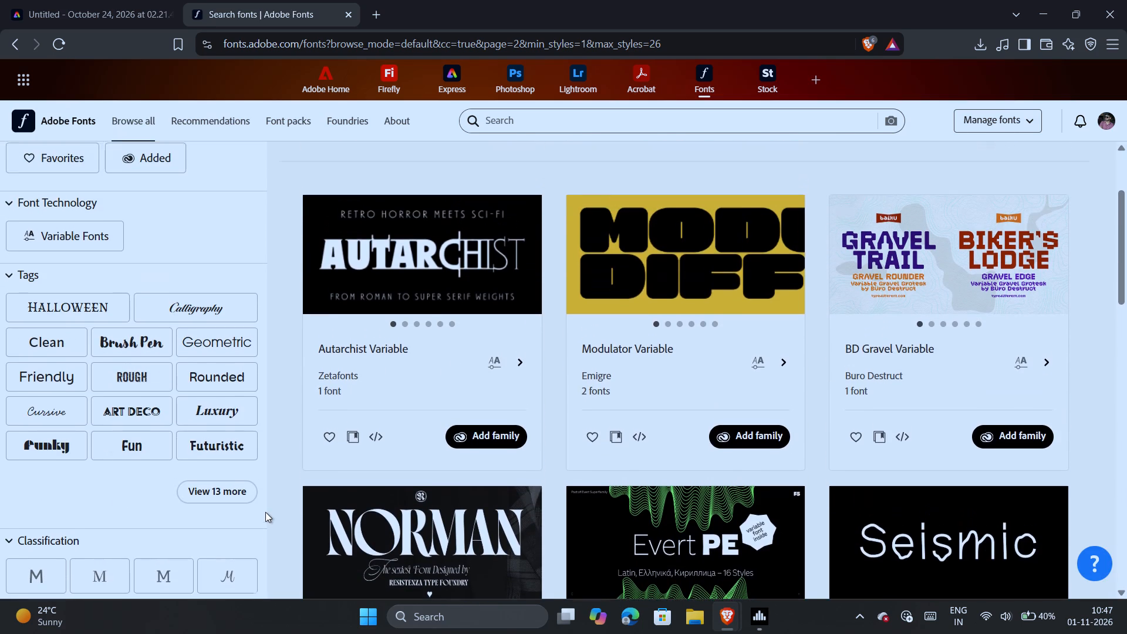
pyautogui.scroll(1, 265, 512)
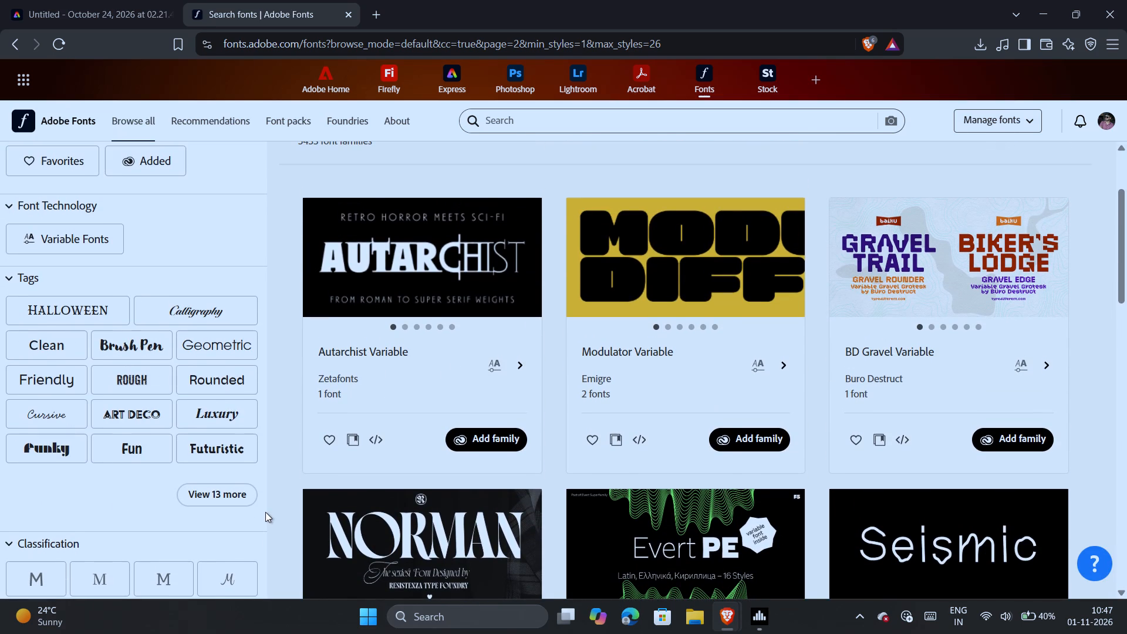
# Open the Norman Variable font family by Resistenza from the catalogue.
pyautogui.click(393, 534)
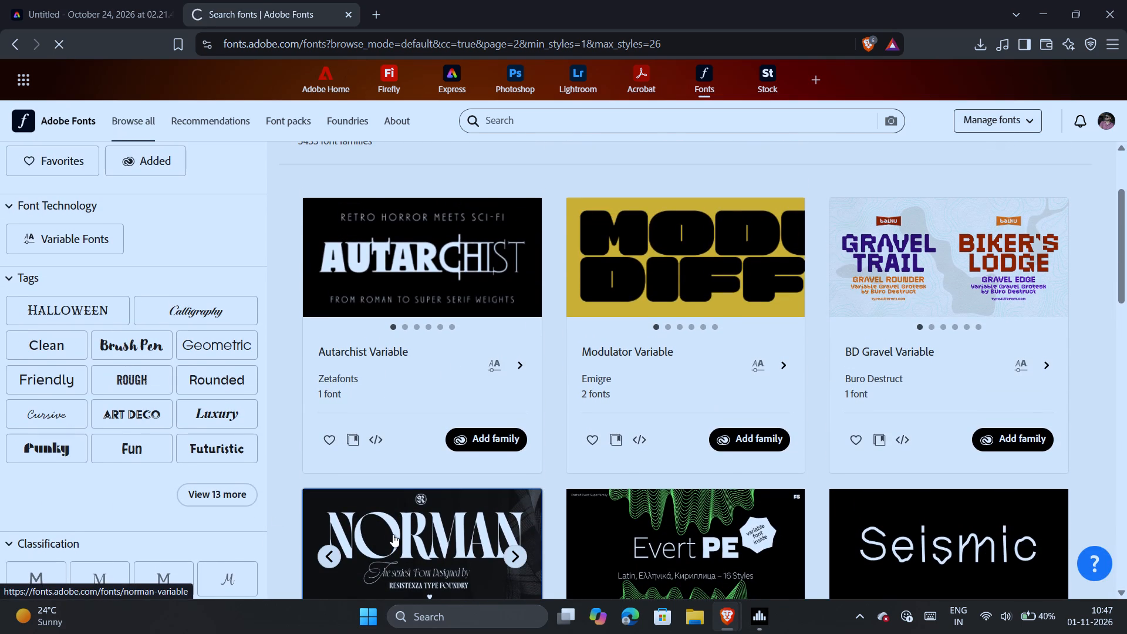
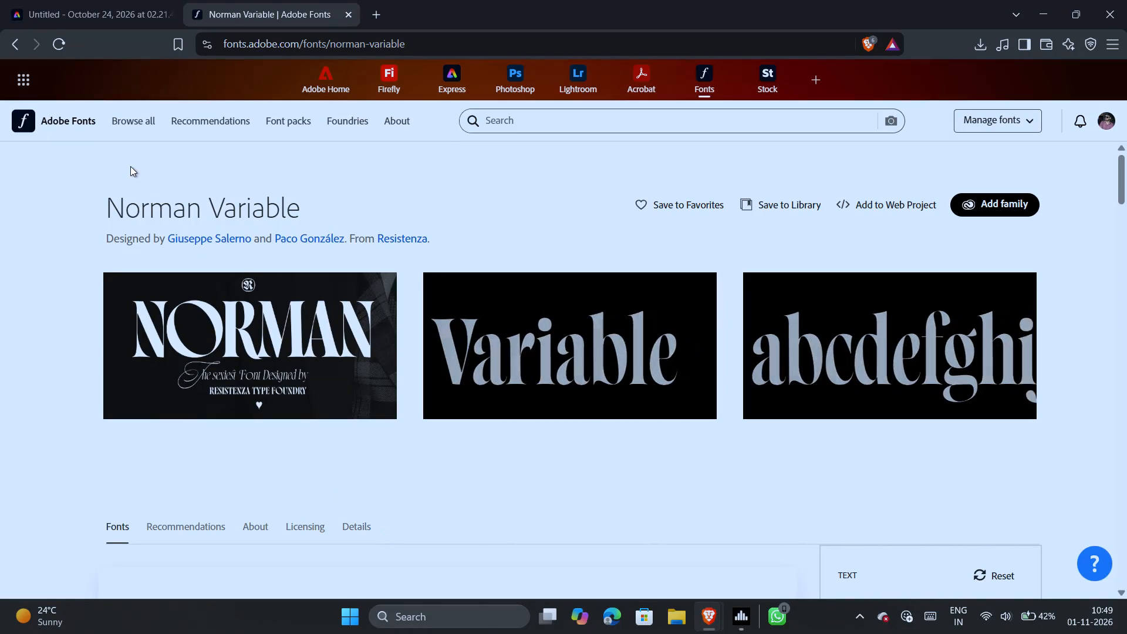
# Go back to page 2 of the Adobe Fonts catalogue and look through its font families and filter options.
pyautogui.click(13, 53)
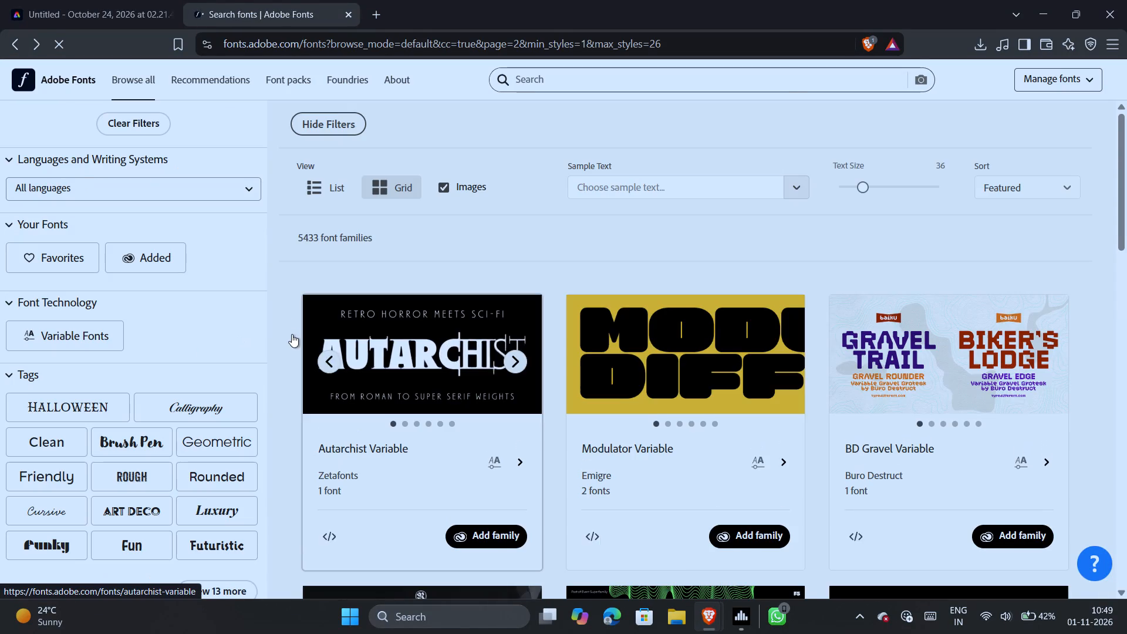
pyautogui.scroll(-3, 290, 329)
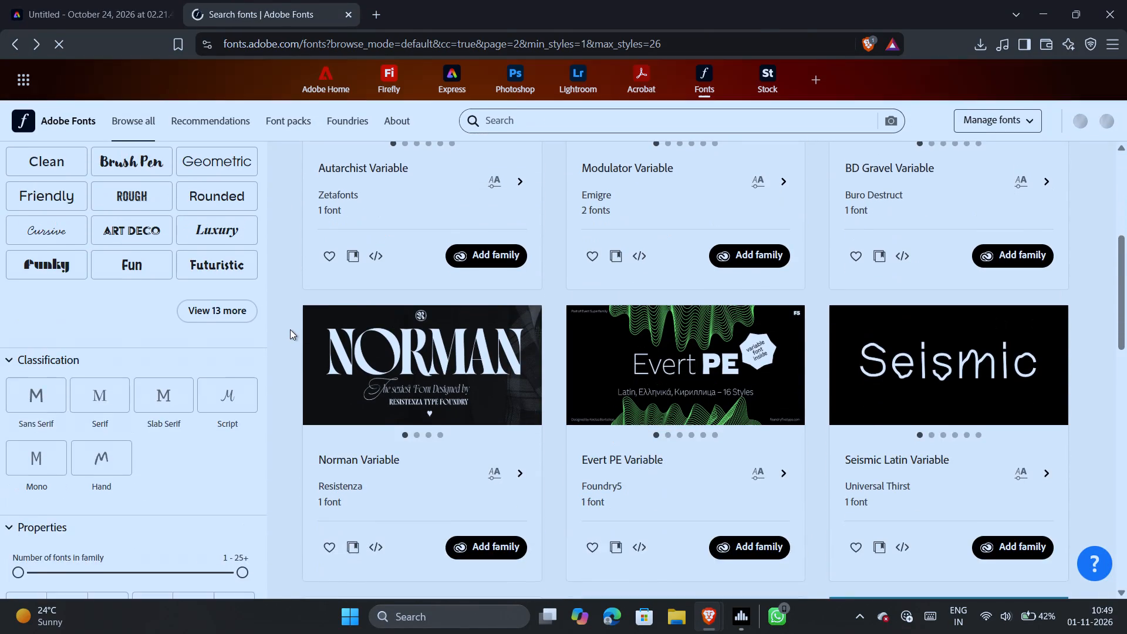
pyautogui.scroll(3, 290, 329)
pyautogui.scroll(-2, 290, 329)
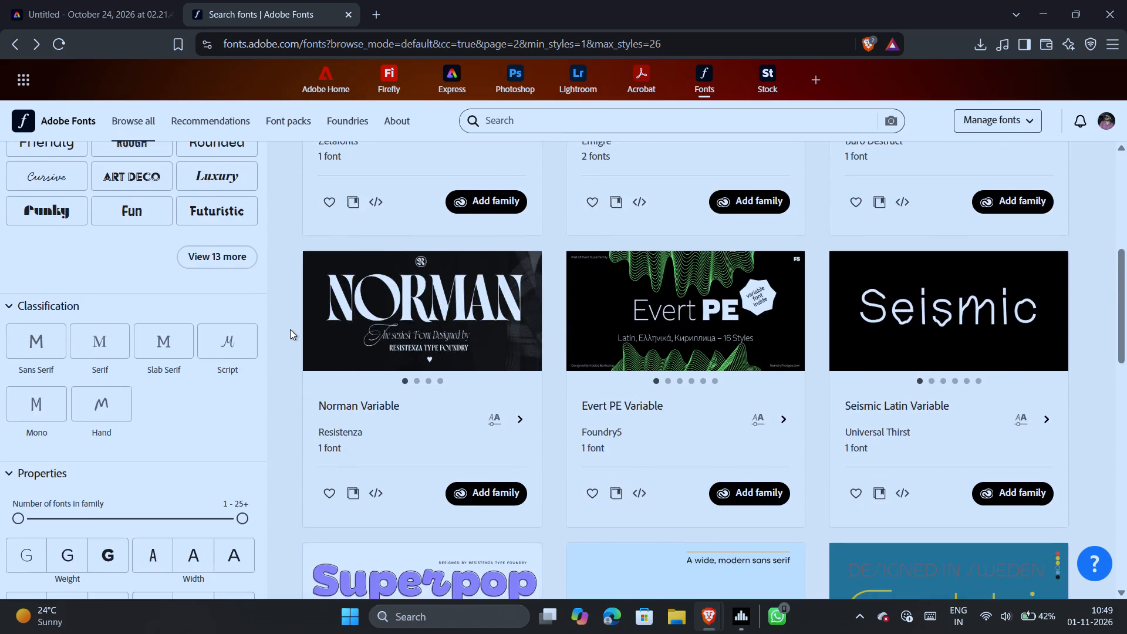
pyautogui.scroll(-3, 290, 329)
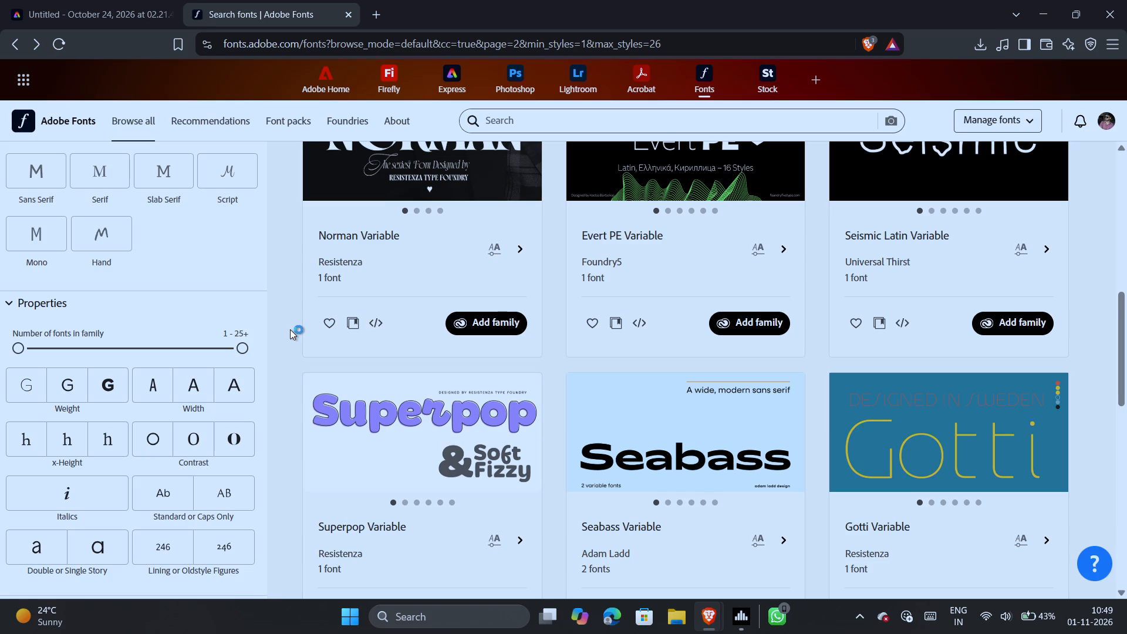
pyautogui.hscroll(1, 290, 329)
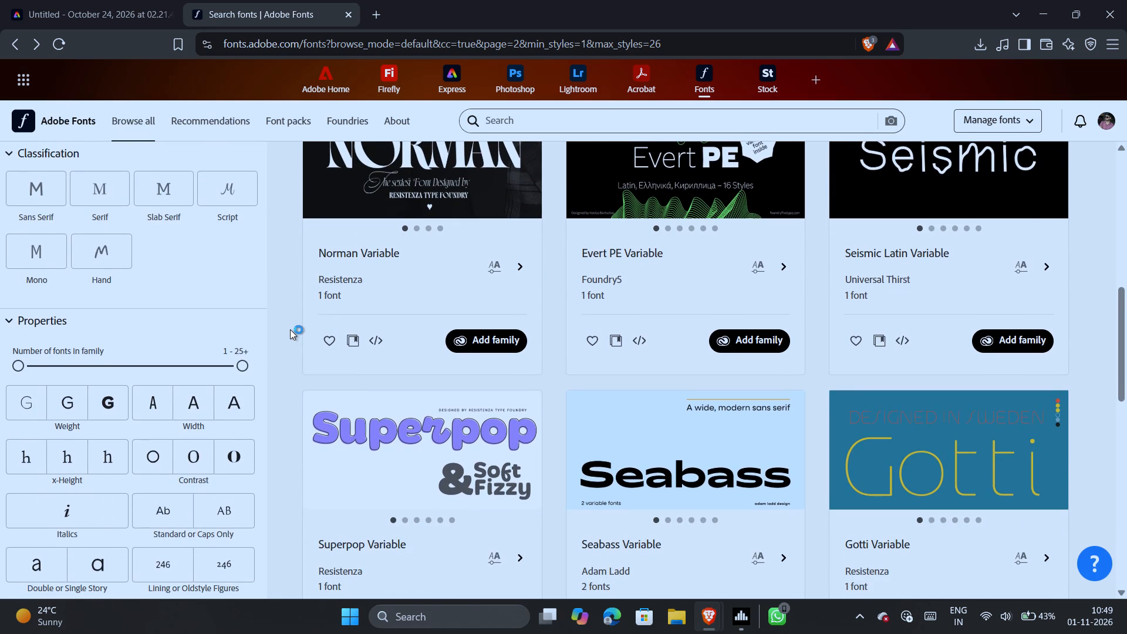
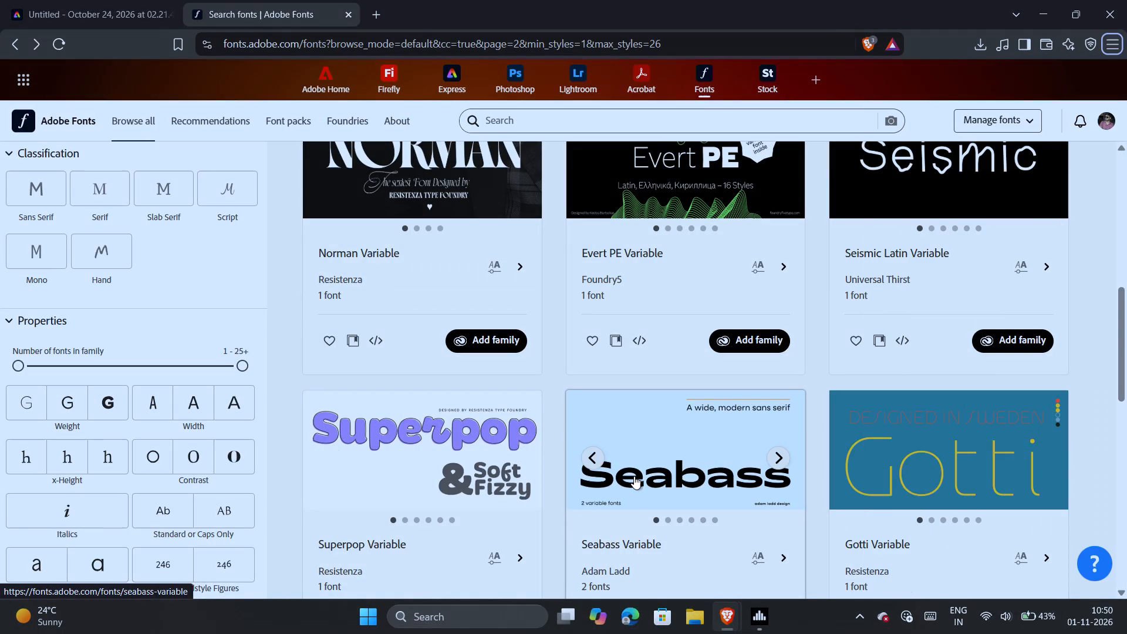
# Capture a screen snip of the Superpop Variable font card, covering its preview image, family name and foundry.
pyautogui.moveTo(306, 404); pyautogui.dragTo(555, 534)
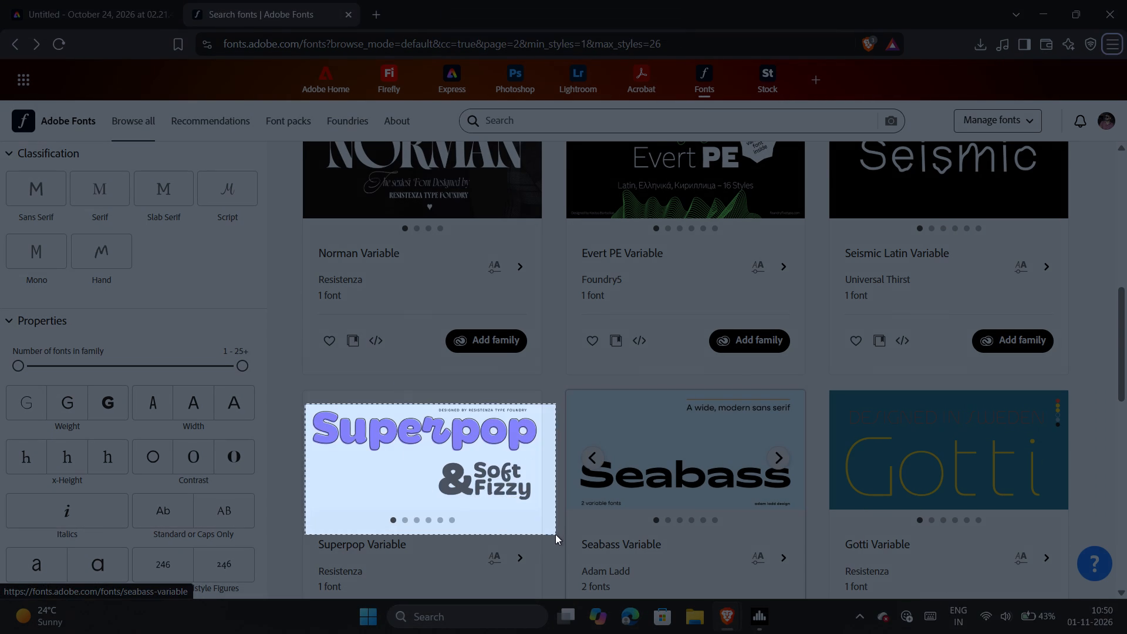
pyautogui.moveTo(555, 534); pyautogui.dragTo(548, 585)
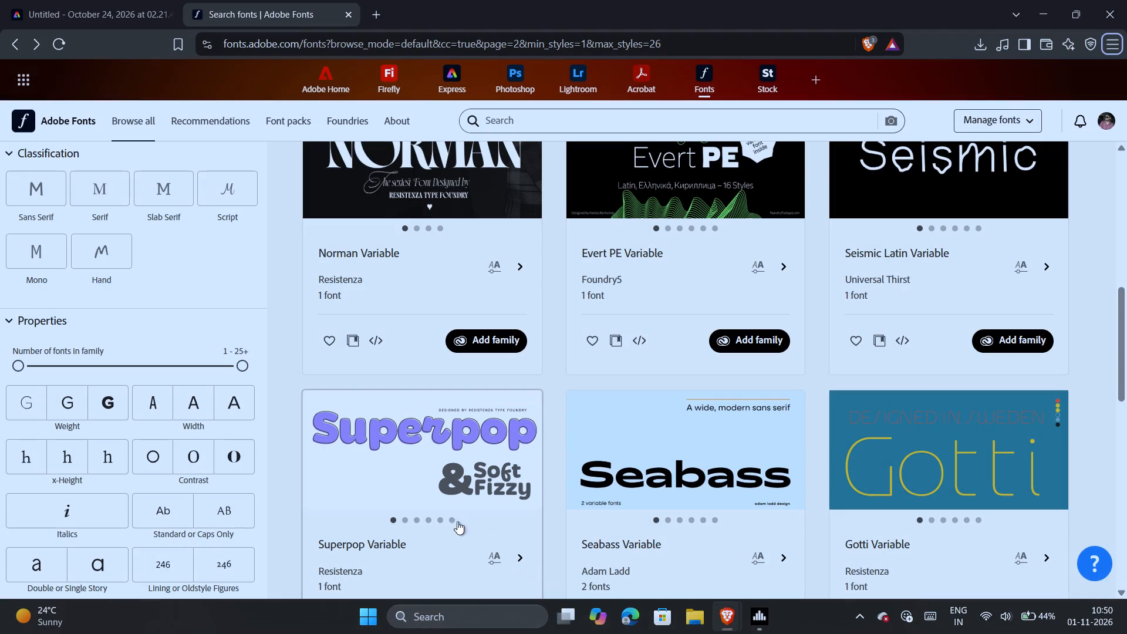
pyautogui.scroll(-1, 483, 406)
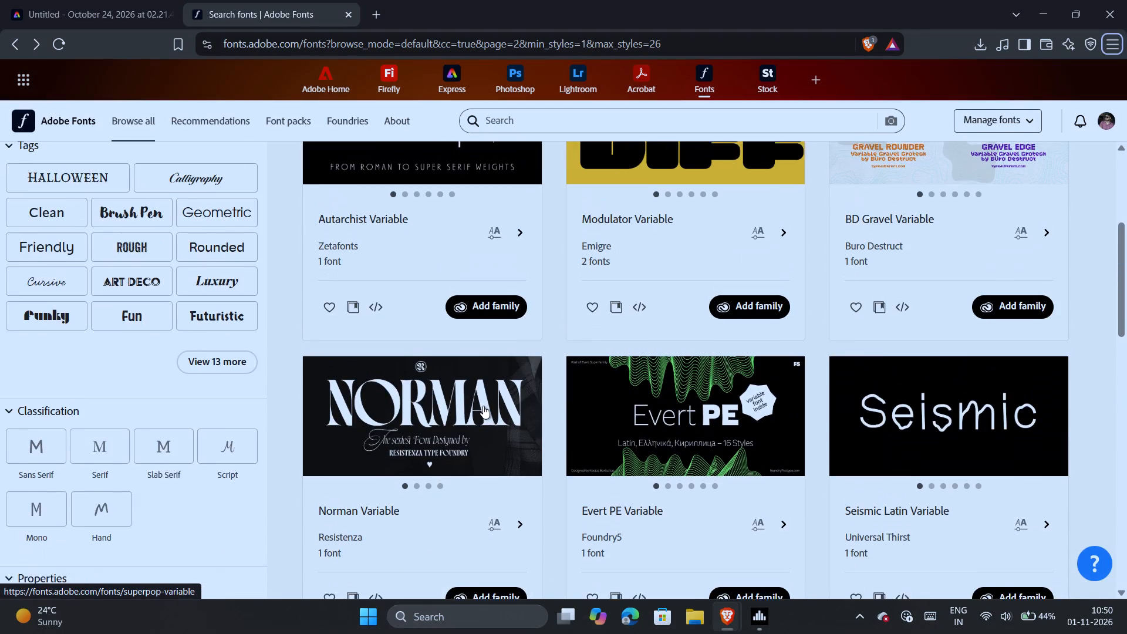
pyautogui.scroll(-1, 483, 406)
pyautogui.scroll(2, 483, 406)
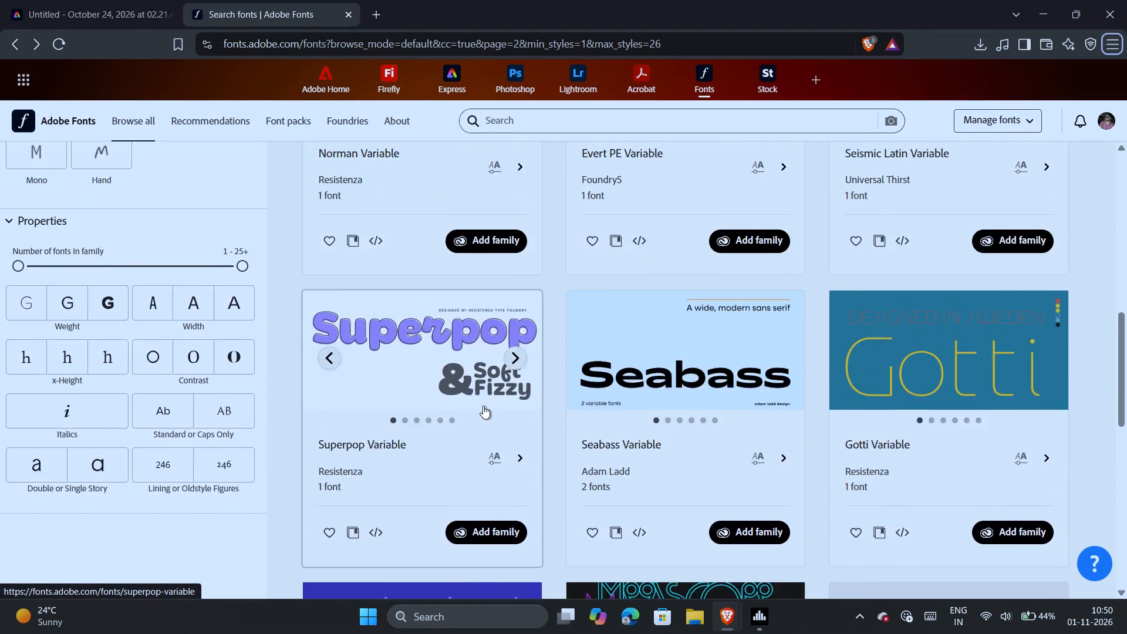
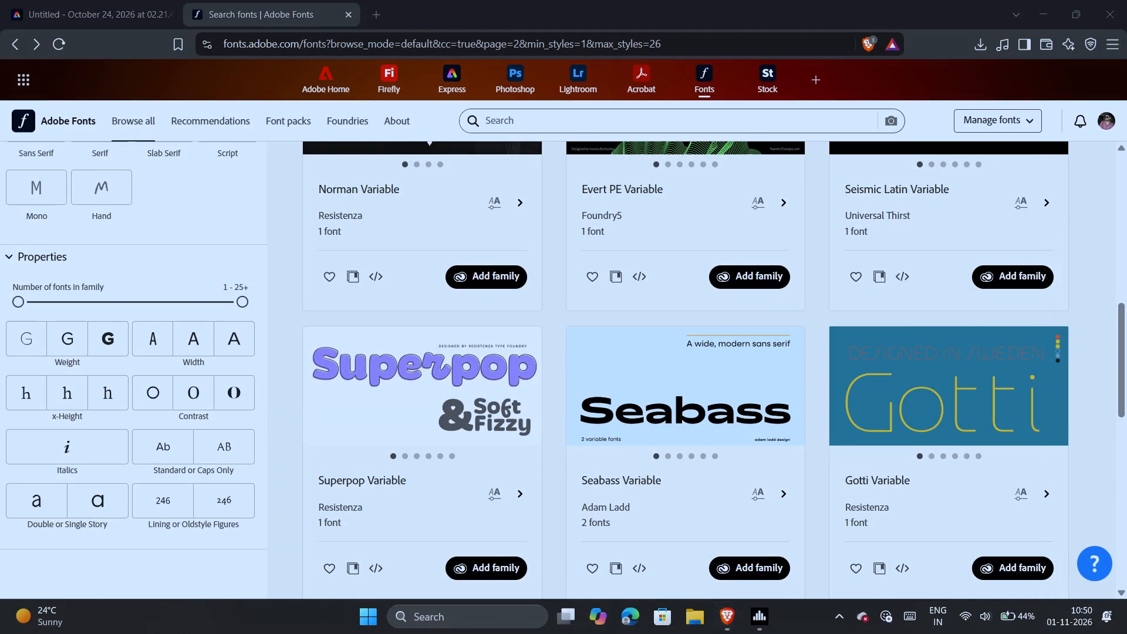
# Filter the font families by the Funky tag and look through the first page of results.
pyautogui.scroll(3, 41, 144)
pyautogui.scroll(1, 130, 278)
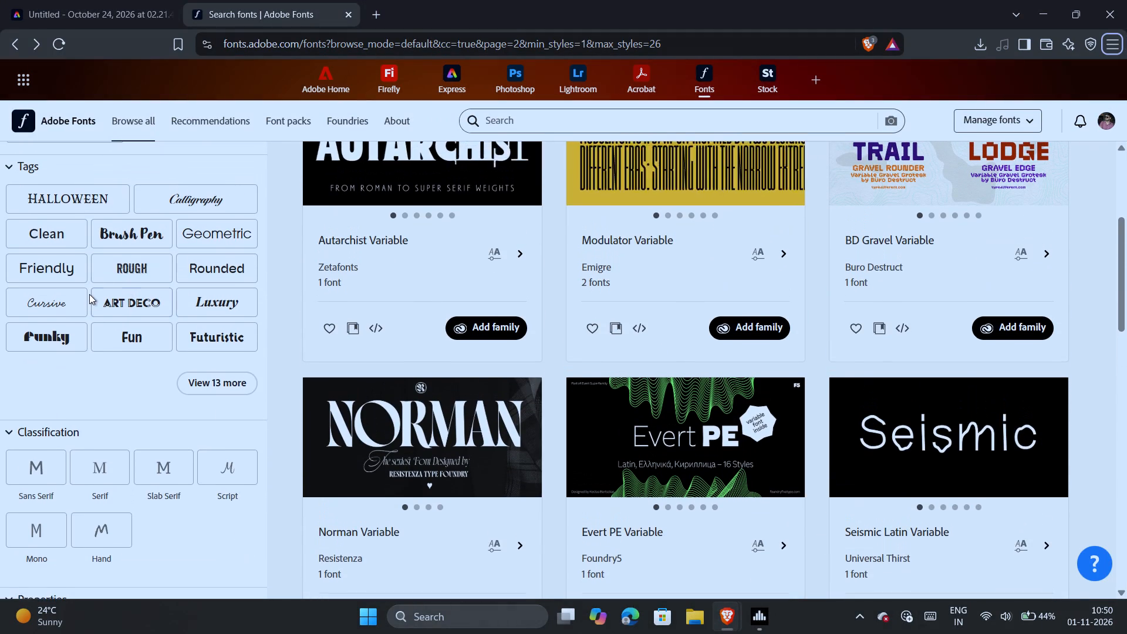
pyautogui.scroll(1, 89, 294)
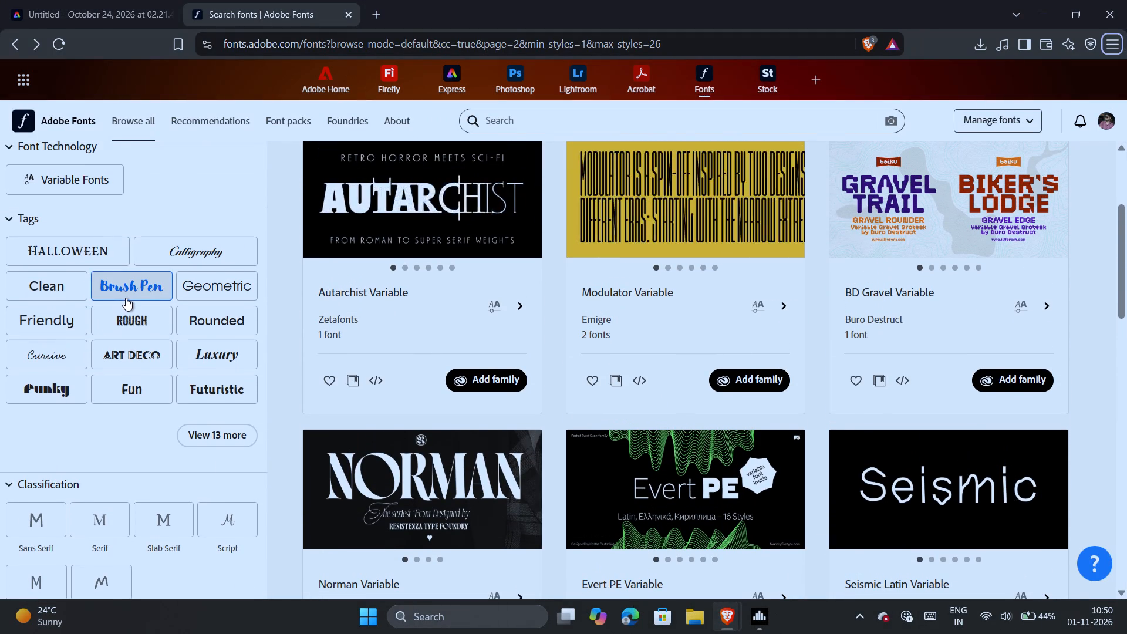
pyautogui.click(50, 391)
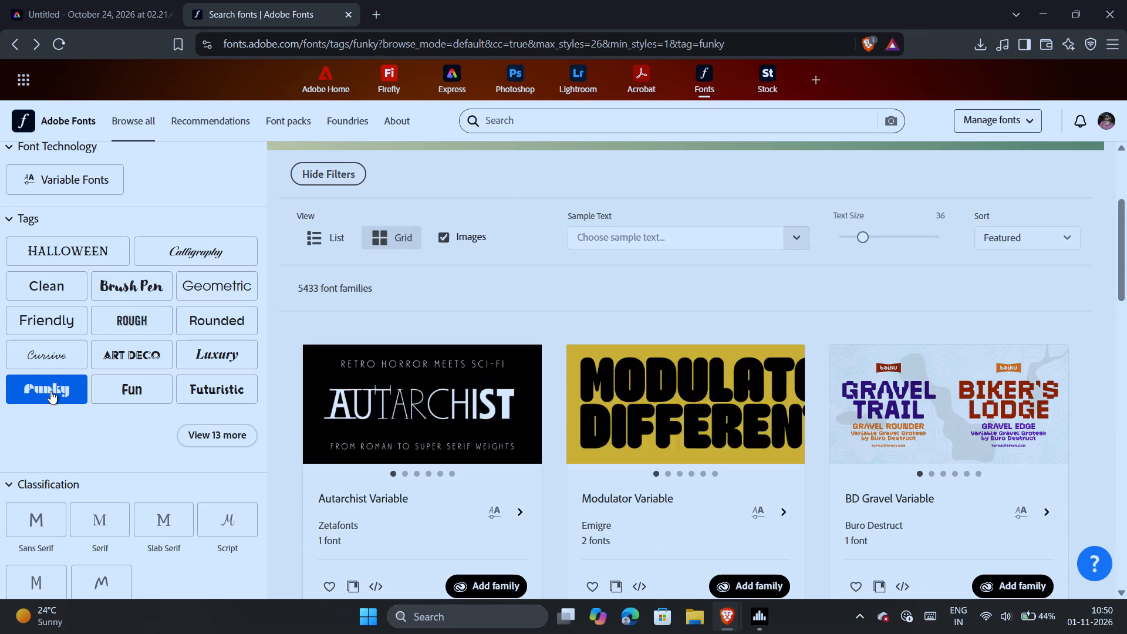
pyautogui.scroll(-3, 415, 312)
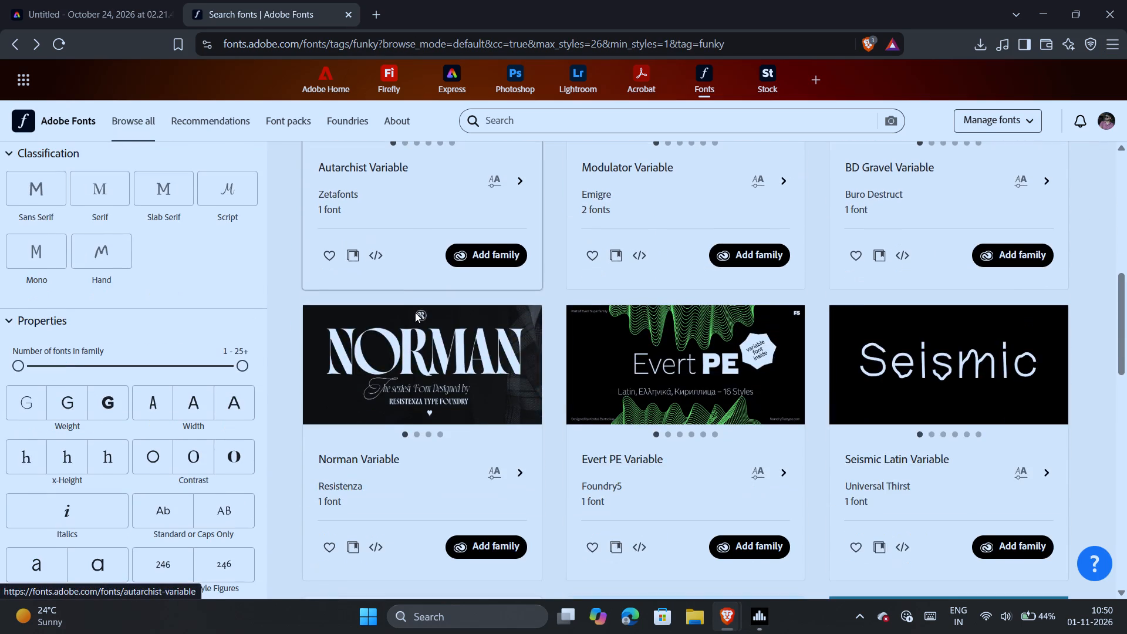
pyautogui.scroll(4, 415, 312)
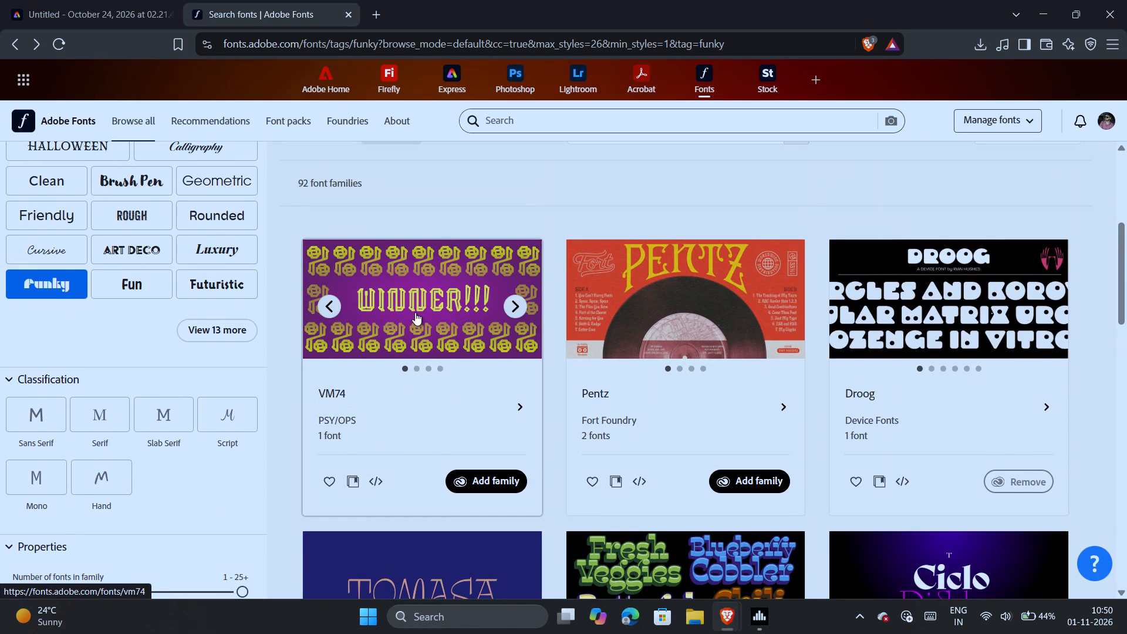
pyautogui.scroll(-3, 415, 312)
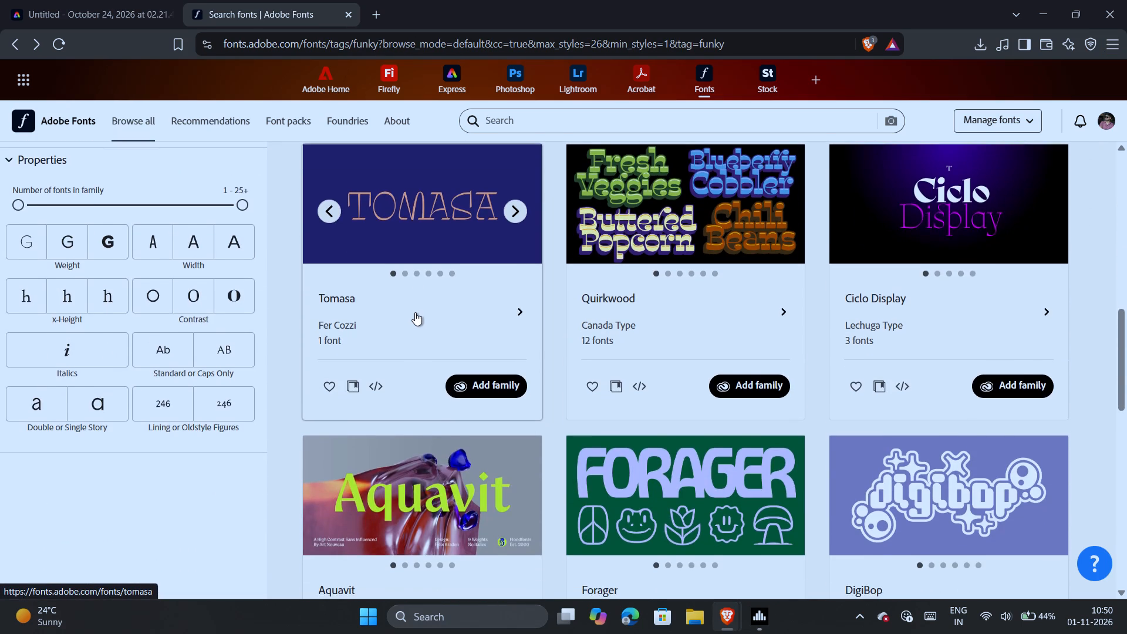
pyautogui.scroll(-6, 415, 312)
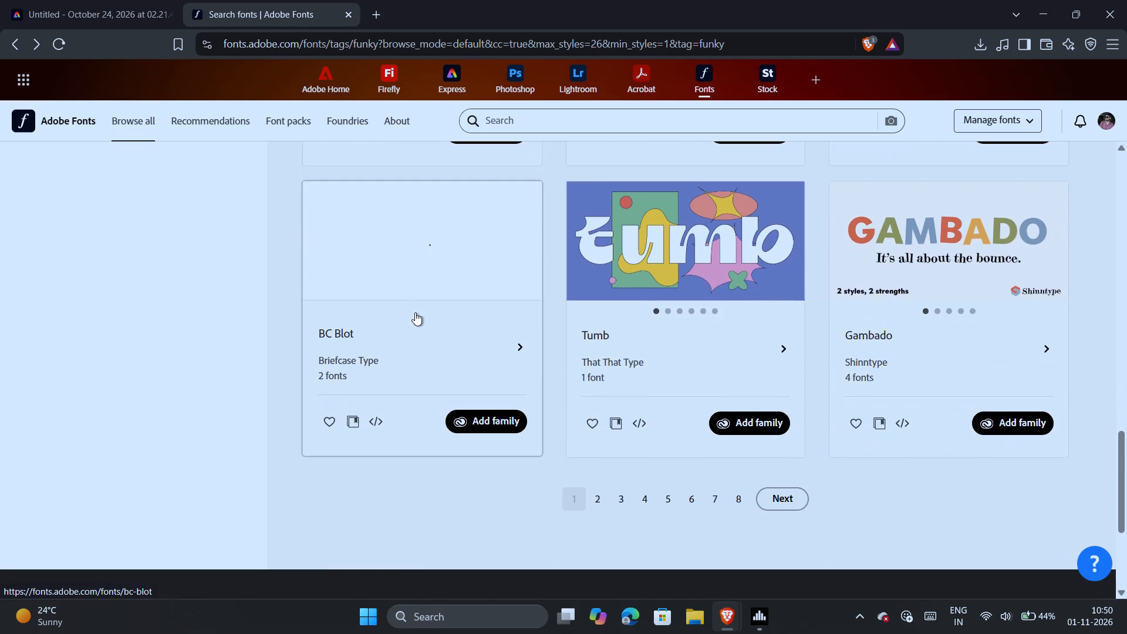
# Switch the tag filter to Fun and look through the listed font families.
pyautogui.scroll(9, 415, 312)
pyautogui.scroll(-1, 243, 349)
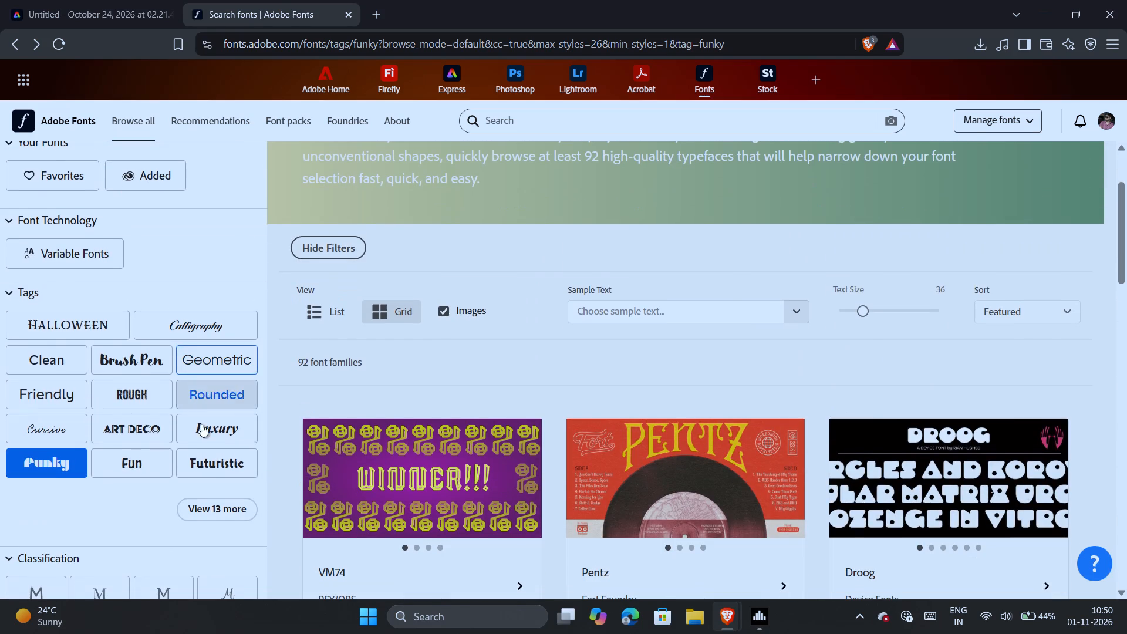
pyautogui.click(145, 459)
pyautogui.scroll(-2, 286, 389)
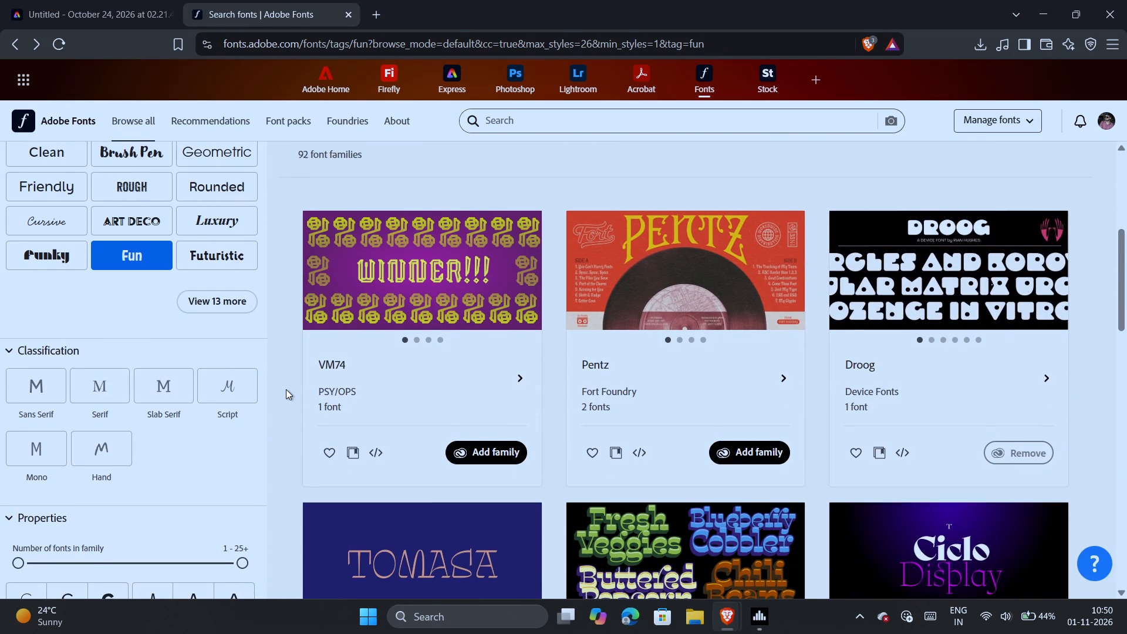
pyautogui.scroll(-1, 286, 389)
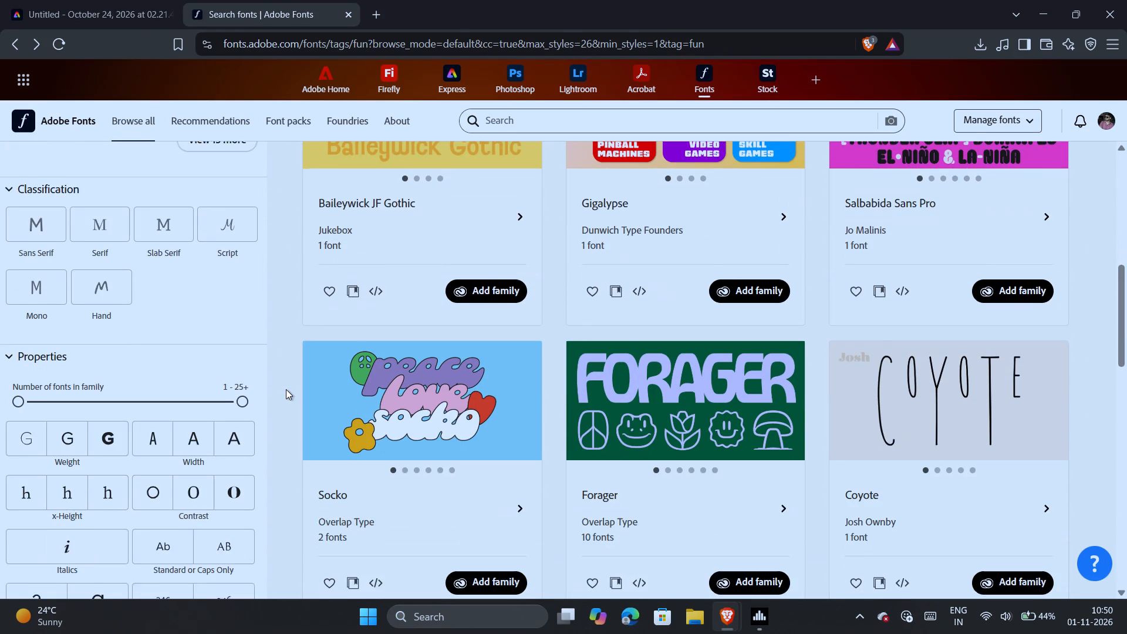
pyautogui.scroll(-3, 286, 389)
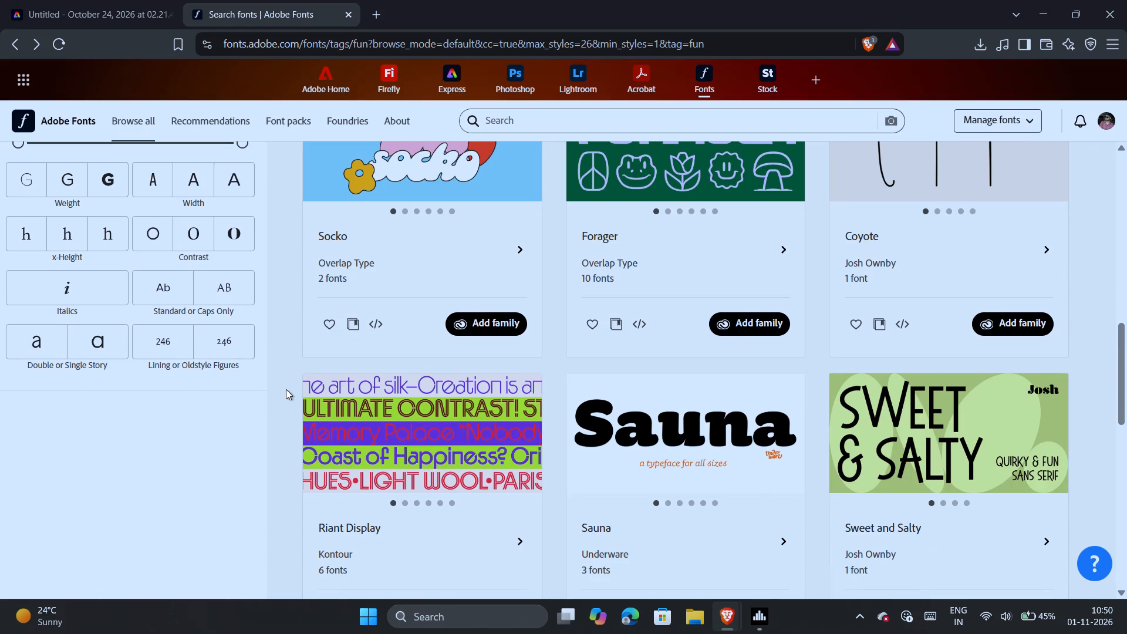
pyautogui.scroll(-3, 286, 389)
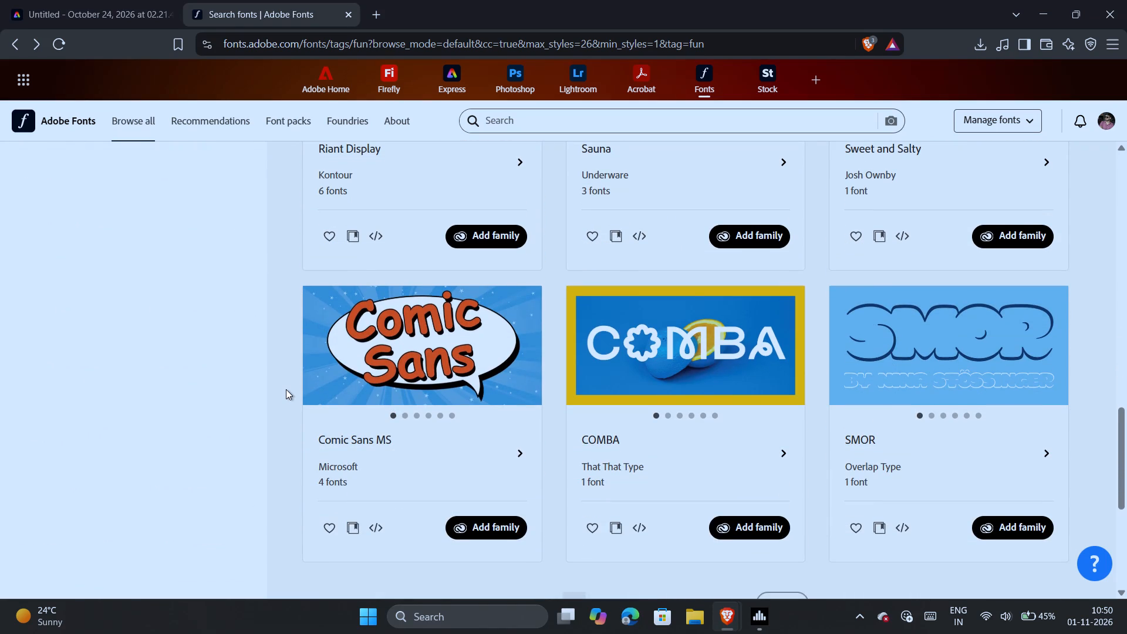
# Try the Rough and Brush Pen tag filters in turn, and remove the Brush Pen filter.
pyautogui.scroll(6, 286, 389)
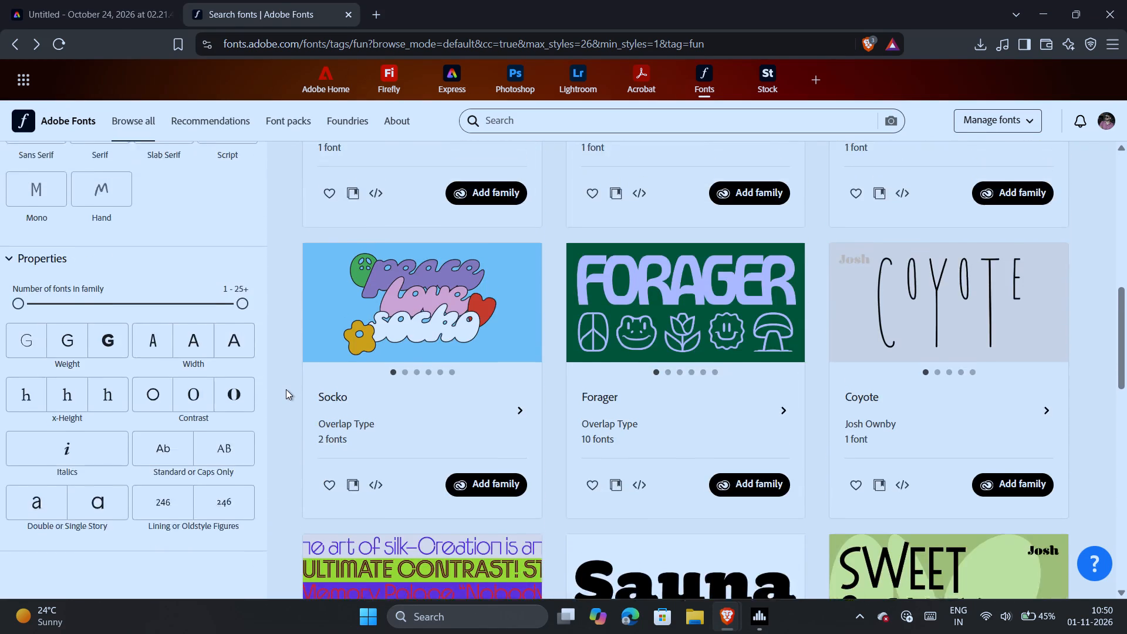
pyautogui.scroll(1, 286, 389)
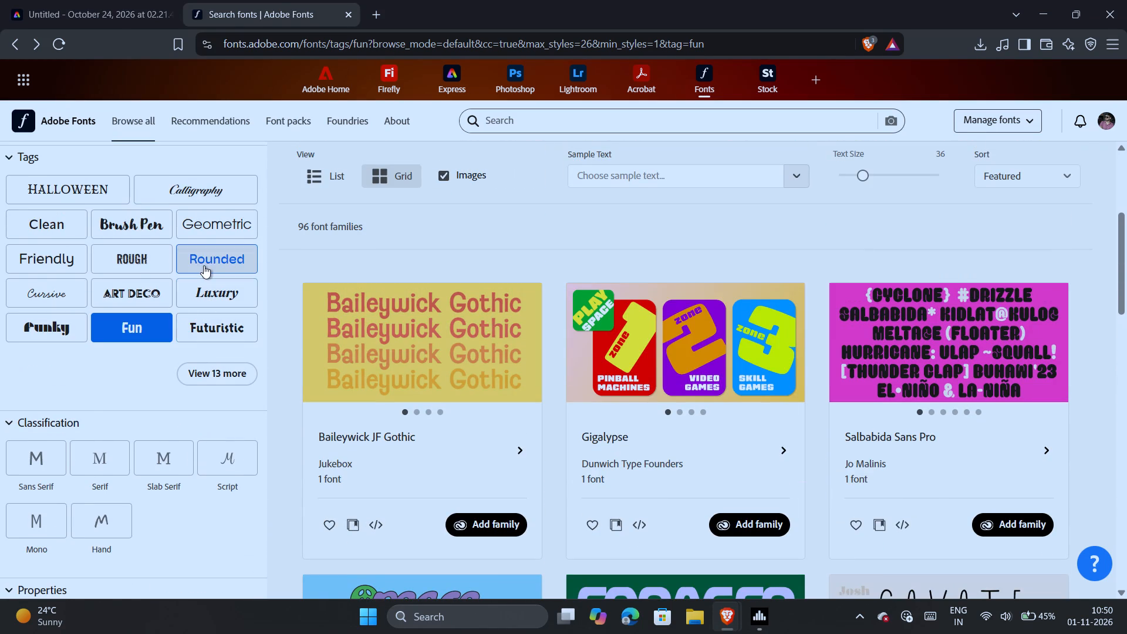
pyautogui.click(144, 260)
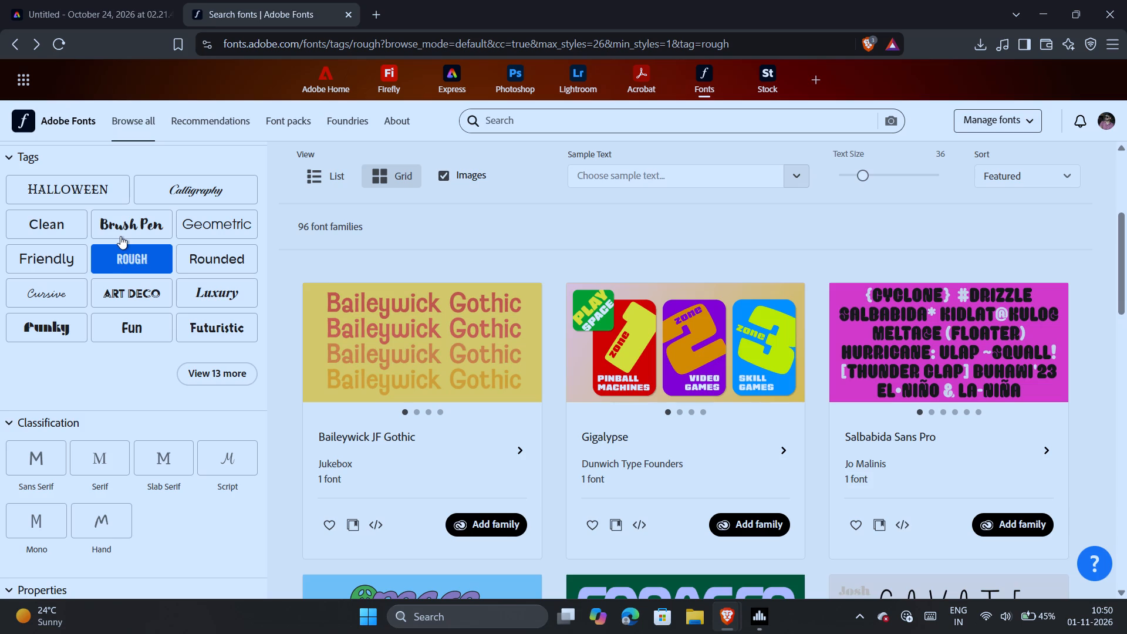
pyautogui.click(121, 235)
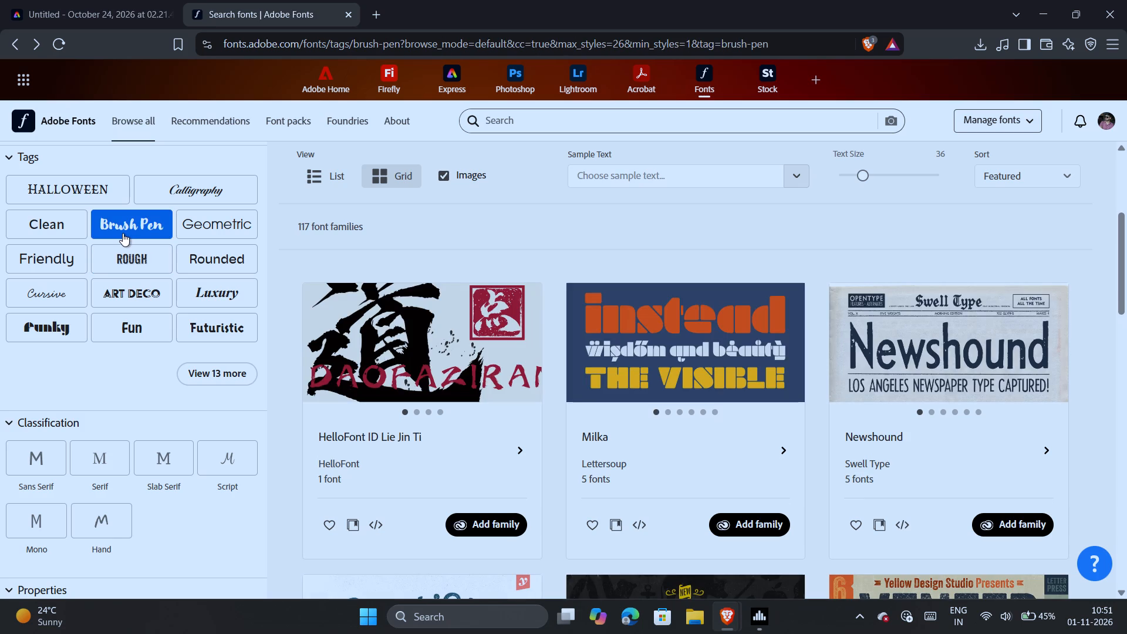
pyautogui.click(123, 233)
# Capture a full-screen snip of the unfiltered font list with the Dark London, Monsterific BB and ITC Benguiat cards in view.
pyautogui.scroll(1, 264, 475)
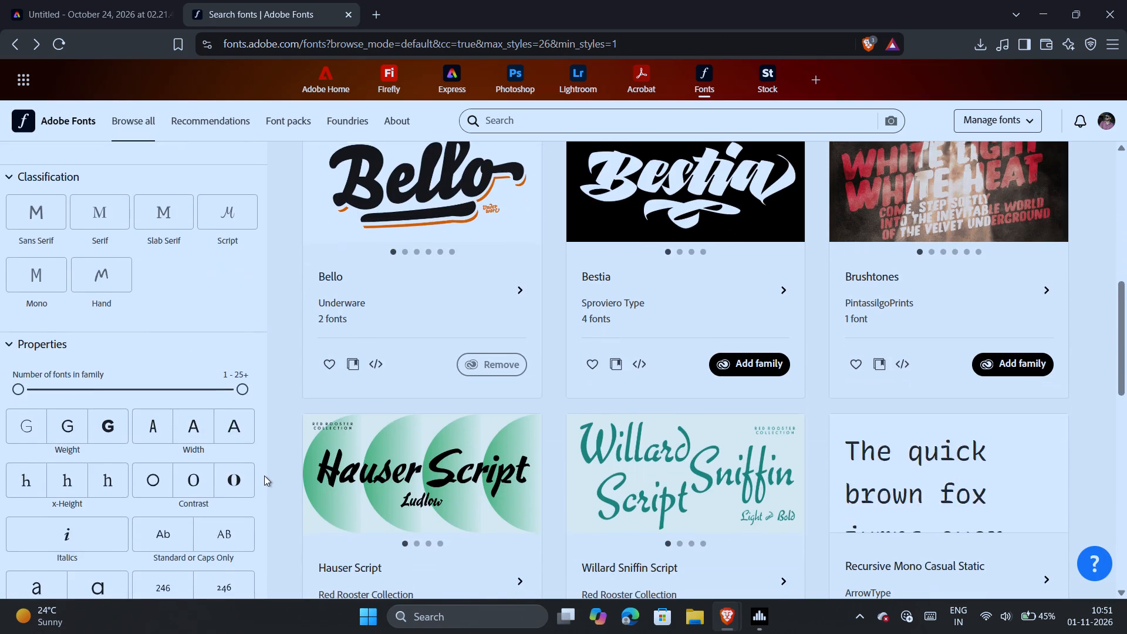
pyautogui.scroll(1, 264, 475)
pyautogui.scroll(-4, 264, 475)
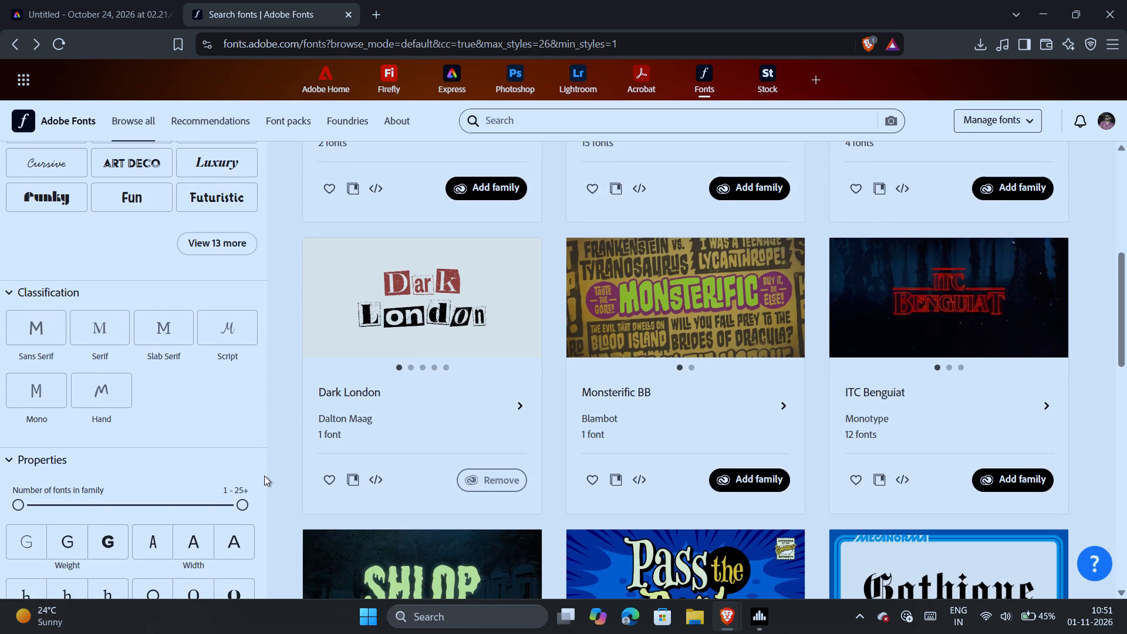
pyautogui.scroll(-2, 264, 475)
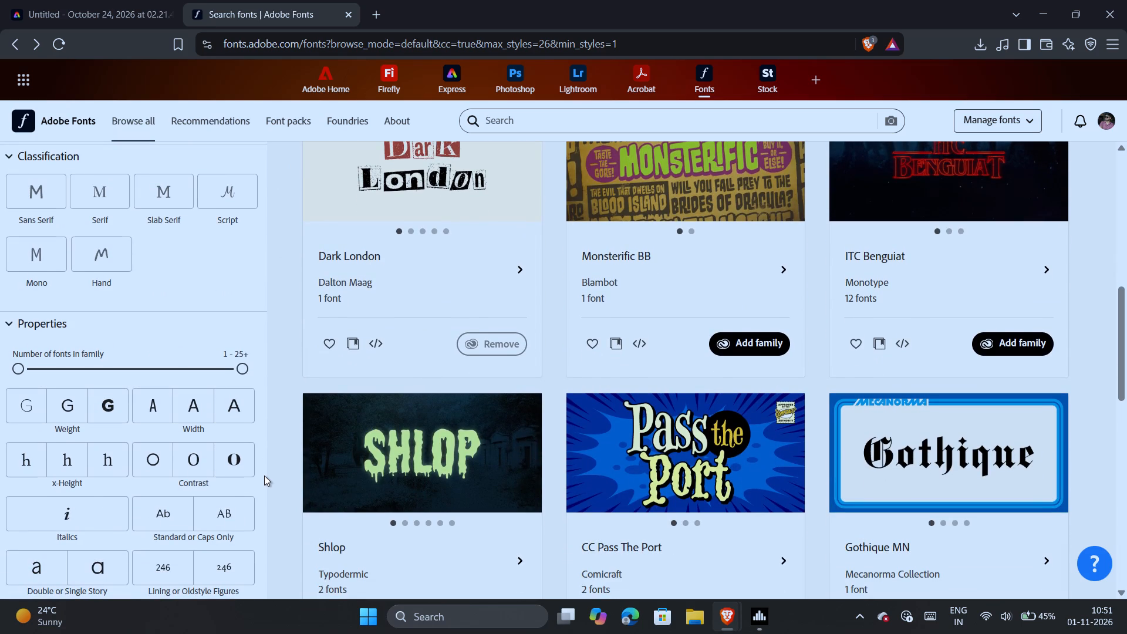
pyautogui.scroll(2, 264, 475)
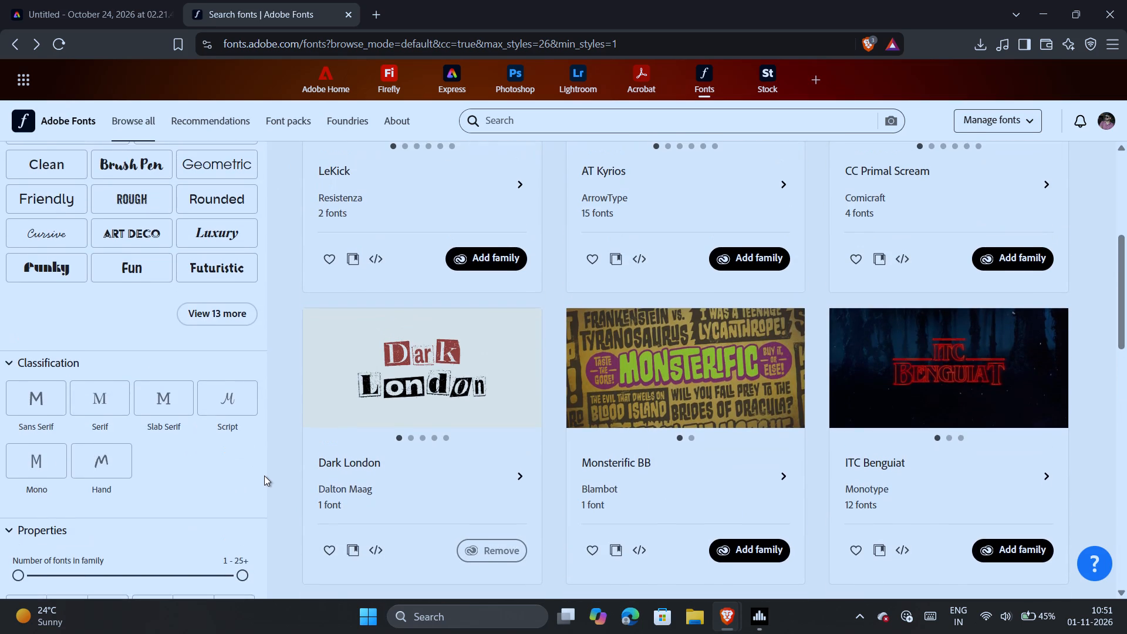
pyautogui.press('Print')
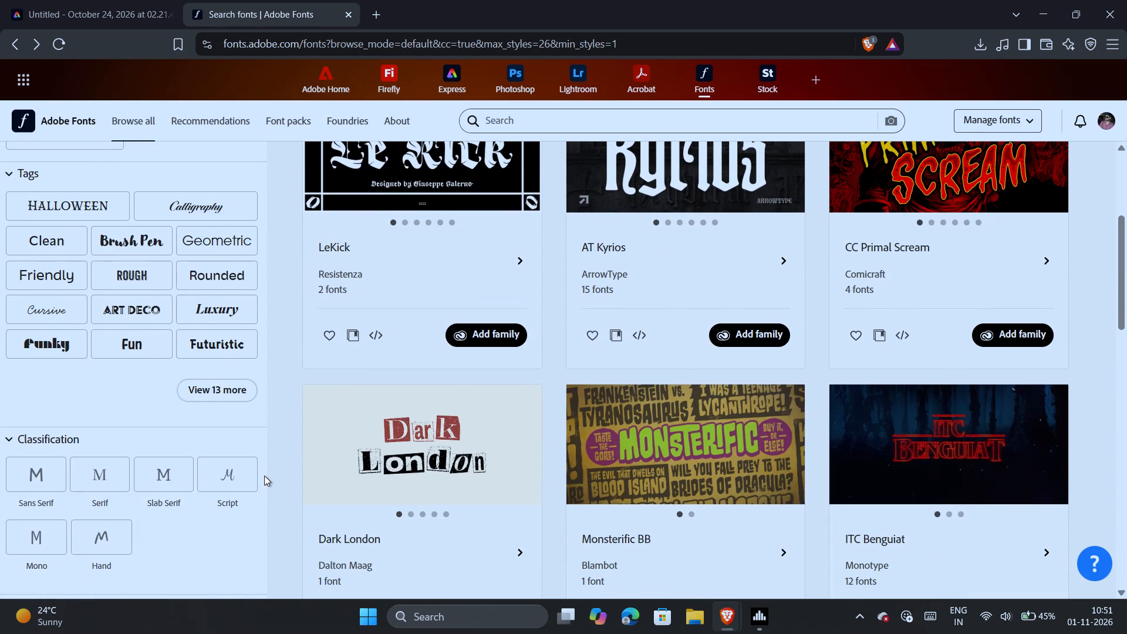
pyautogui.moveTo(0, 0); pyautogui.dragTo(1126, 633)
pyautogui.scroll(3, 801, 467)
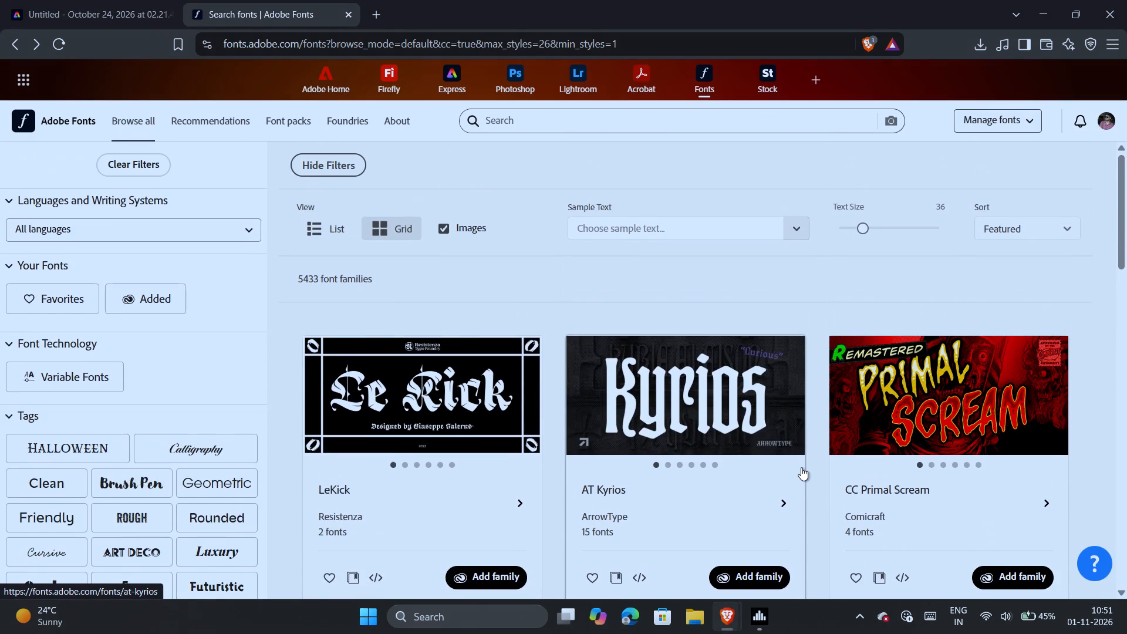
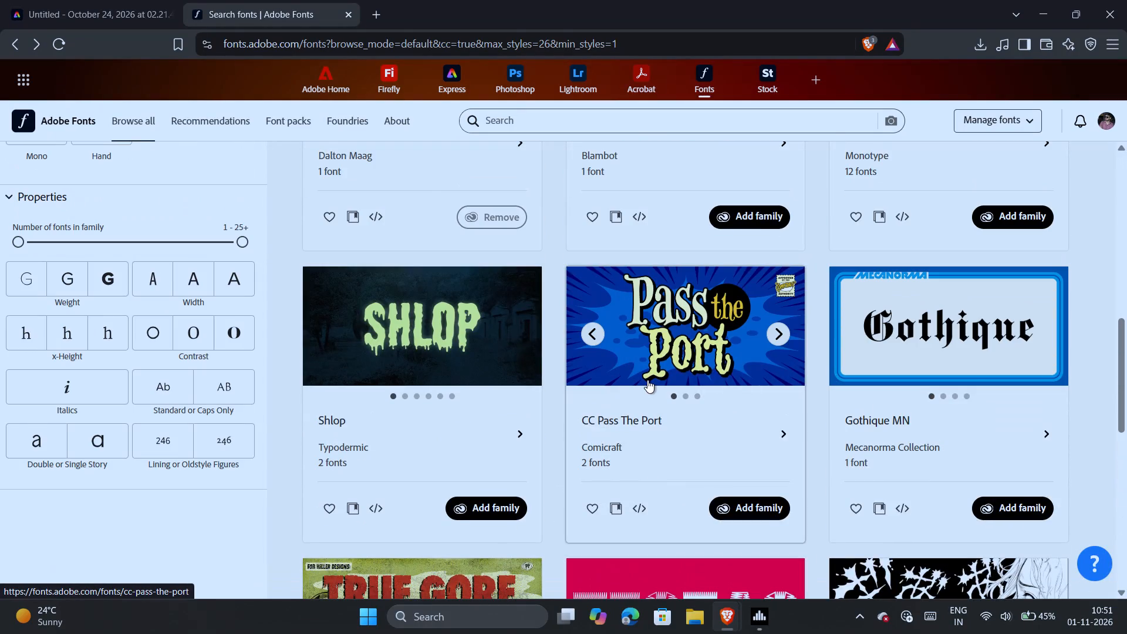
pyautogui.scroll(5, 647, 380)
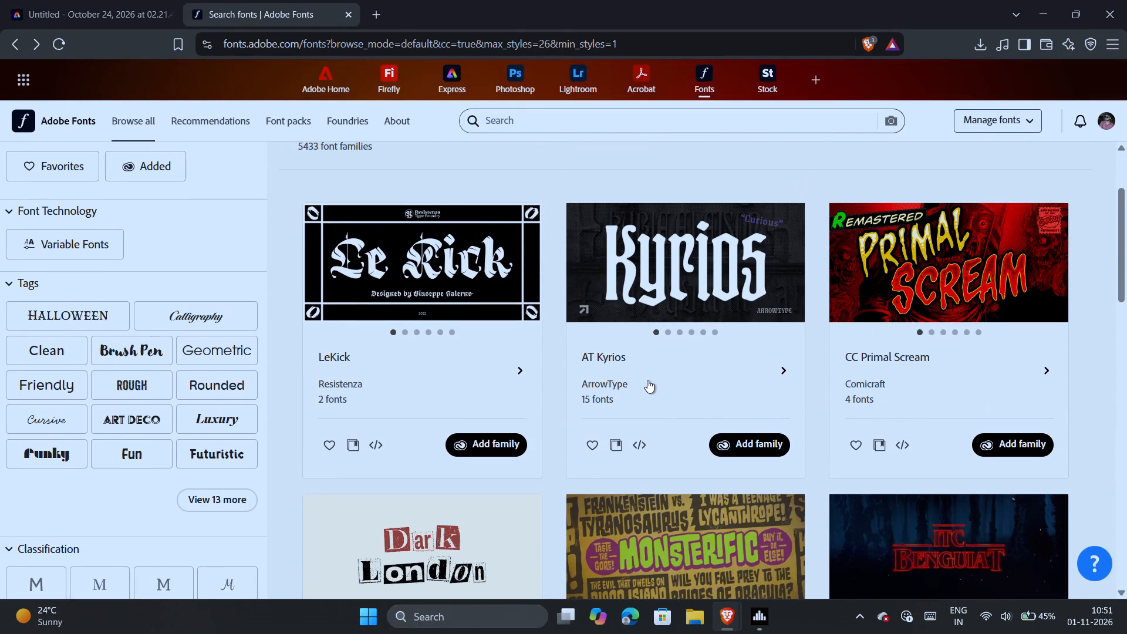
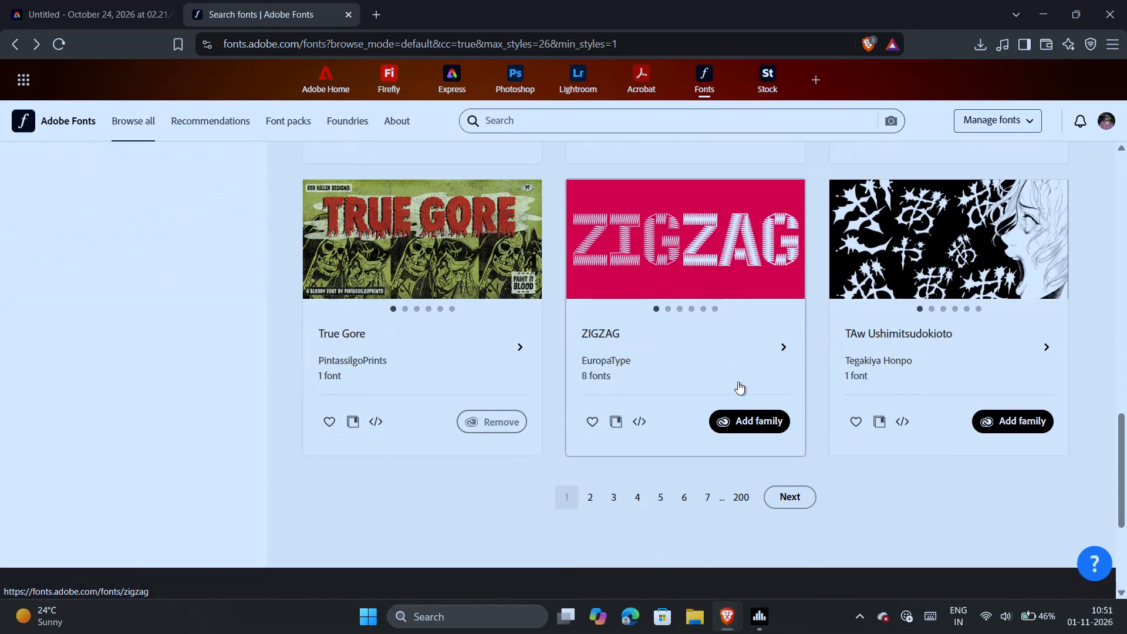
# Advance to page 2 of the font results and look through the font families there.
pyautogui.scroll(1, 738, 382)
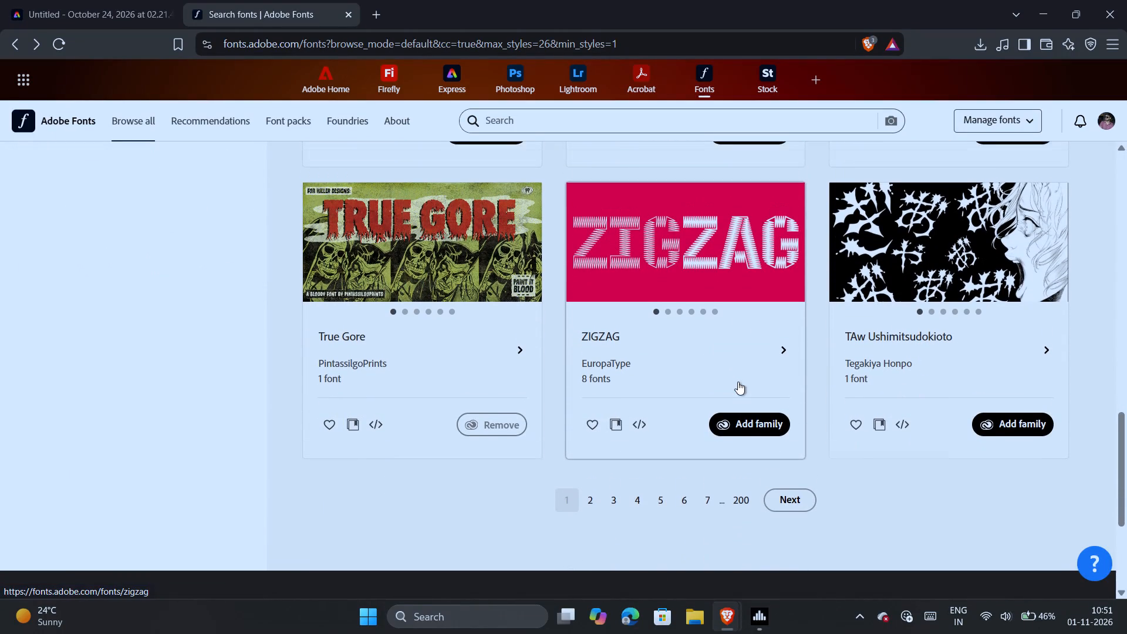
pyautogui.scroll(1, 738, 382)
pyautogui.click(787, 494)
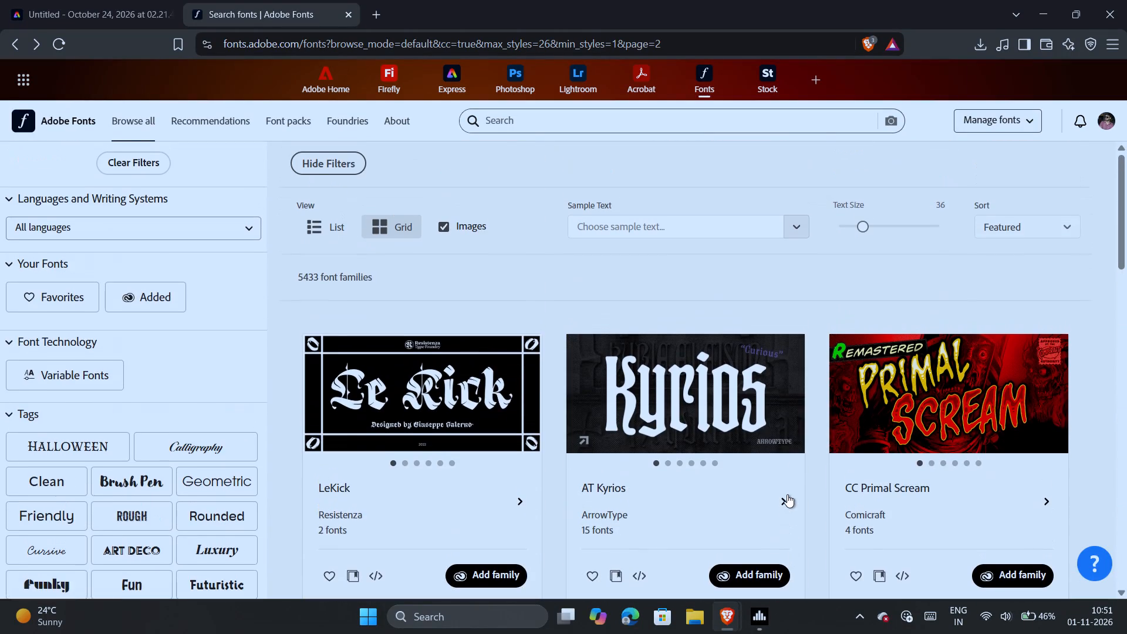
pyautogui.scroll(-1, 787, 494)
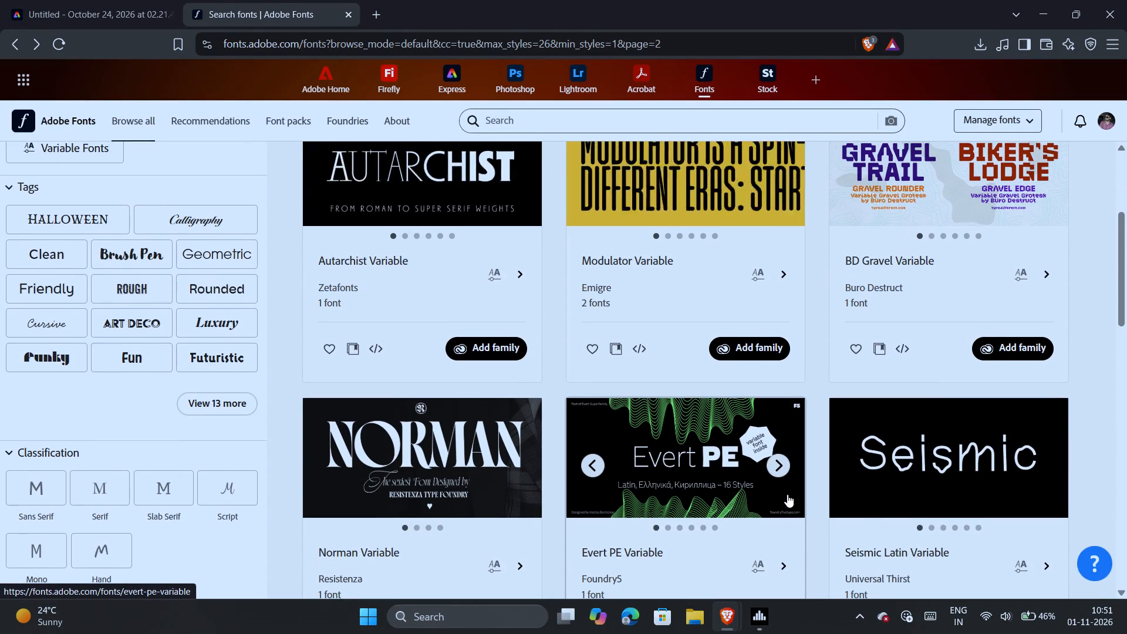
pyautogui.scroll(-1, 787, 494)
# Expand the Tags filter to show the 13 additional font tags and look through them.
pyautogui.scroll(1, 787, 494)
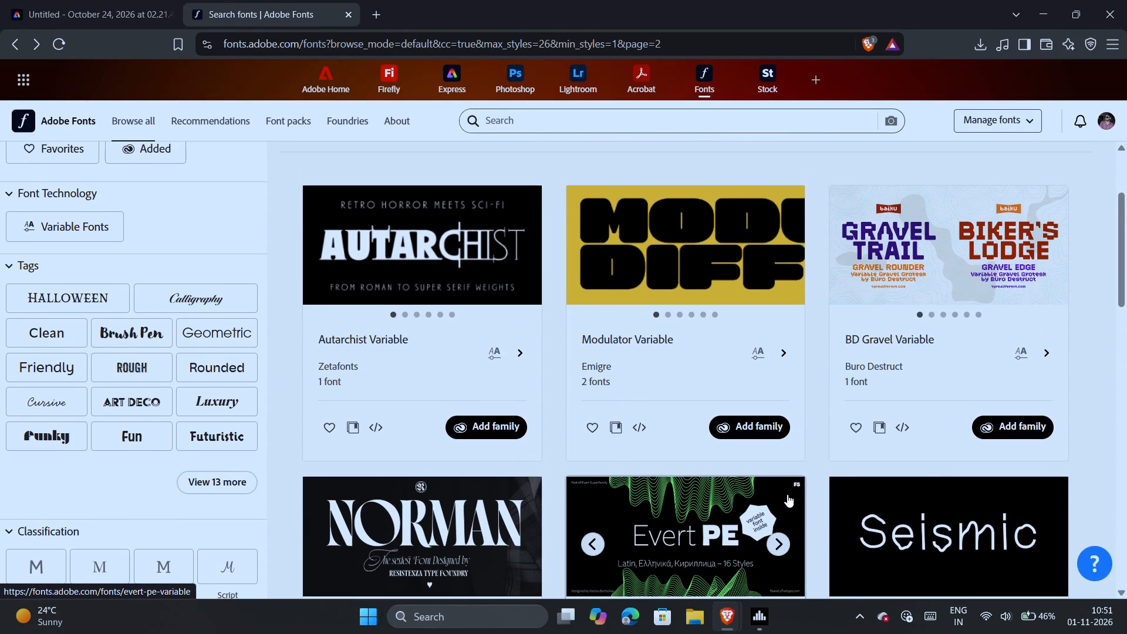
pyautogui.scroll(1, 787, 494)
pyautogui.click(221, 487)
pyautogui.scroll(-1, 218, 501)
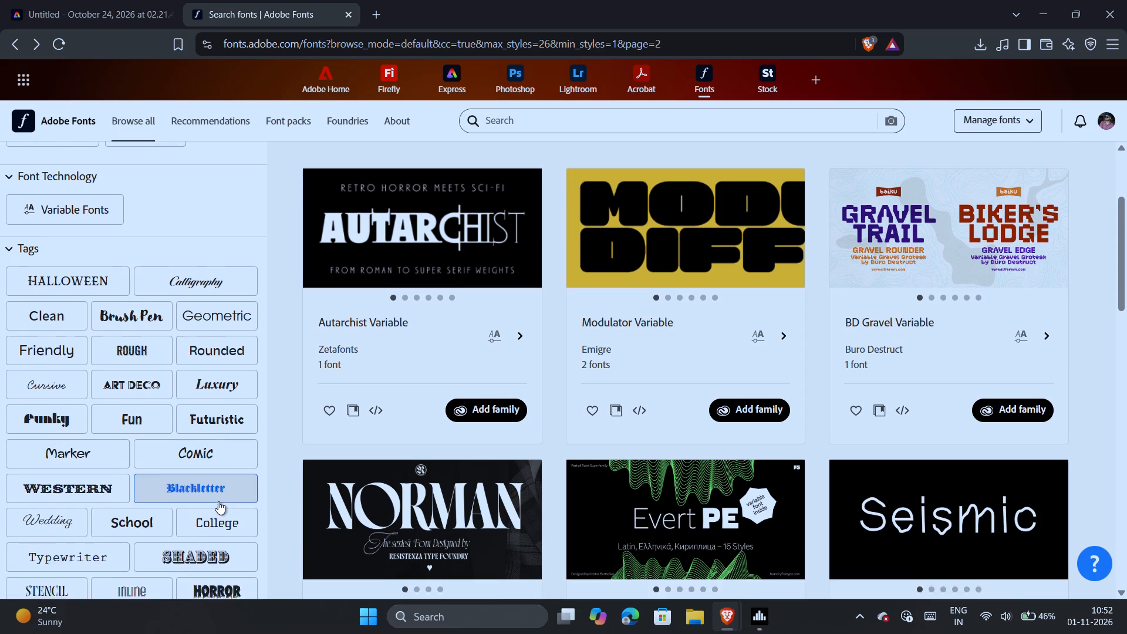
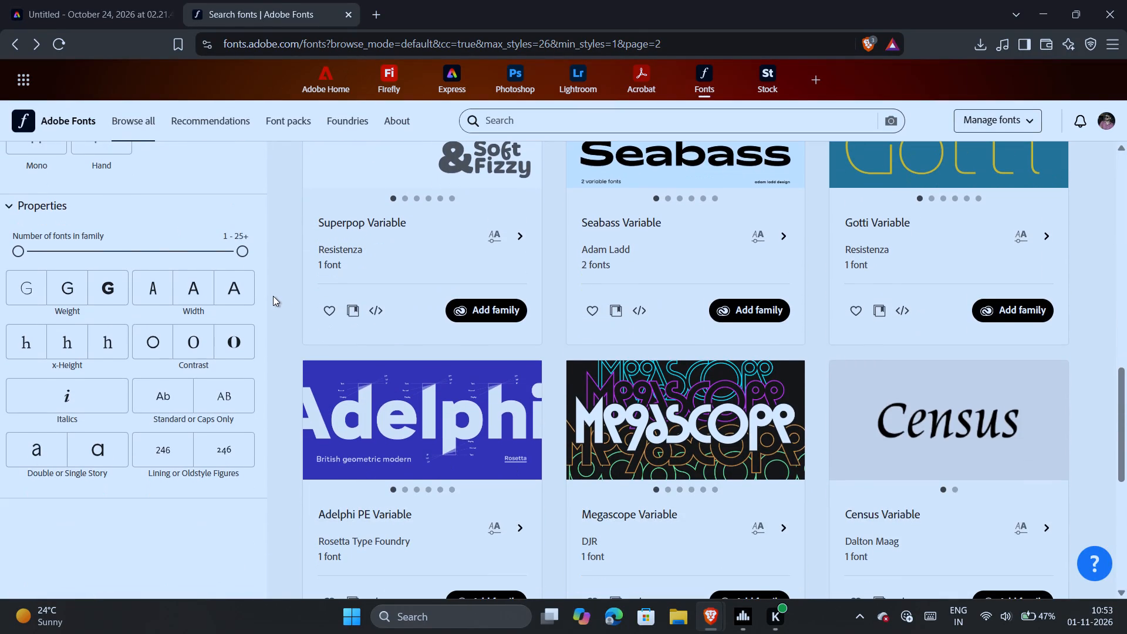
# Advance to page 3 of the font results and look through its families in list view.
pyautogui.scroll(-1, 273, 296)
pyautogui.click(650, 422)
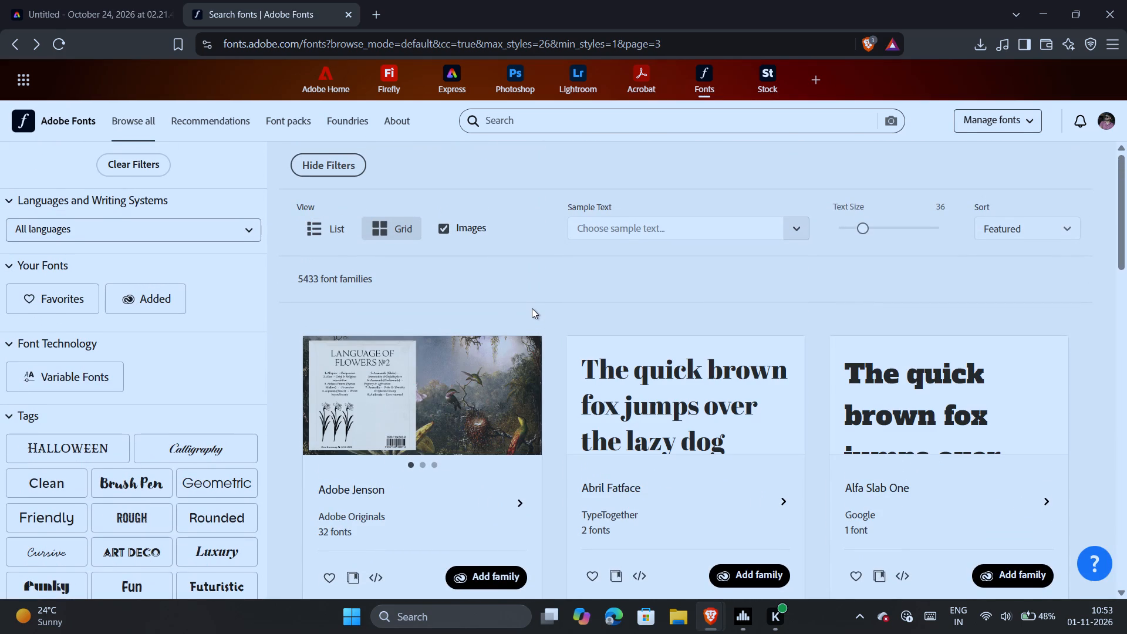
pyautogui.click(322, 224)
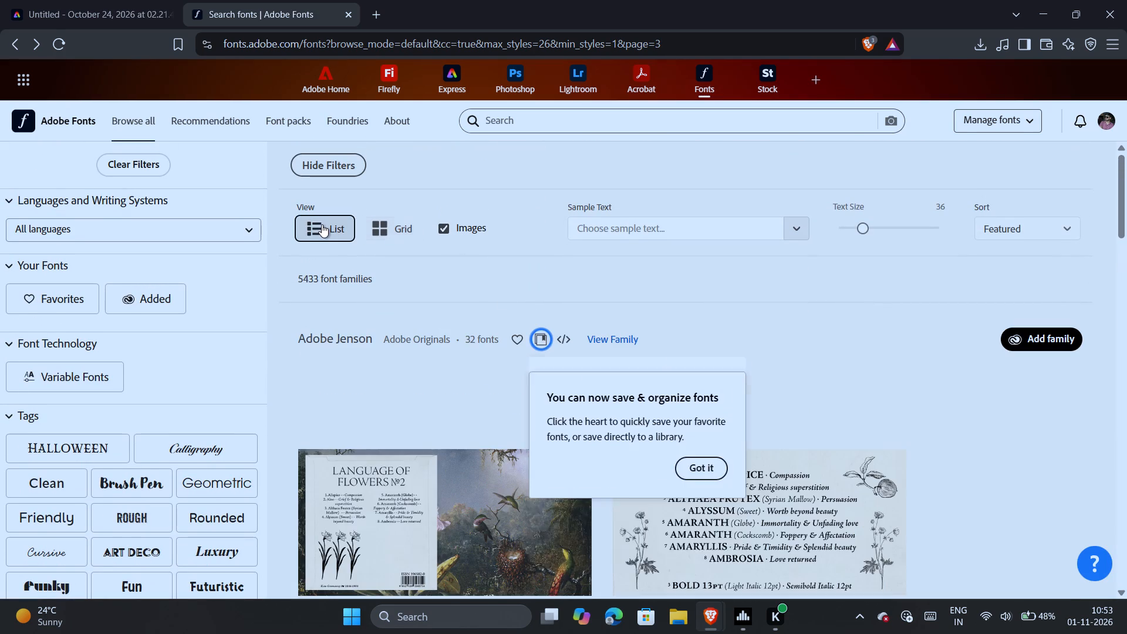
pyautogui.click(712, 542)
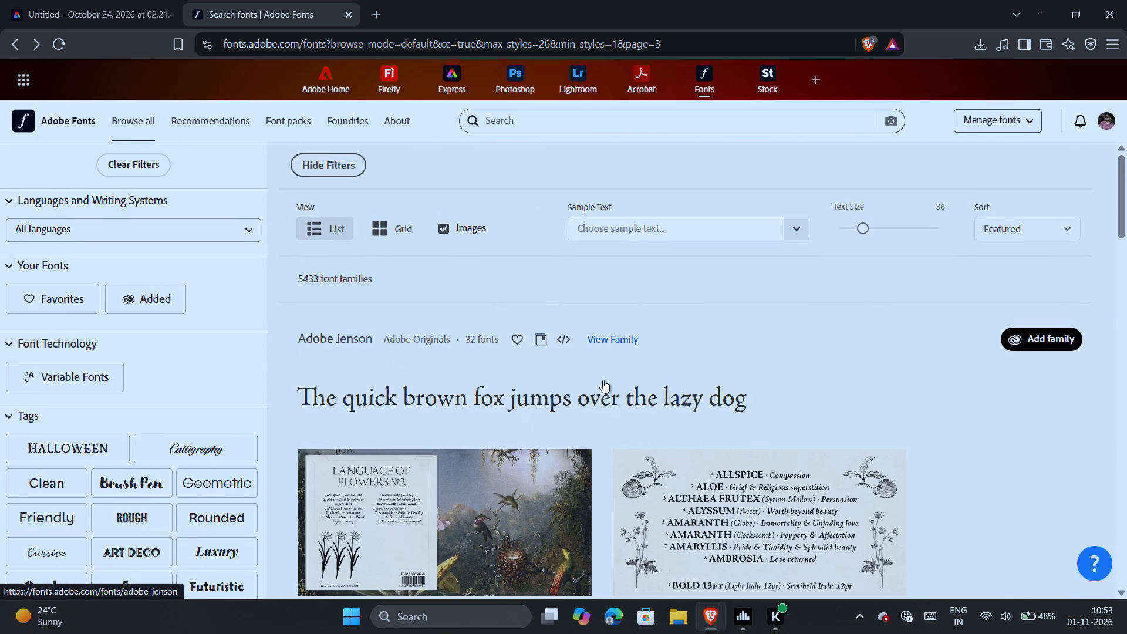
pyautogui.scroll(-6, 600, 387)
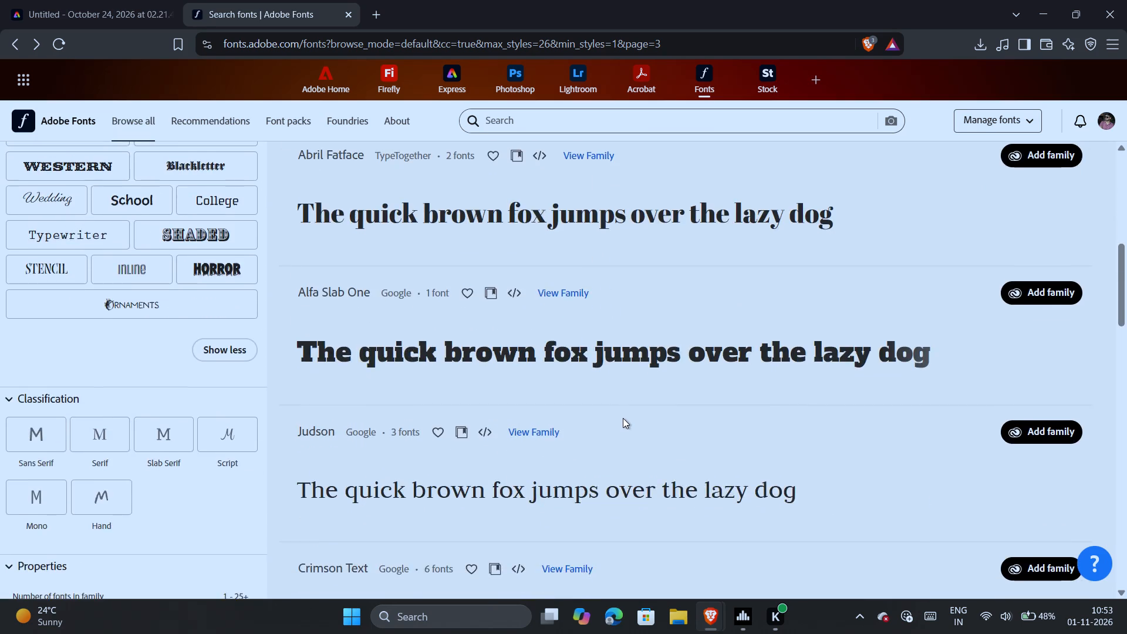
pyautogui.scroll(-2, 623, 418)
pyautogui.scroll(9, 623, 418)
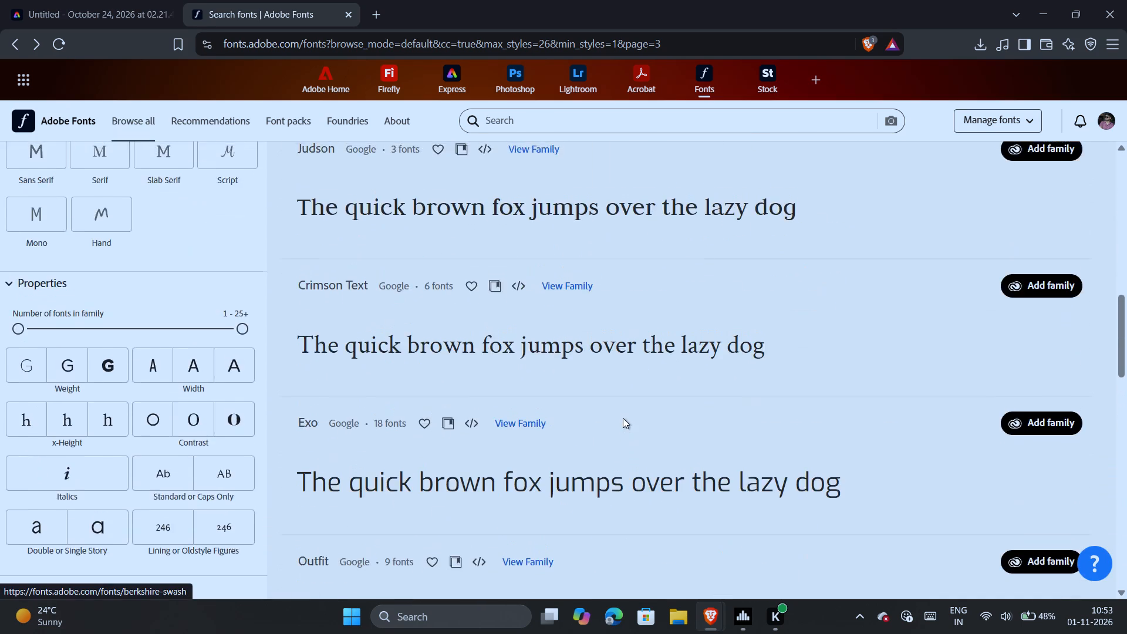
pyautogui.scroll(2, 623, 418)
# Return the font results to grid view and add the Abril Fatface family from TypeTogether.
pyautogui.click(387, 227)
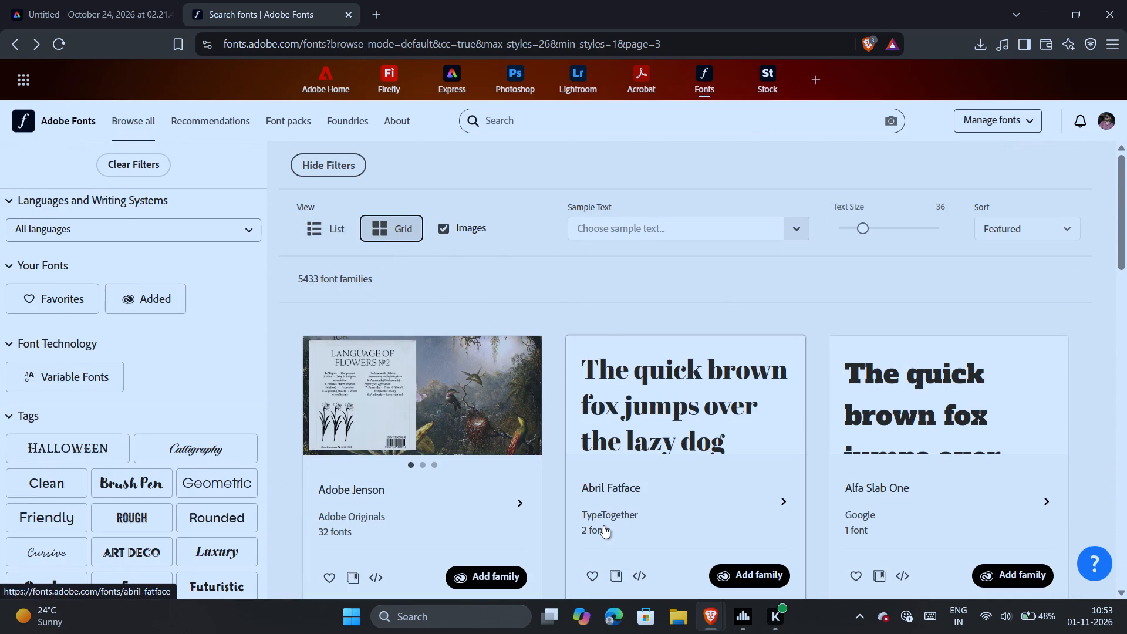
pyautogui.scroll(-2, 603, 525)
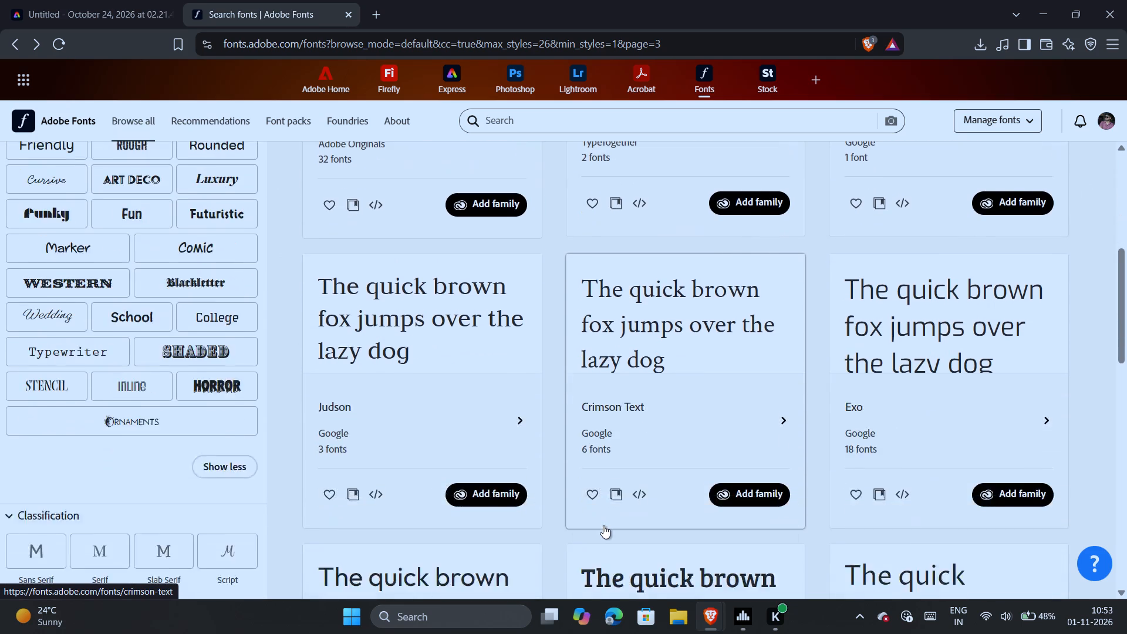
pyautogui.scroll(2, 603, 525)
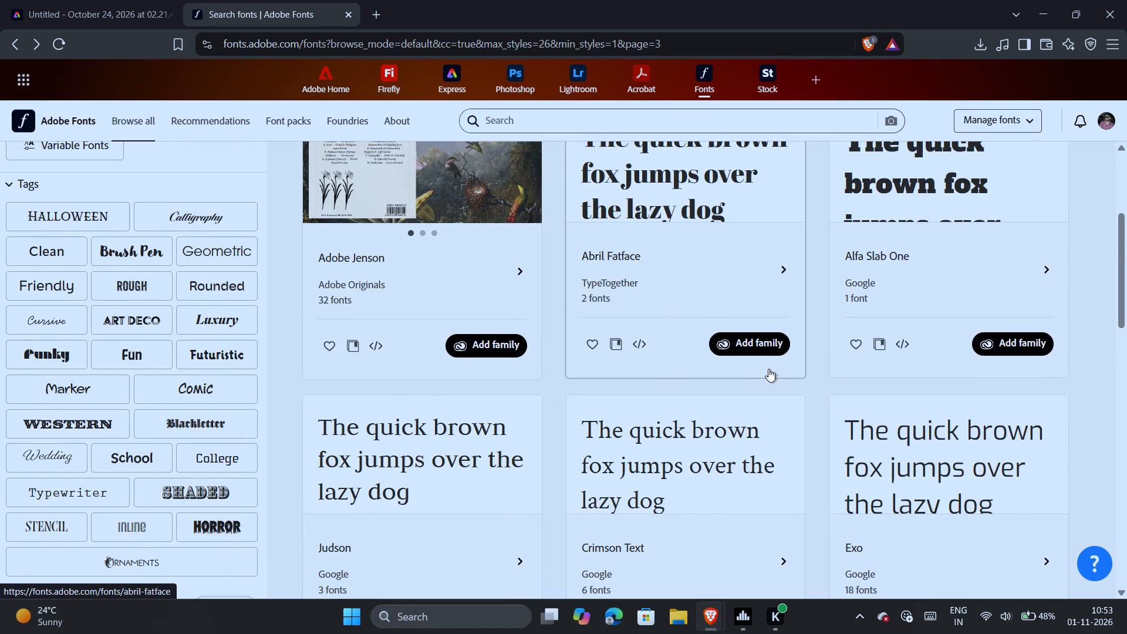
pyautogui.click(761, 343)
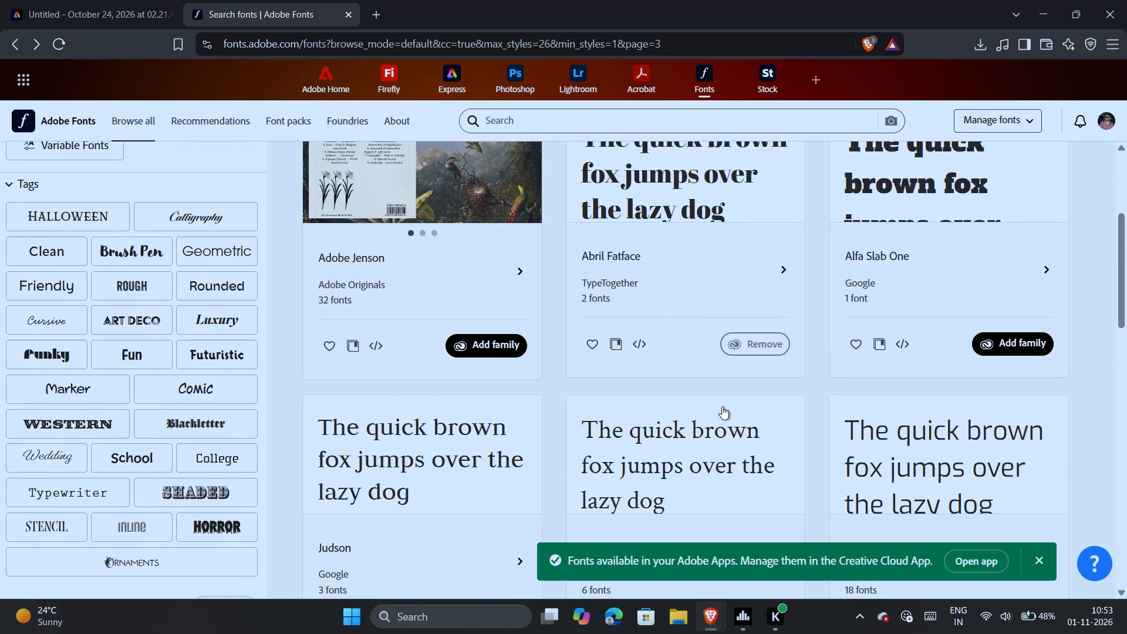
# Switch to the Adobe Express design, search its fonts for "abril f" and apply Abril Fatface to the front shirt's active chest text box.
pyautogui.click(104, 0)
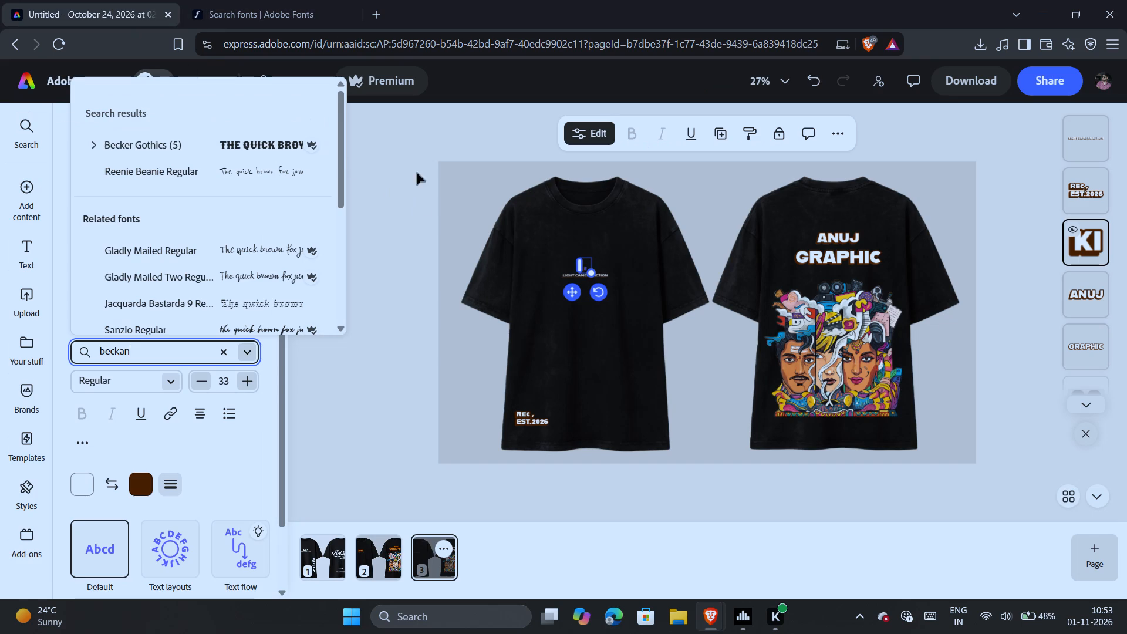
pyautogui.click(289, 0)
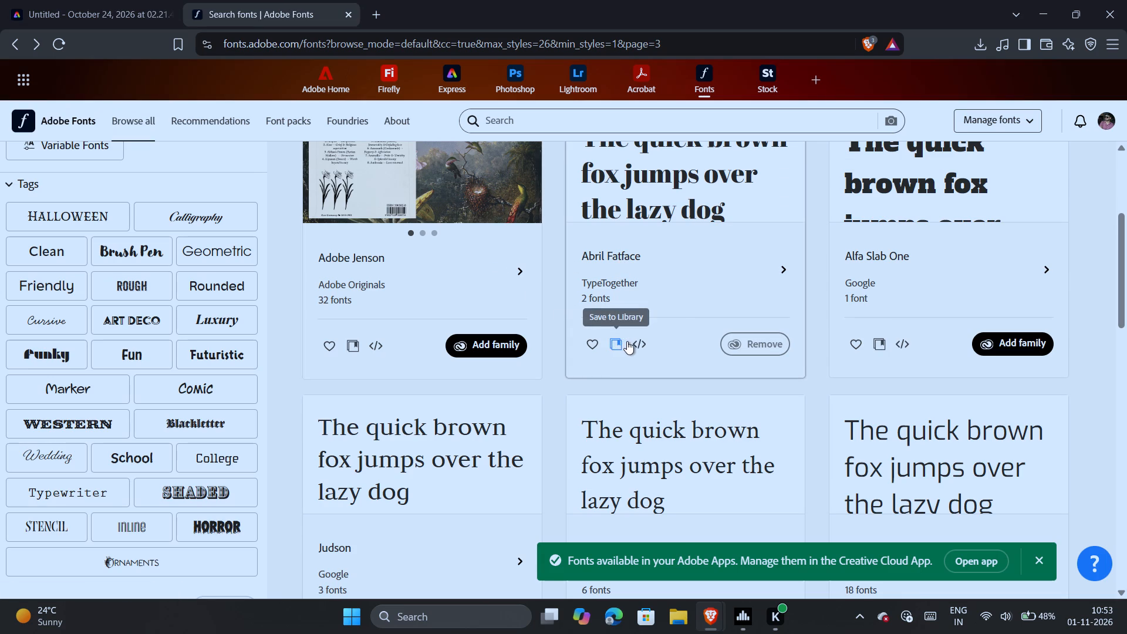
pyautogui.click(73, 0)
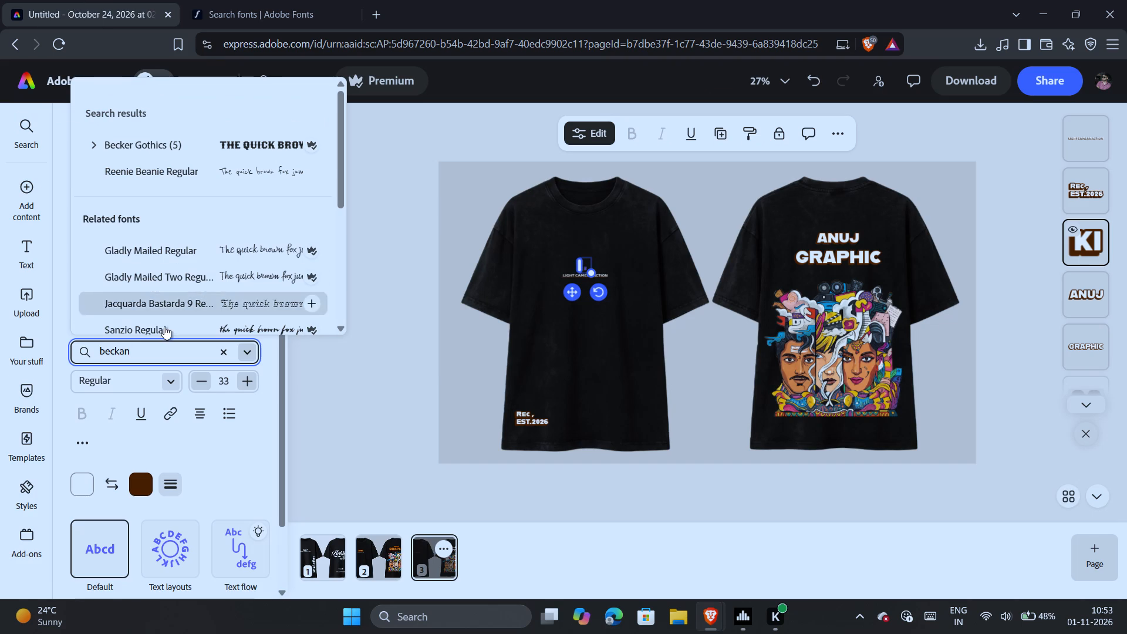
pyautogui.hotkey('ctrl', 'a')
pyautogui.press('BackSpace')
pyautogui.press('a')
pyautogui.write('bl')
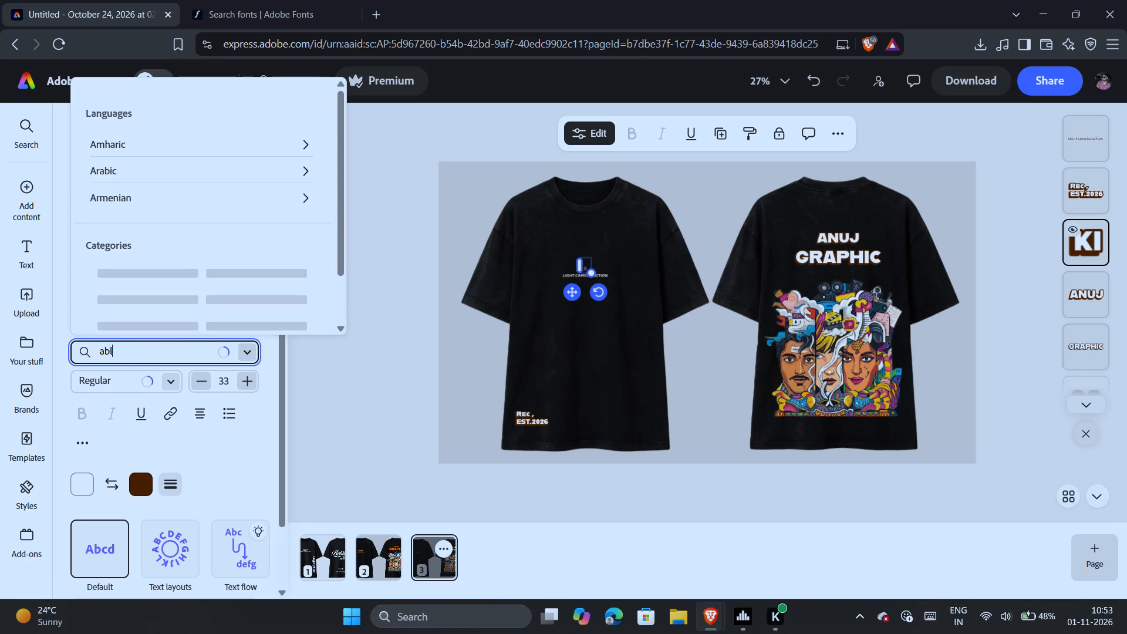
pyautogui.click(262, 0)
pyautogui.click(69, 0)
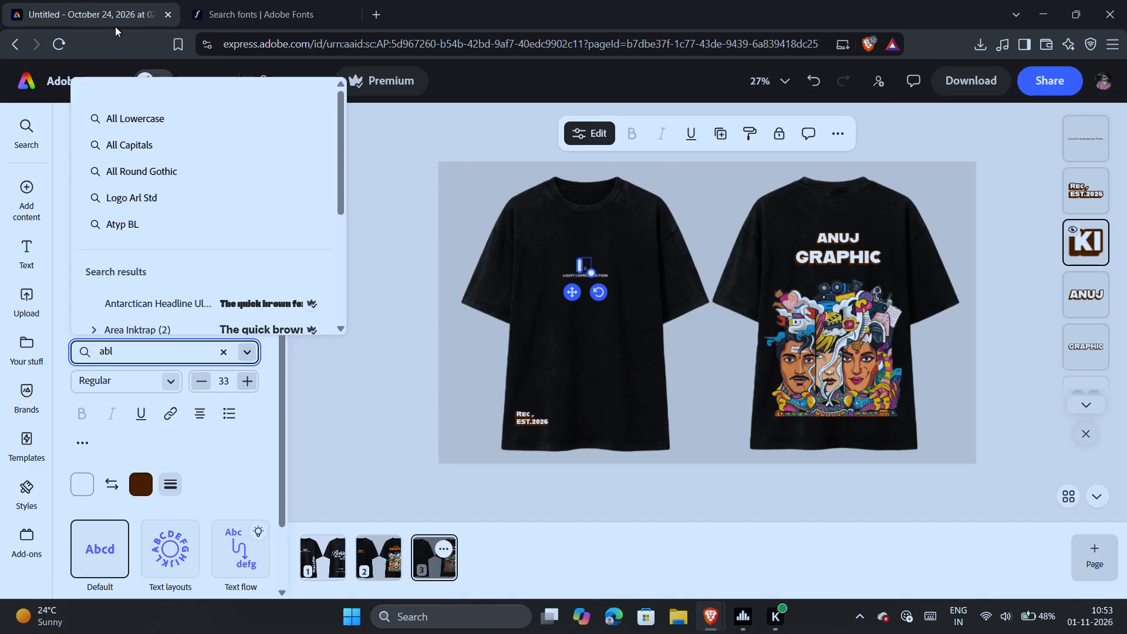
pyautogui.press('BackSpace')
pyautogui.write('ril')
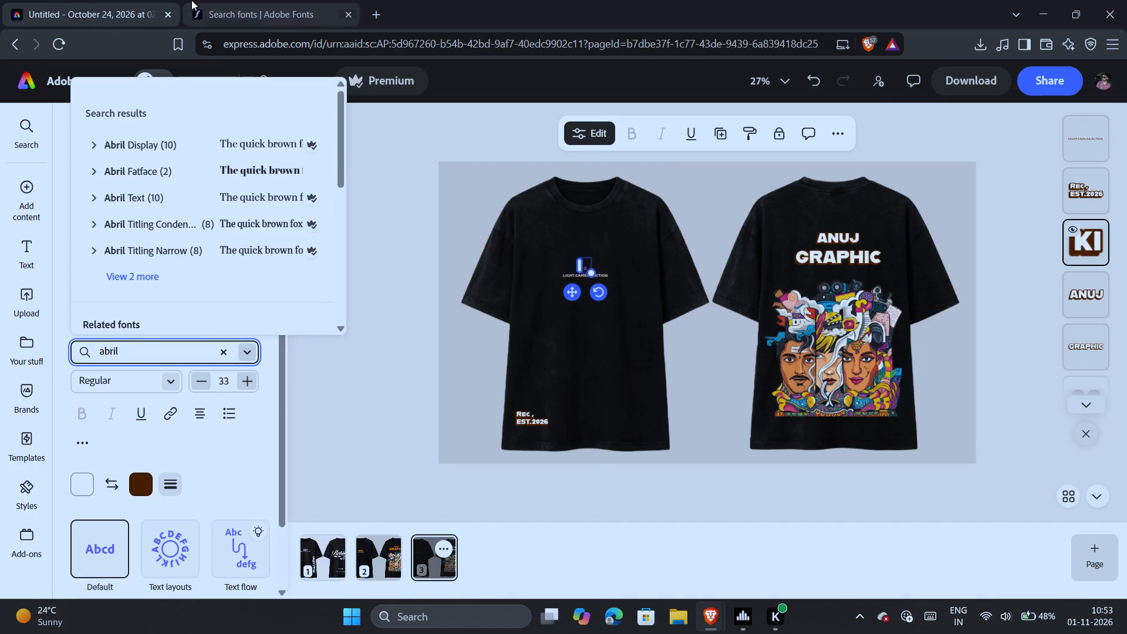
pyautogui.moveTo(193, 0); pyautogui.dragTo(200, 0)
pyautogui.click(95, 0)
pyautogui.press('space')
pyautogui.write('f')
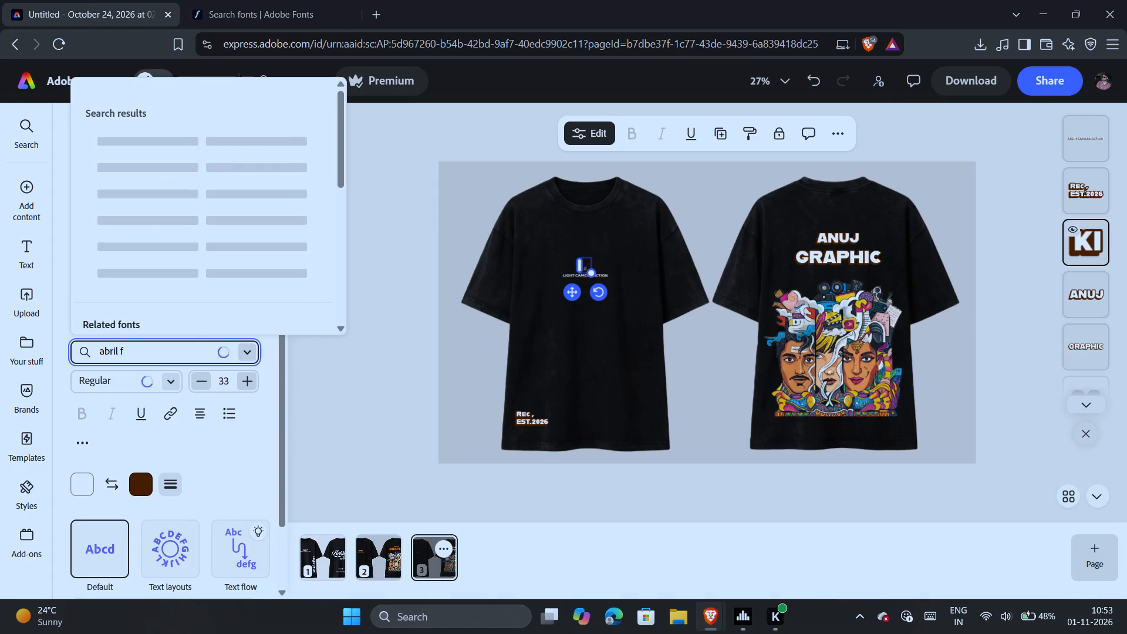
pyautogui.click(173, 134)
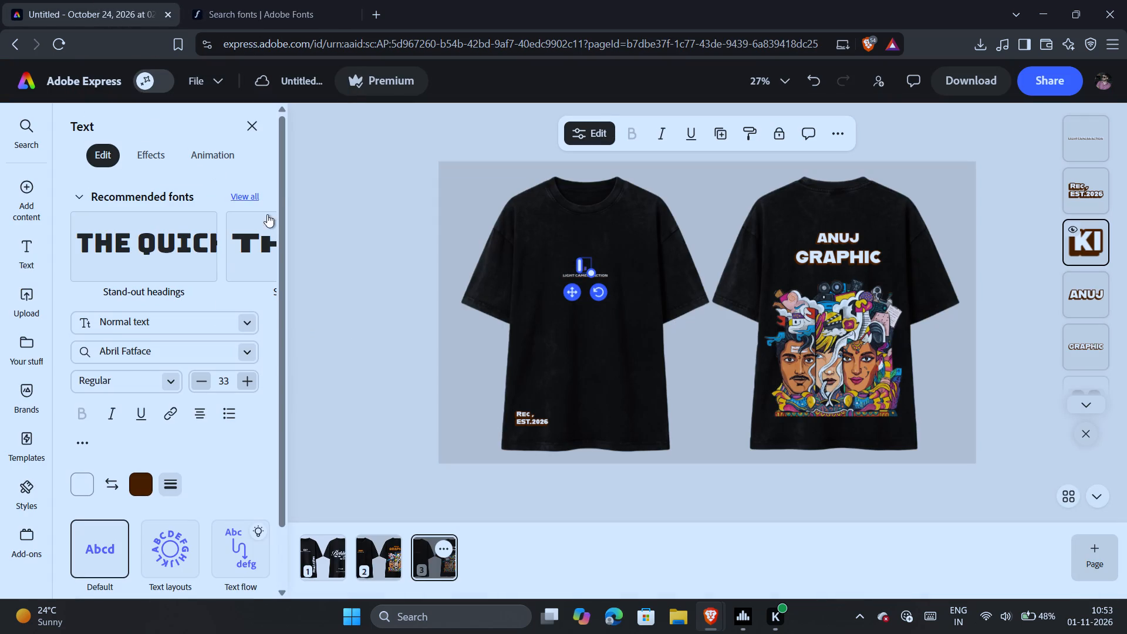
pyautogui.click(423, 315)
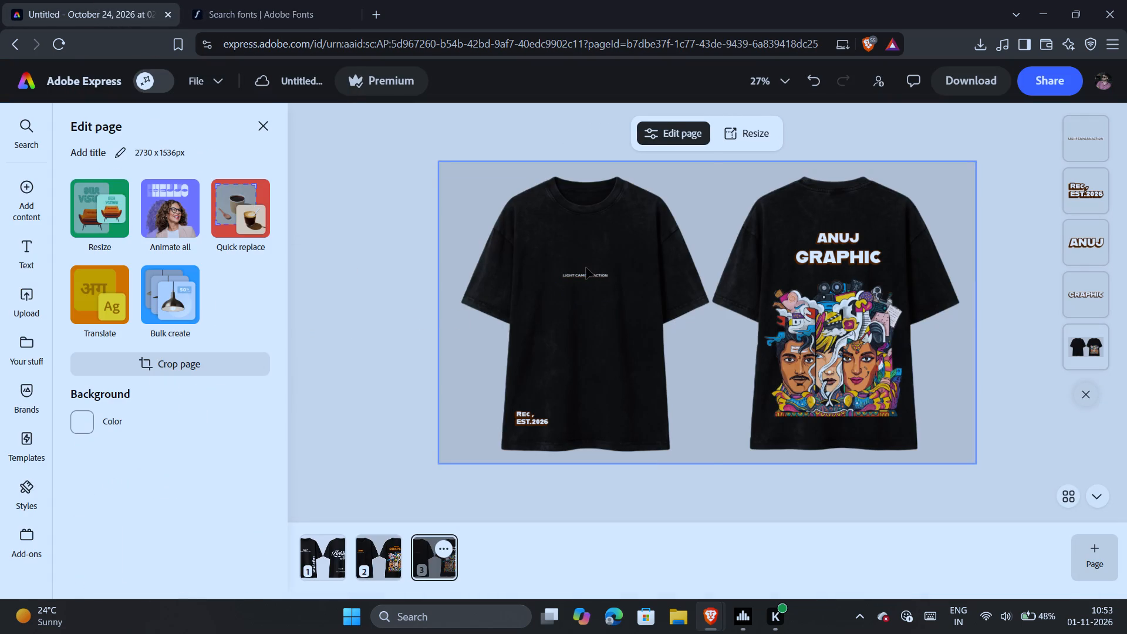
# Undo the recent text edits back to the full "KIET MOVIE SOCIETY" line on the front shirt in Alfarn at size 35.
pyautogui.doubleClick(586, 267)
pyautogui.click(408, 286)
pyautogui.hotkey('ctrl', 'z')
pyautogui.hotkey('ctrl', 'z')
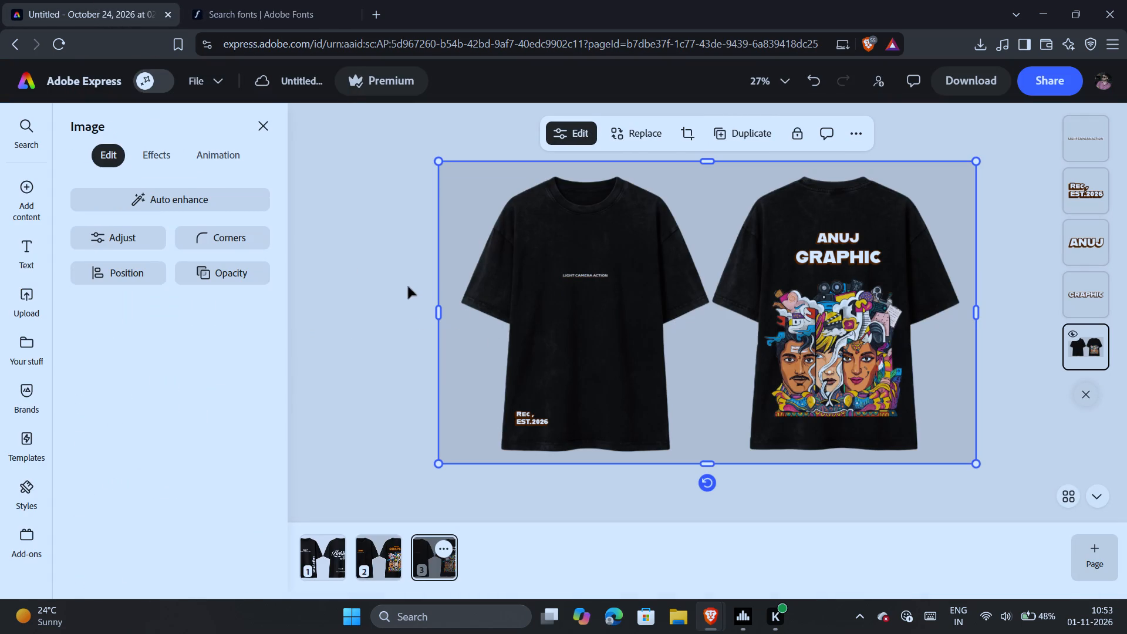
pyautogui.click(420, 291)
pyautogui.click(399, 294)
pyautogui.hotkey('ctrl', 'z')
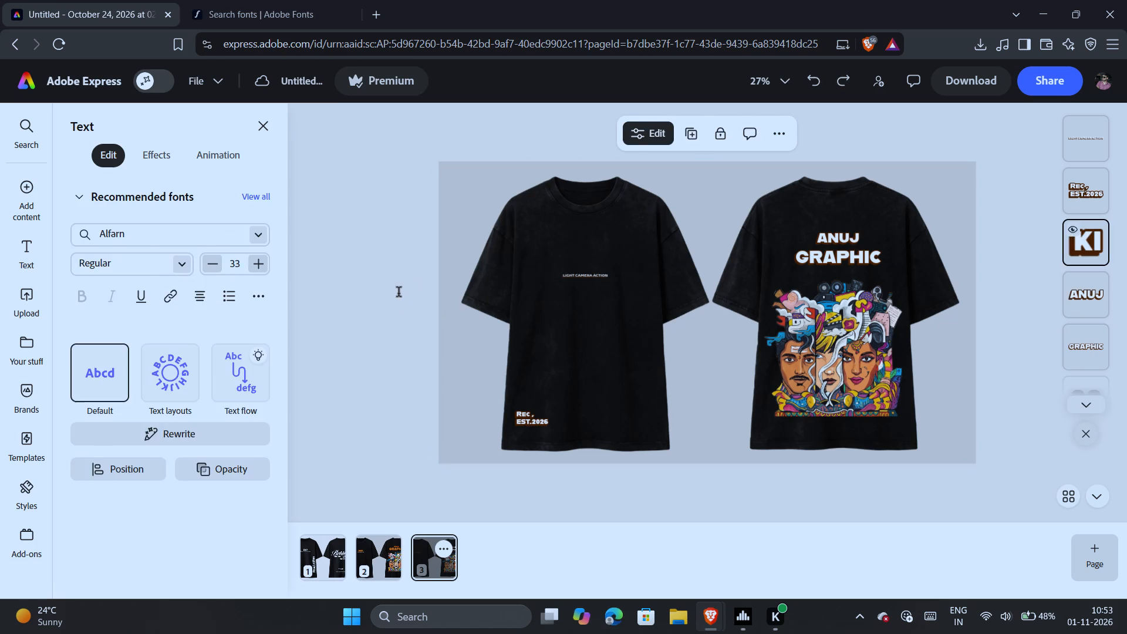
pyautogui.hotkey('ctrl', 'z')
pyautogui.hotkey('ctrl', 'z')
pyautogui.hotkey('ctrl', 'z')
pyautogui.hotkey('ctrl', 'z')
pyautogui.hotkey('ctrl', 'z')
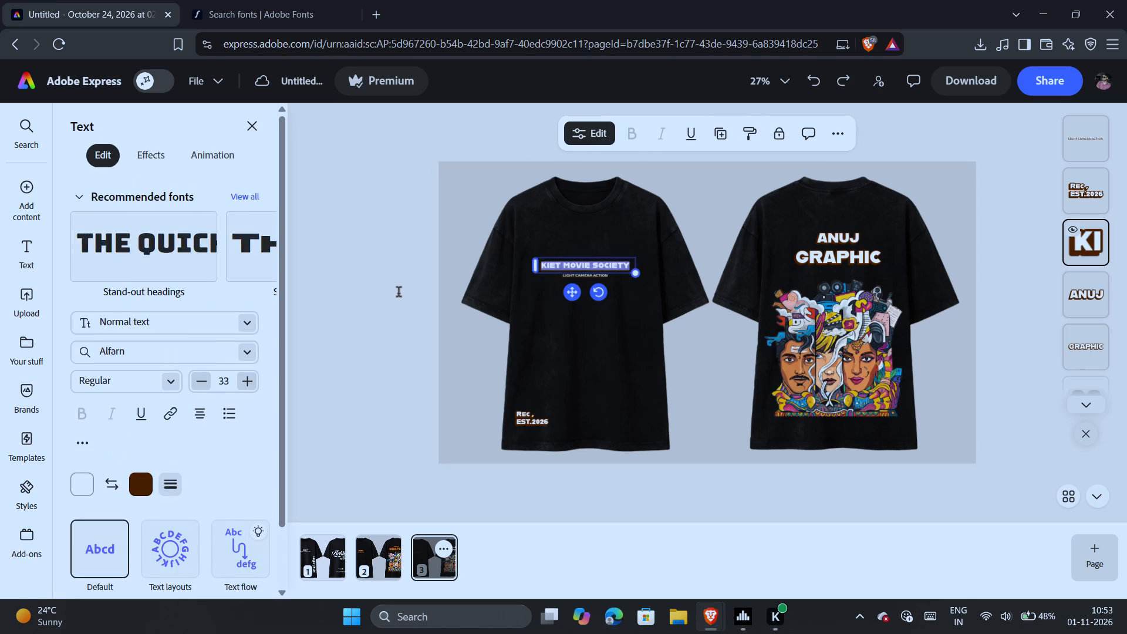
pyautogui.hotkey('ctrl', 'z')
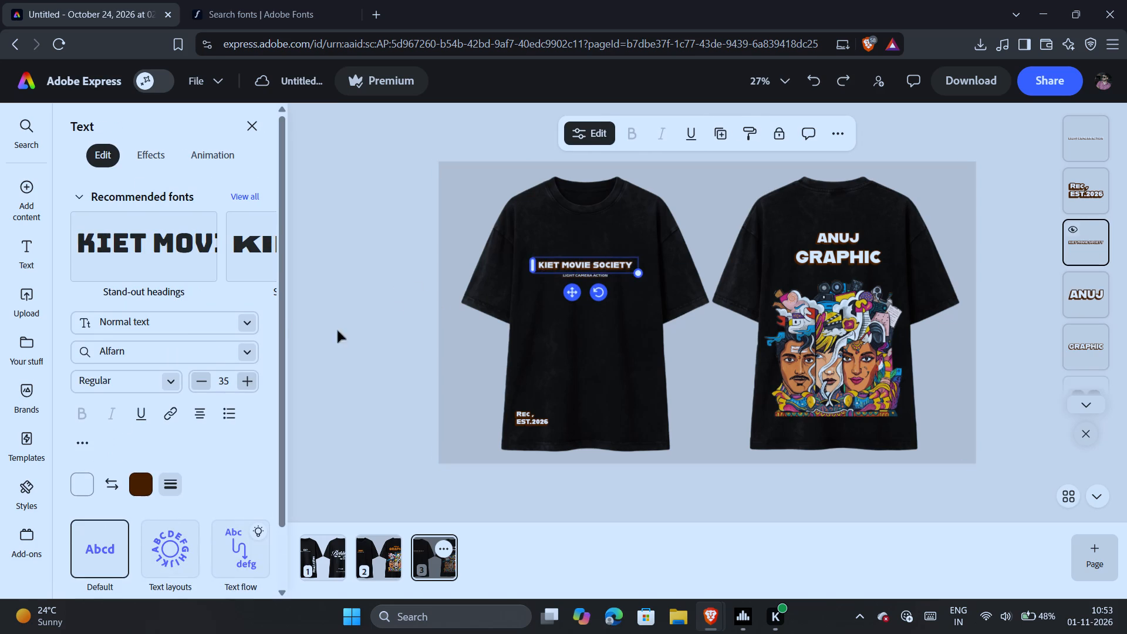
# Change the font of the front shirt's "KIET MOVIE SOCIETY" text to Abril Fatface Regular.
pyautogui.click(239, 342)
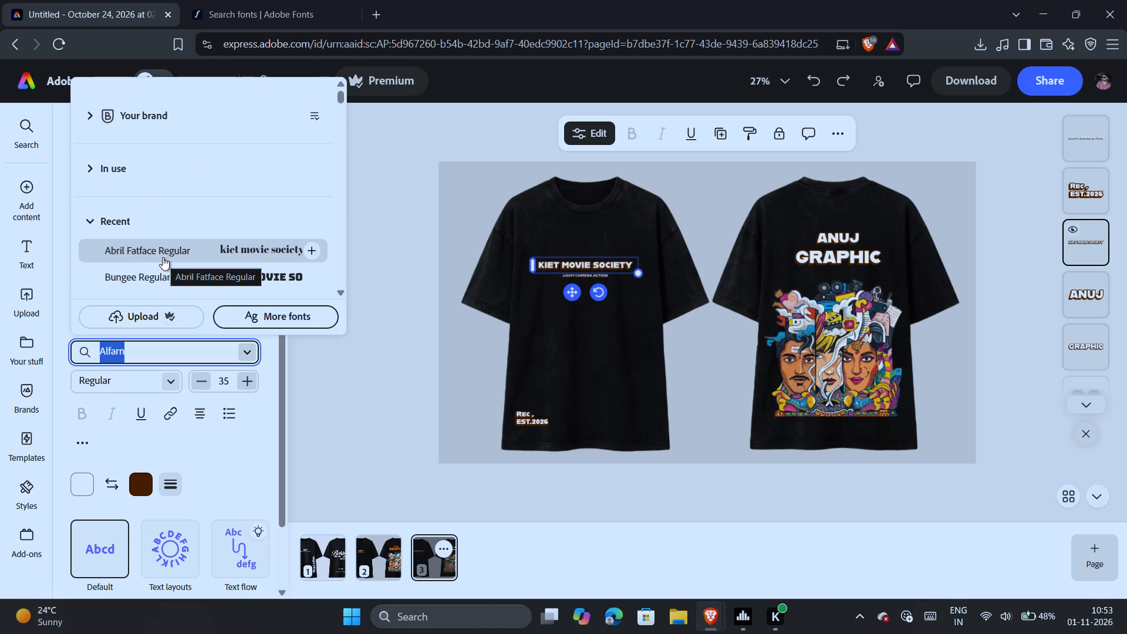
pyautogui.scroll(-1, 163, 257)
pyautogui.click(166, 212)
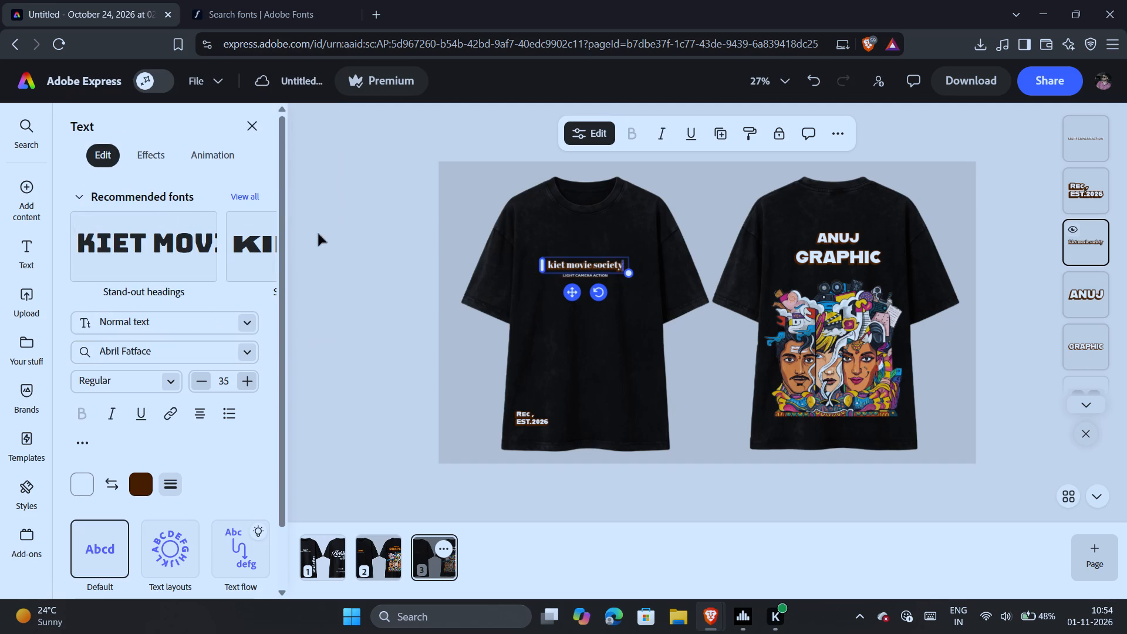
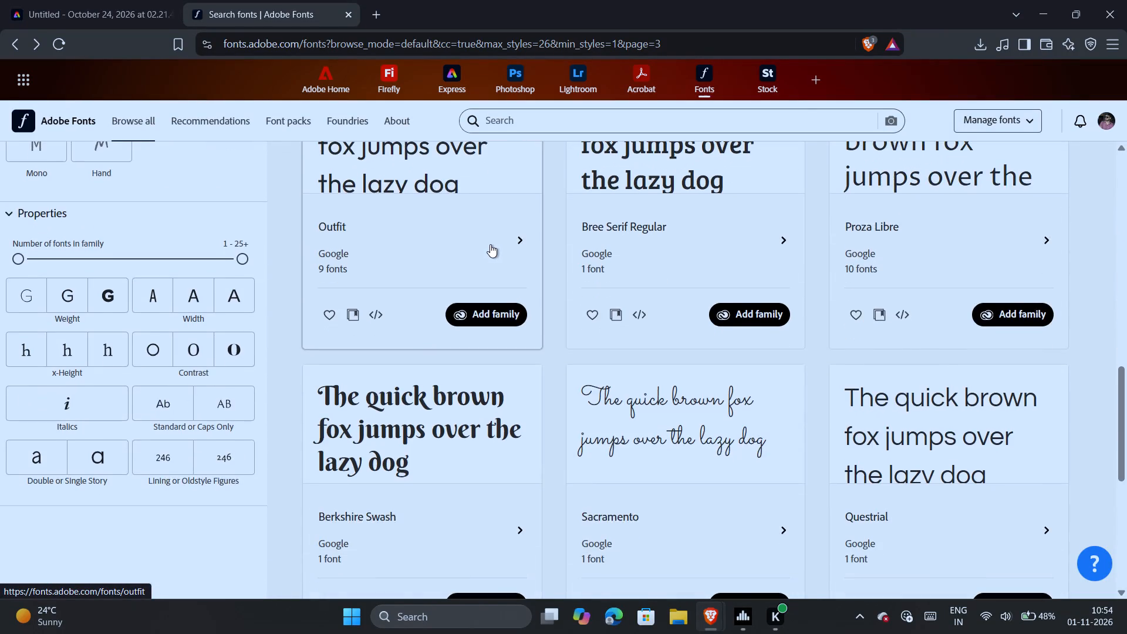
# Open page 4 of the font results and add the Chez Moustache family from PintassilgoPrints.
pyautogui.scroll(-1, 490, 244)
pyautogui.click(669, 415)
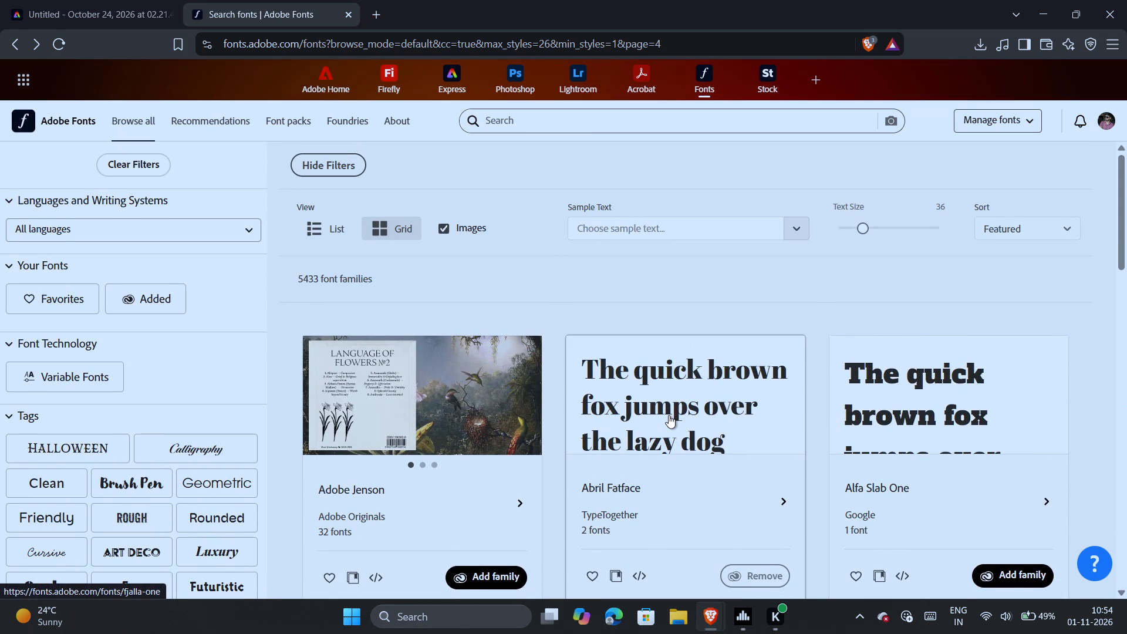
pyautogui.scroll(-1, 551, 402)
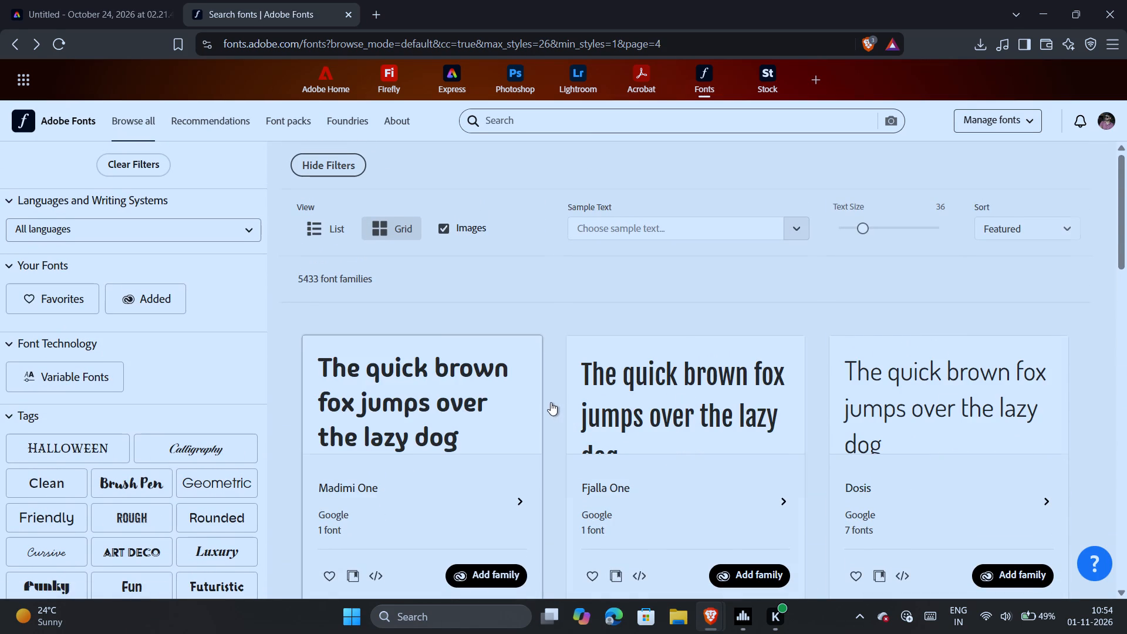
pyautogui.scroll(-5, 551, 402)
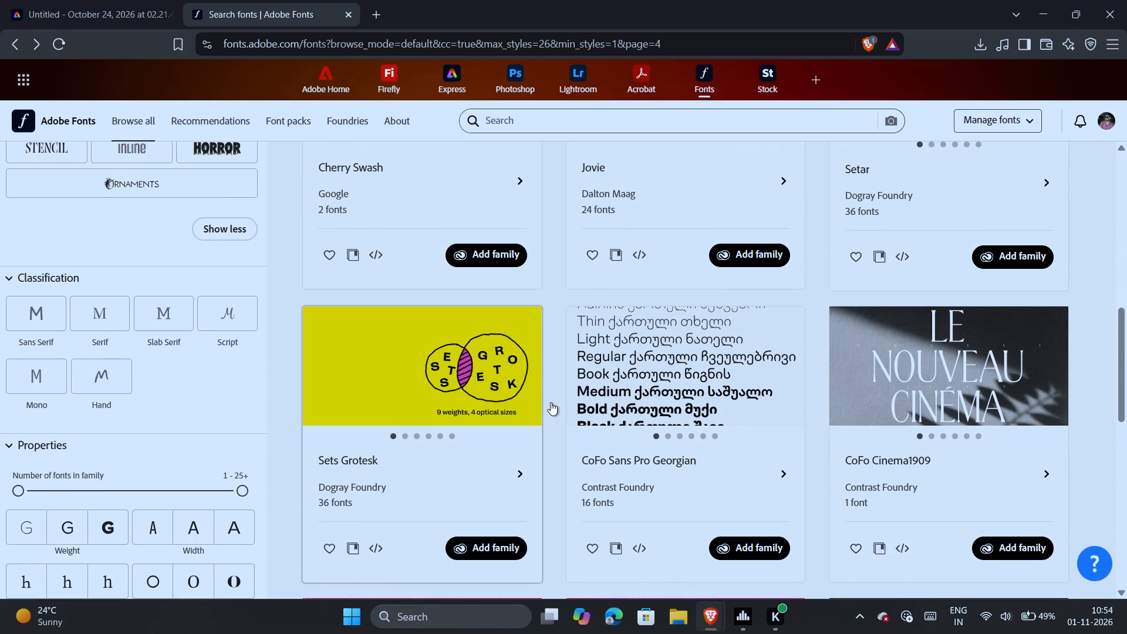
pyautogui.scroll(-4, 551, 402)
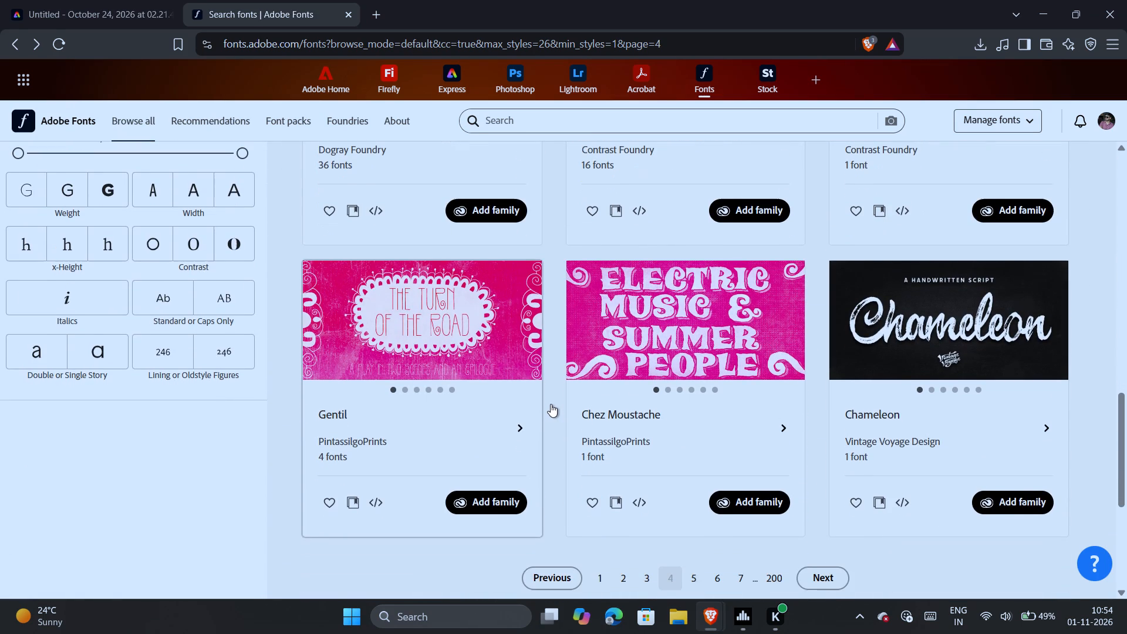
pyautogui.scroll(-1, 551, 404)
pyautogui.click(745, 504)
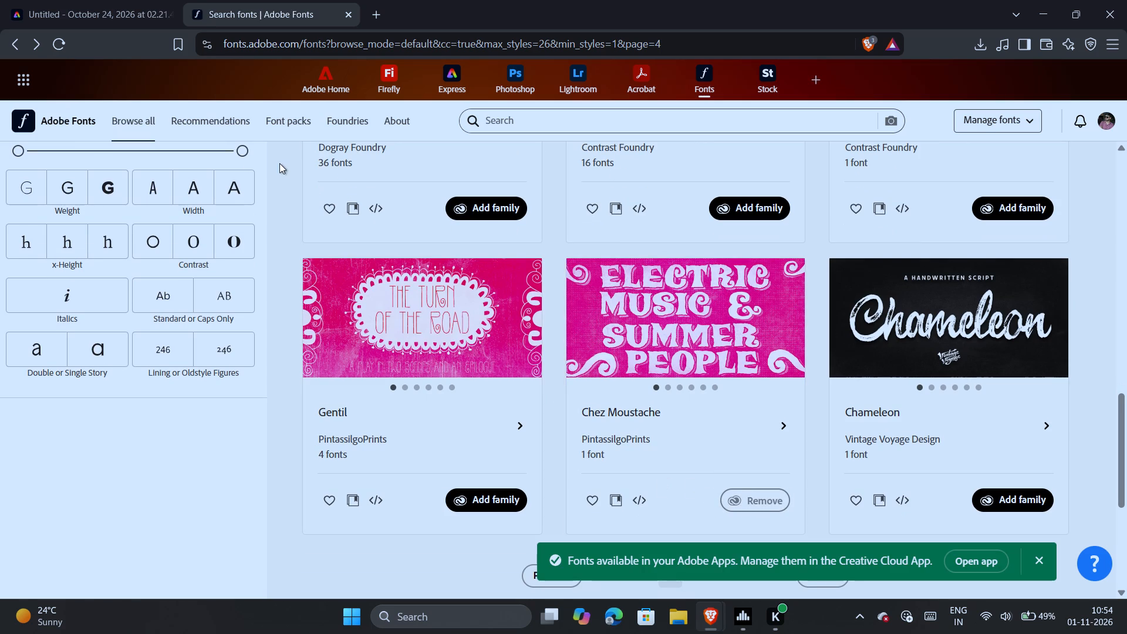
# Open page 5 of the font results and examine its families for another candidate display font.
pyautogui.scroll(-3, 490, 469)
pyautogui.click(700, 285)
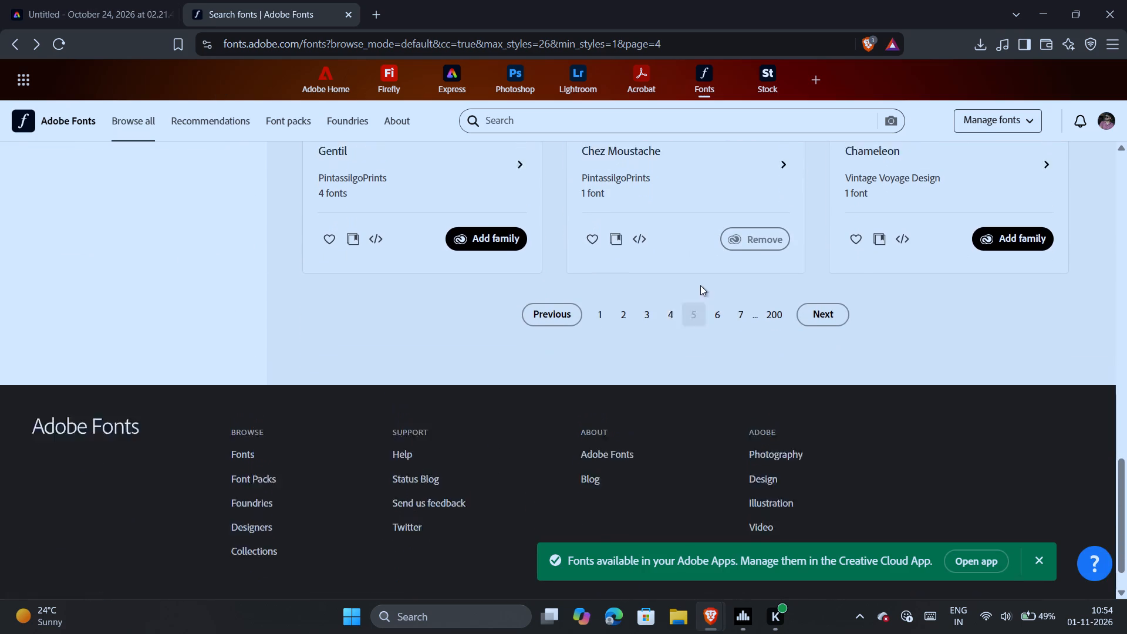
pyautogui.scroll(-2, 552, 279)
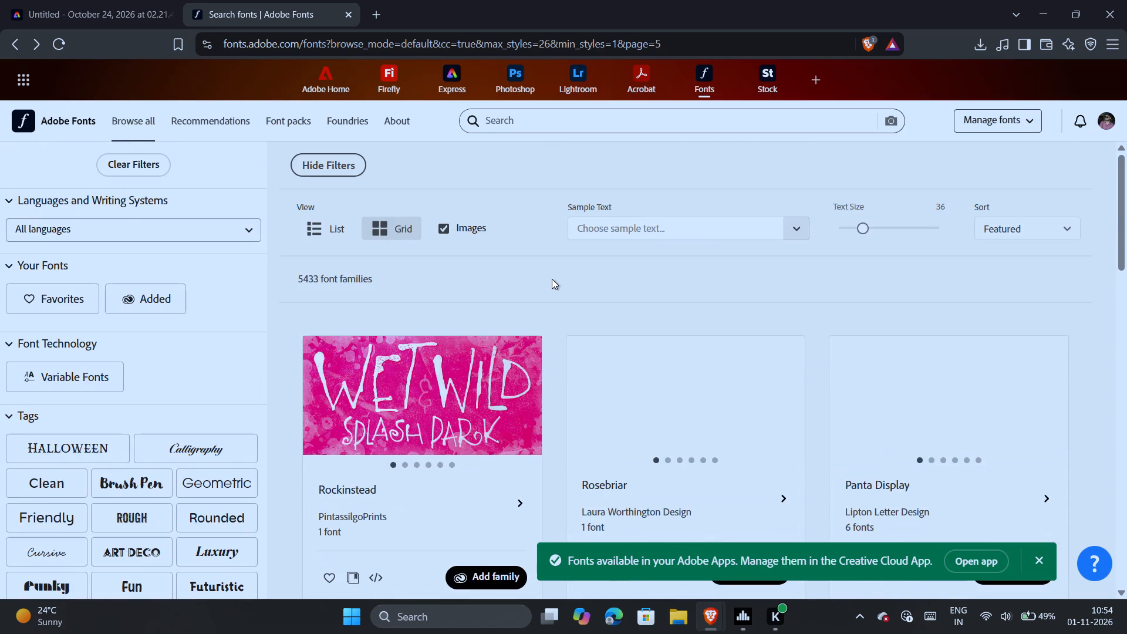
pyautogui.scroll(-2, 552, 279)
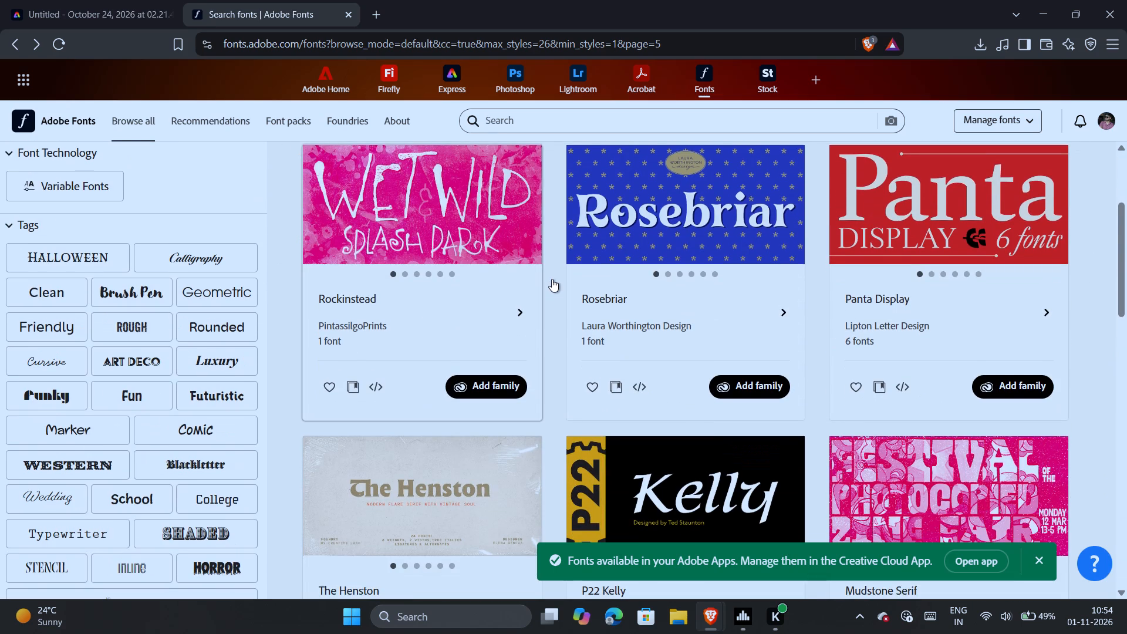
pyautogui.scroll(-2, 552, 279)
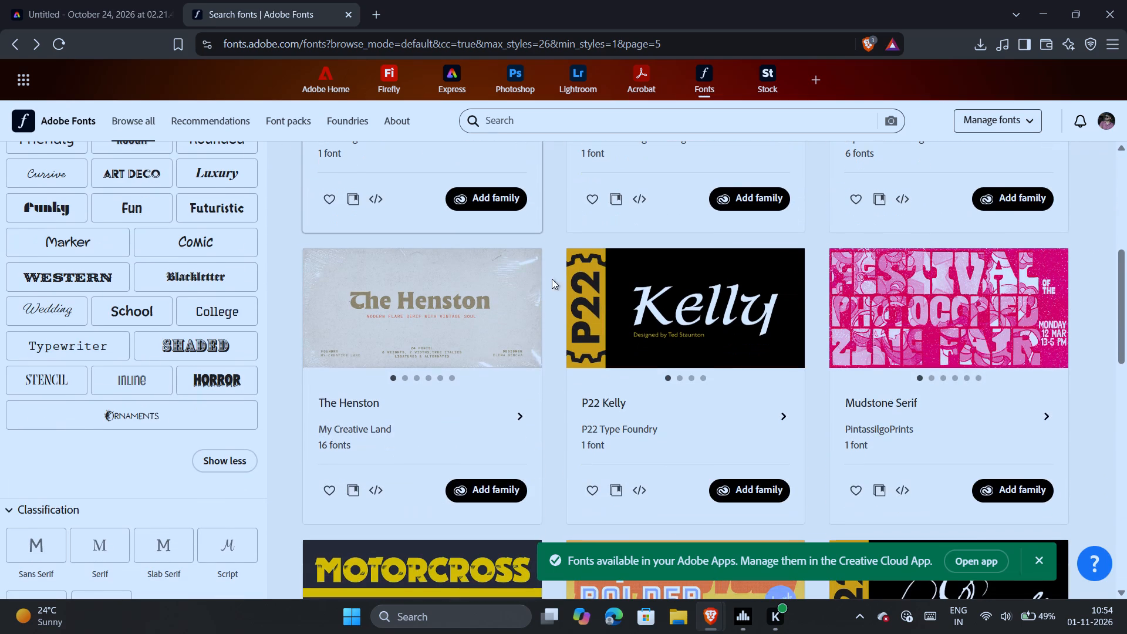
pyautogui.scroll(-2, 552, 279)
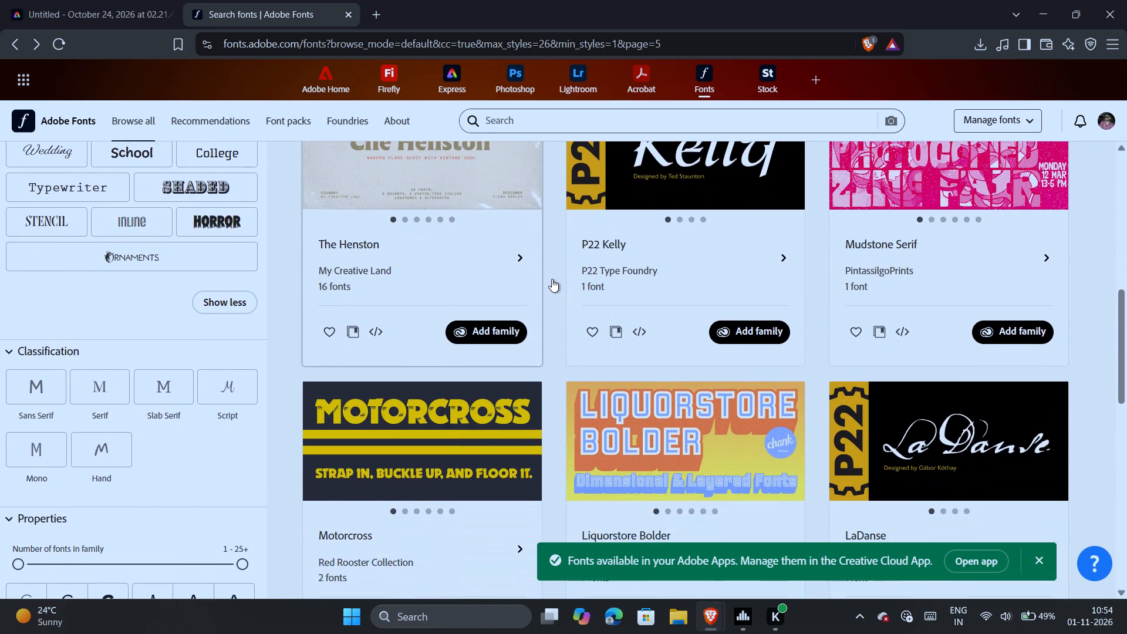
pyautogui.scroll(-2, 552, 279)
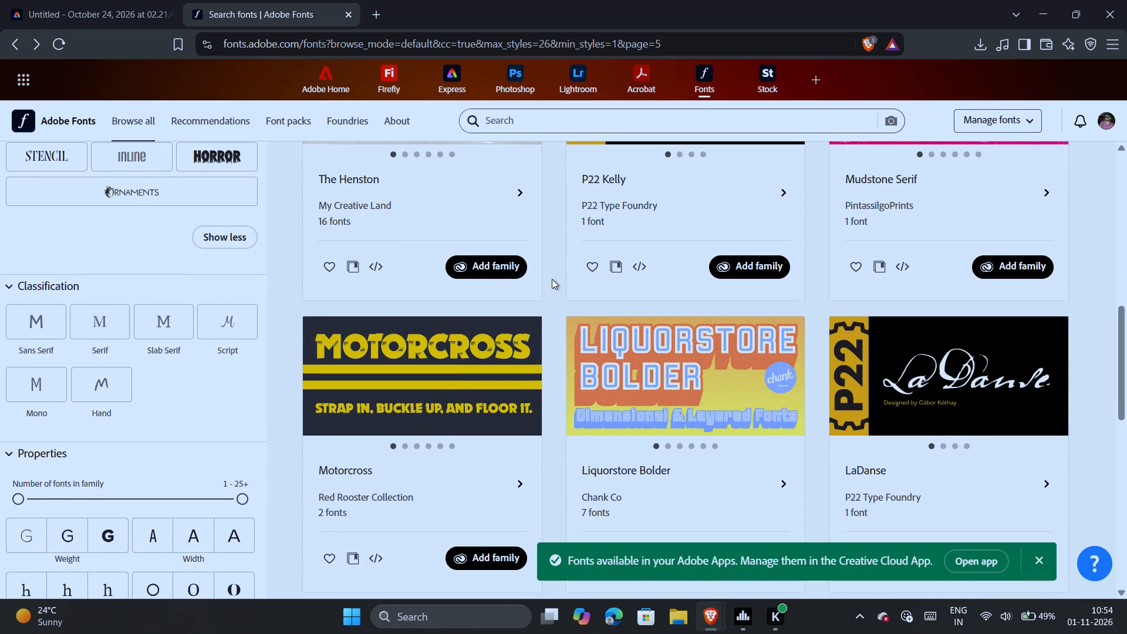
pyautogui.scroll(-1, 542, 312)
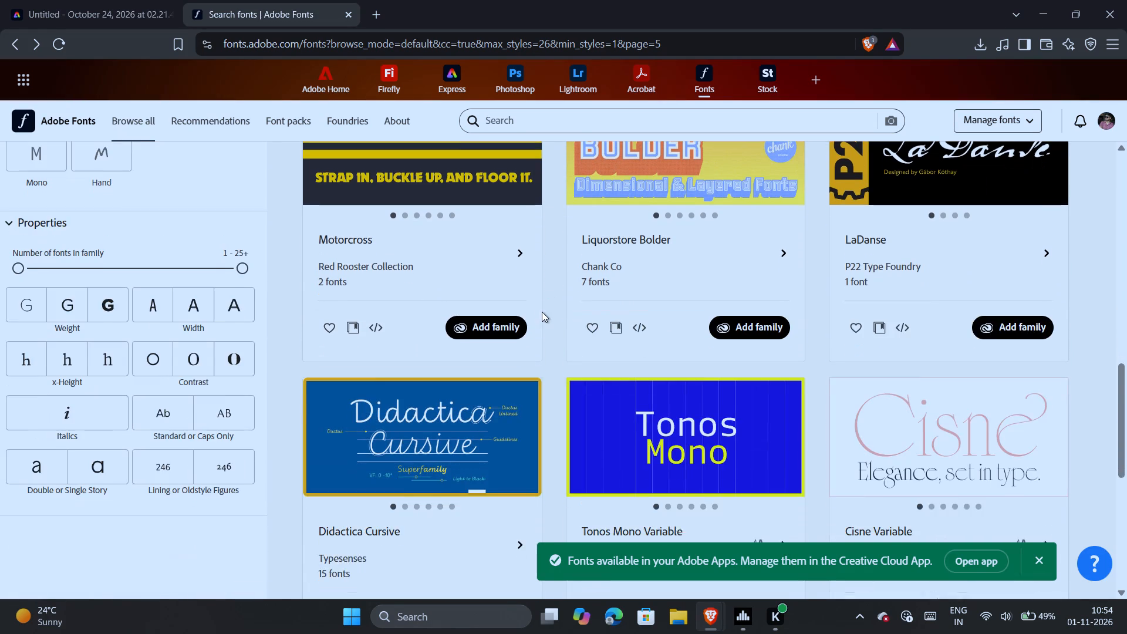
pyautogui.scroll(-3, 542, 312)
pyautogui.scroll(2, 542, 312)
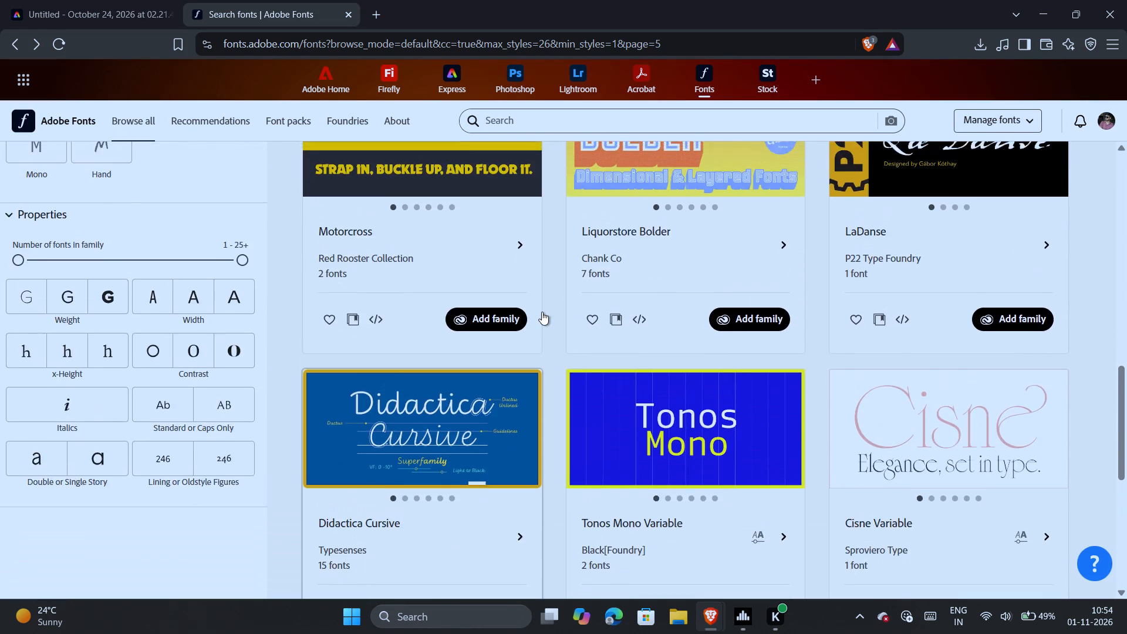
pyautogui.scroll(4, 542, 312)
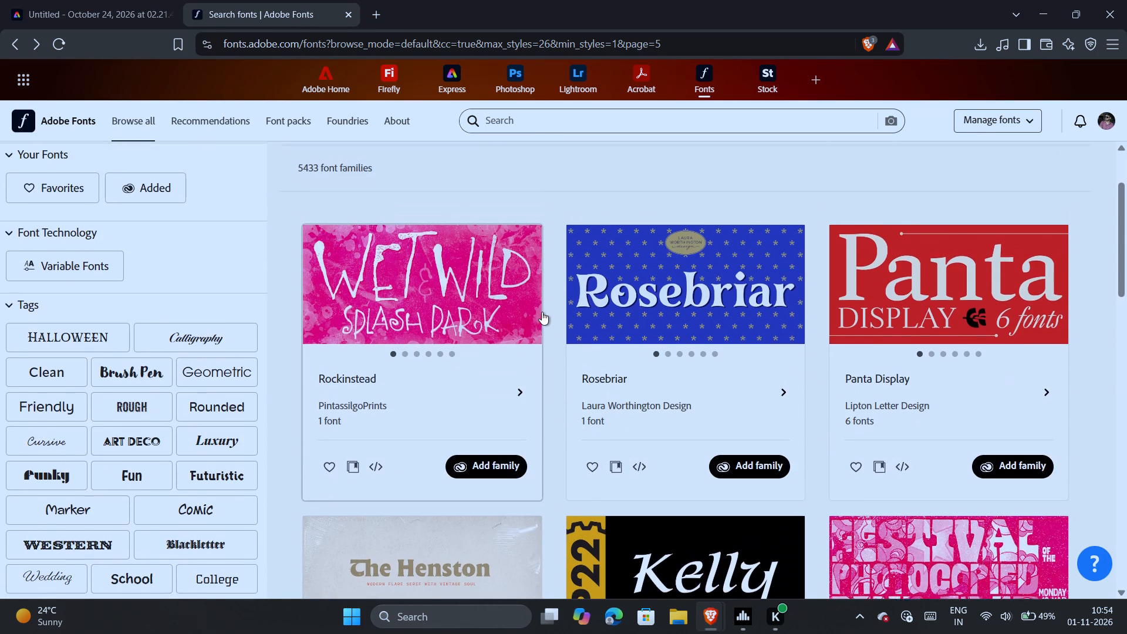
pyautogui.scroll(1, 542, 312)
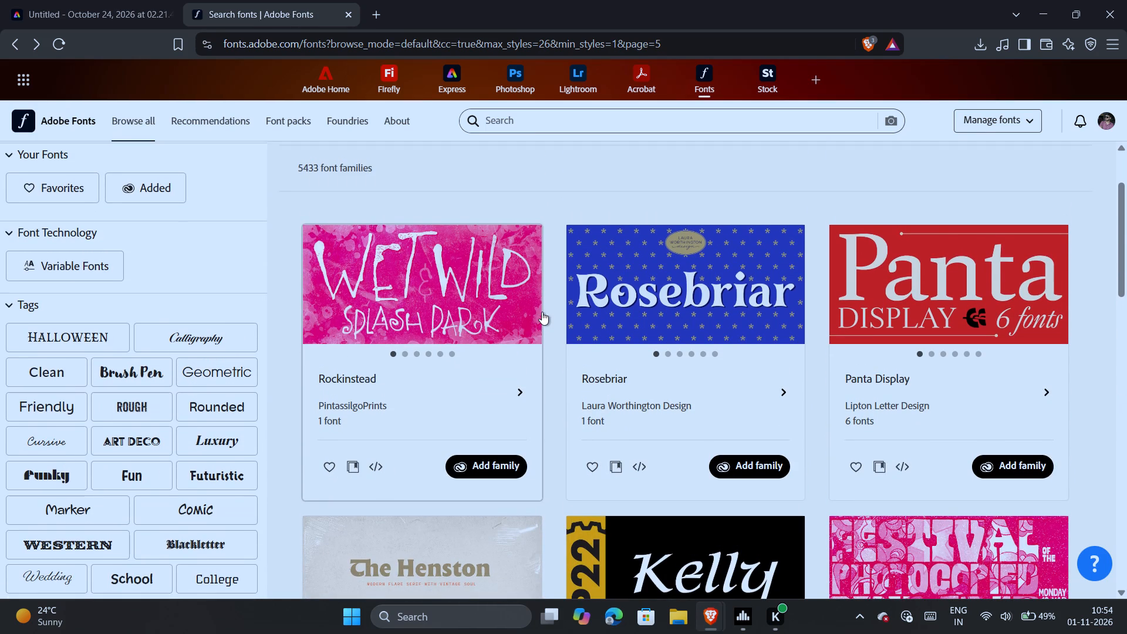
# Detach the Adobe Express design tab into its own maximized browser window.
pyautogui.click(115, 0)
pyautogui.moveTo(130, 0); pyautogui.dragTo(163, 133)
pyautogui.click(501, 15)
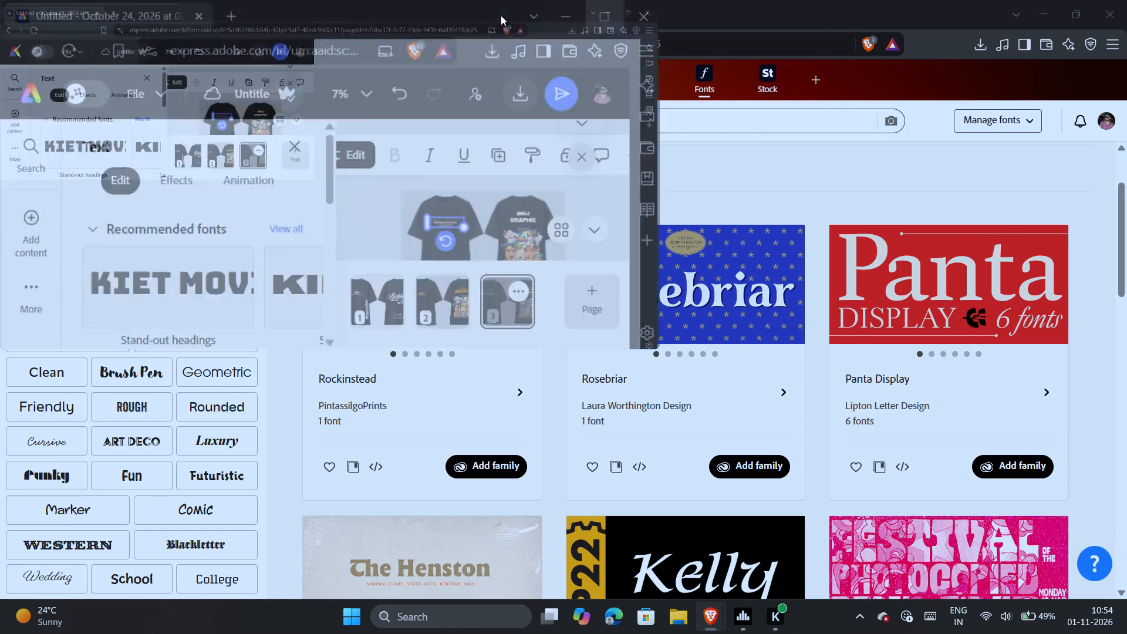
# Search the design's fonts for "rose" for the front shirt's selected "kiet movie society" text.
pyautogui.click(134, 354)
pyautogui.hotkey('ctrl', 'a')
pyautogui.hotkey('ctrl', 'BackSpace')
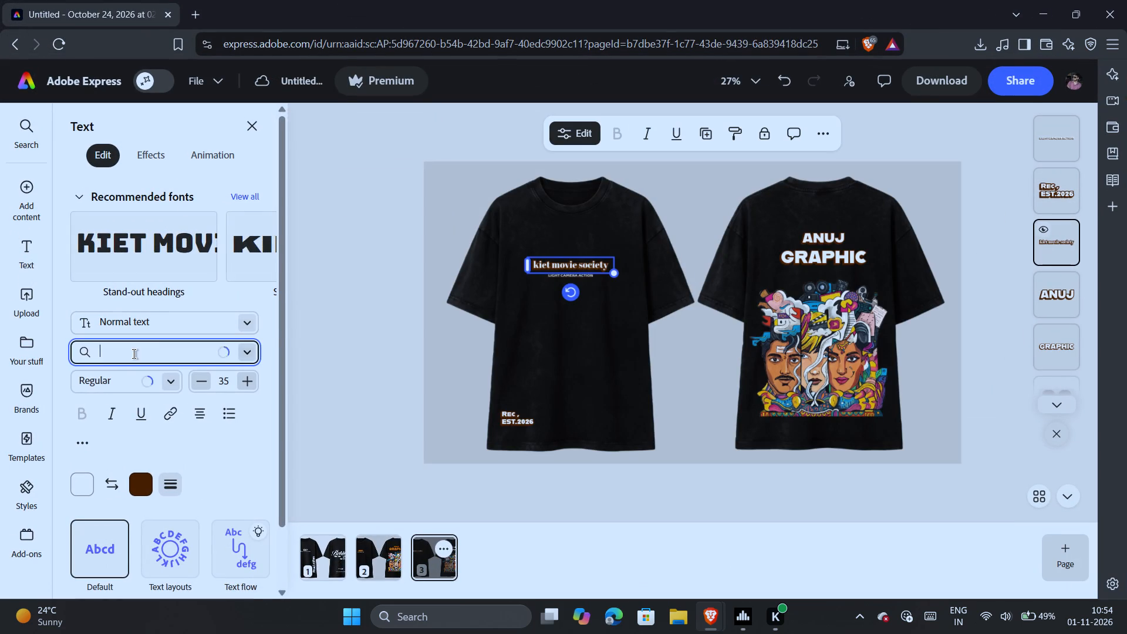
pyautogui.write('rose')
# Switch to the Adobe Fonts window and add the Rosebriar family from Laura Worthington Design.
pyautogui.hotkey('alt', 'Tab')
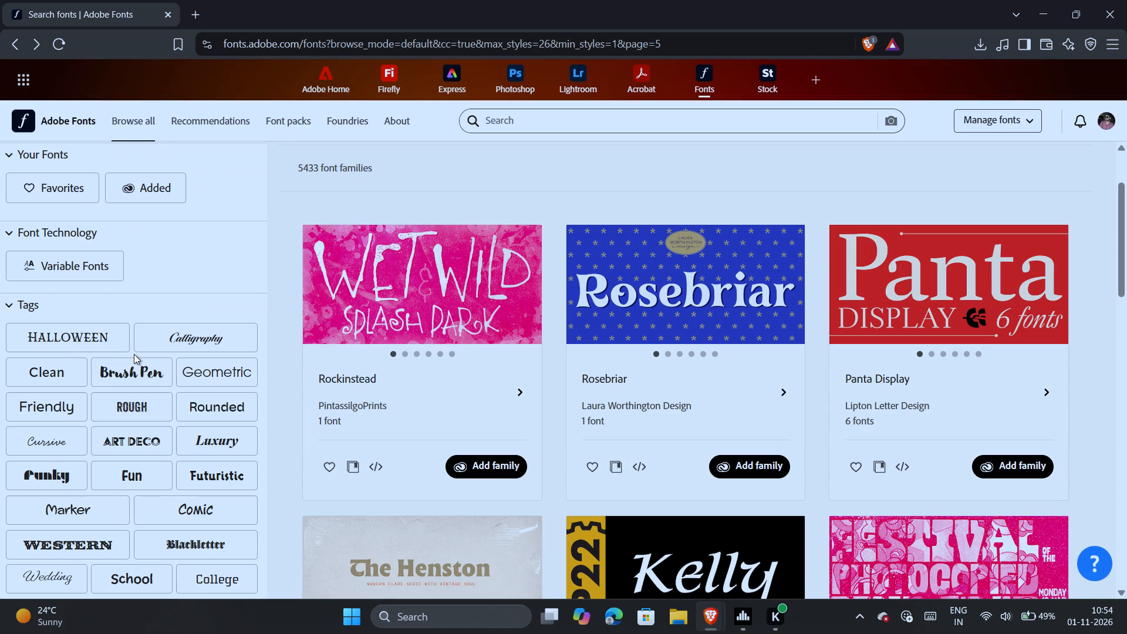
pyautogui.moveTo(724, 442); pyautogui.dragTo(727, 456)
pyautogui.click(727, 457)
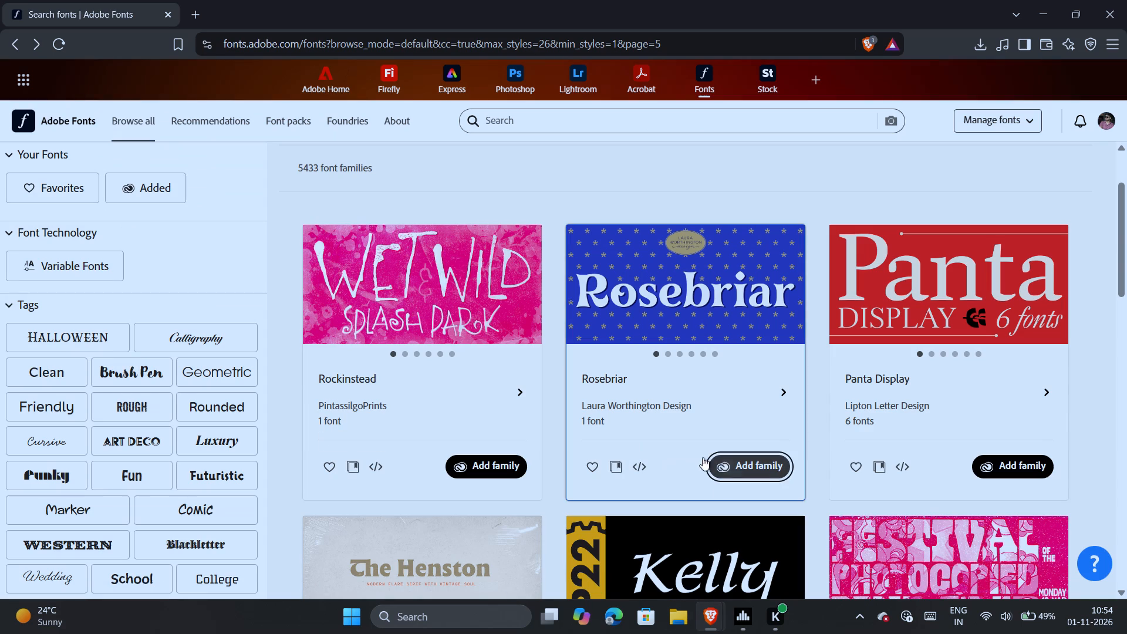
# Switch back to the Adobe Express design with the "rose" font search open.
pyautogui.hotkey('alt', 'Tab')
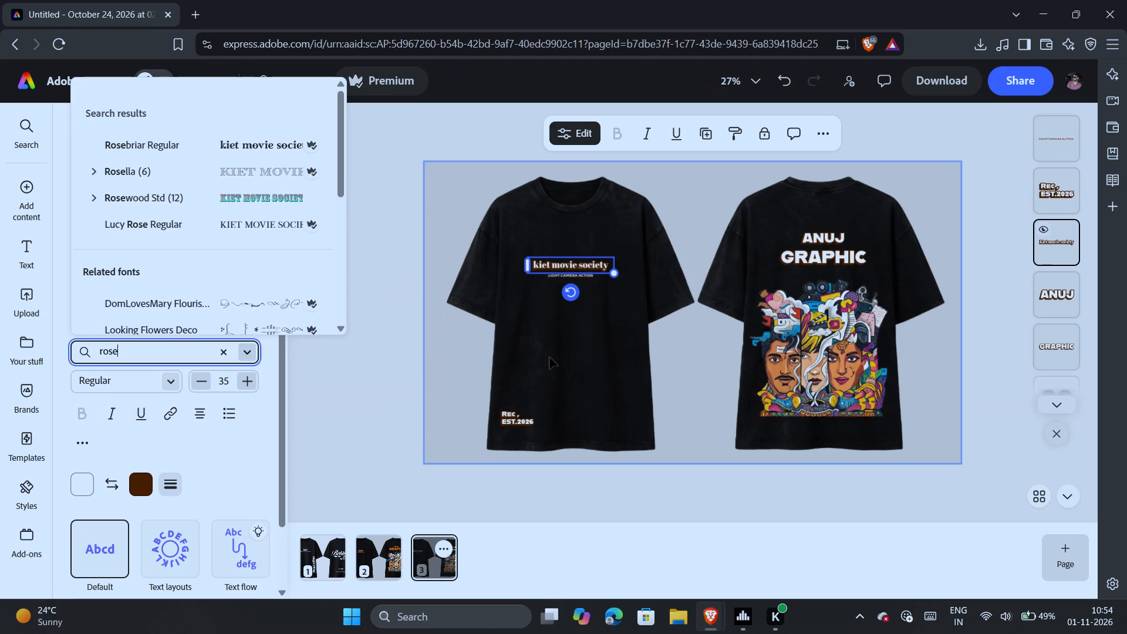
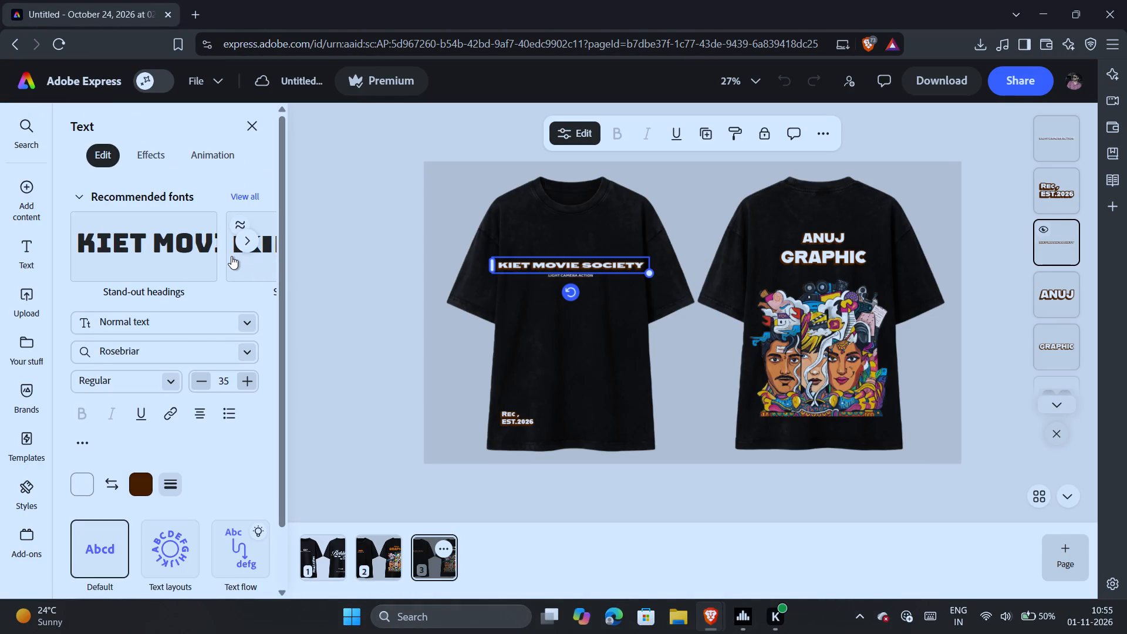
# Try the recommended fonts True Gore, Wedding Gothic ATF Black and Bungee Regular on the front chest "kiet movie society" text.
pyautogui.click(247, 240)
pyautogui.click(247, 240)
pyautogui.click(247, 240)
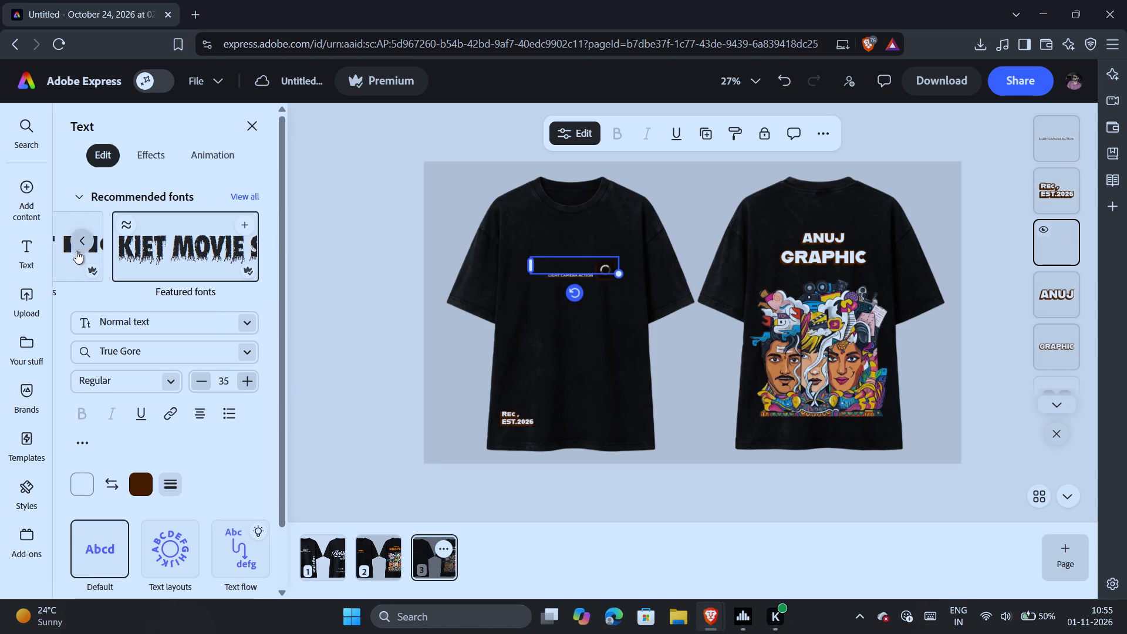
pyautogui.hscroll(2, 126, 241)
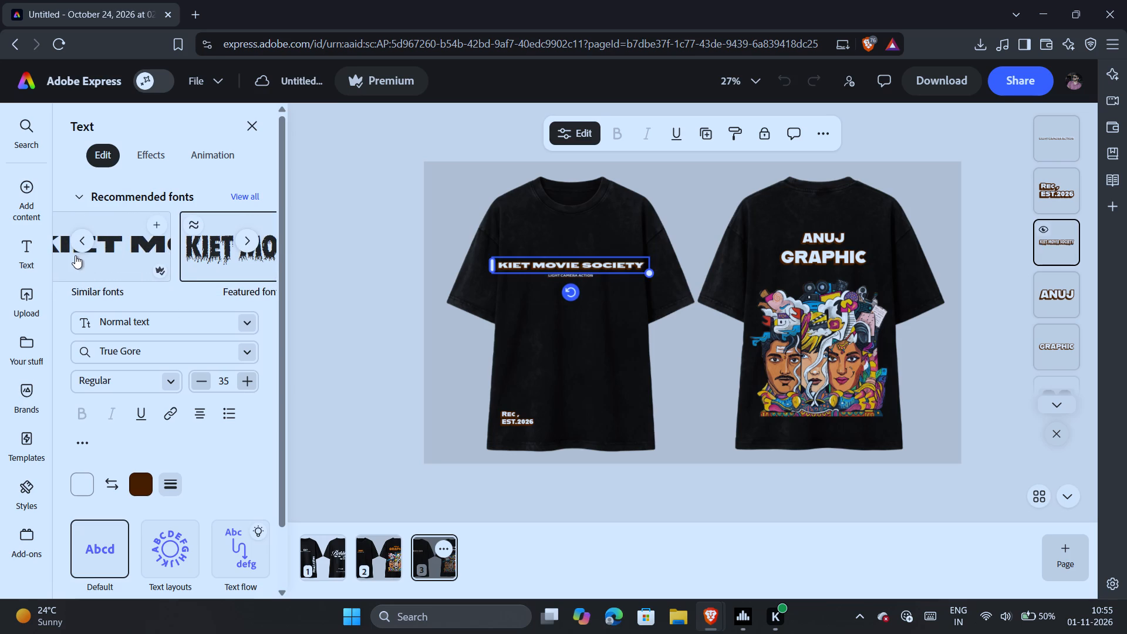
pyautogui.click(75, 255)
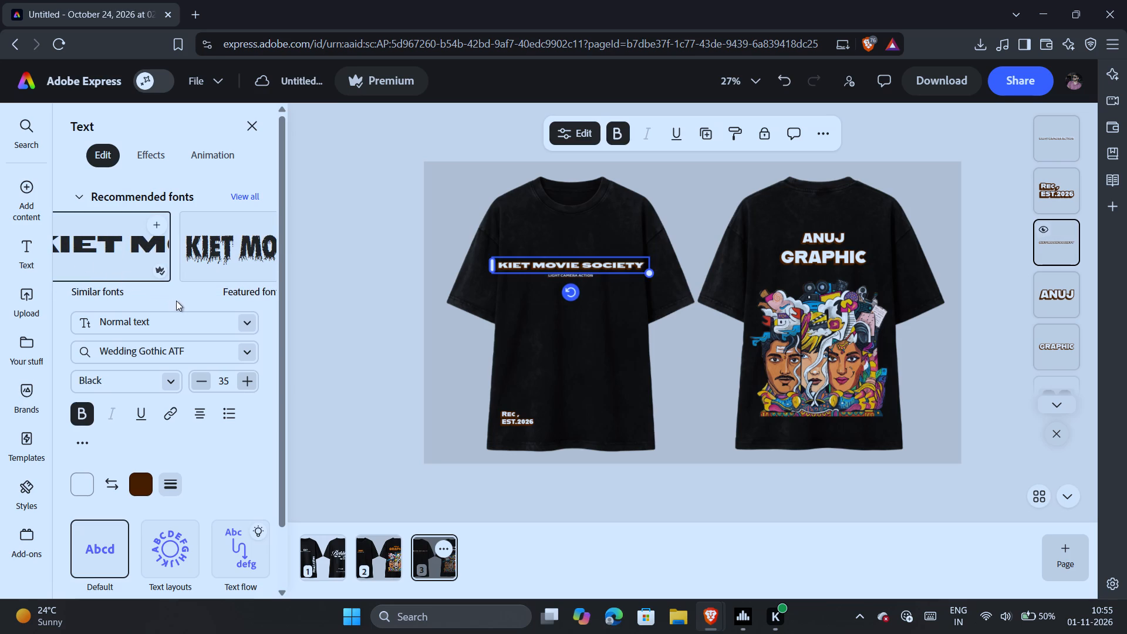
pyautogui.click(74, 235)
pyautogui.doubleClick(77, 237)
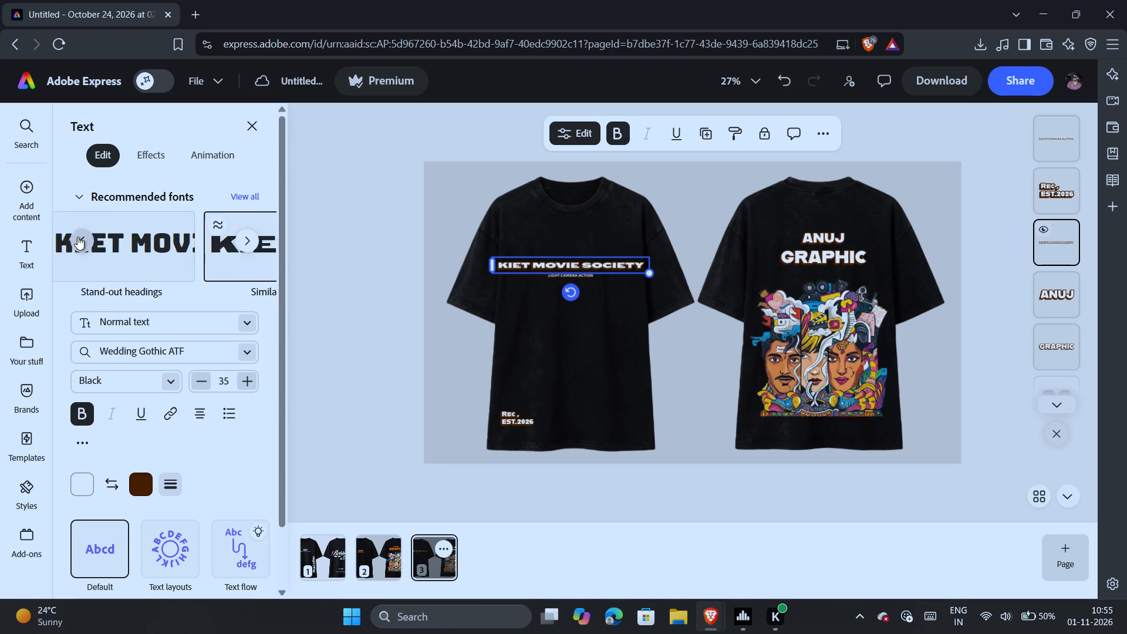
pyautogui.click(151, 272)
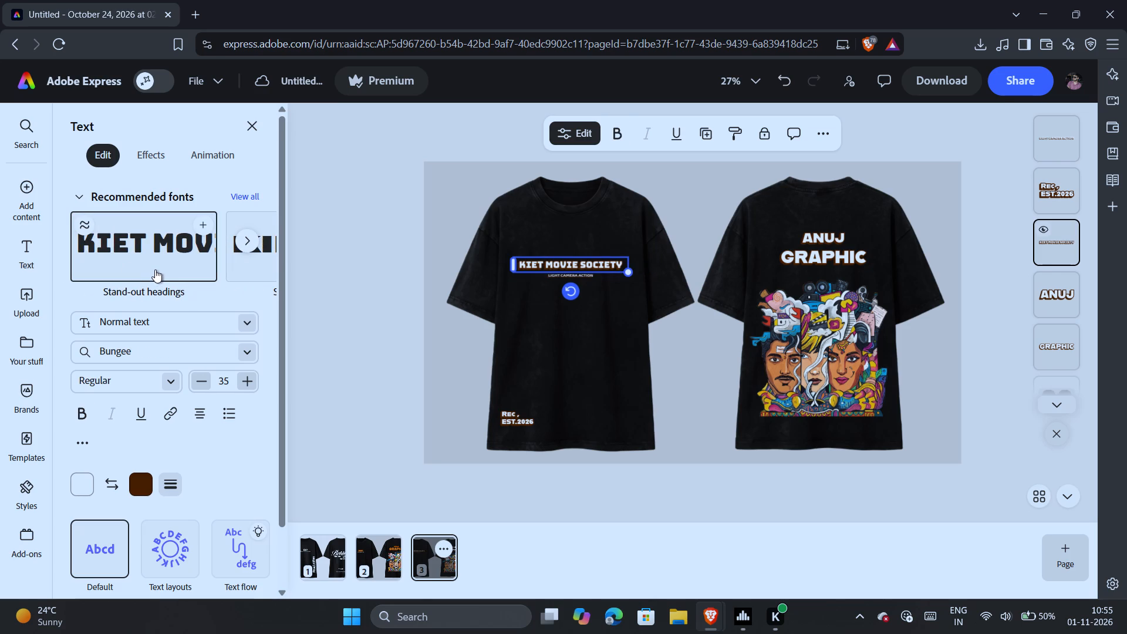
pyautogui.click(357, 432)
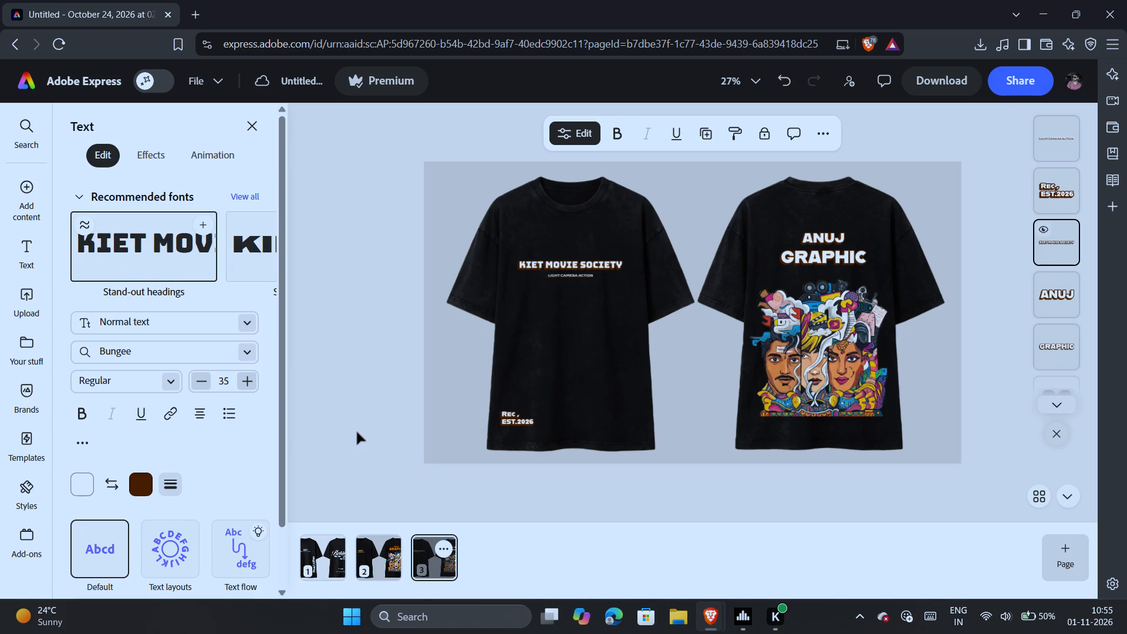
# Compare the page 3 shirt mockup with the designs on pages 2 and 1.
pyautogui.click(588, 282)
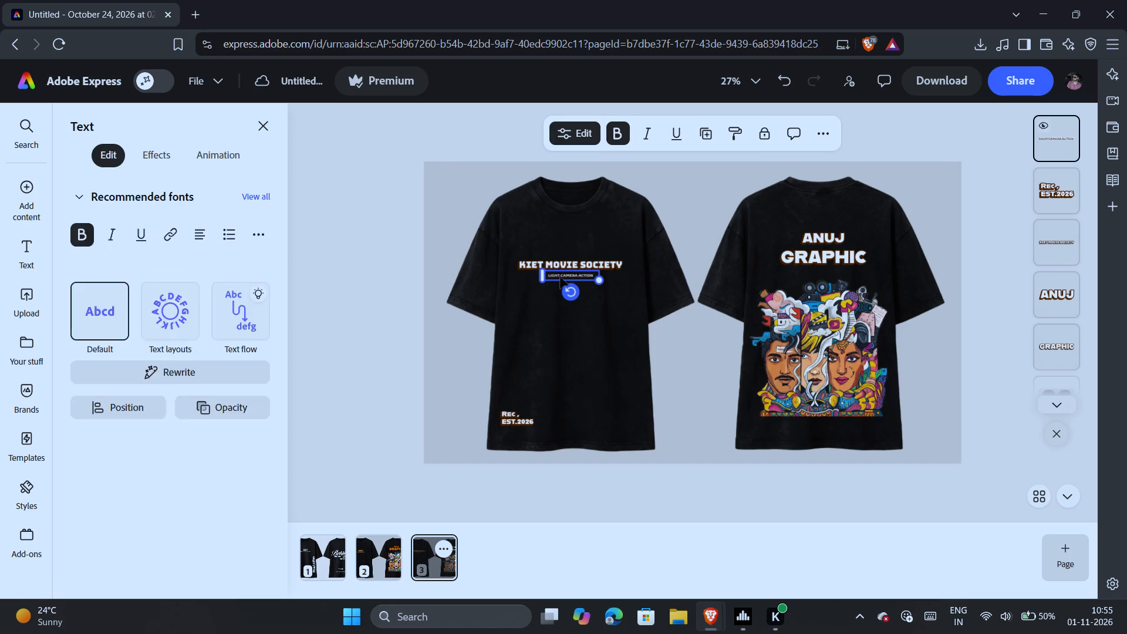
pyautogui.click(568, 266)
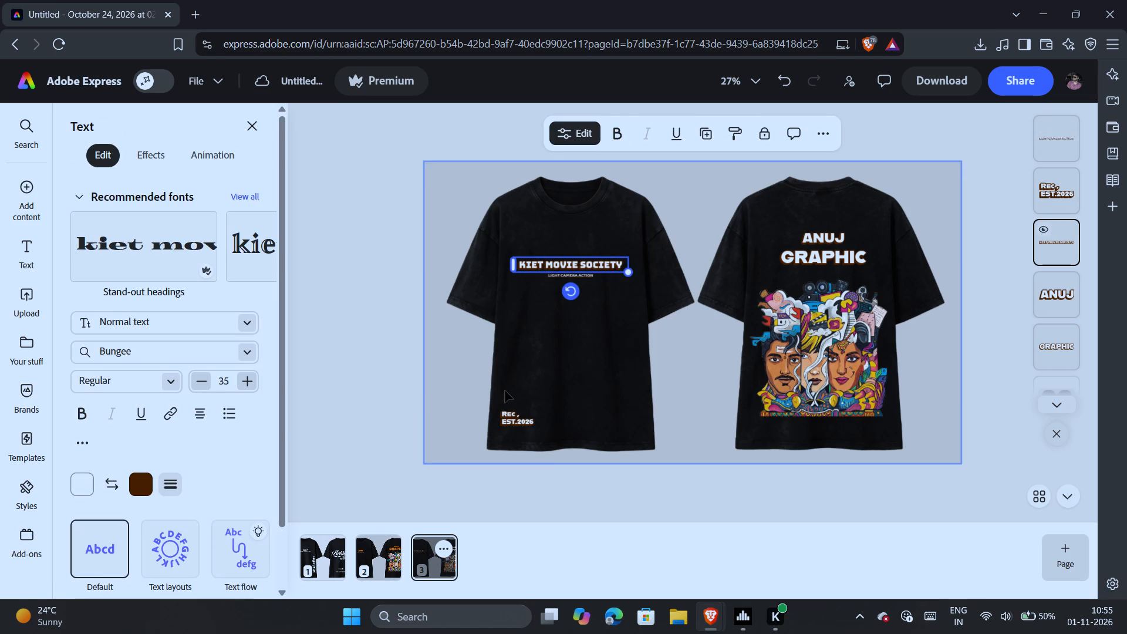
pyautogui.click(372, 571)
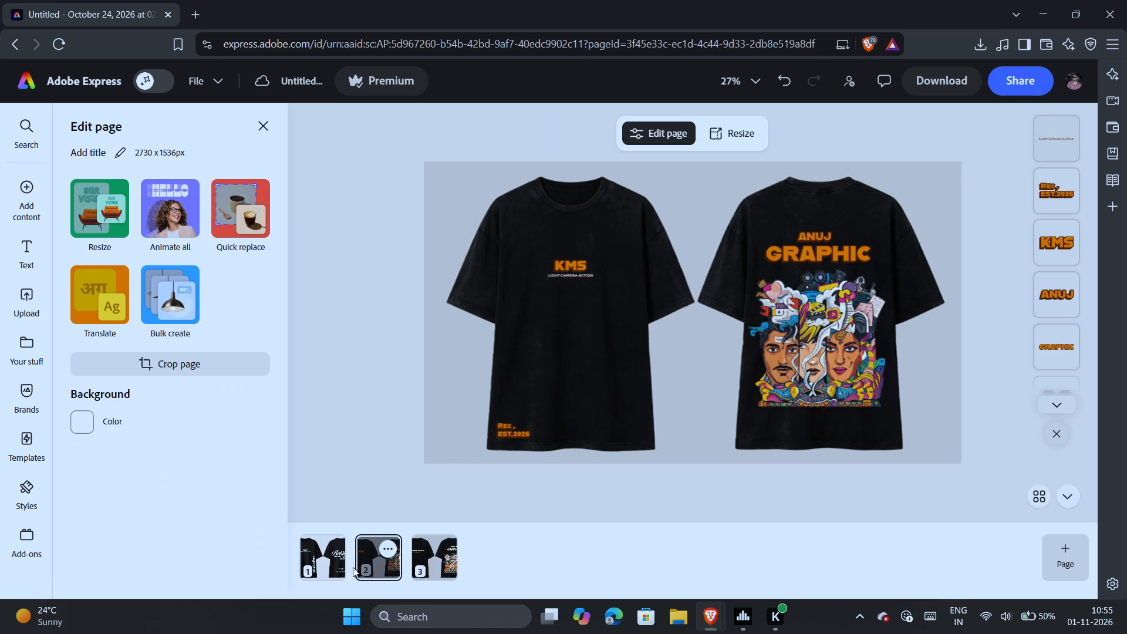
pyautogui.click(340, 562)
pyautogui.click(440, 564)
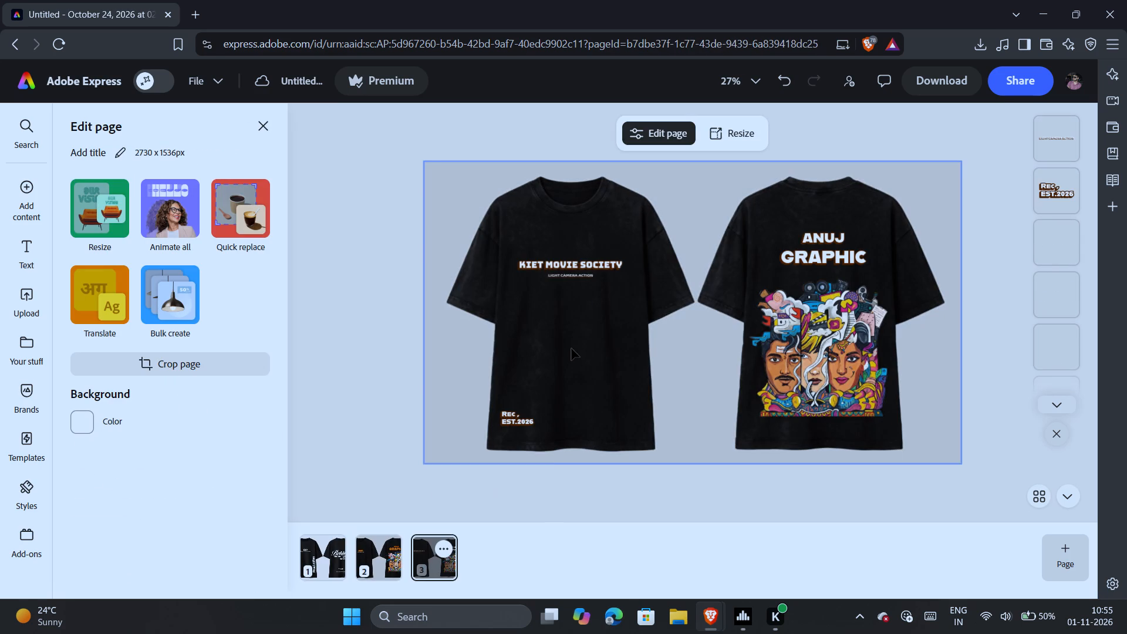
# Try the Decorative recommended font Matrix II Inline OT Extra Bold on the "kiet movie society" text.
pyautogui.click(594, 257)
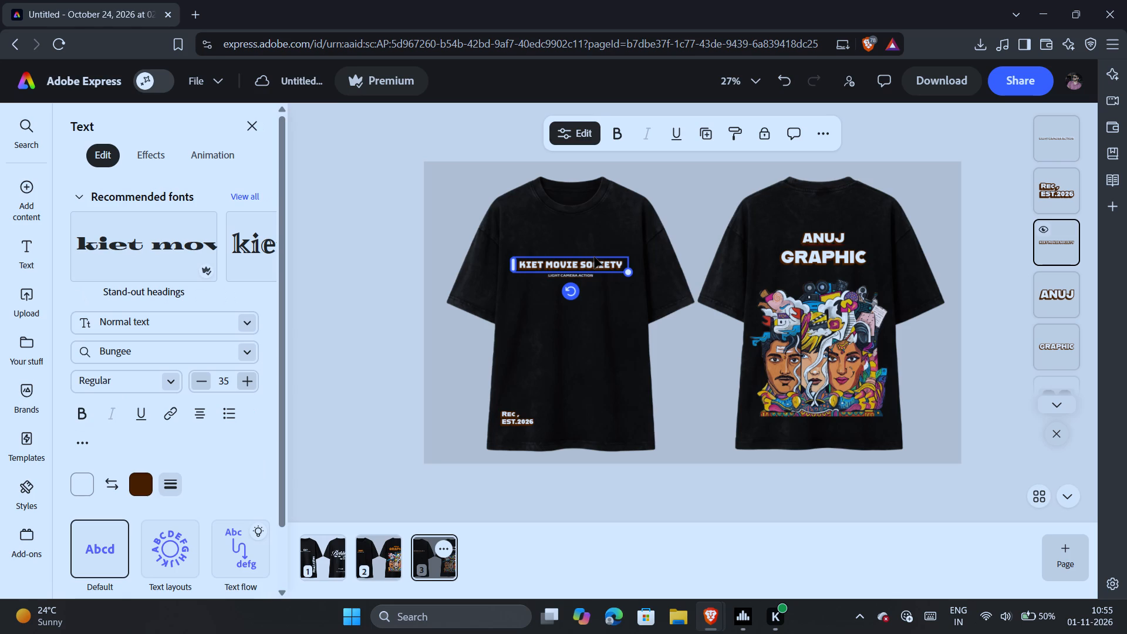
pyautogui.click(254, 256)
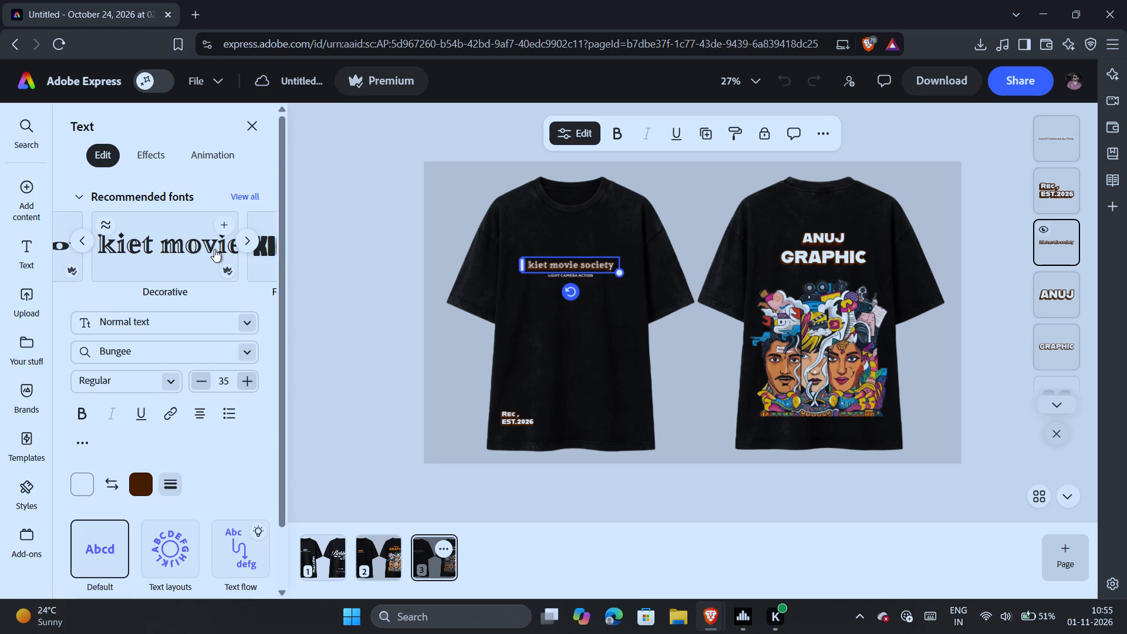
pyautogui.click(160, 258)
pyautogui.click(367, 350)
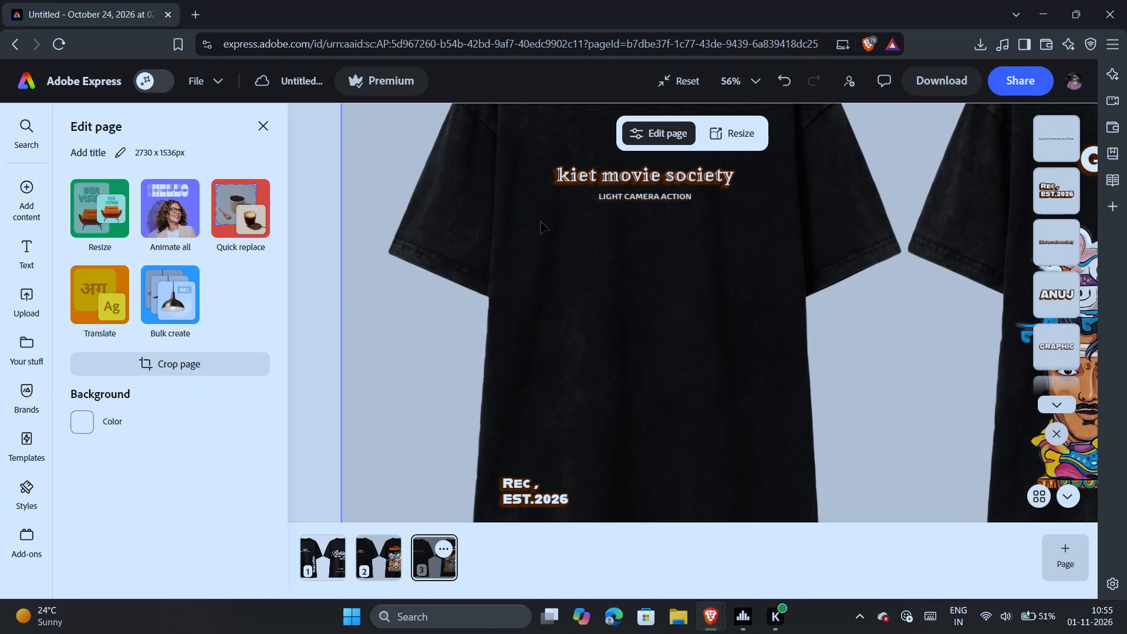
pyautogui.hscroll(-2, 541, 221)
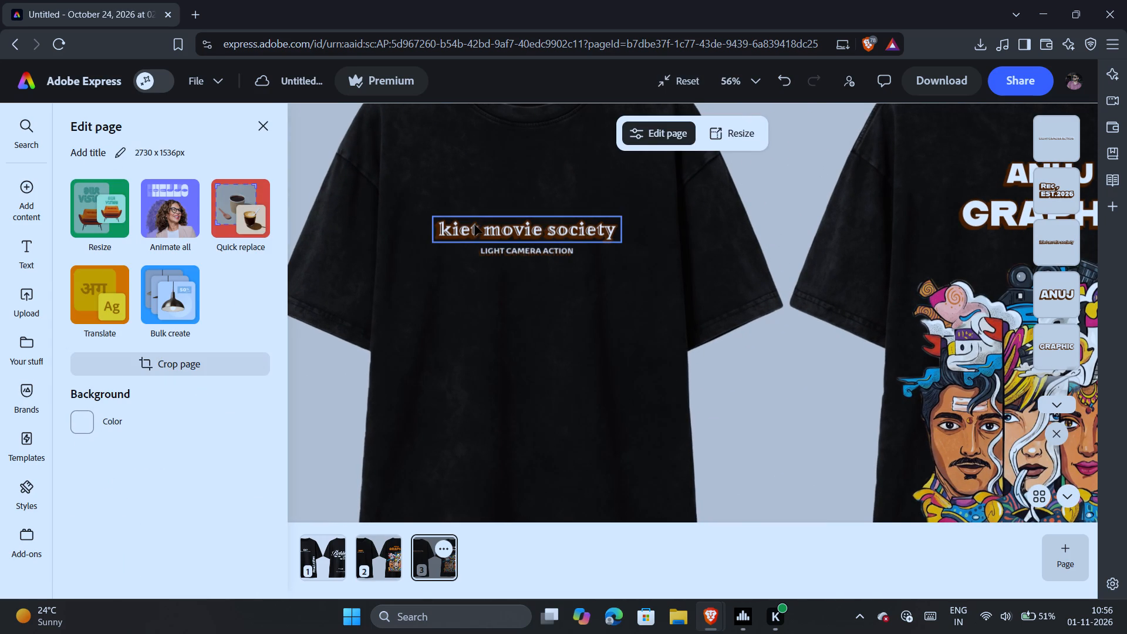
# Browse the full set of recommended fonts and apply Bungee Inline to the "kiet movie society" text.
pyautogui.click(474, 224)
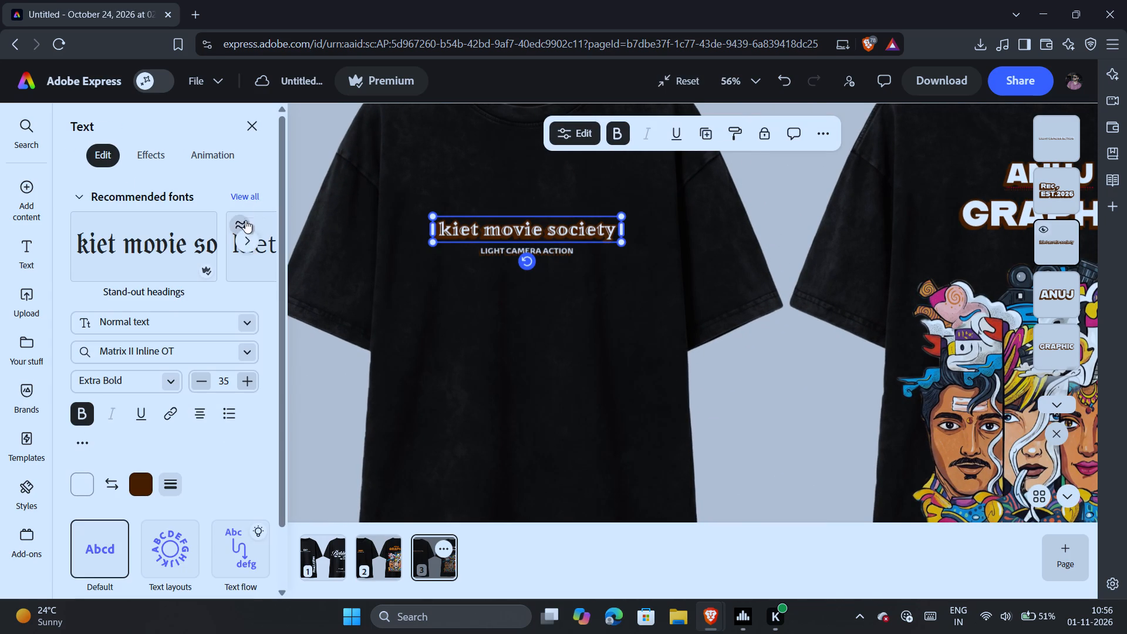
pyautogui.click(248, 243)
pyautogui.doubleClick(247, 243)
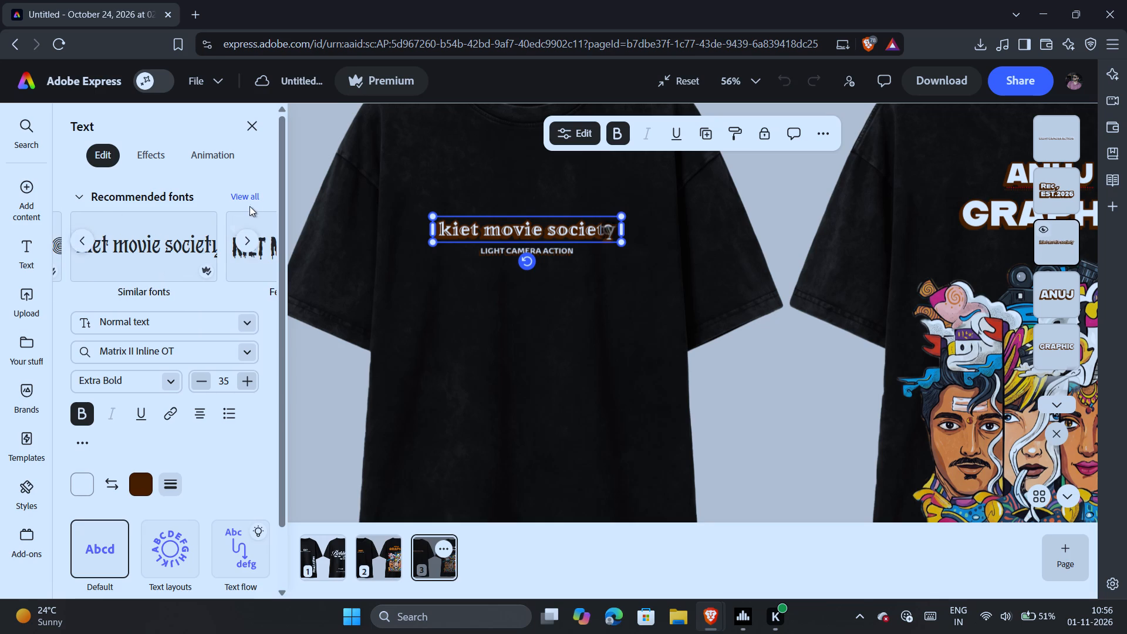
pyautogui.click(252, 203)
pyautogui.click(252, 201)
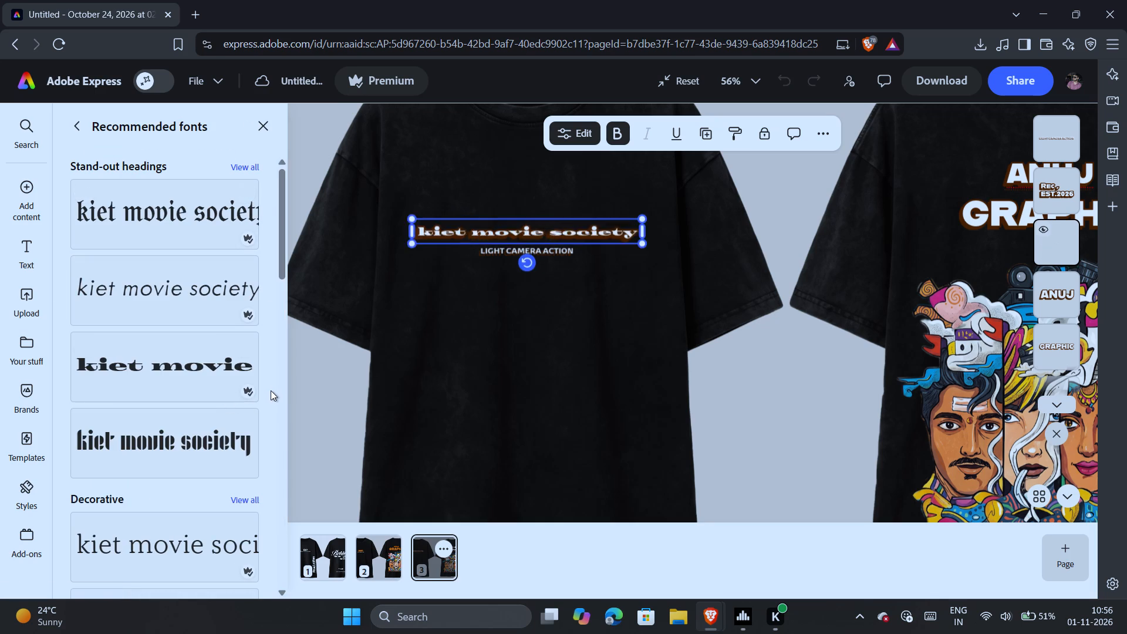
pyautogui.scroll(-2, 273, 389)
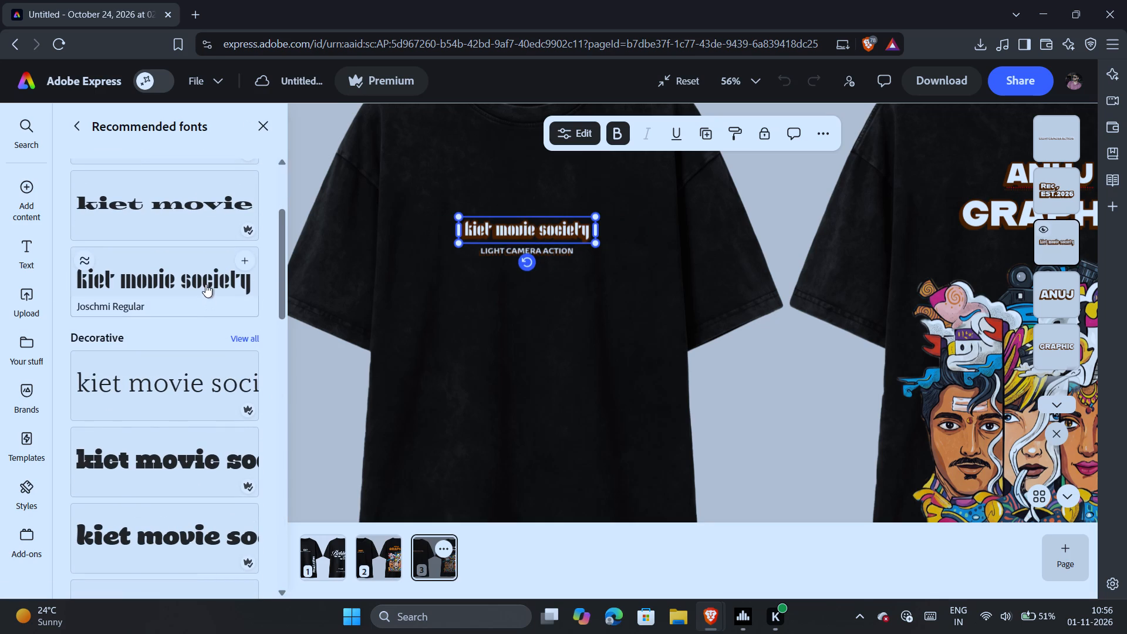
pyautogui.scroll(-5, 179, 471)
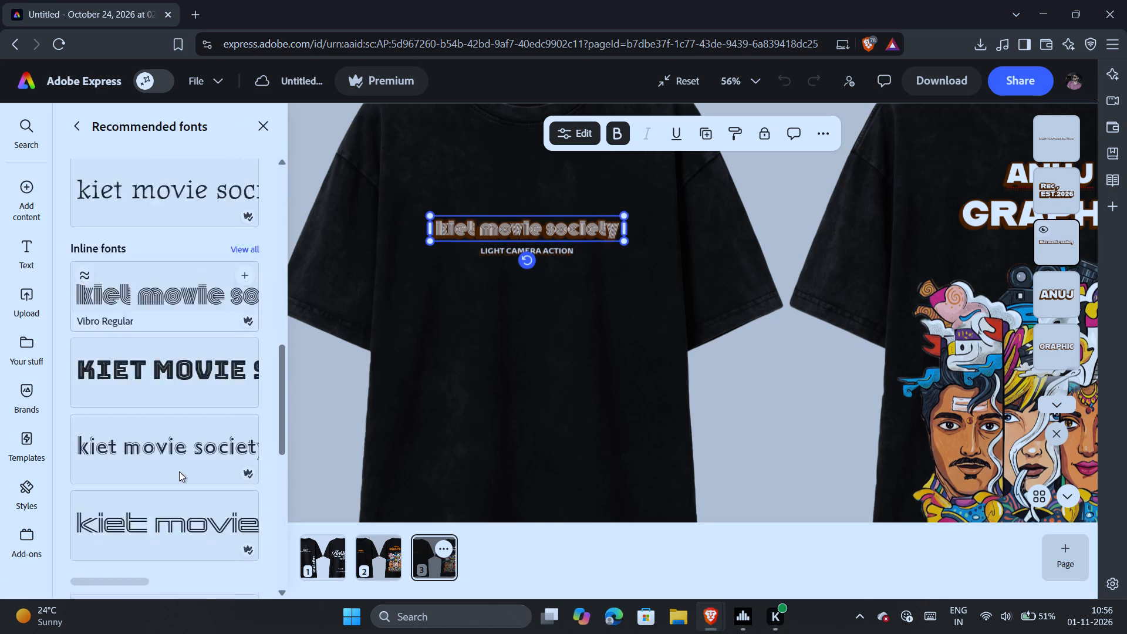
pyautogui.scroll(-1, 179, 471)
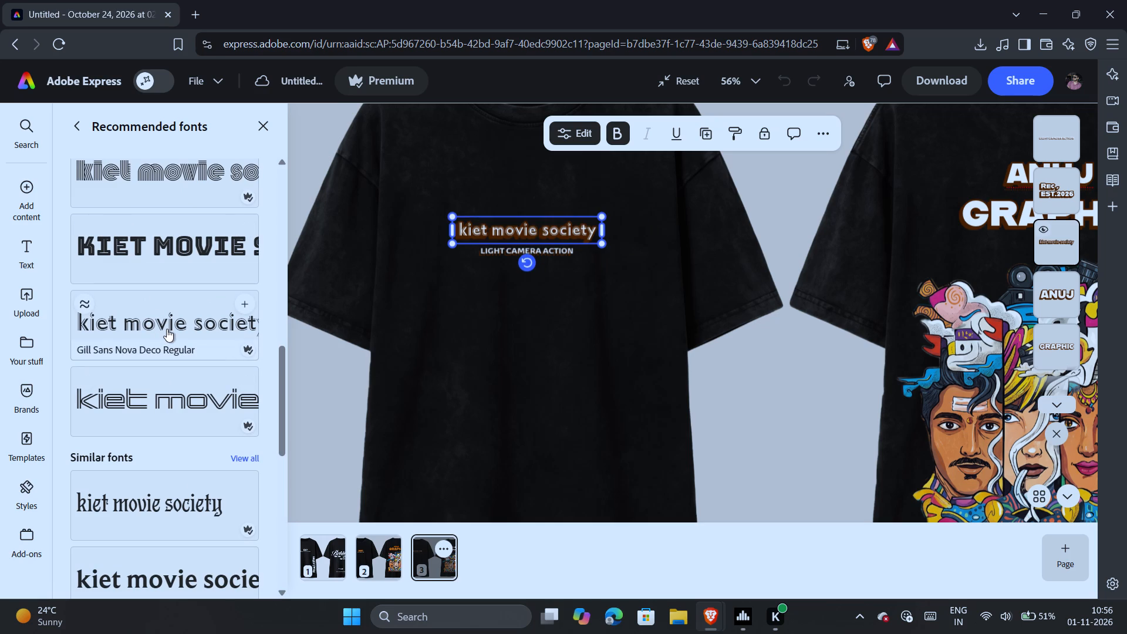
pyautogui.click(167, 252)
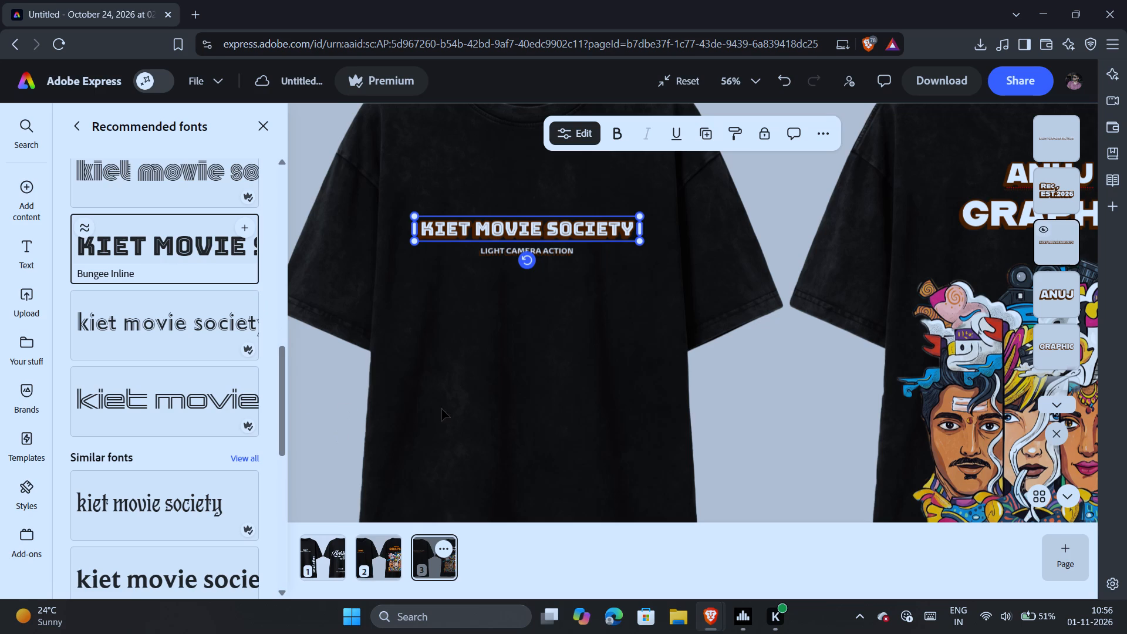
pyautogui.click(408, 400)
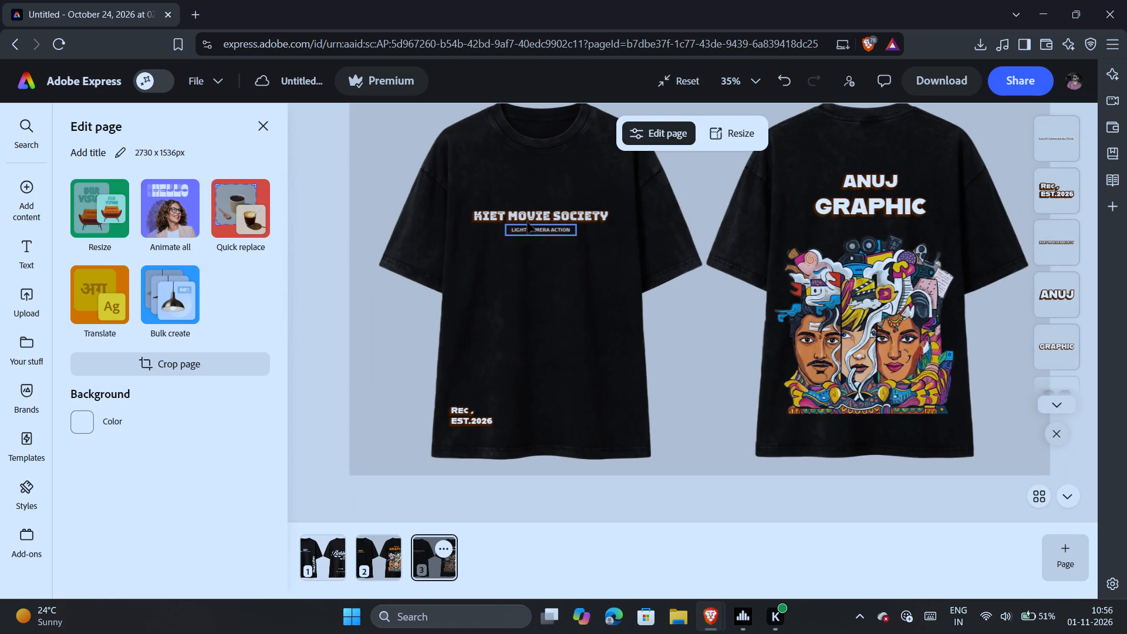
pyautogui.click(527, 217)
pyautogui.click(311, 212)
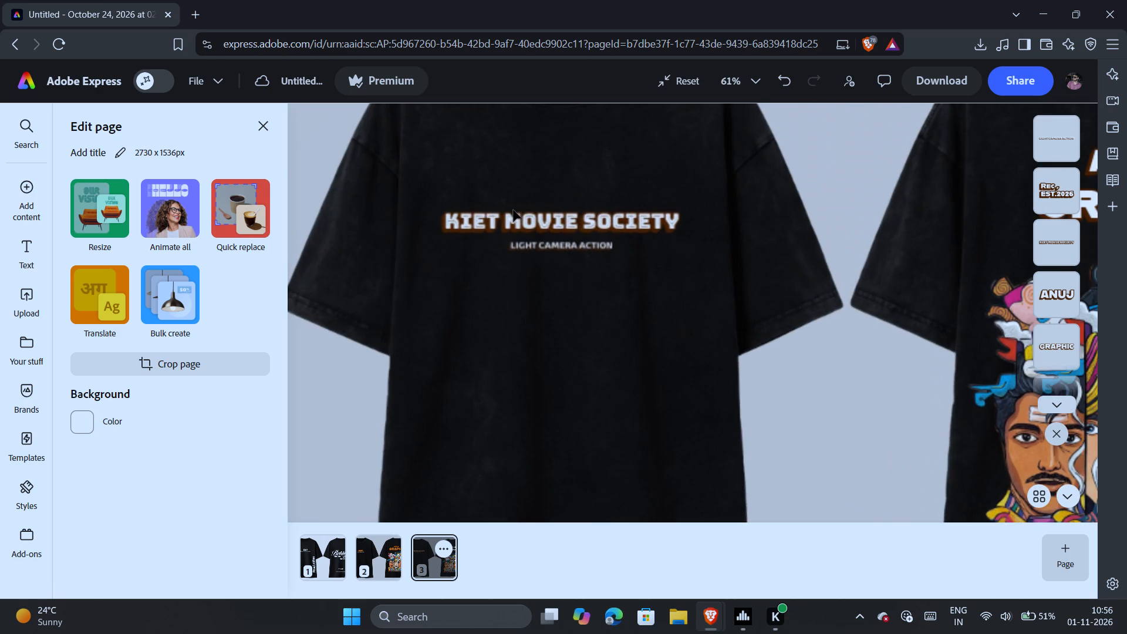
# Set the "LIGHT CAMERA ACTION" tagline to the monospaced font Jetsam Collection Kugelkopf at size 18.
pyautogui.click(534, 238)
pyautogui.scroll(1, 175, 448)
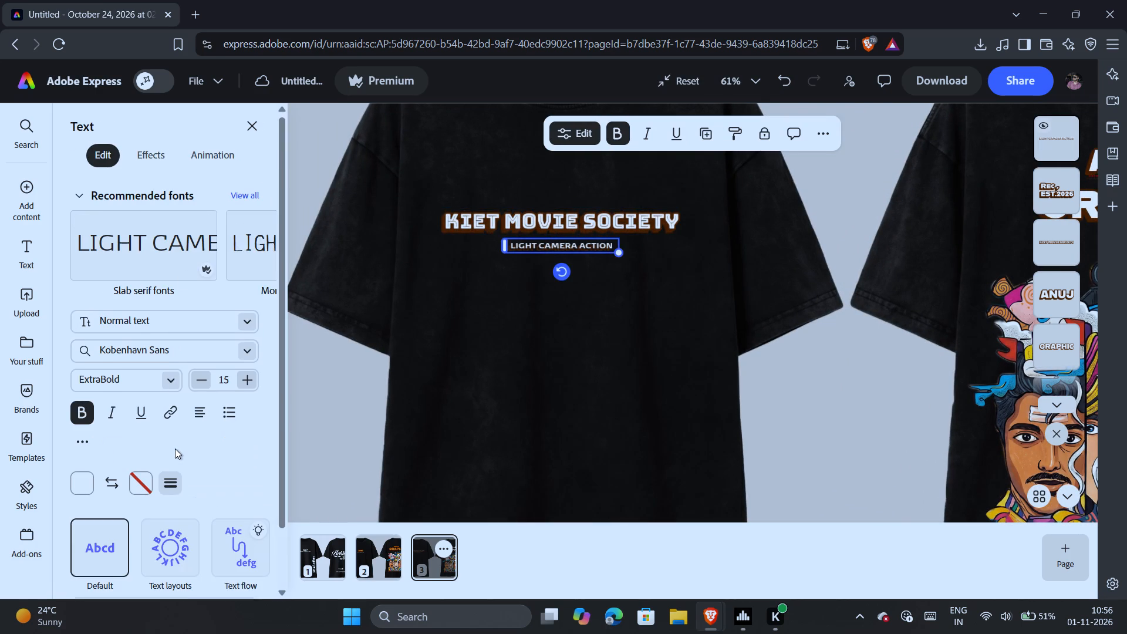
pyautogui.scroll(1, 175, 448)
pyautogui.click(238, 268)
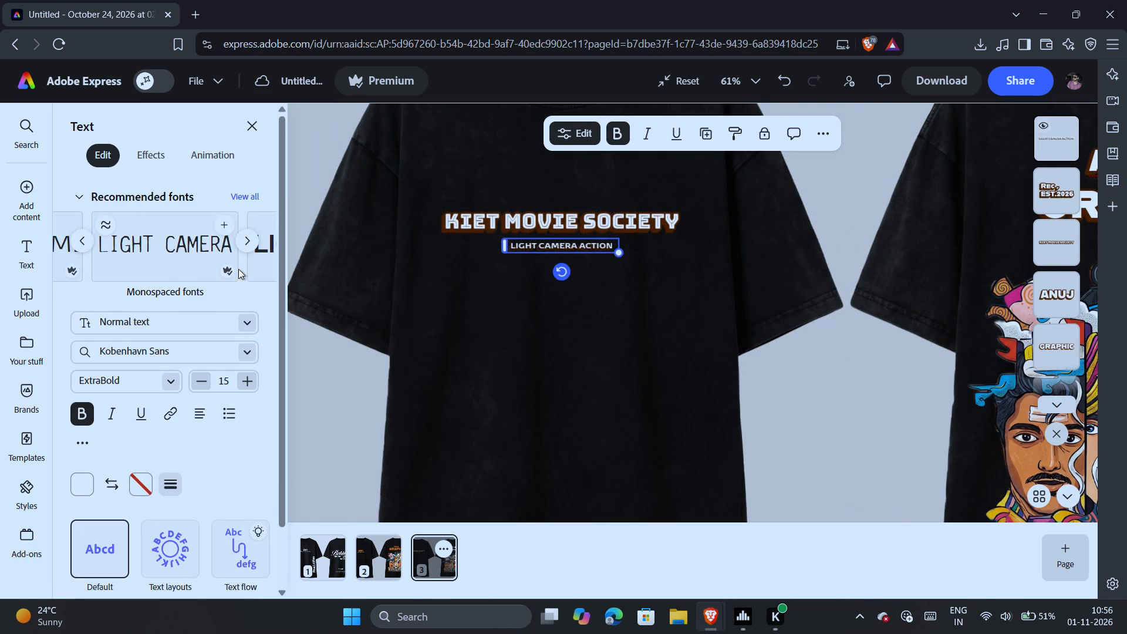
pyautogui.click(163, 251)
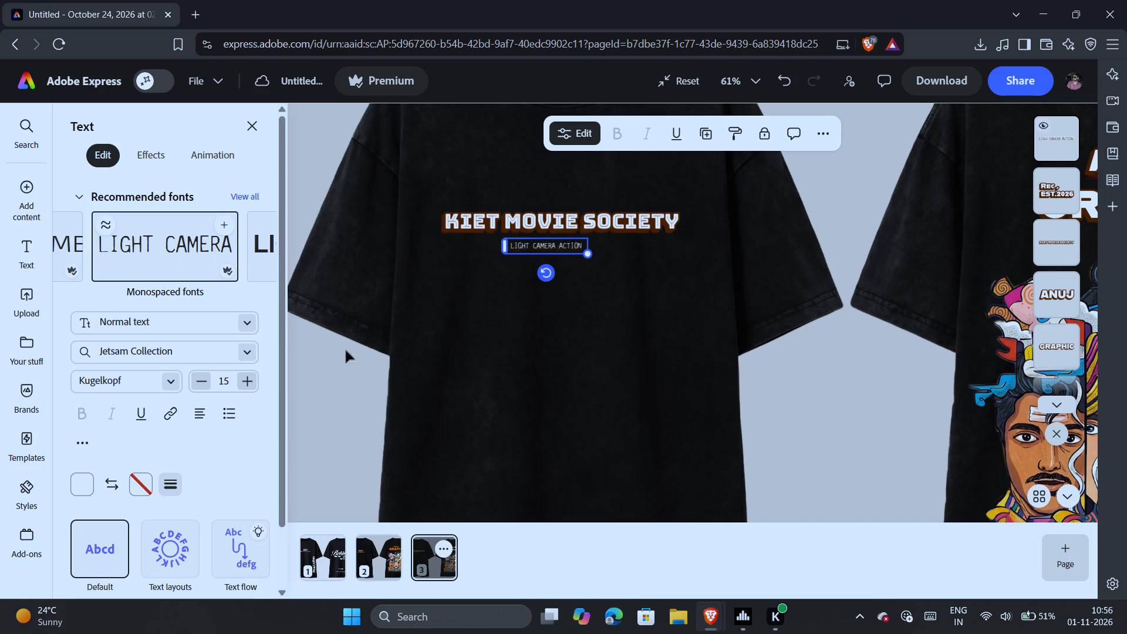
pyautogui.tripleClick(247, 377)
# Move the "LIGHT CAMERA ACTION" tagline so it sits centred just beneath the "KIET MOVIE SOCIETY" text.
pyautogui.moveTo(557, 248); pyautogui.dragTo(566, 248)
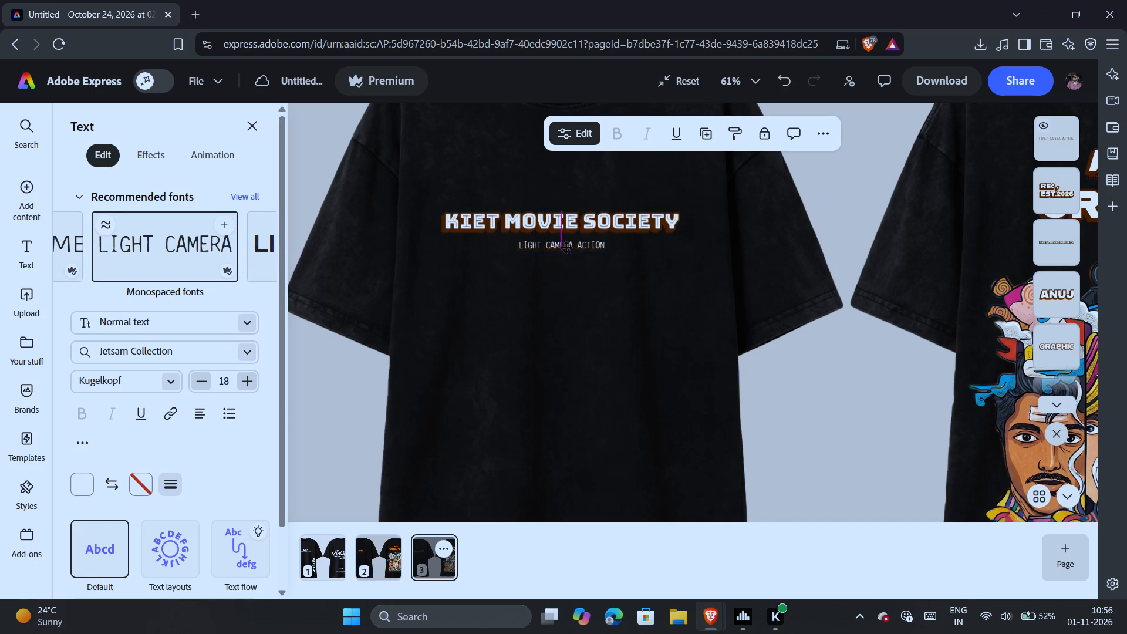
pyautogui.moveTo(566, 248); pyautogui.dragTo(568, 241)
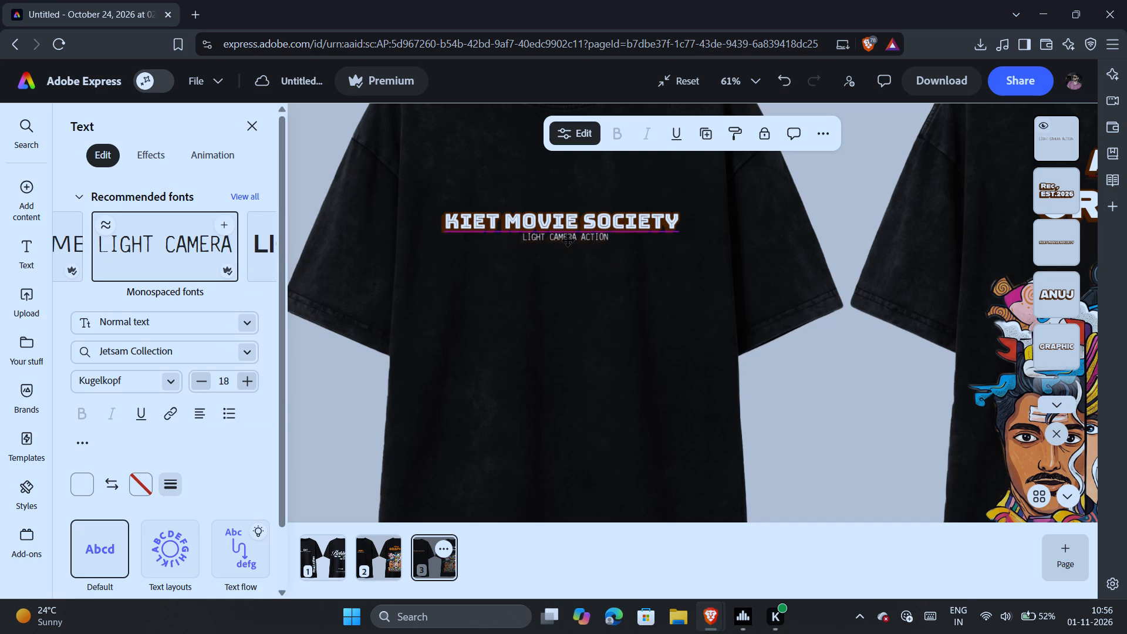
pyautogui.moveTo(568, 241); pyautogui.dragTo(568, 242)
pyautogui.press('Down')
pyautogui.press('Right')
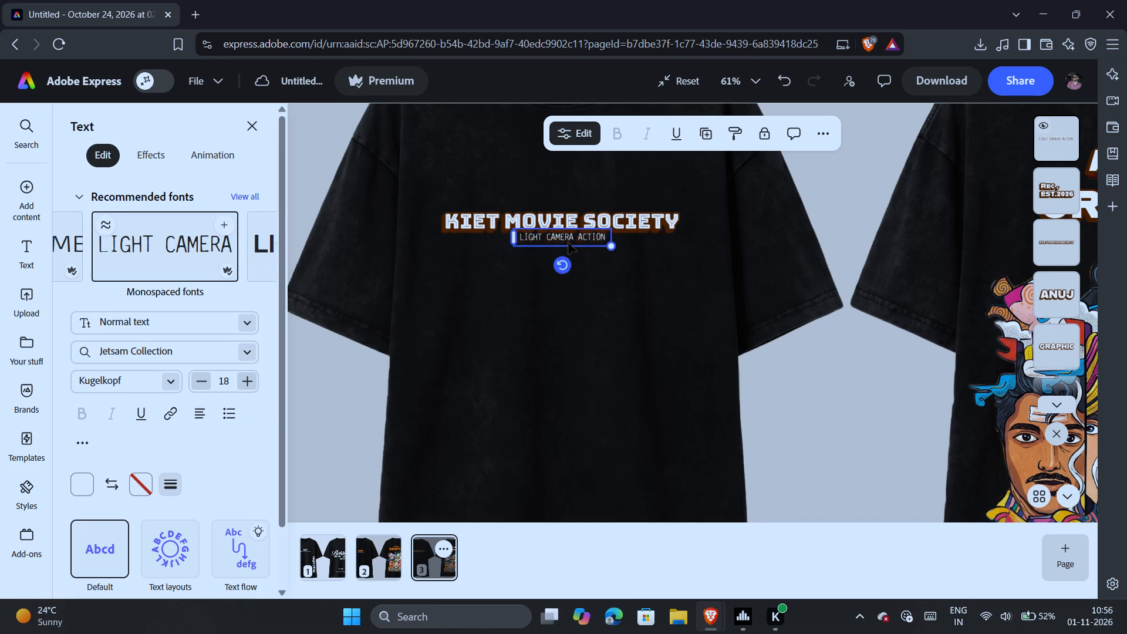
pyautogui.press('Left')
pyautogui.press('Left')
pyautogui.press('Left')
pyautogui.press('Left')
pyautogui.press('Down')
pyautogui.press('Down')
pyautogui.press('Right')
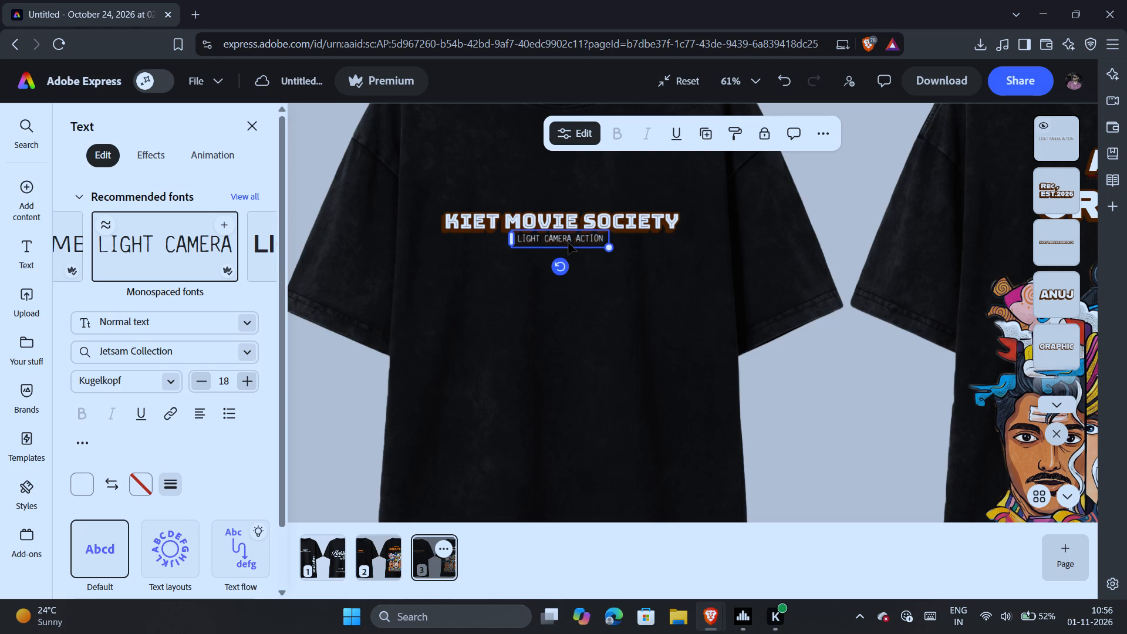
pyautogui.click(433, 363)
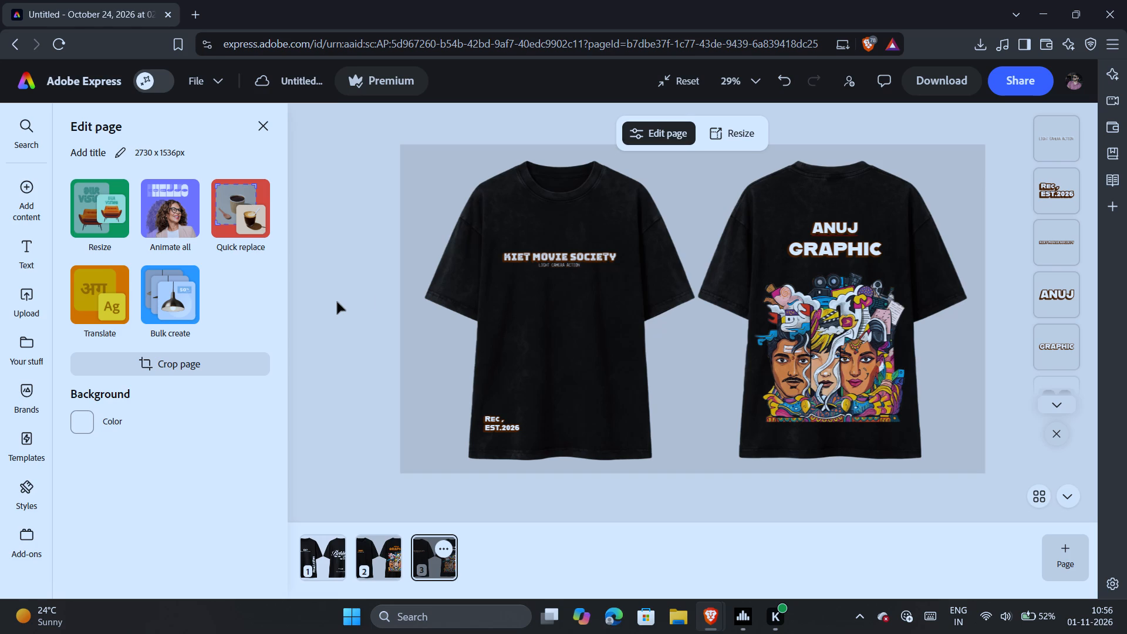
# Select the "kiet movie society" text, switch to Adobe Fonts and look through the font families on page 5.
pyautogui.click(505, 258)
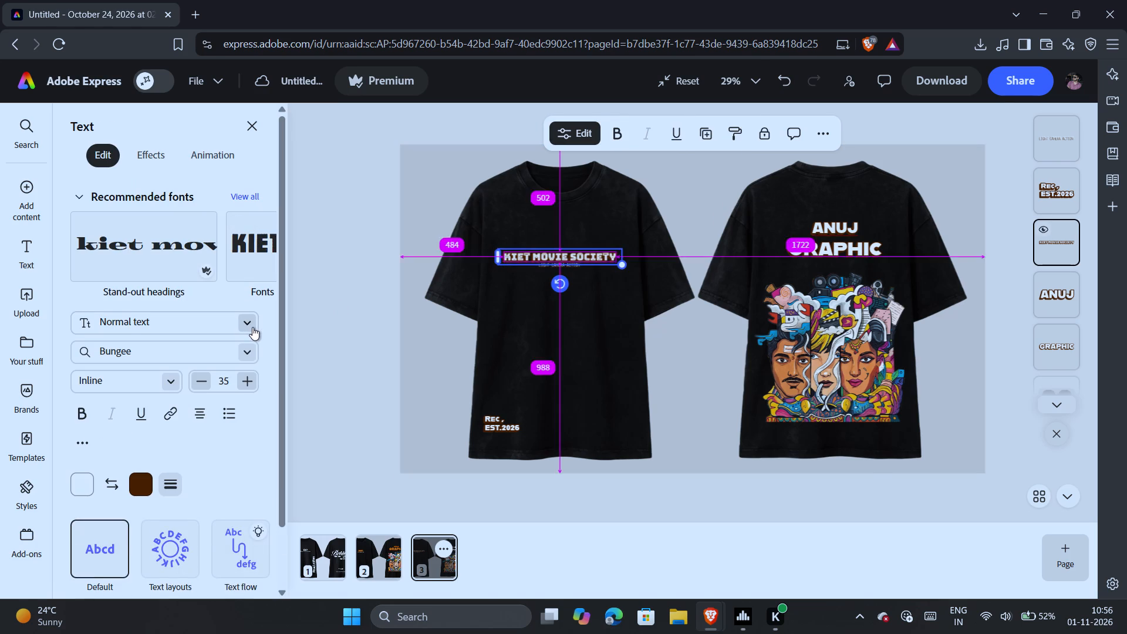
pyautogui.hotkey('alt', 'Tab')
pyautogui.hotkey('alt', 'Tab')
pyautogui.hotkey('alt', 'Tab')
pyautogui.scroll(-2, 384, 474)
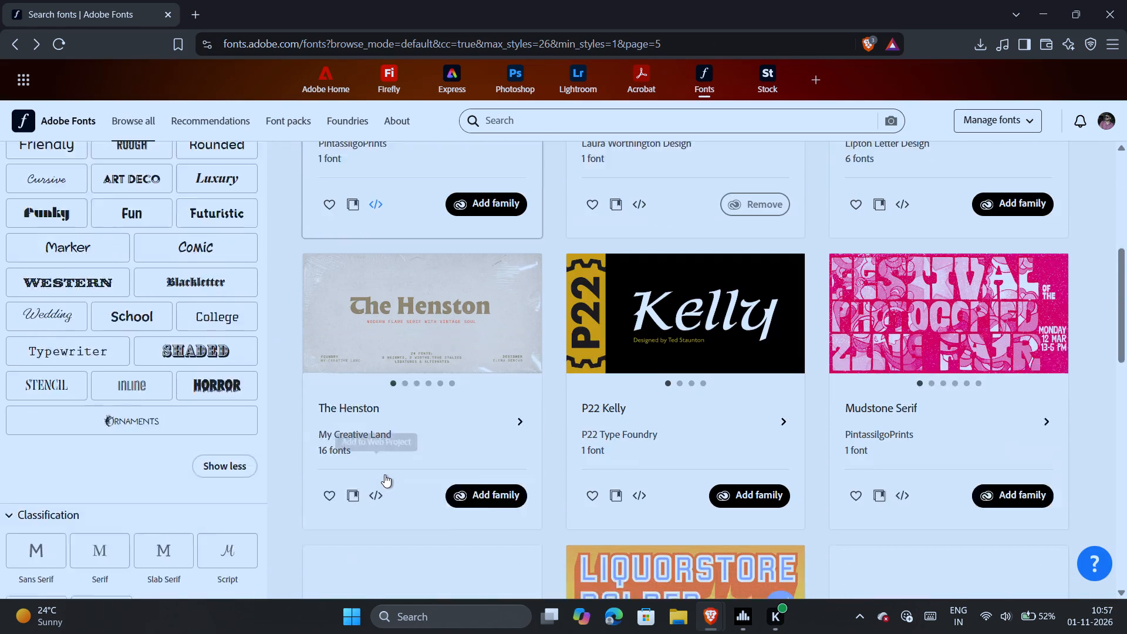
pyautogui.scroll(-6, 384, 474)
pyautogui.scroll(1, 384, 474)
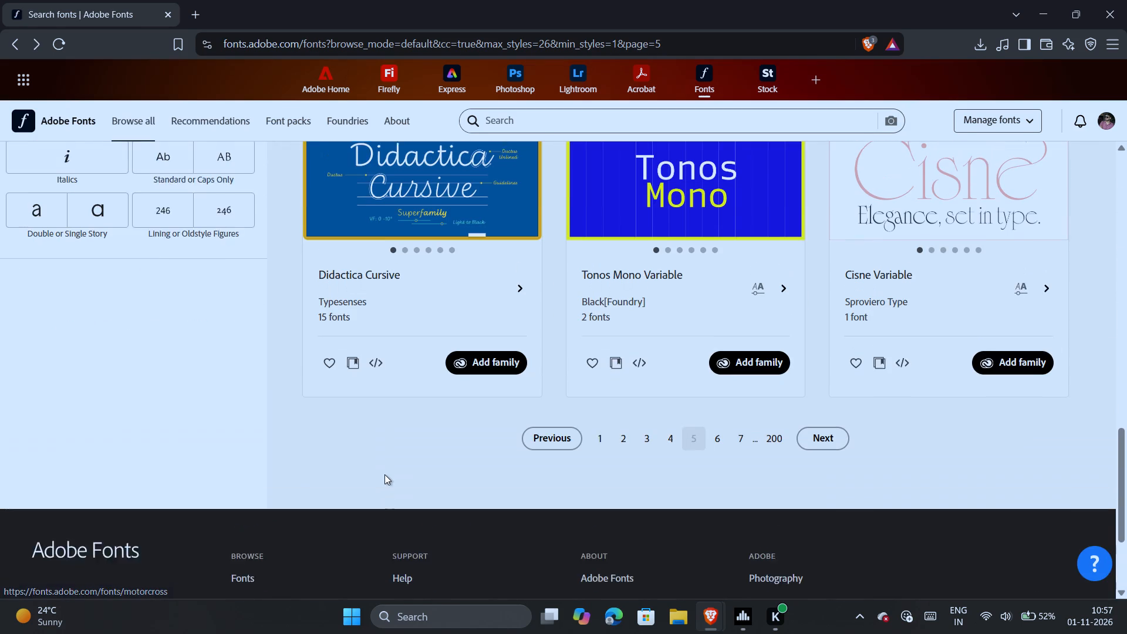
pyautogui.scroll(1, 384, 474)
# Look through pages 6 and 7 of the Adobe Fonts catalogue for a display font for the chest text.
pyautogui.click(717, 441)
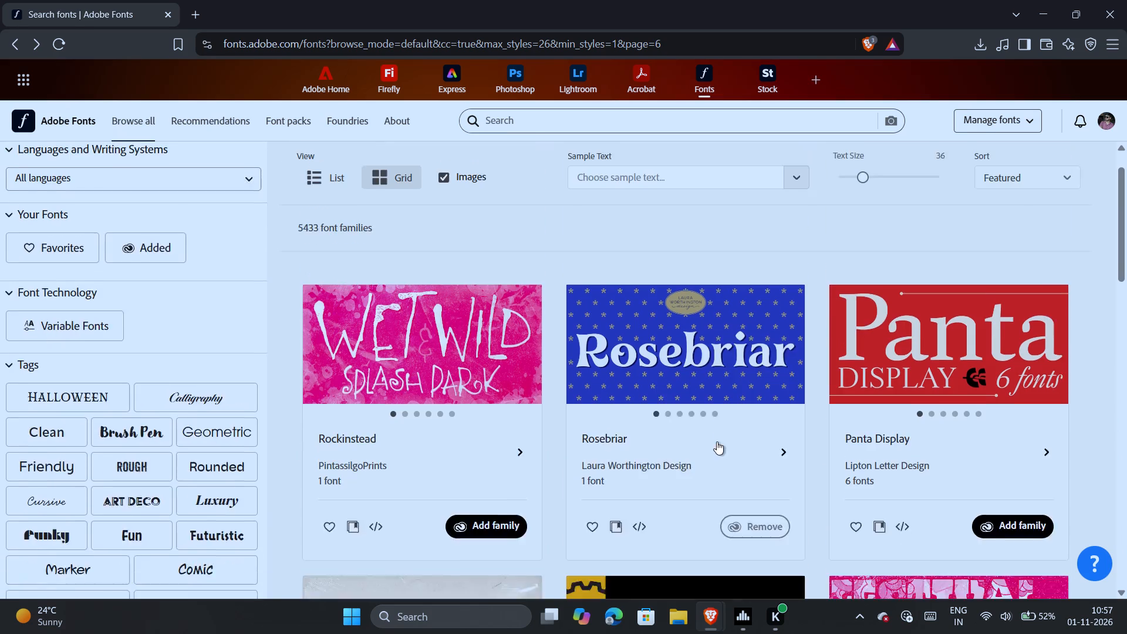
pyautogui.scroll(-2, 717, 441)
pyautogui.scroll(3, 717, 441)
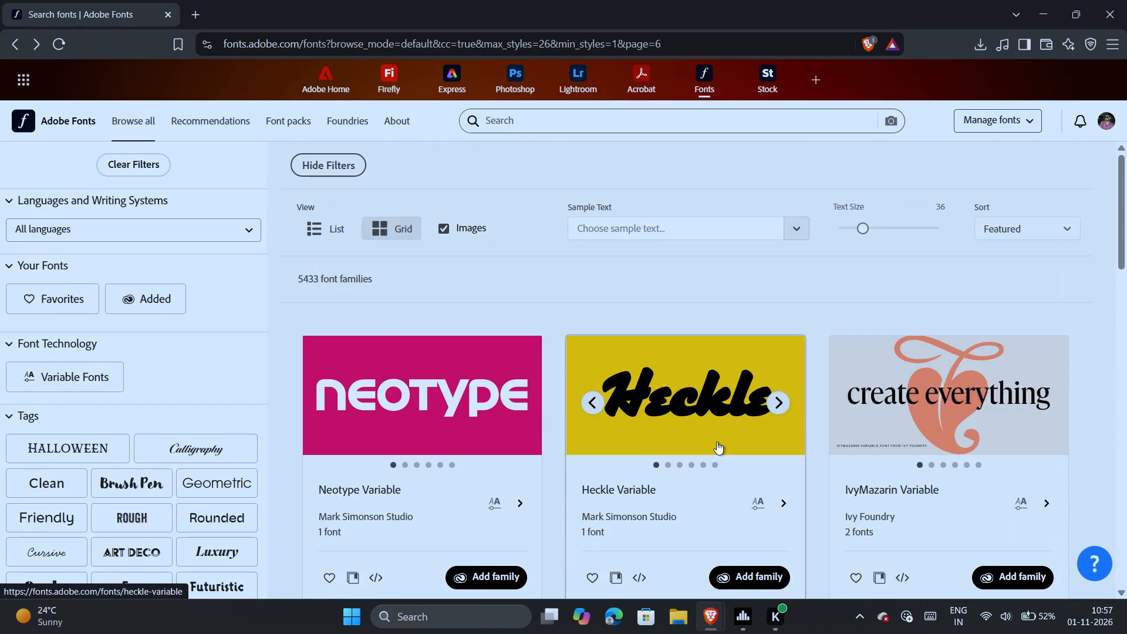
pyautogui.scroll(-4, 569, 315)
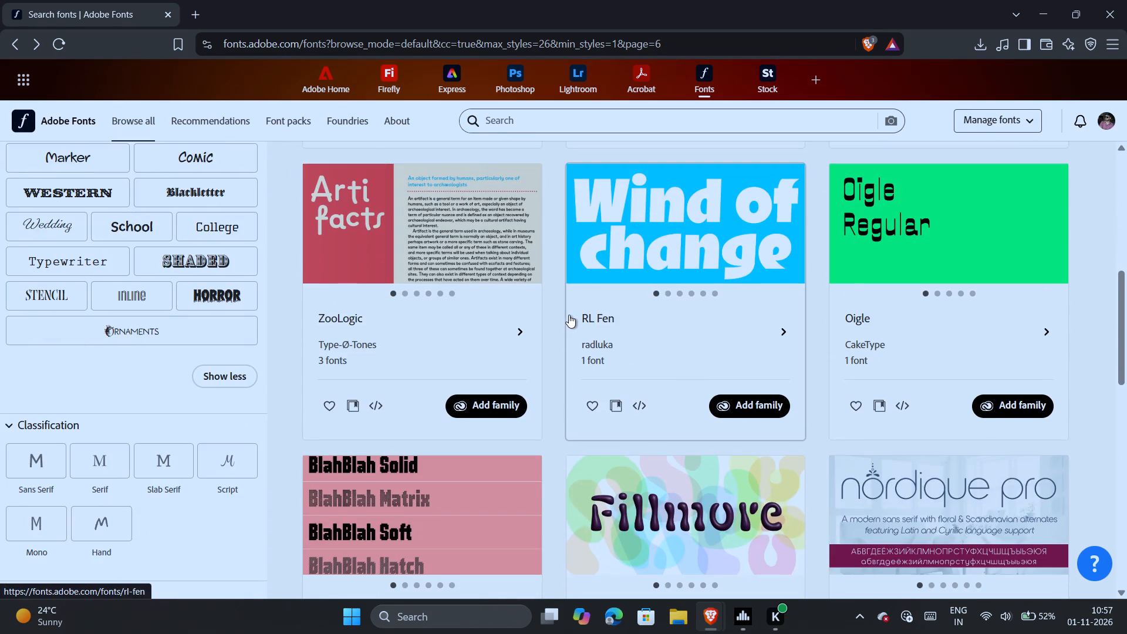
pyautogui.scroll(-2, 569, 315)
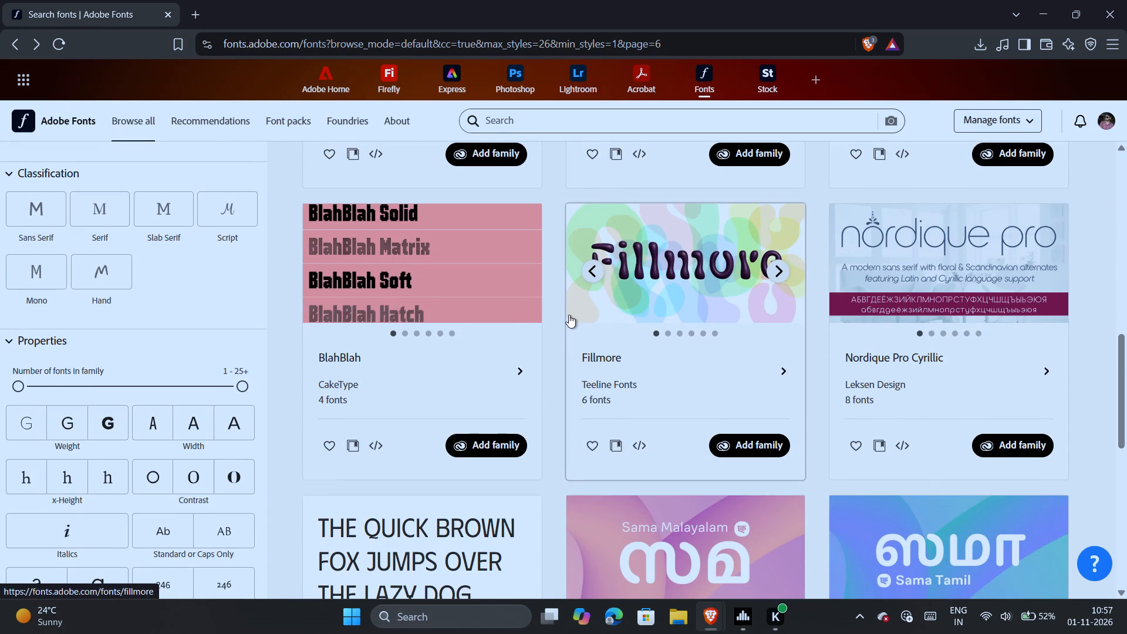
pyautogui.scroll(-1, 569, 315)
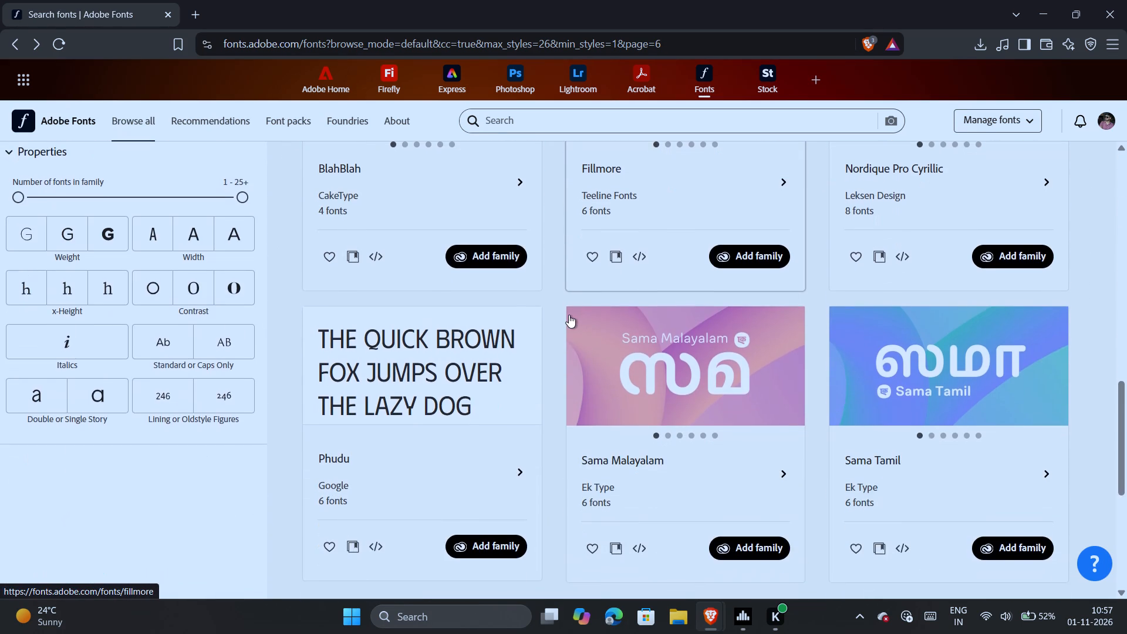
pyautogui.scroll(-3, 569, 315)
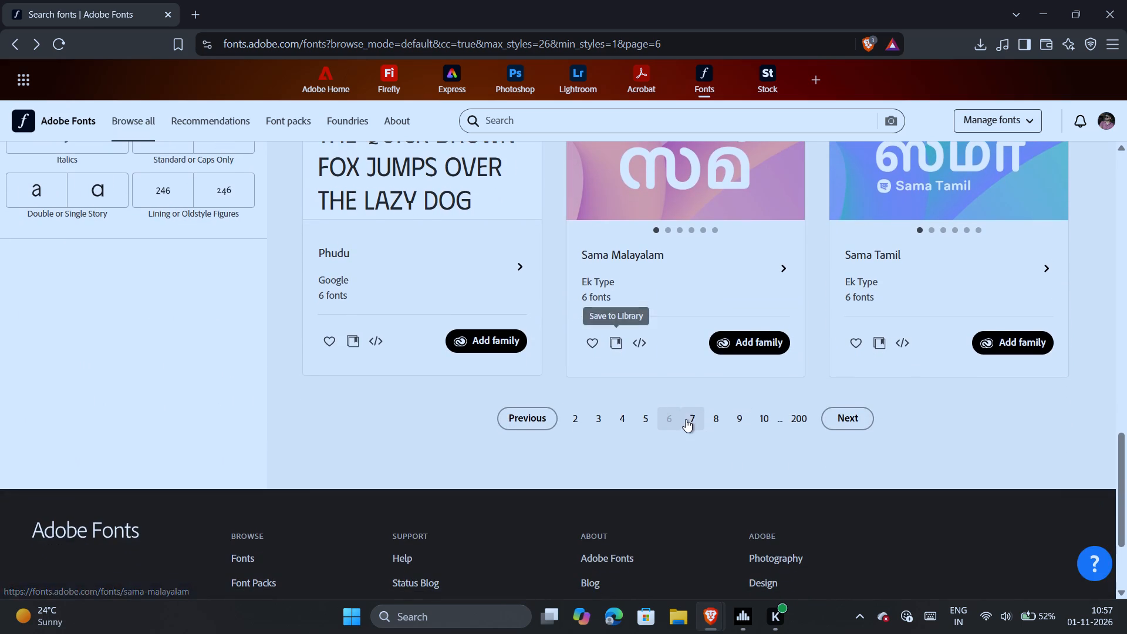
pyautogui.click(686, 419)
pyautogui.scroll(-2, 686, 419)
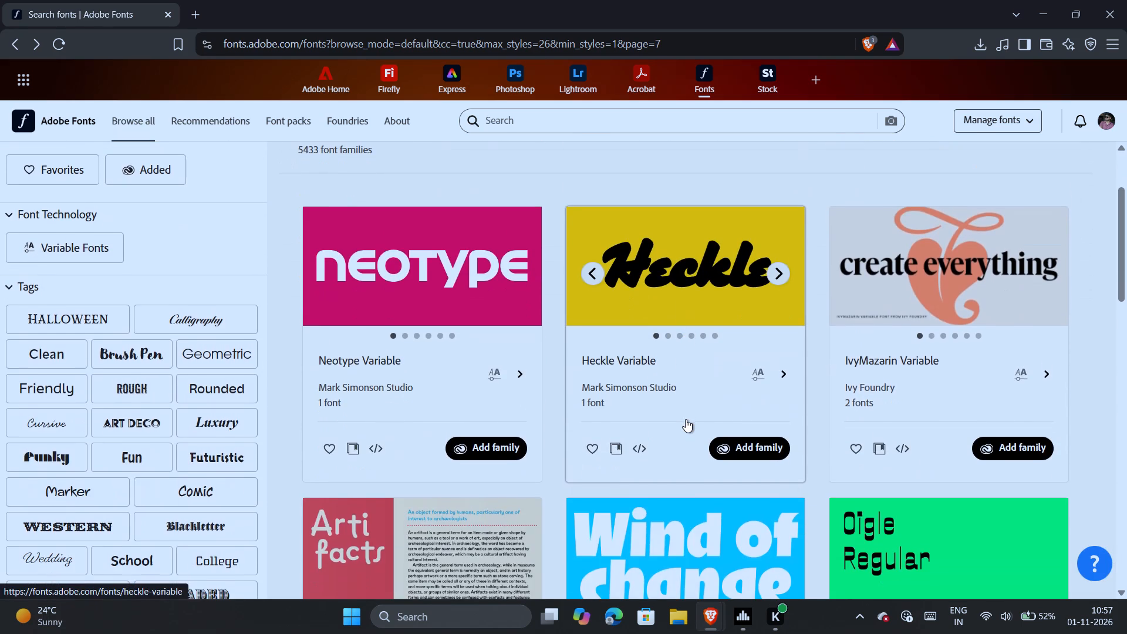
pyautogui.scroll(-2, 686, 419)
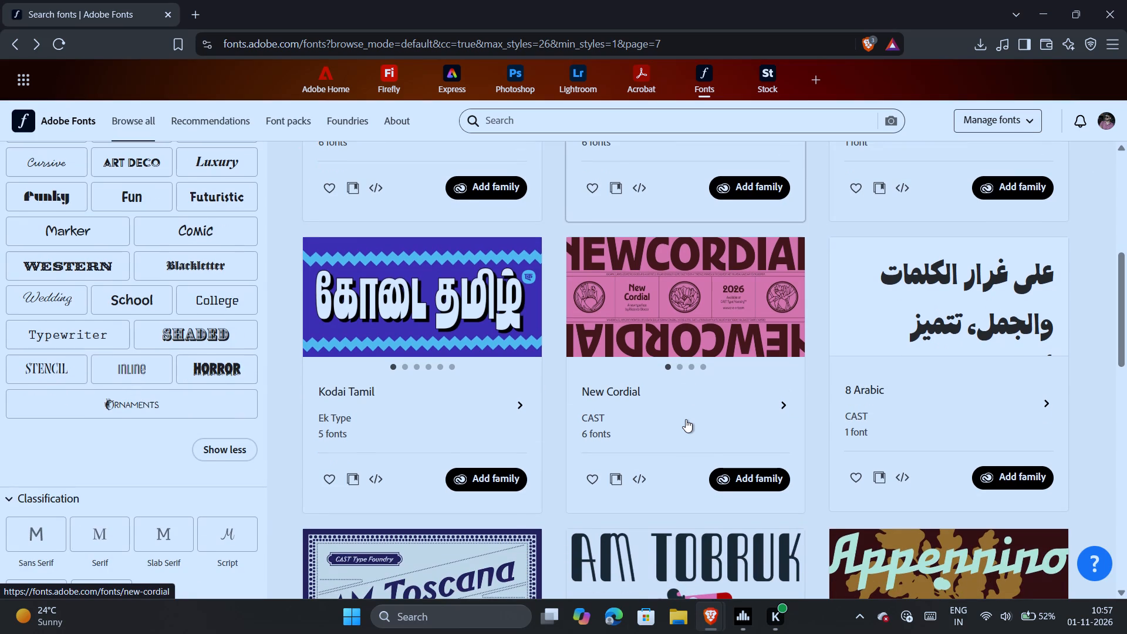
pyautogui.scroll(-2, 831, 399)
pyautogui.scroll(3, 831, 399)
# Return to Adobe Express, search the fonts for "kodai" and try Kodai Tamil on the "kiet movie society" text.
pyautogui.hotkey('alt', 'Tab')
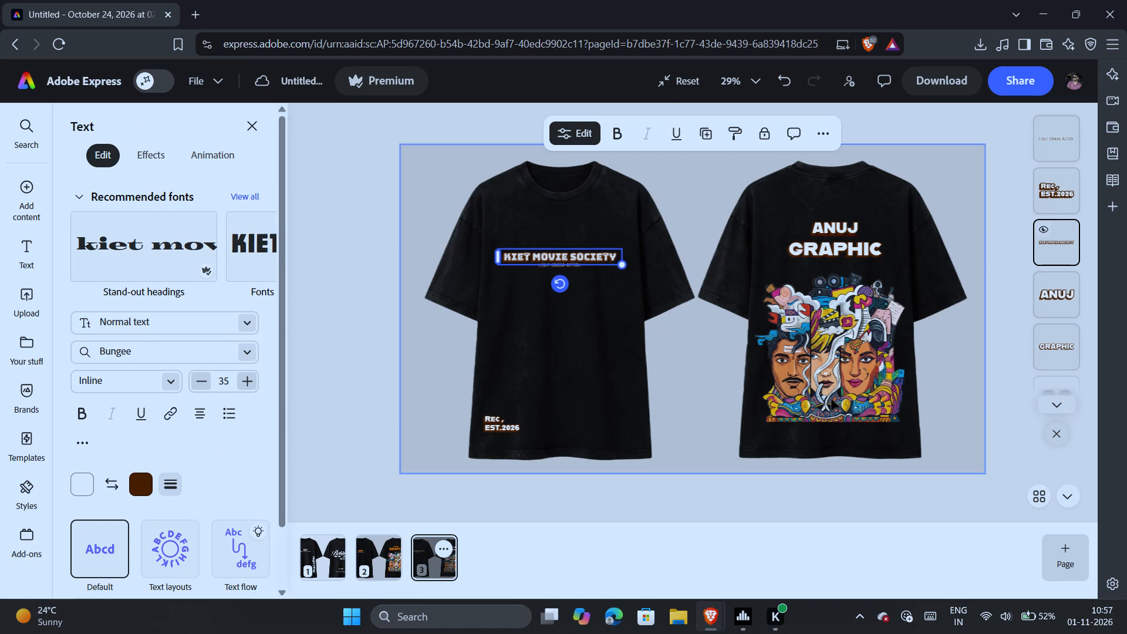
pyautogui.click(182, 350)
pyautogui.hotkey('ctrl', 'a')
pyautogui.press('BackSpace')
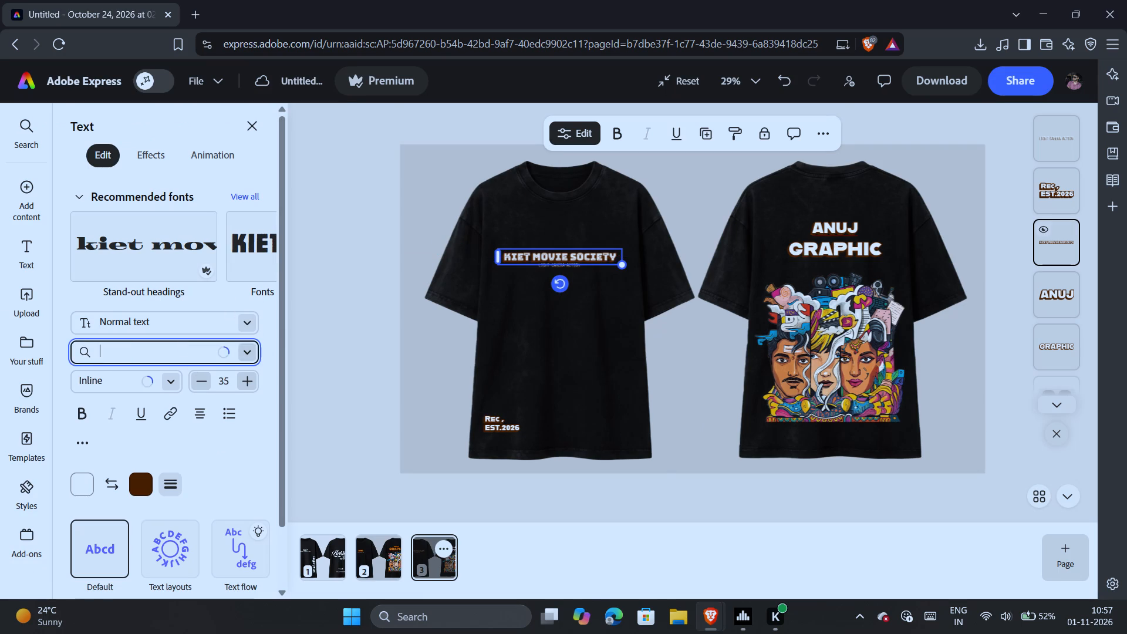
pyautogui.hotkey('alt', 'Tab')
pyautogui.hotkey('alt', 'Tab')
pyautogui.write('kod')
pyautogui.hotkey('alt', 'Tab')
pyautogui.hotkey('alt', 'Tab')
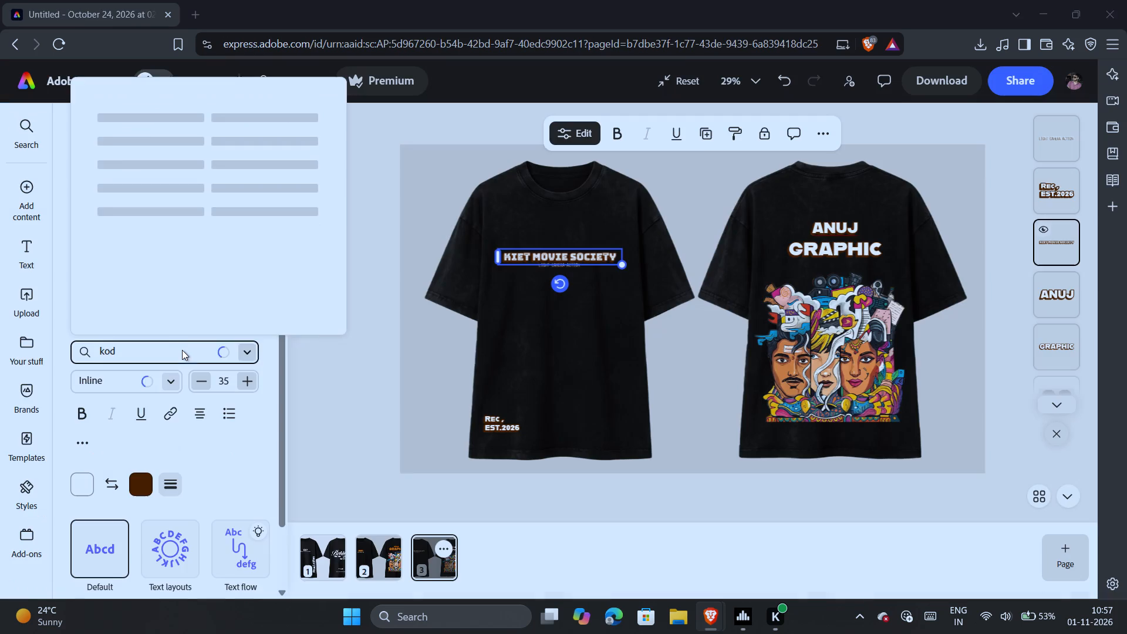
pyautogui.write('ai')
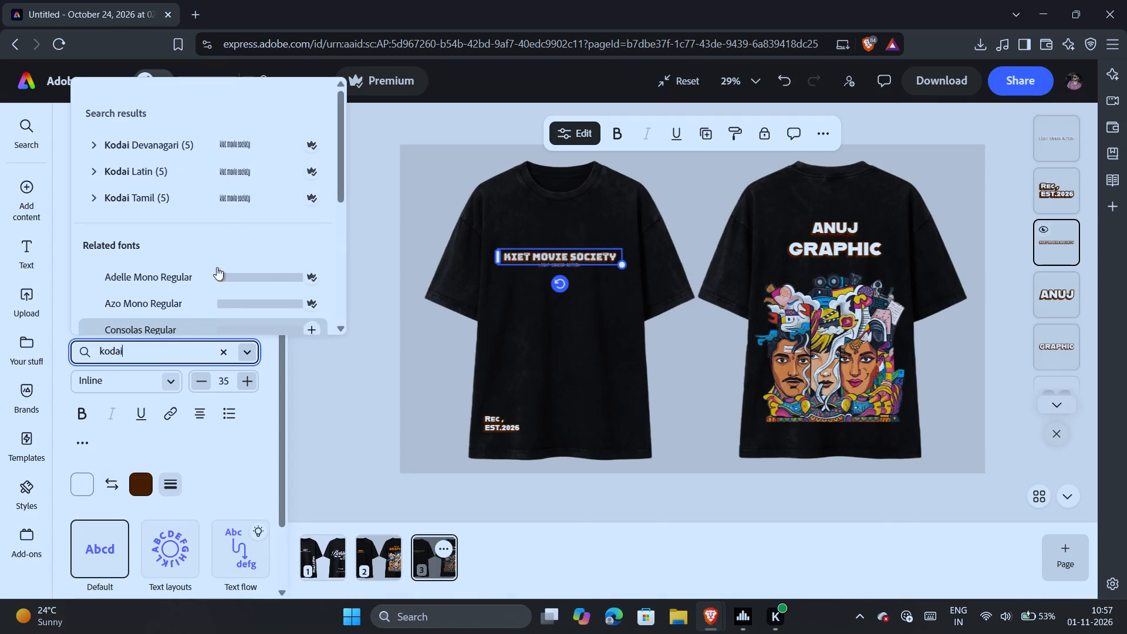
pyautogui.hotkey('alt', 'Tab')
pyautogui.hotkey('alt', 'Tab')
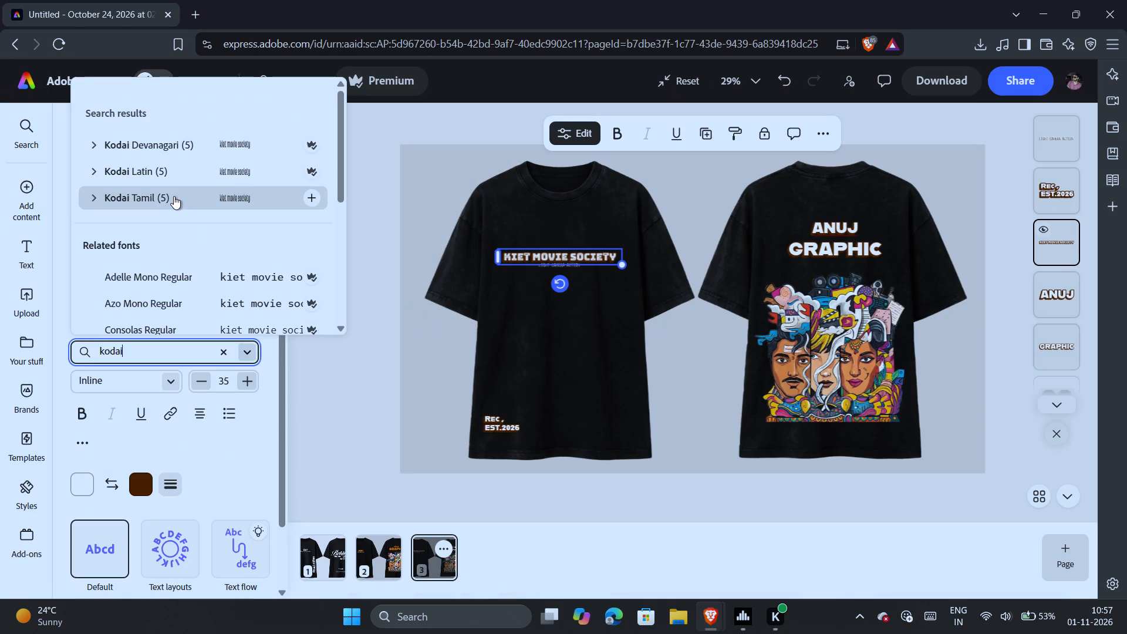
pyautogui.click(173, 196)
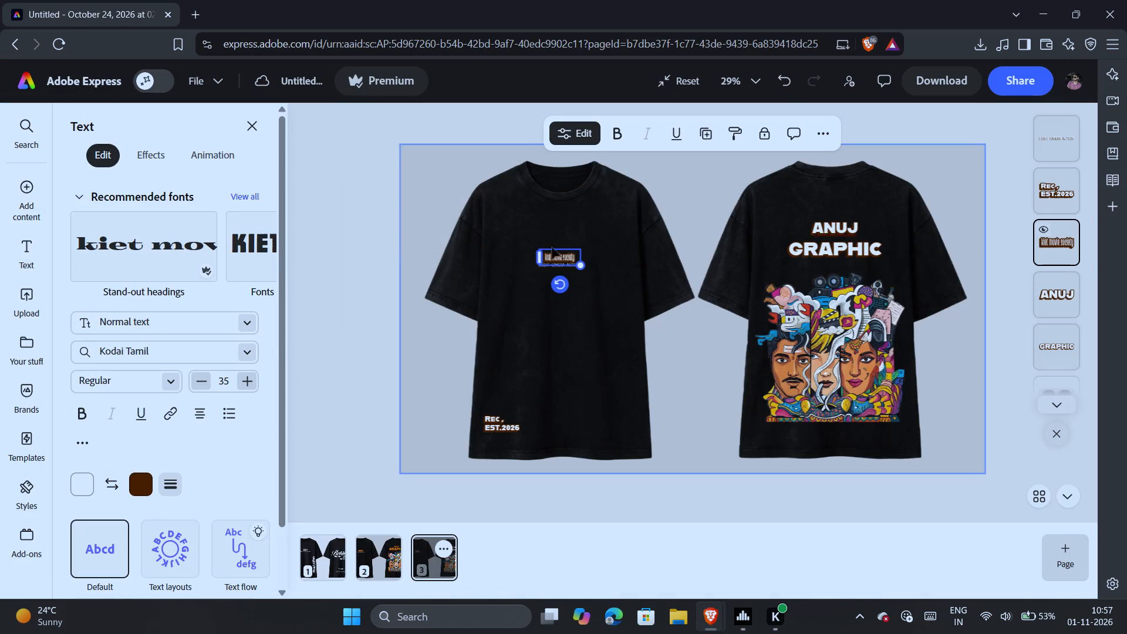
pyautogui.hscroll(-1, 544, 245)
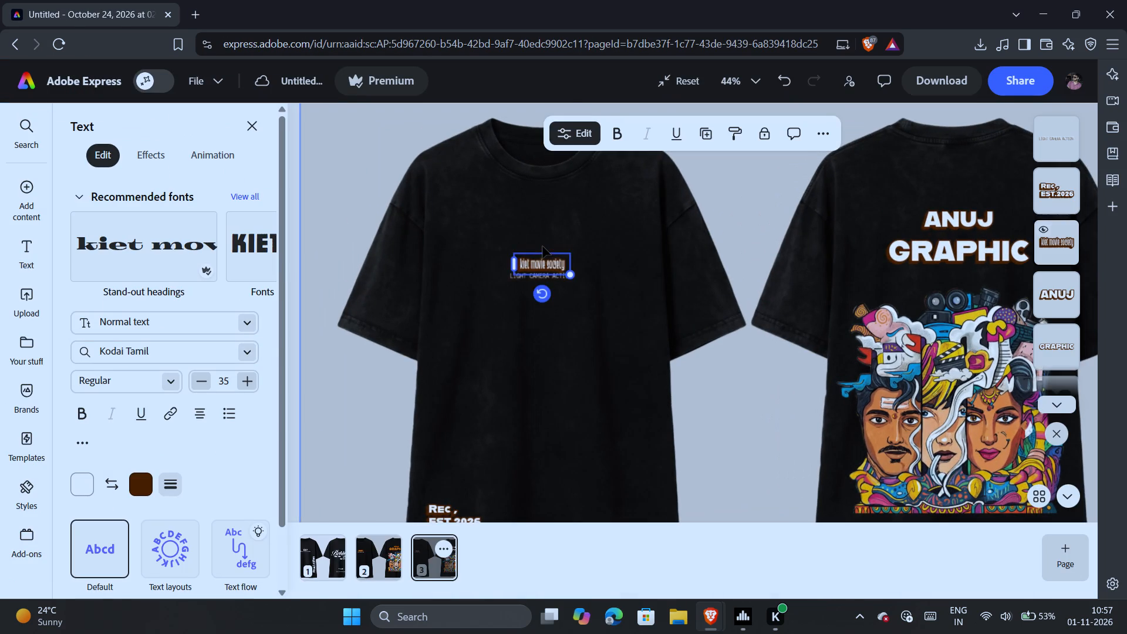
# Go back to Adobe Fonts and examine the remaining families on page 7 and those on page 8.
pyautogui.hotkey('alt', 'Tab')
pyautogui.scroll(-3, 482, 420)
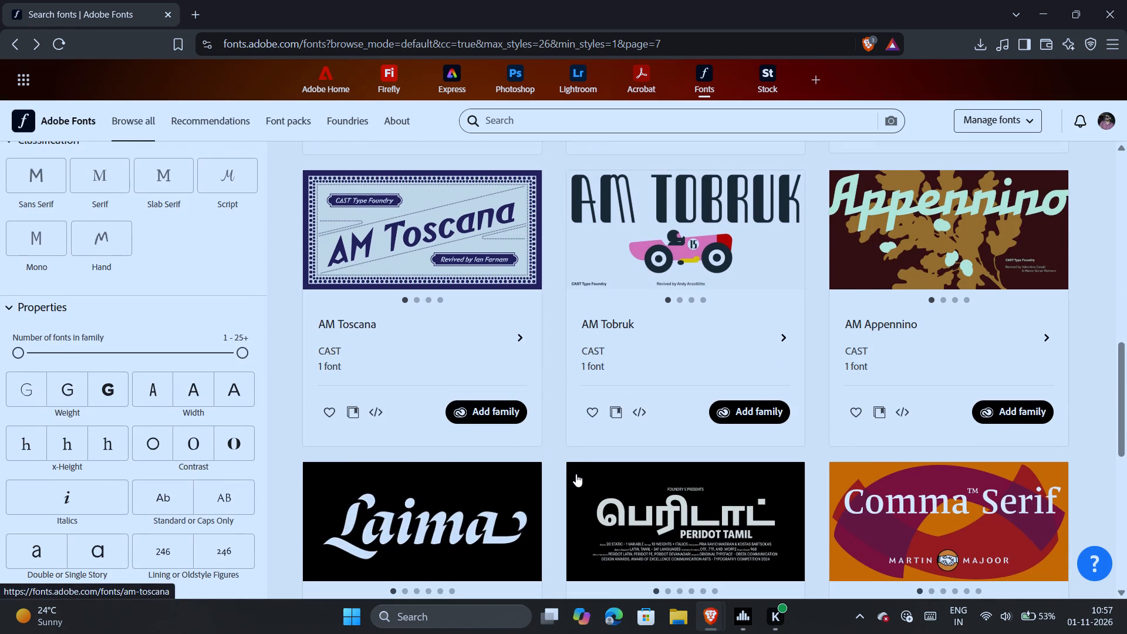
pyautogui.scroll(-2, 574, 476)
pyautogui.scroll(-1, 826, 532)
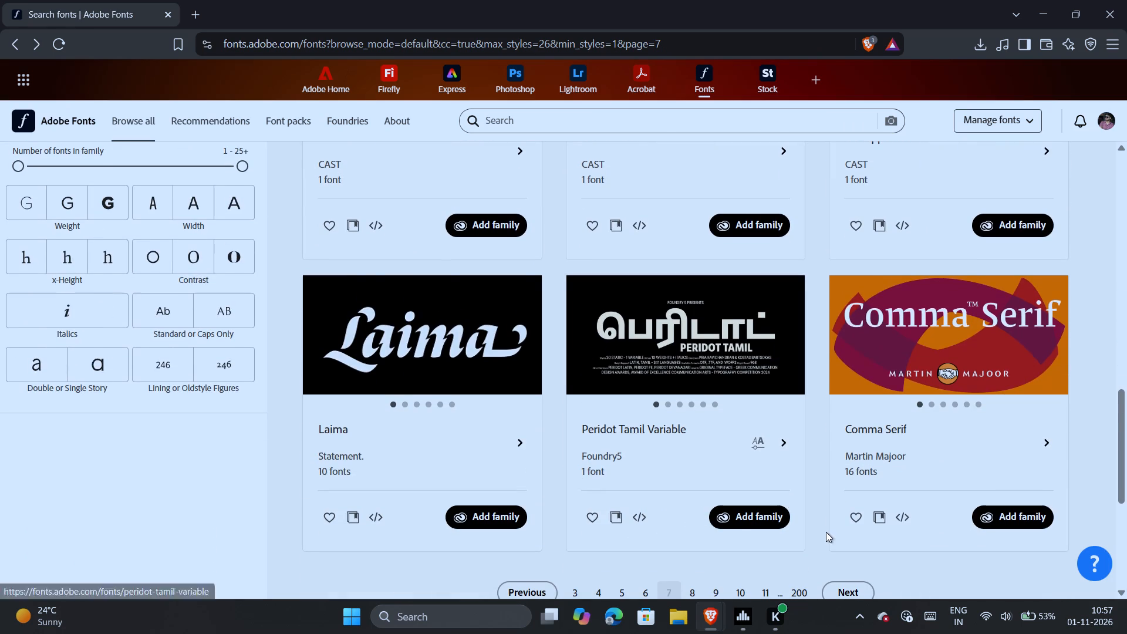
pyautogui.scroll(-1, 826, 532)
pyautogui.click(693, 457)
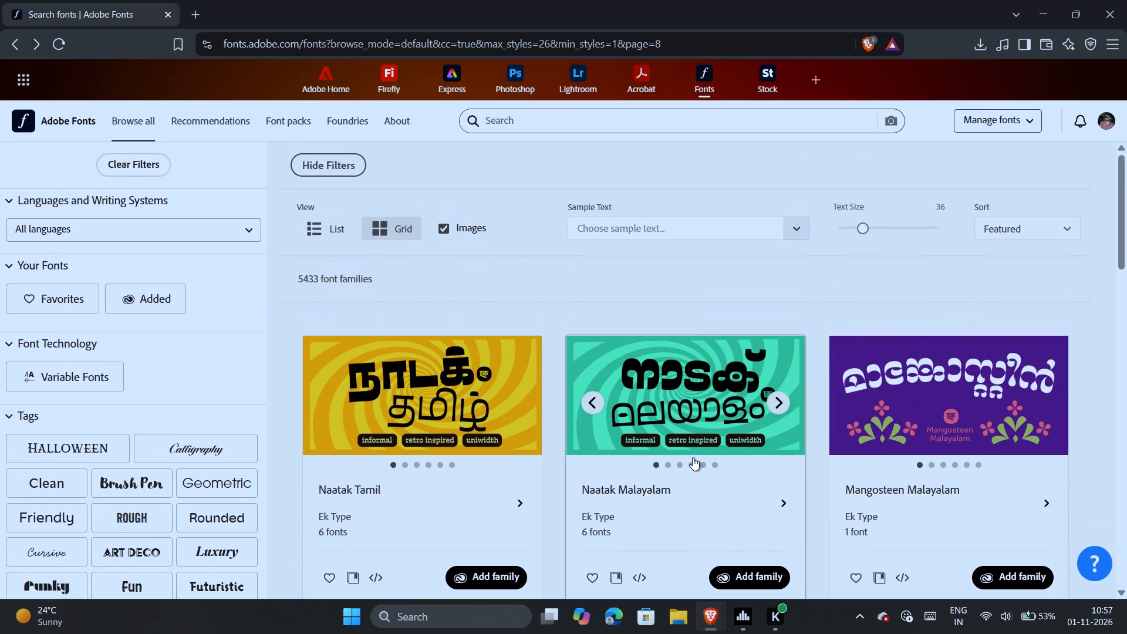
pyautogui.scroll(-3, 693, 457)
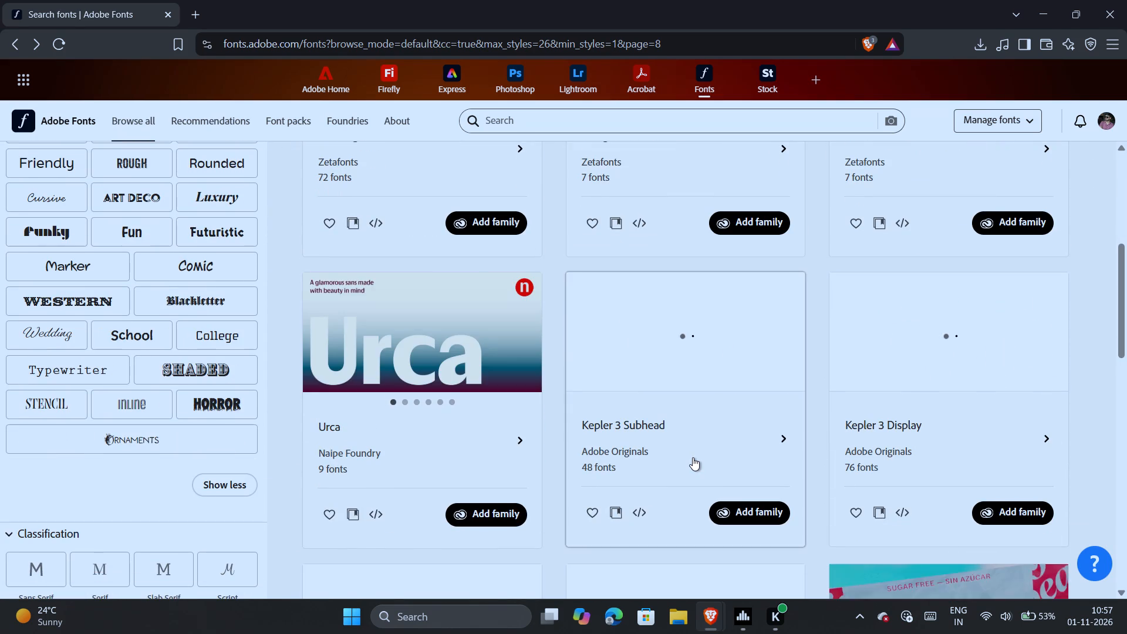
pyautogui.scroll(3, 693, 457)
pyautogui.scroll(-1, 693, 457)
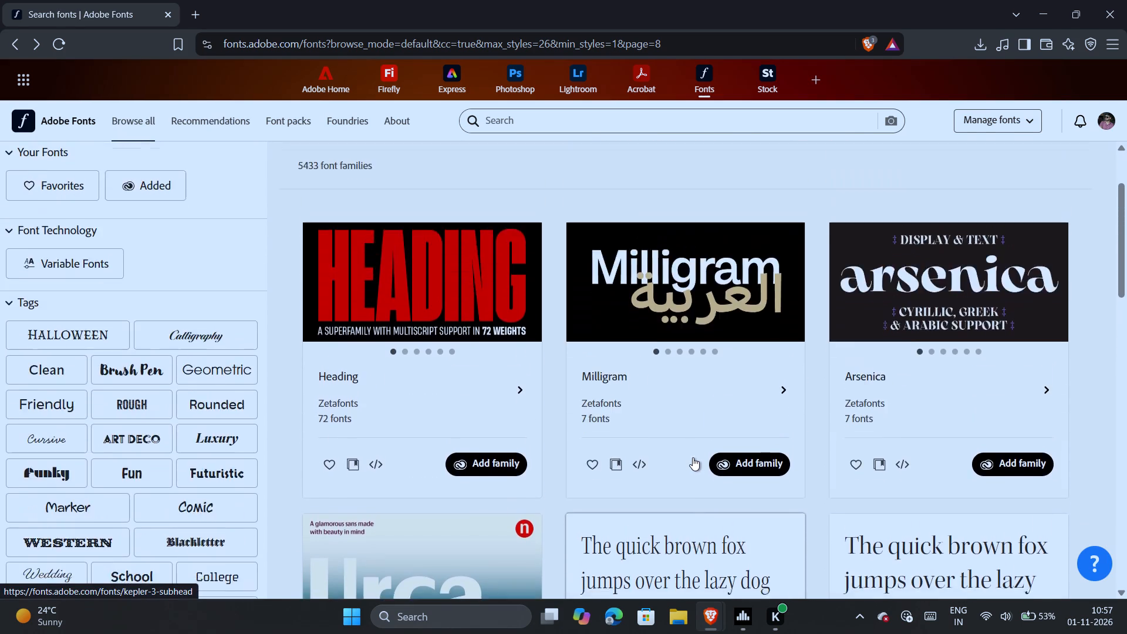
pyautogui.scroll(-2, 693, 457)
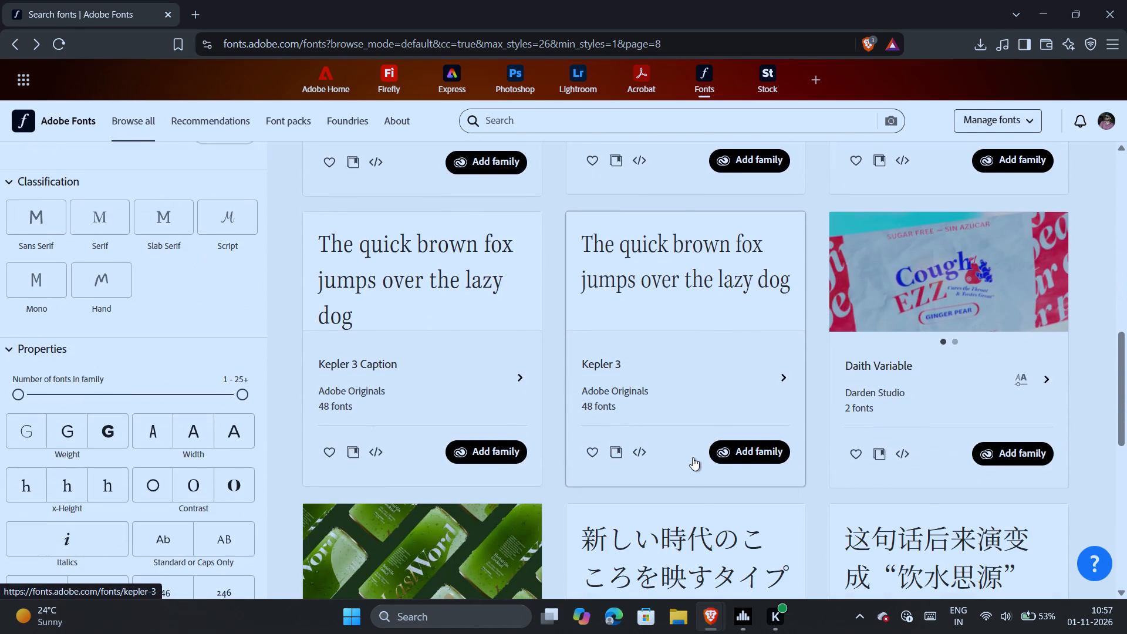
pyautogui.scroll(-3, 693, 457)
# Examine the font families on pages 9 and 10 of the Adobe Fonts catalogue for another candidate.
pyautogui.click(697, 531)
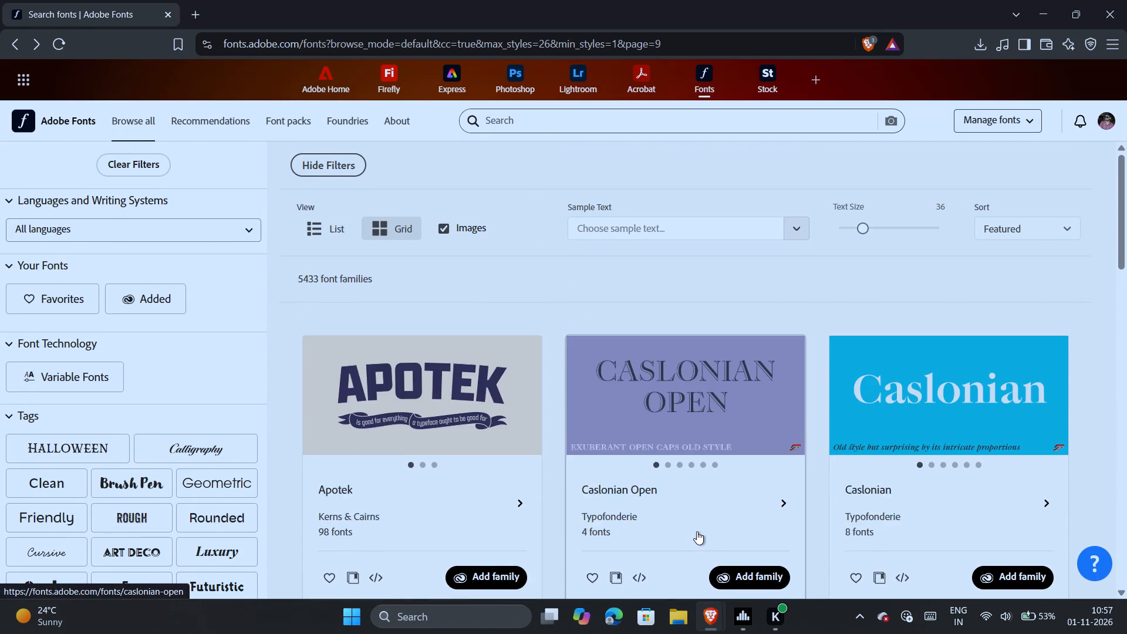
pyautogui.scroll(-3, 697, 531)
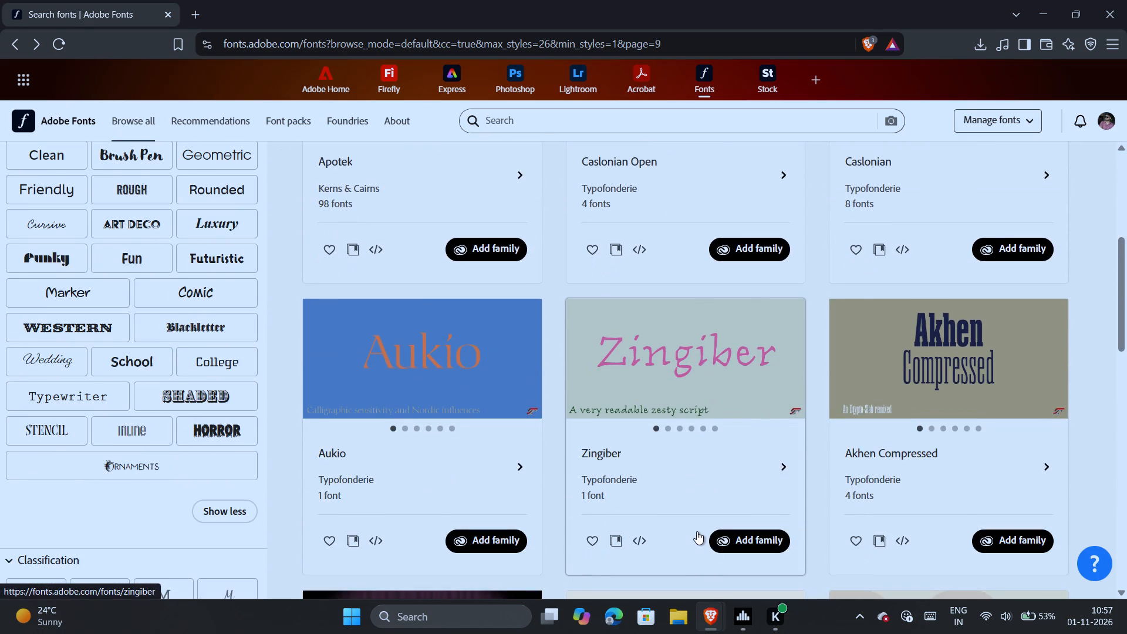
pyautogui.scroll(-5, 697, 531)
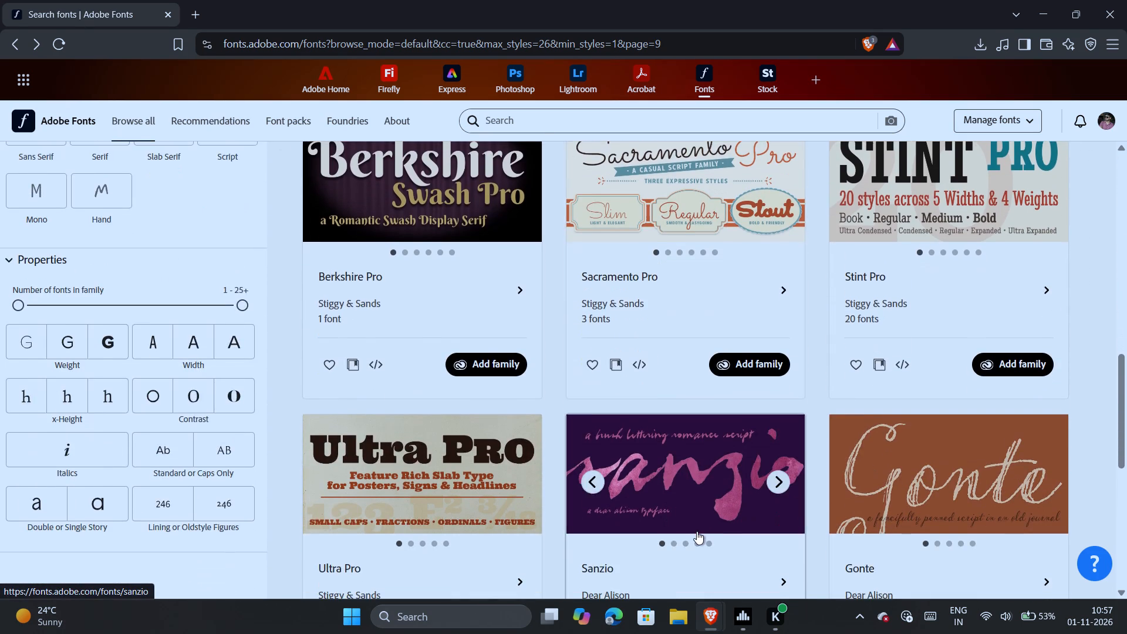
pyautogui.scroll(-2, 697, 531)
pyautogui.click(694, 558)
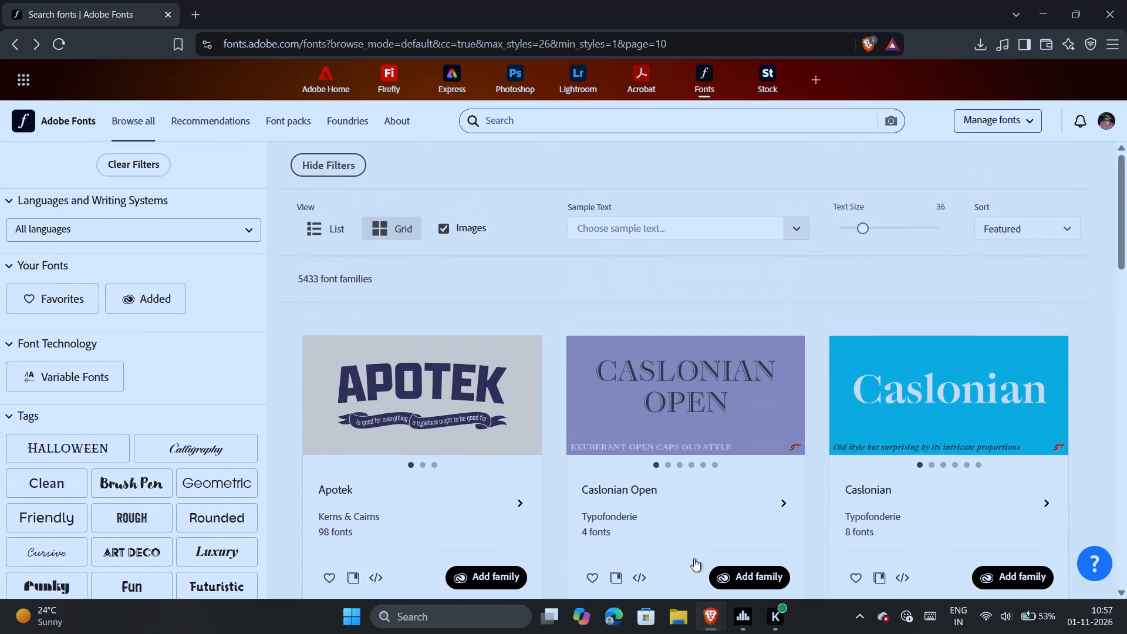
pyautogui.scroll(-2, 694, 558)
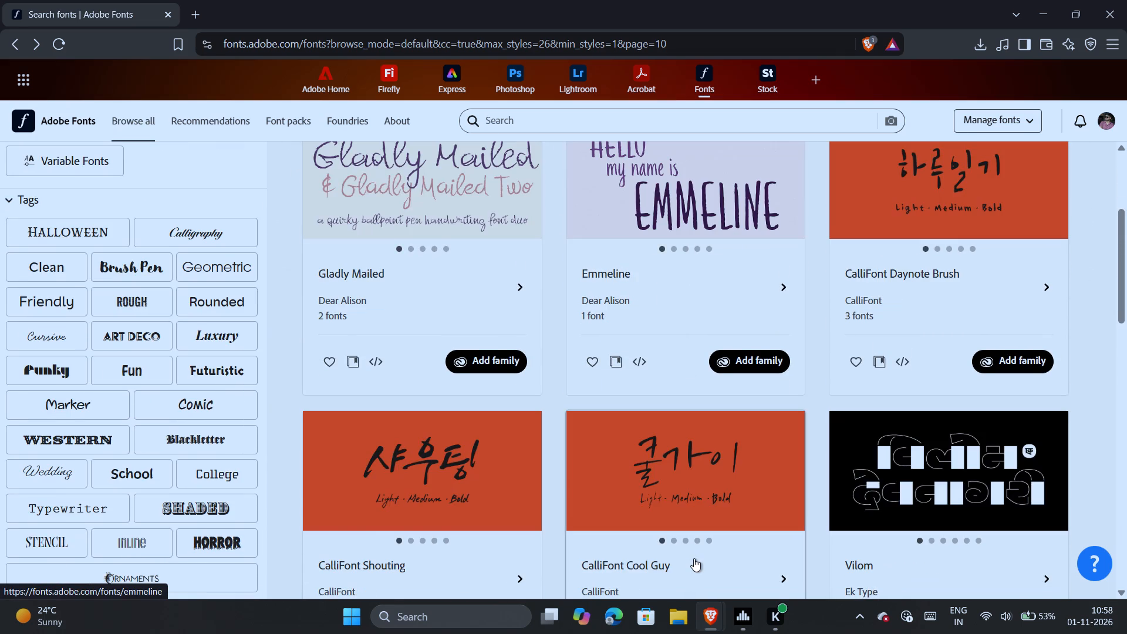
pyautogui.scroll(-7, 694, 558)
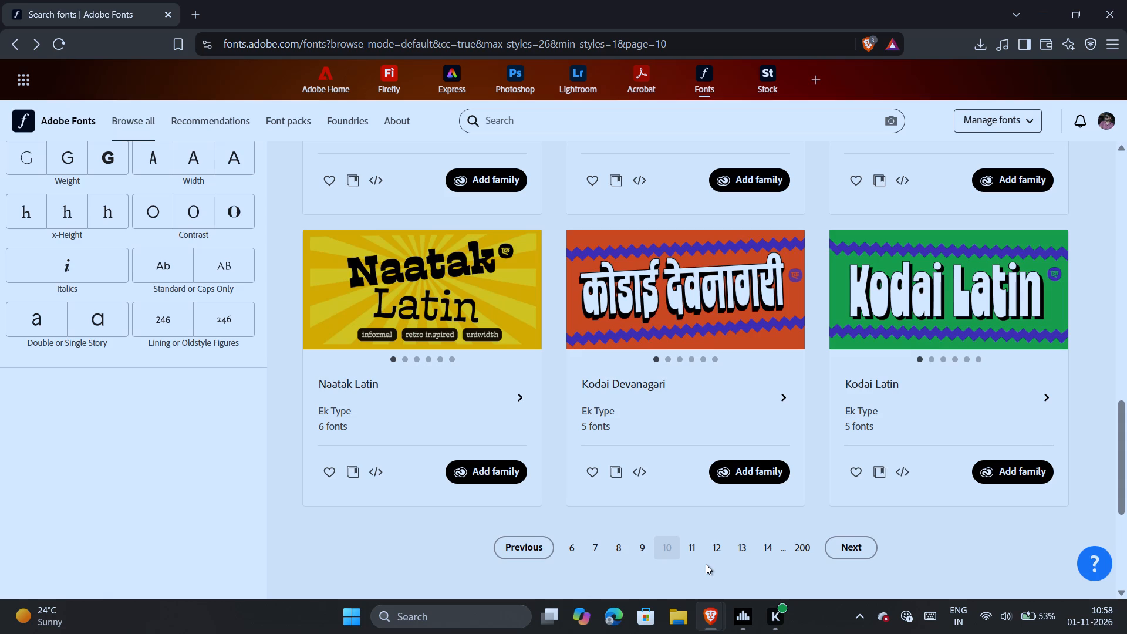
# Switch to Adobe Express, search the fonts for "natak" and apply Naatak Latin to the "kiet movie society" text.
pyautogui.hotkey('alt', 'Tab')
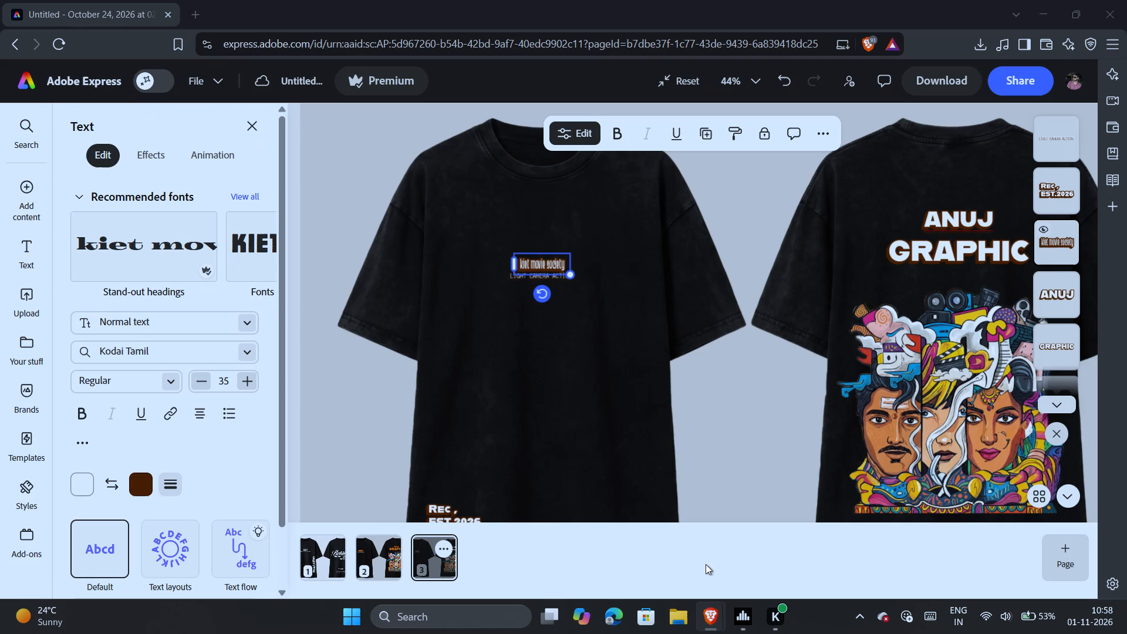
pyautogui.click(197, 348)
pyautogui.hotkey('ctrl', 'a')
pyautogui.press('BackSpace')
pyautogui.write('natak')
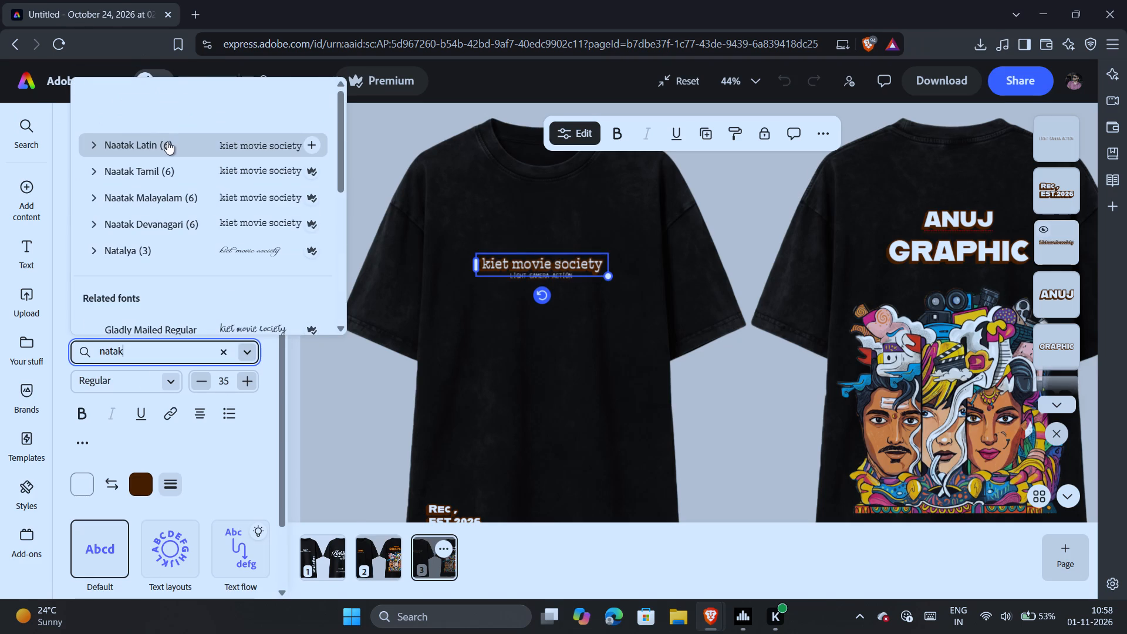
pyautogui.click(167, 141)
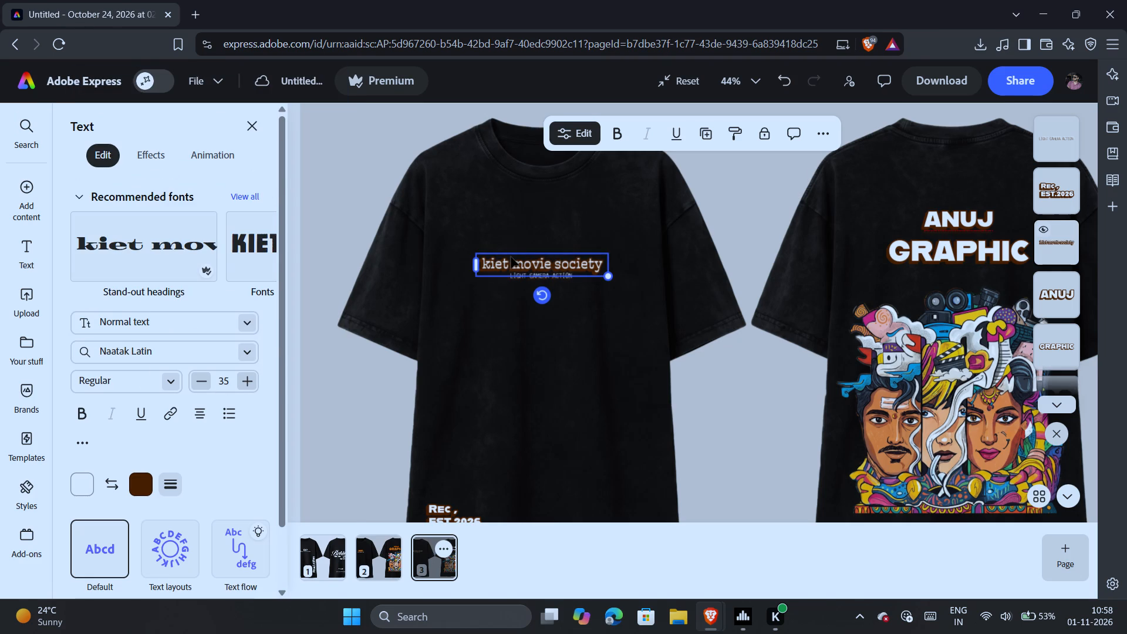
# Retype the front chest text in capitals as "KIET MOVIE SOCIETY".
pyautogui.click(511, 257)
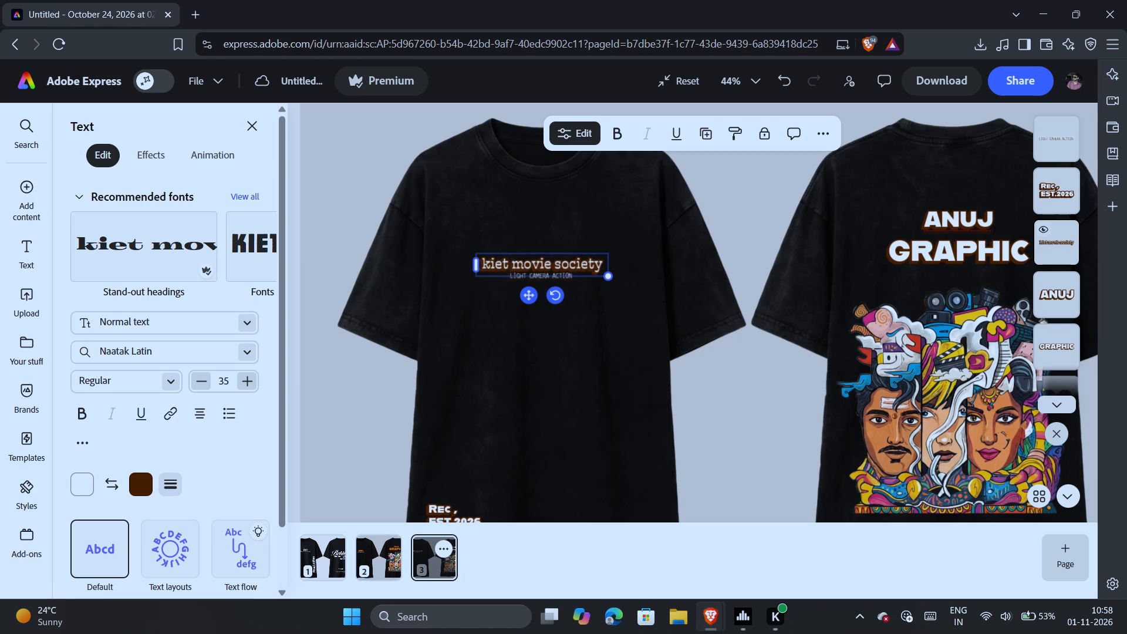
pyautogui.press('BackSpace')
pyautogui.press('BackSpace')
pyautogui.press('BackSpace')
pyautogui.press('BackSpace')
pyautogui.hotkey('shift', 'i')
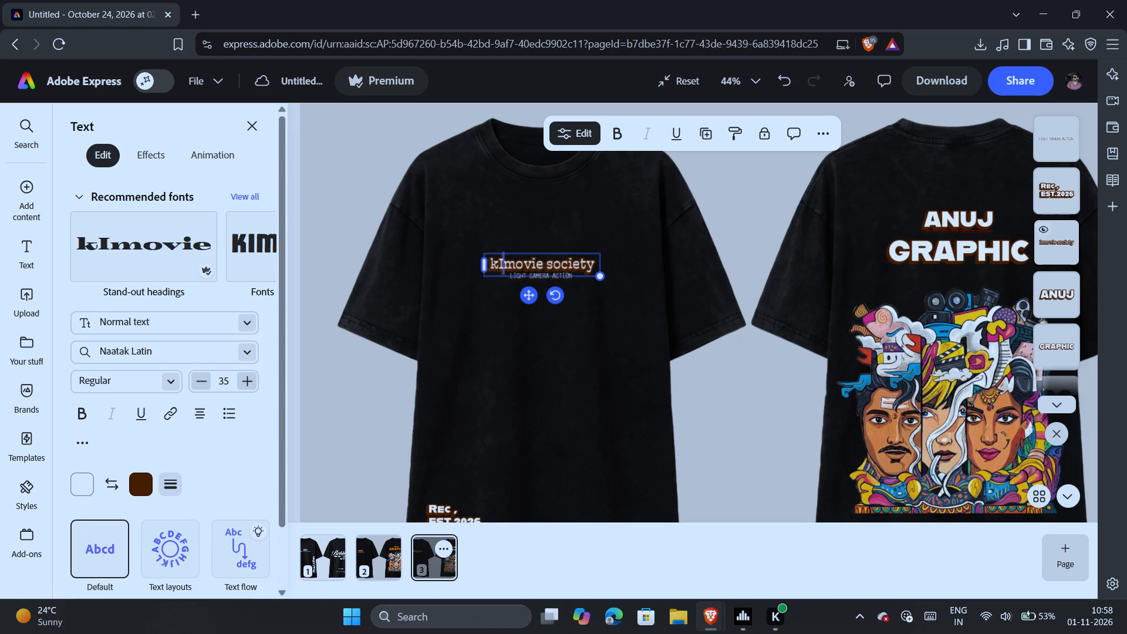
pyautogui.hotkey('shift', 'BackSpace')
pyautogui.hotkey('shift', 'BackSpace')
pyautogui.write('KIET')
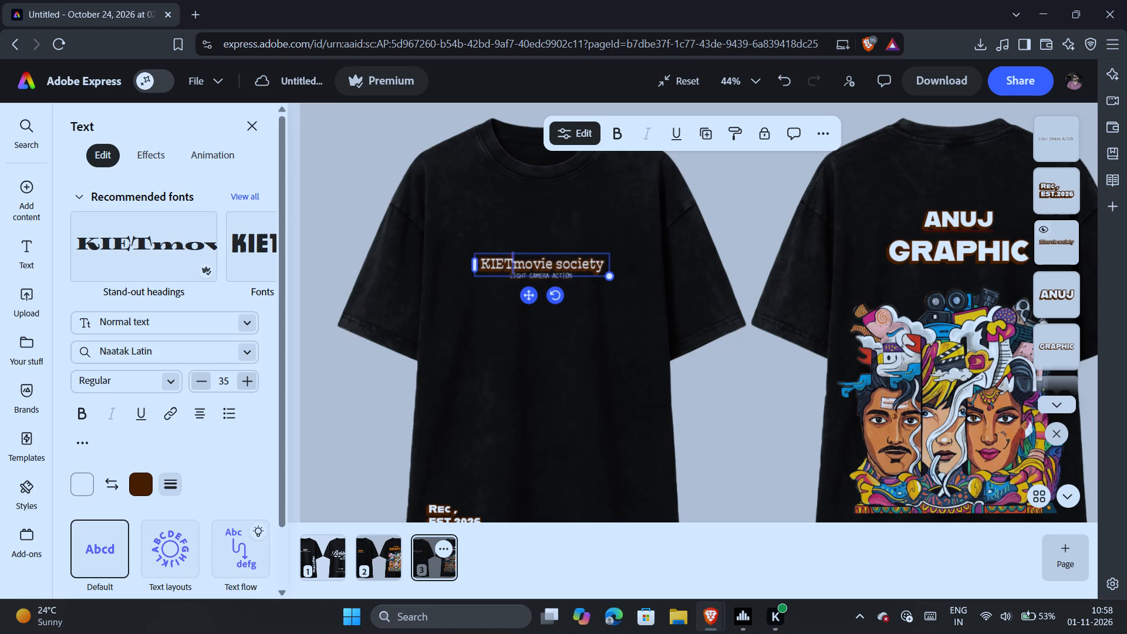
pyautogui.press('space')
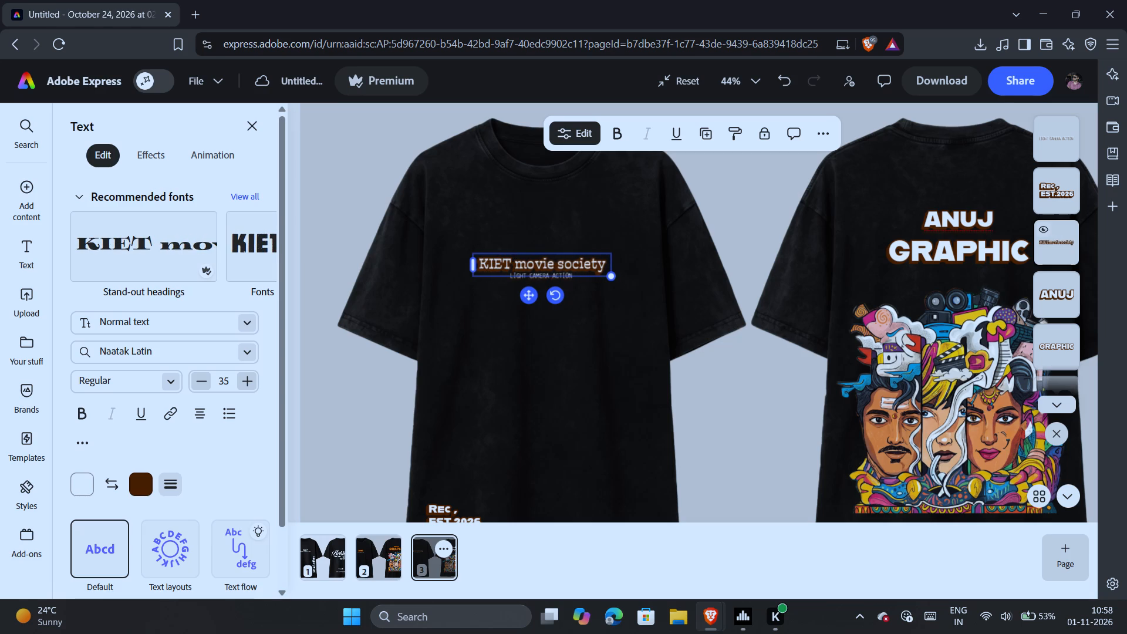
pyautogui.press('Delete')
pyautogui.press('Delete')
pyautogui.press('Delete')
pyautogui.press('Delete')
pyautogui.press('Delete')
pyautogui.press('Delete')
pyautogui.press('Delete')
pyautogui.press('Delete')
pyautogui.press('Delete')
pyautogui.press('Delete')
pyautogui.press('Delete')
pyautogui.press('Delete')
pyautogui.press('Delete')
pyautogui.press('Delete')
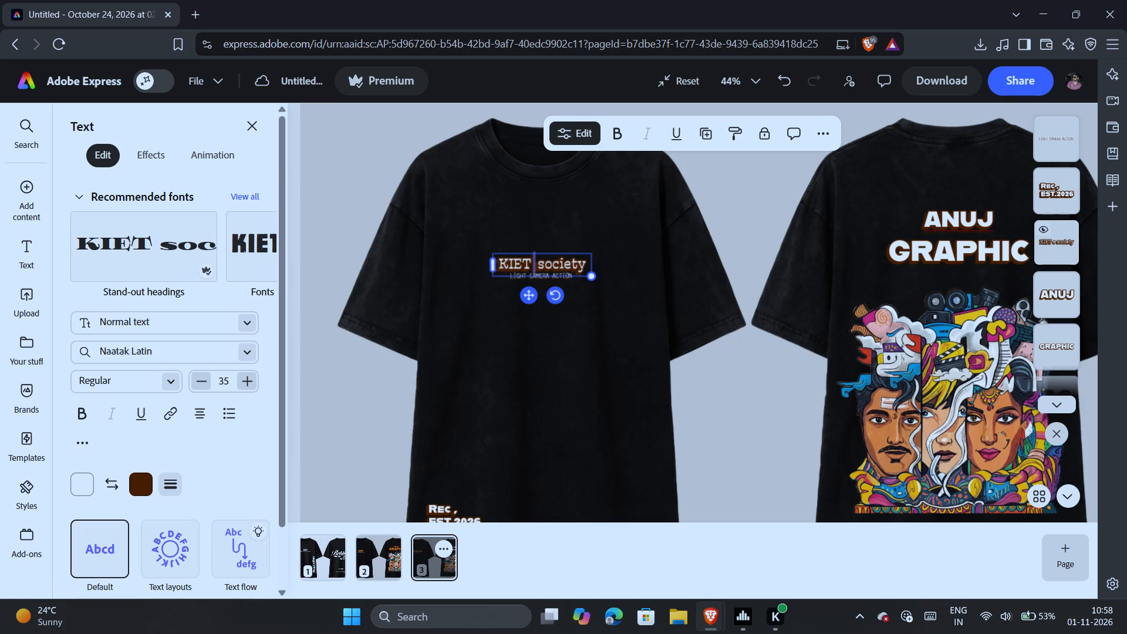
pyautogui.write('MOC')
pyautogui.hotkey('shift', 'BackSpace')
pyautogui.write('VIE')
pyautogui.press('space')
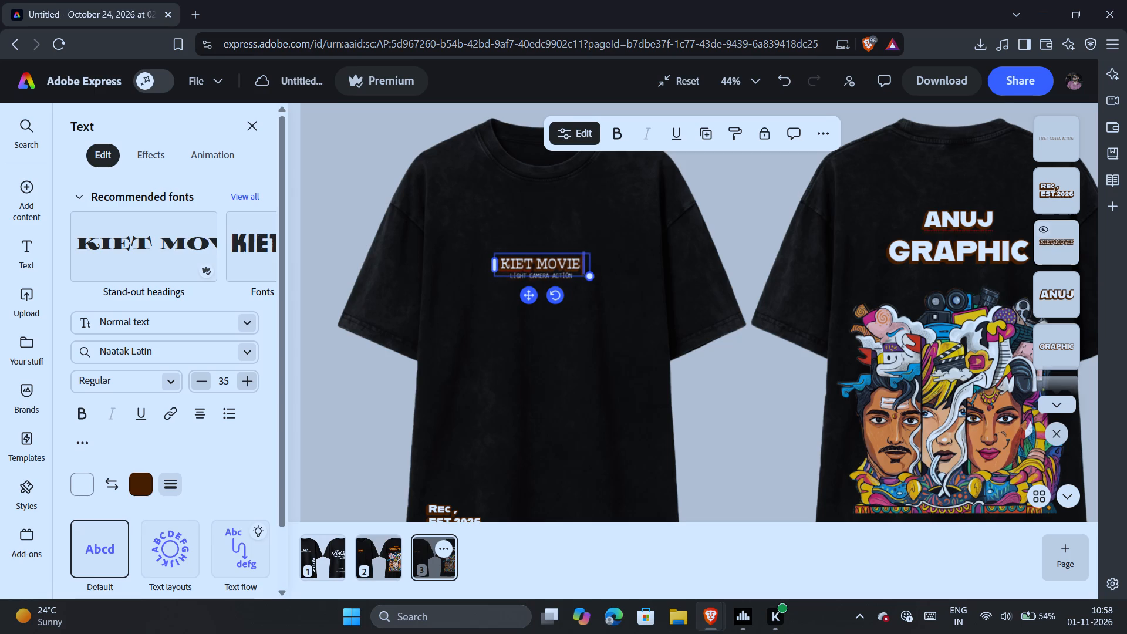
pyautogui.write('SO')
pyautogui.write('CIETY')
pyautogui.click(413, 265)
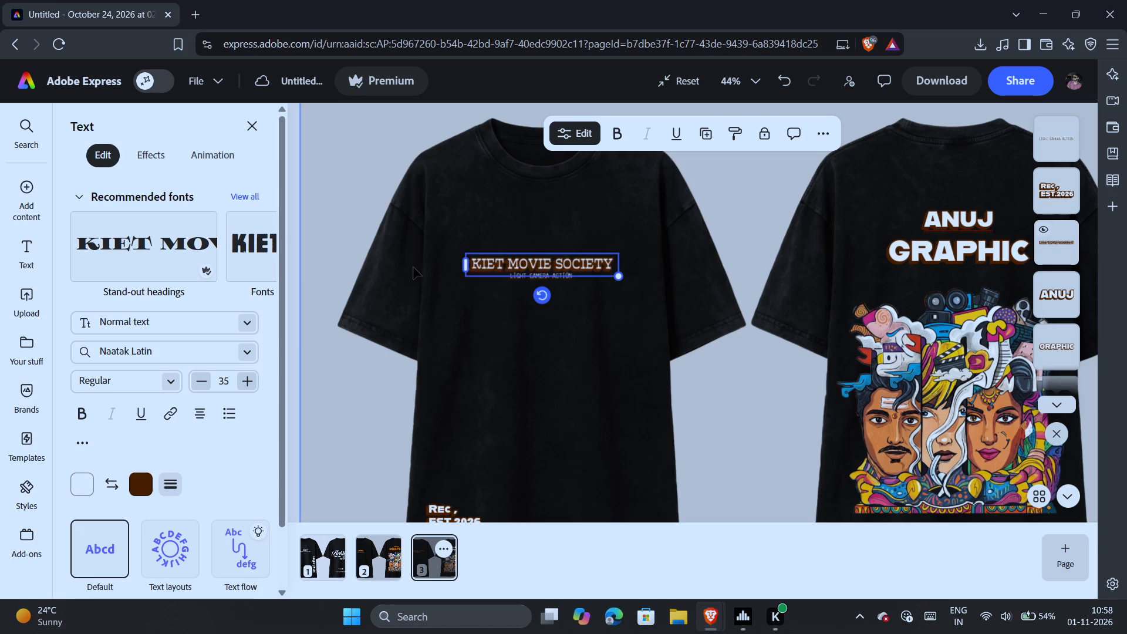
pyautogui.click(432, 379)
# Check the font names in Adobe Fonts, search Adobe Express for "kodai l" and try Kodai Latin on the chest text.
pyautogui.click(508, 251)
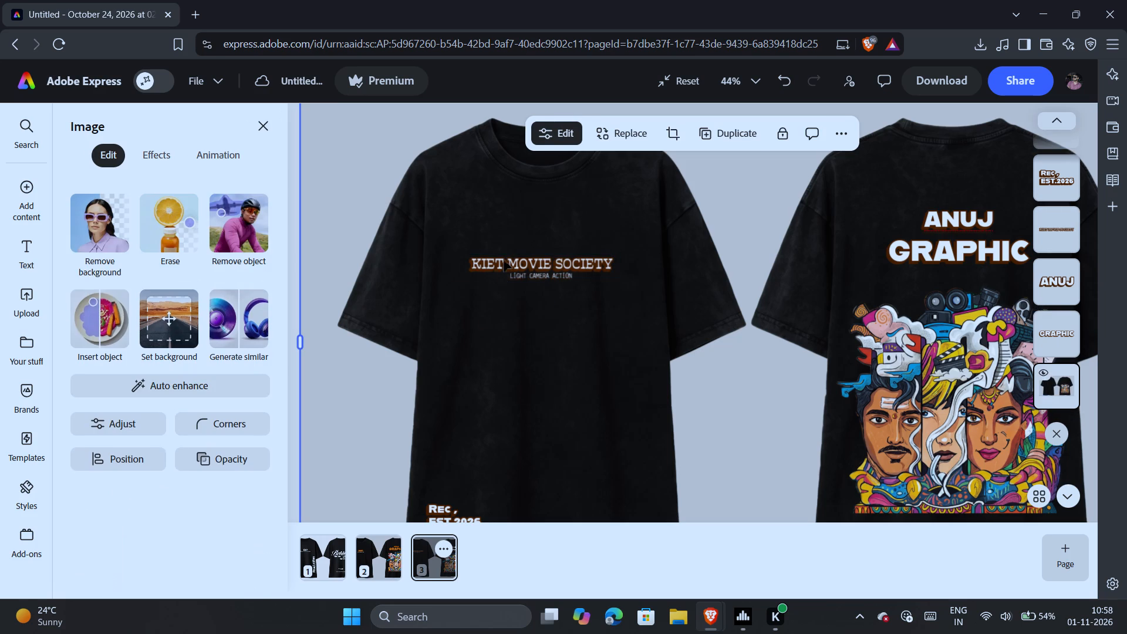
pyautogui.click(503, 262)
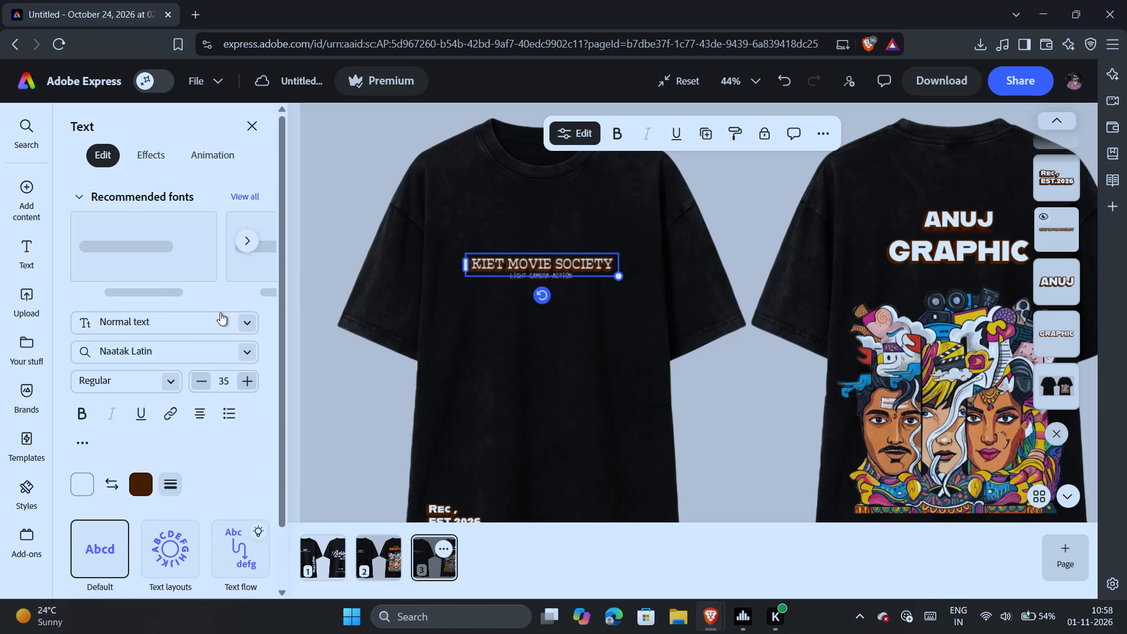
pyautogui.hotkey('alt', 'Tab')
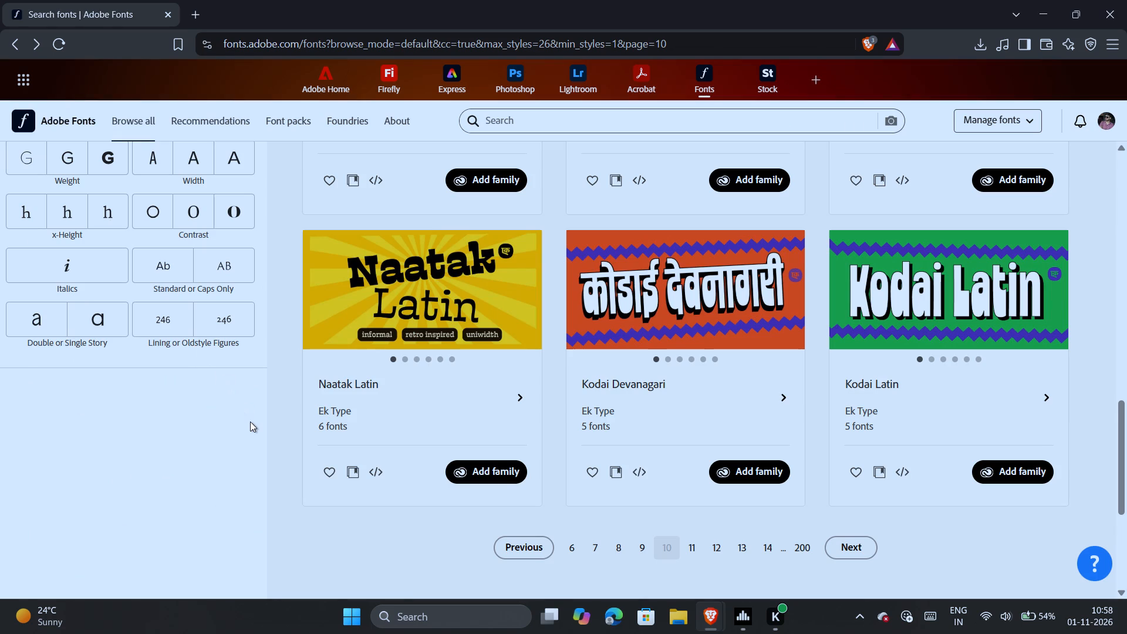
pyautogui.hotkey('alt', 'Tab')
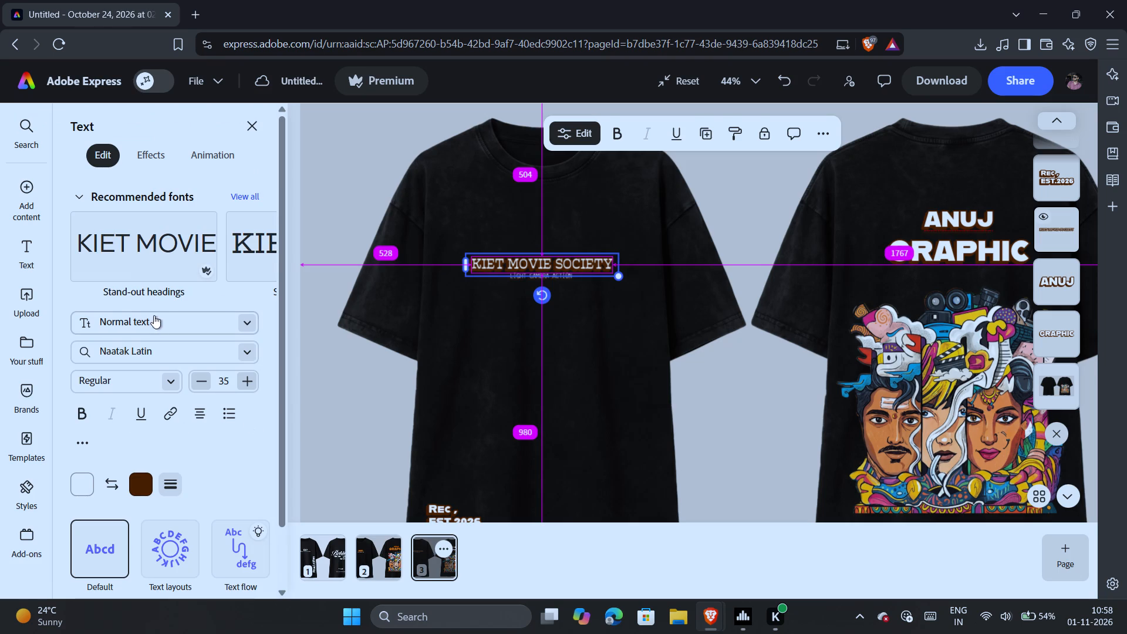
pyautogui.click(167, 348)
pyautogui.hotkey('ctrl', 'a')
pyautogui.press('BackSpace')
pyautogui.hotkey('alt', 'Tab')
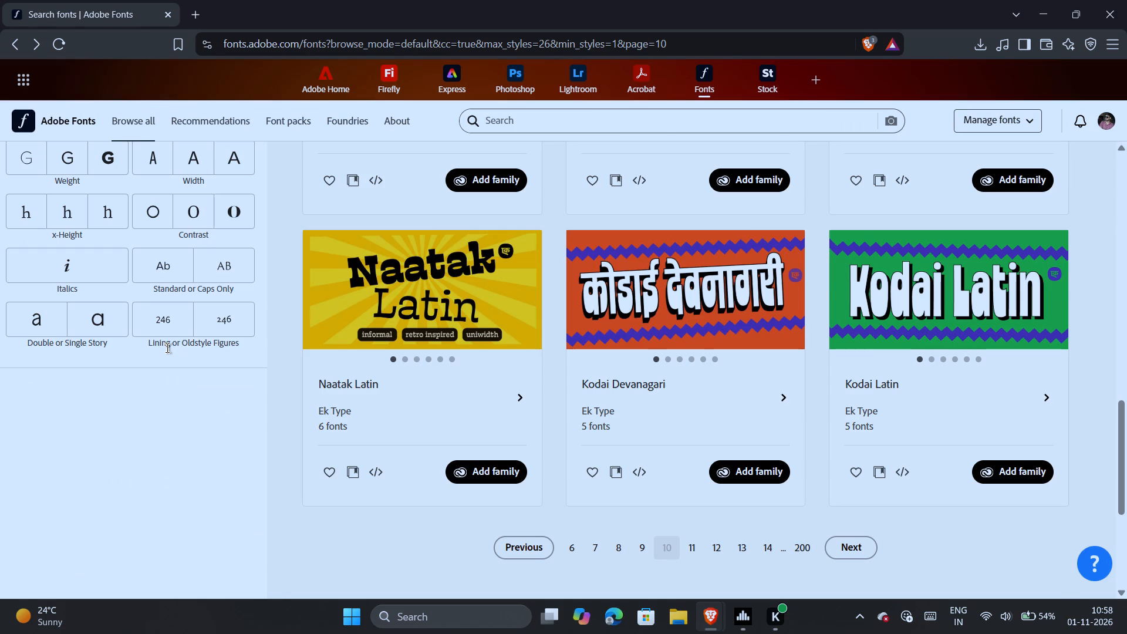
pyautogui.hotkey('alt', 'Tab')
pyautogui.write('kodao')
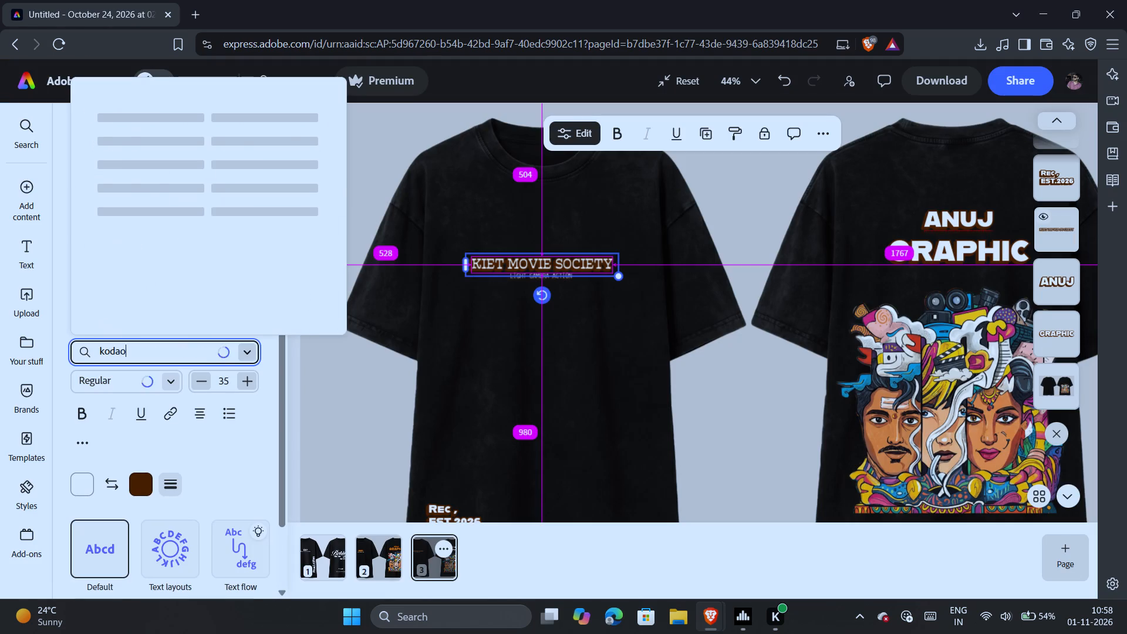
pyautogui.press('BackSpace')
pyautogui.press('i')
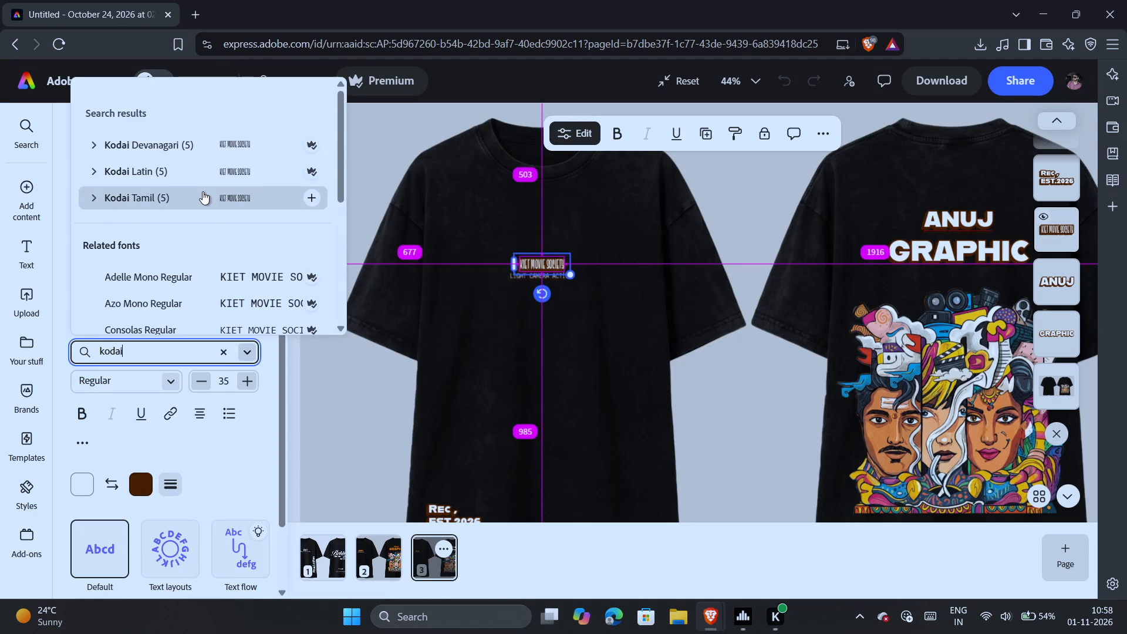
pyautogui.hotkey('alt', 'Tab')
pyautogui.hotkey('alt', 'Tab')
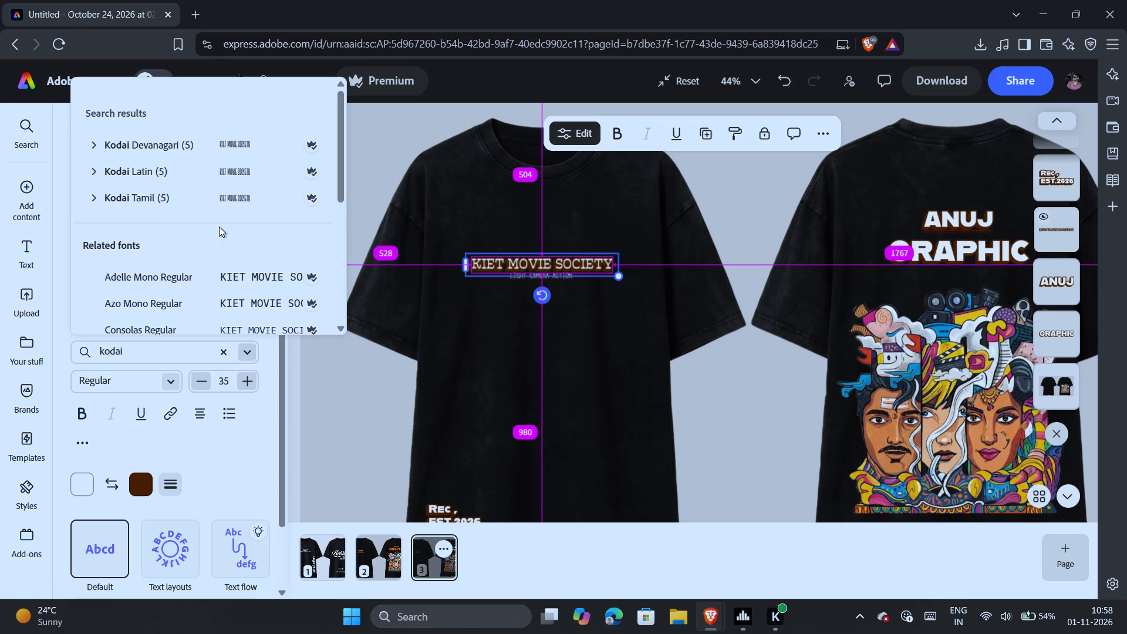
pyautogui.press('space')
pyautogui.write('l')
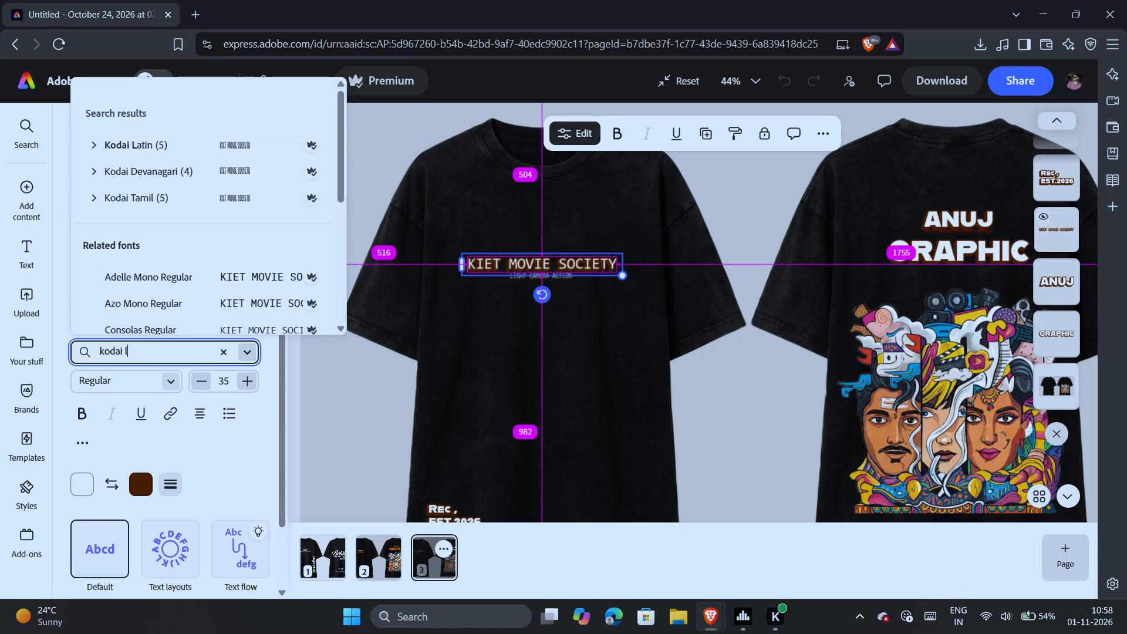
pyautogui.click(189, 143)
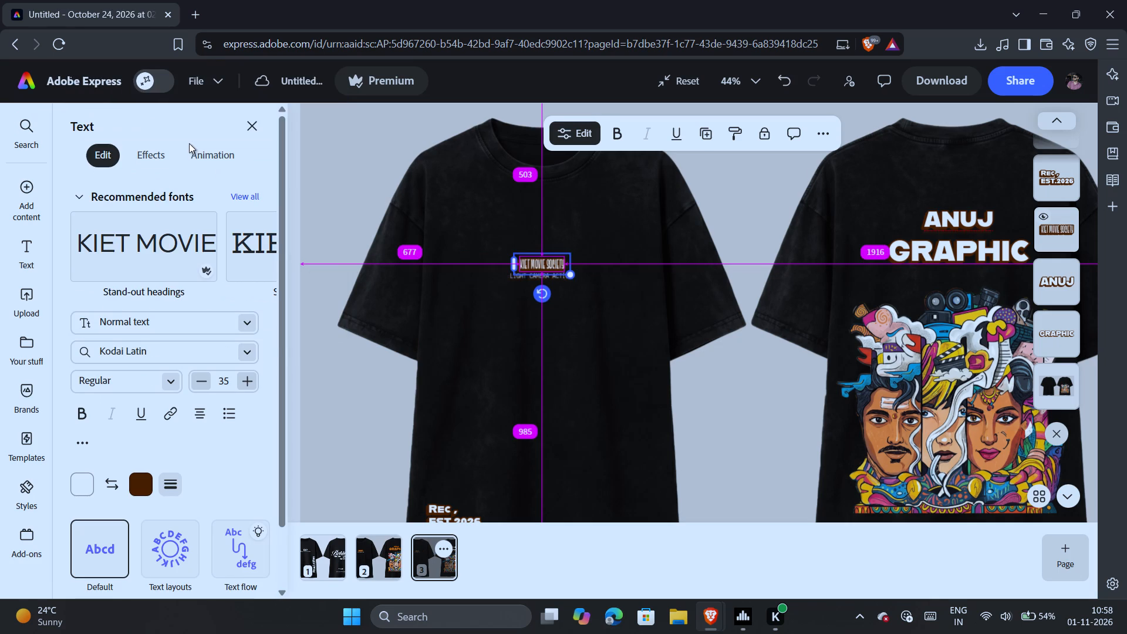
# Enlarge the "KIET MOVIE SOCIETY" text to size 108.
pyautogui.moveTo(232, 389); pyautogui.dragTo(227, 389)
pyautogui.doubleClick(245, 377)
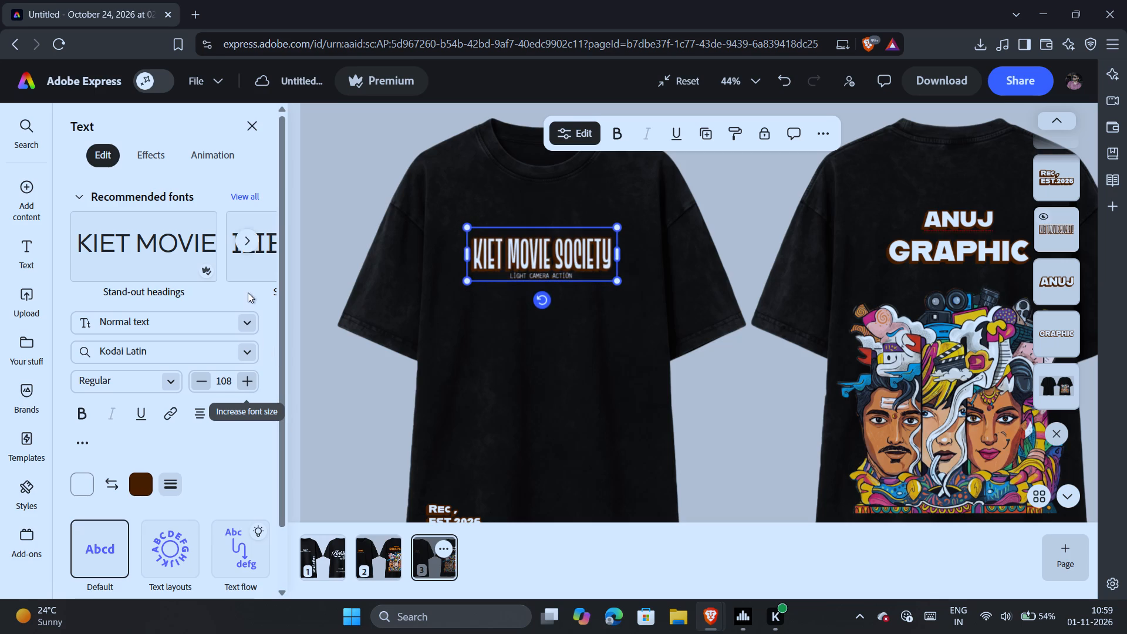
# Apply the Title text style to the "KIET MOVIE SOCIETY" text and reduce its size to 45.
pyautogui.click(242, 346)
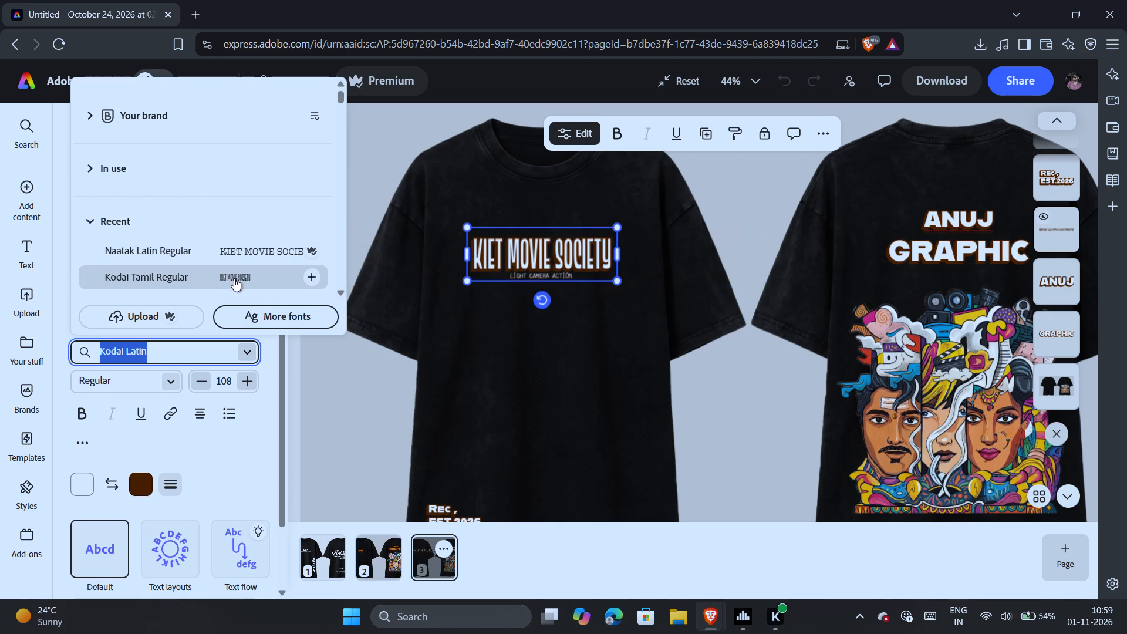
pyautogui.click(251, 426)
pyautogui.click(243, 317)
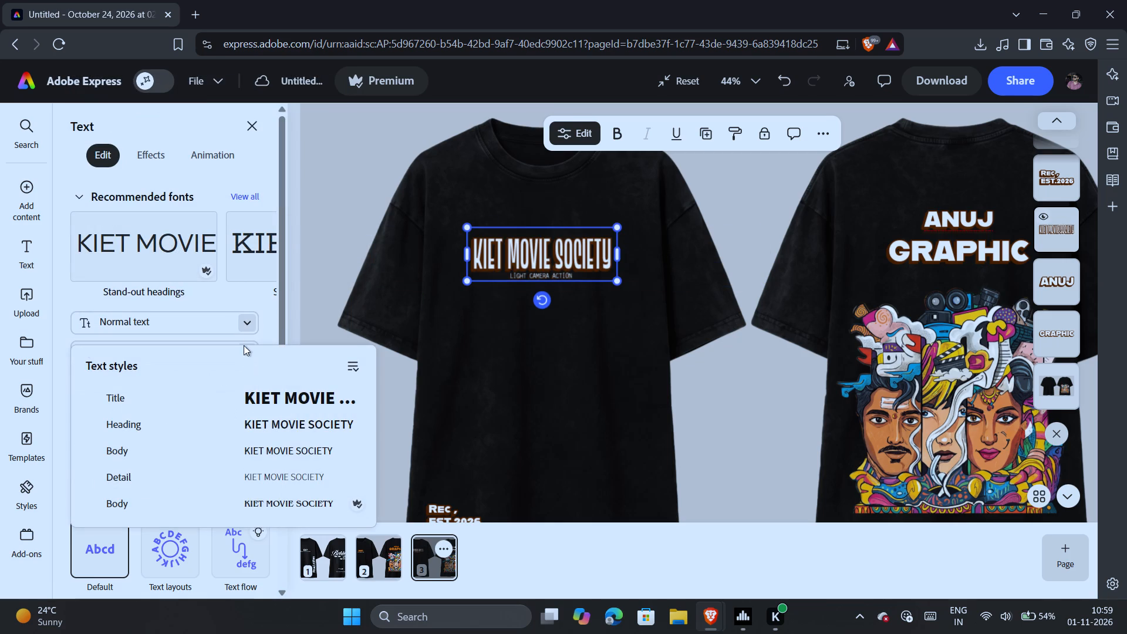
pyautogui.click(229, 399)
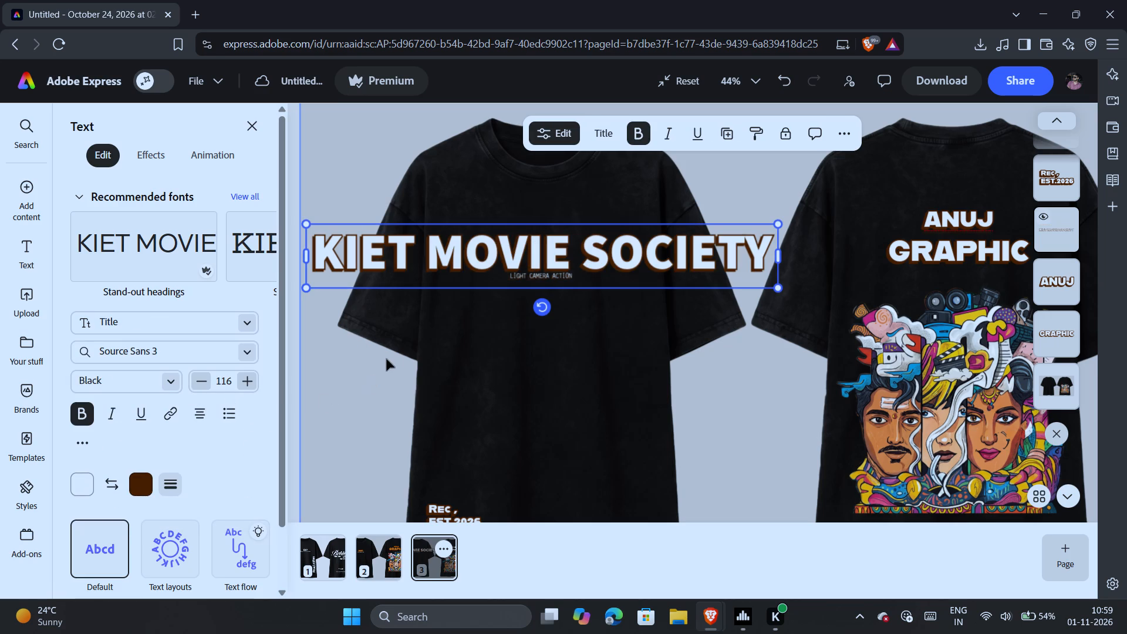
pyautogui.click(200, 384)
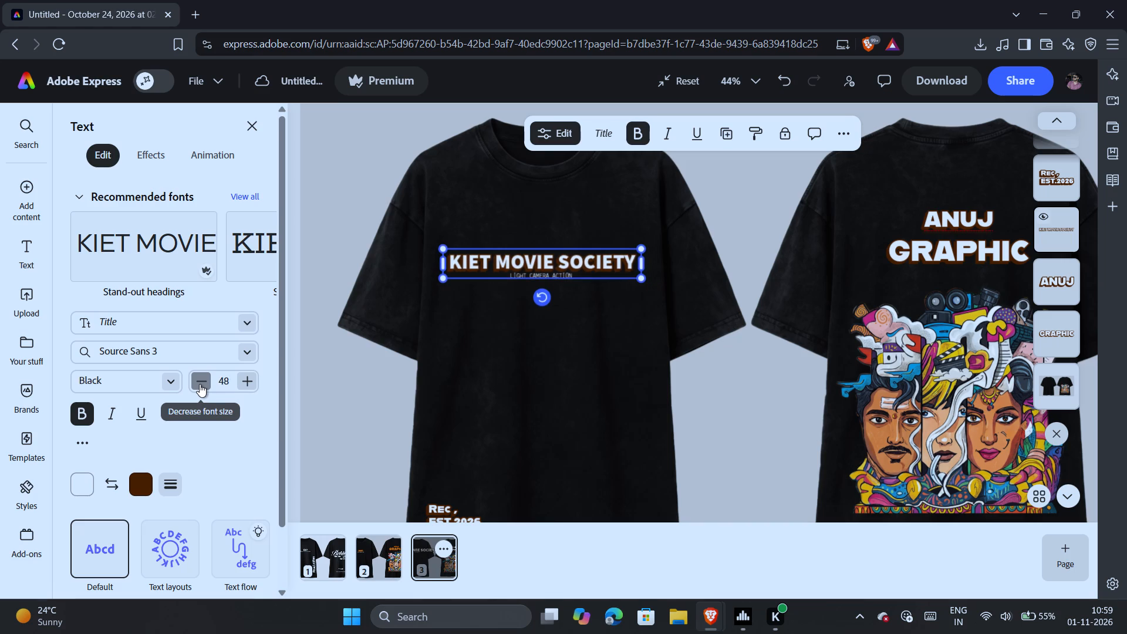
# Change the chest text to the recent font Kodai Latin Regular and set its size to 100.
pyautogui.click(238, 358)
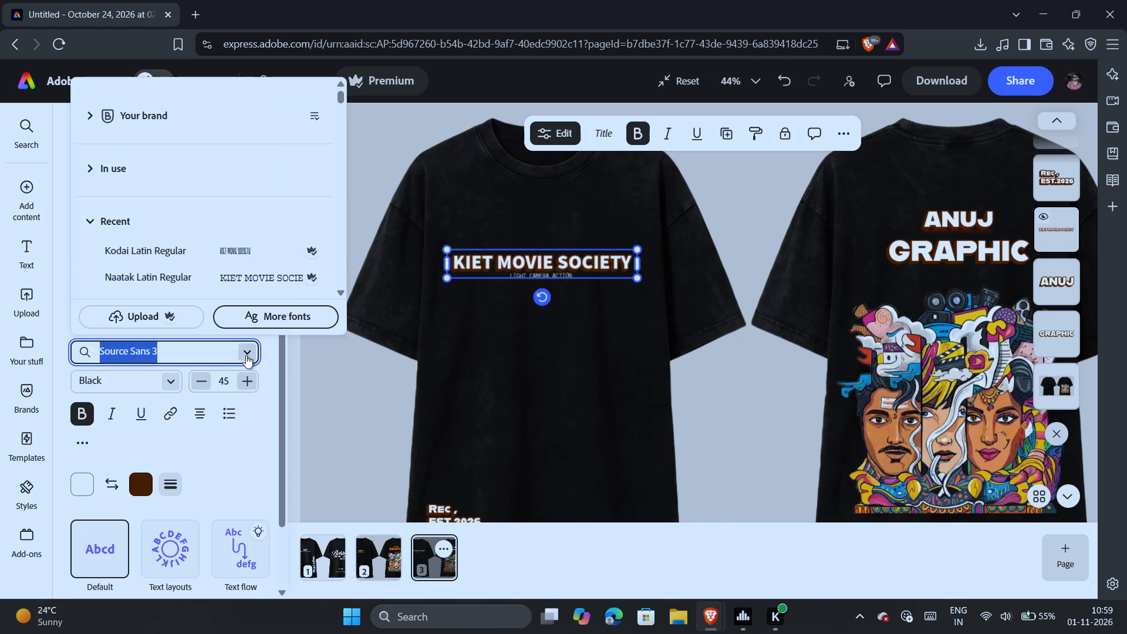
pyautogui.click(166, 245)
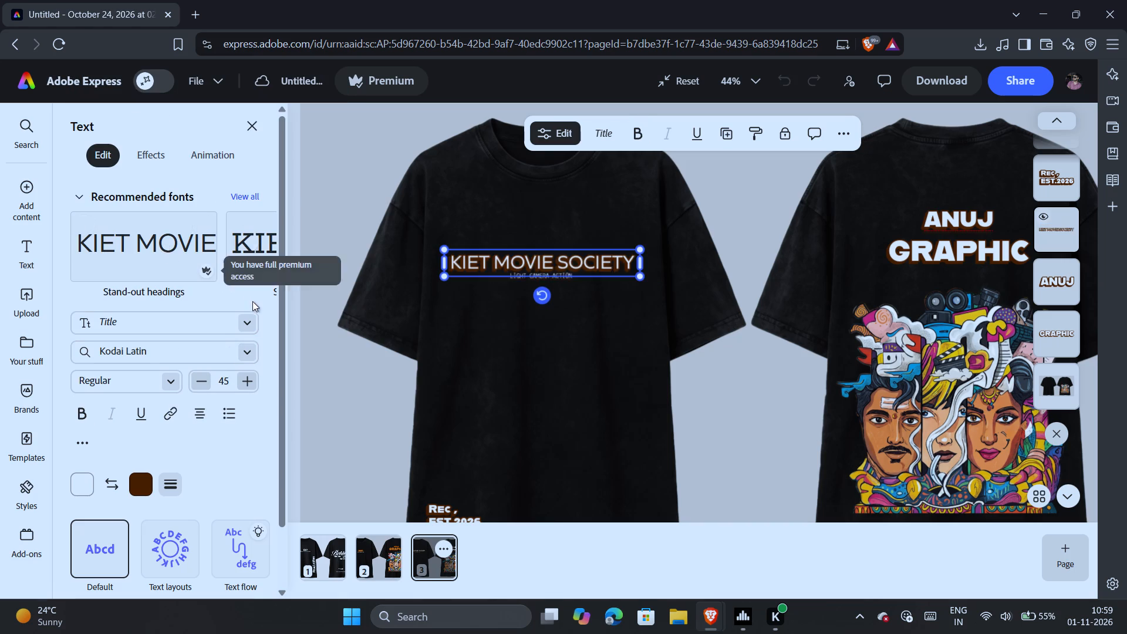
pyautogui.click(234, 377)
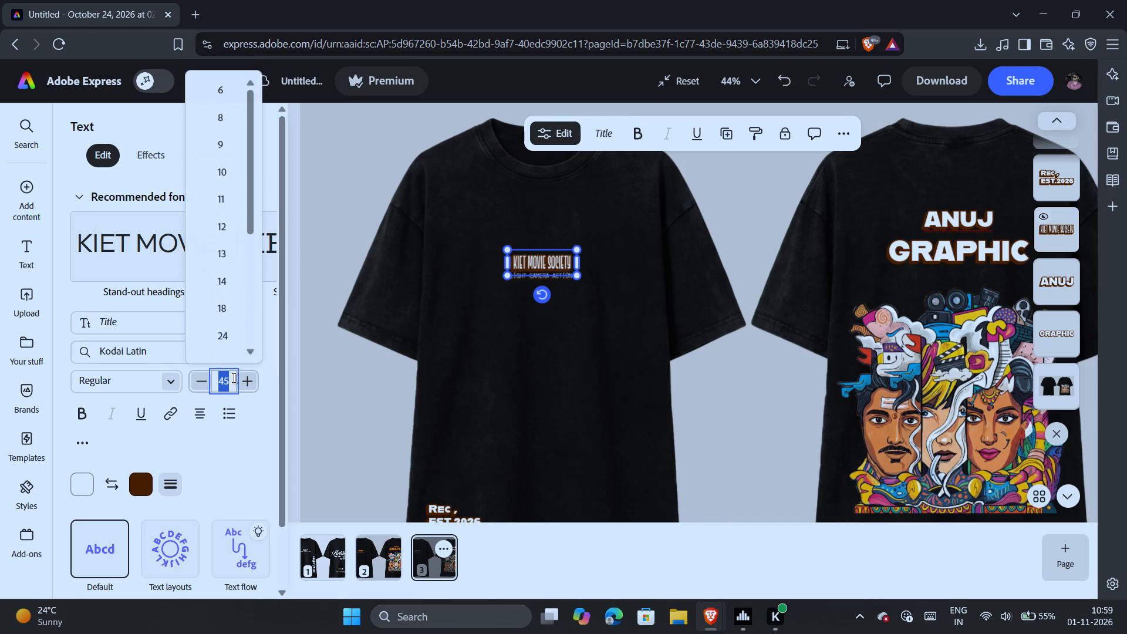
pyautogui.write('100')
pyautogui.press('Return')
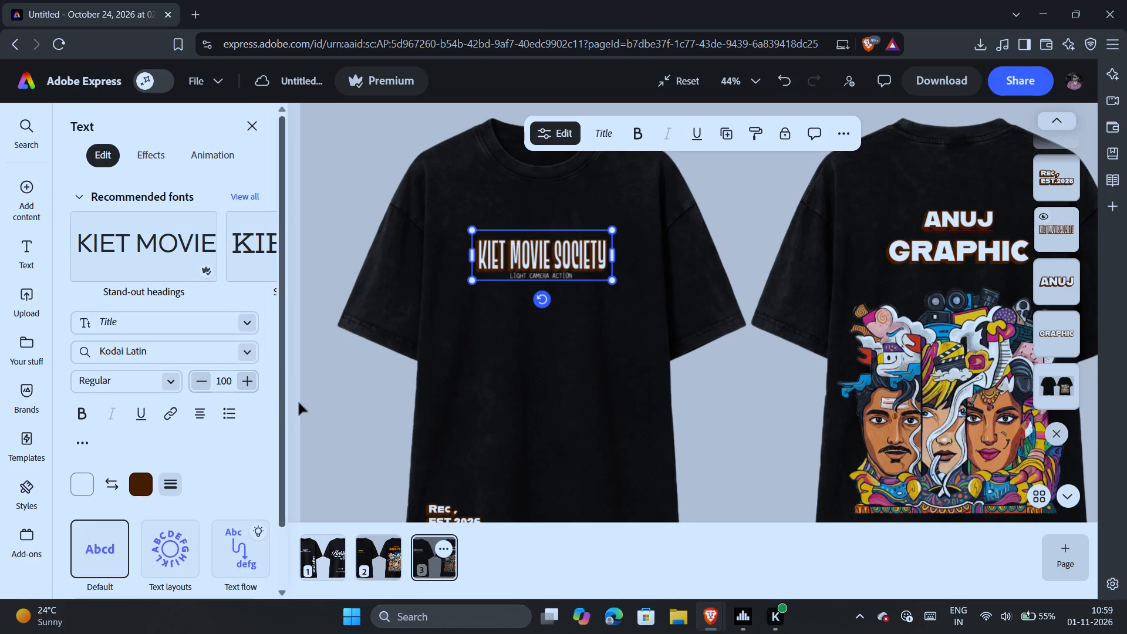
# Recheck the candidates in Adobe Fonts, search Adobe Express for "Kodai da" and apply Kodai Devanagari to the chest text.
pyautogui.hotkey('alt', 'Tab')
pyautogui.hotkey('alt', 'Tab')
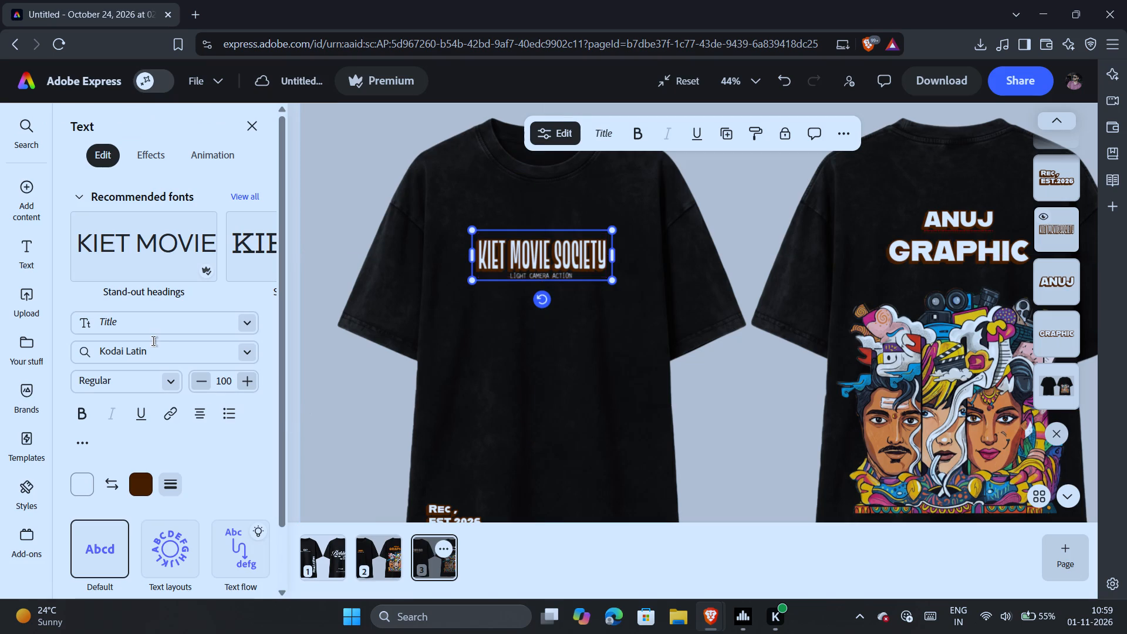
pyautogui.hotkey('alt', 'Tab')
pyautogui.hotkey('alt', 'Tab')
pyautogui.click(176, 360)
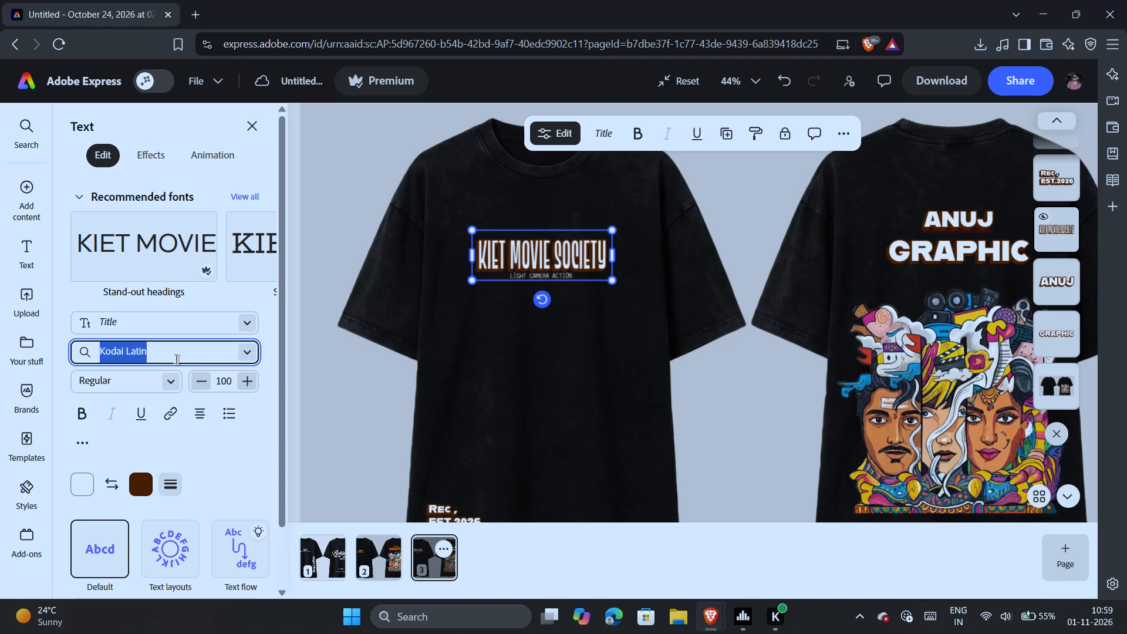
pyautogui.click(176, 359)
pyautogui.press('Right')
pyautogui.press('BackSpace')
pyautogui.press('BackSpace')
pyautogui.press('BackSpace')
pyautogui.press('BackSpace')
pyautogui.press('BackSpace')
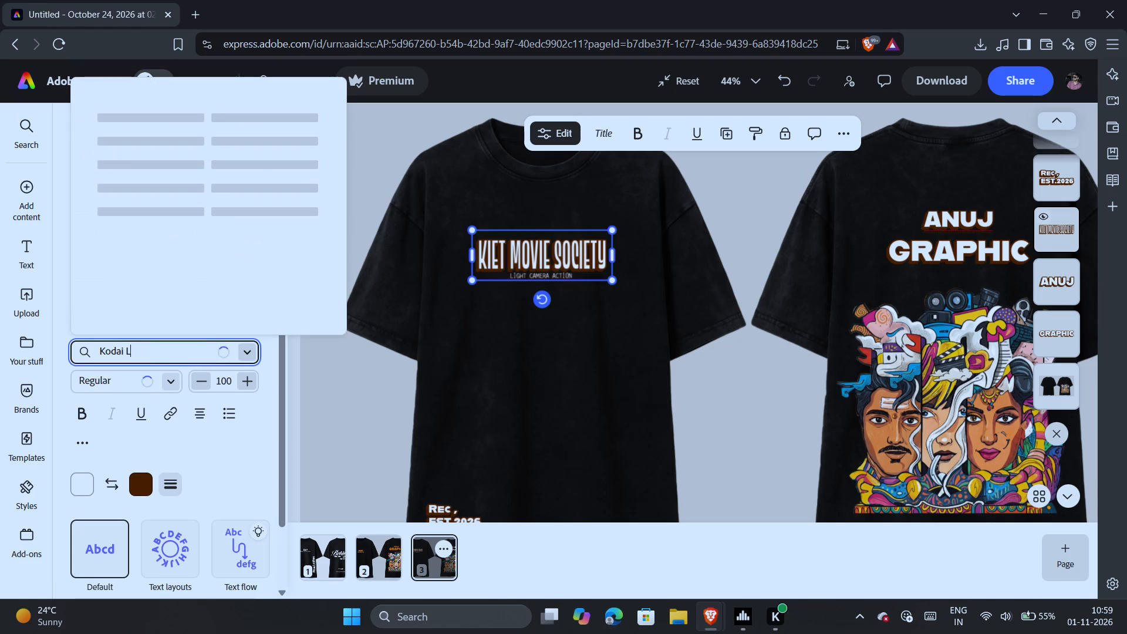
pyautogui.press('BackSpace')
pyautogui.press('d')
pyautogui.press('BackSpace')
pyautogui.press('space')
pyautogui.write('da')
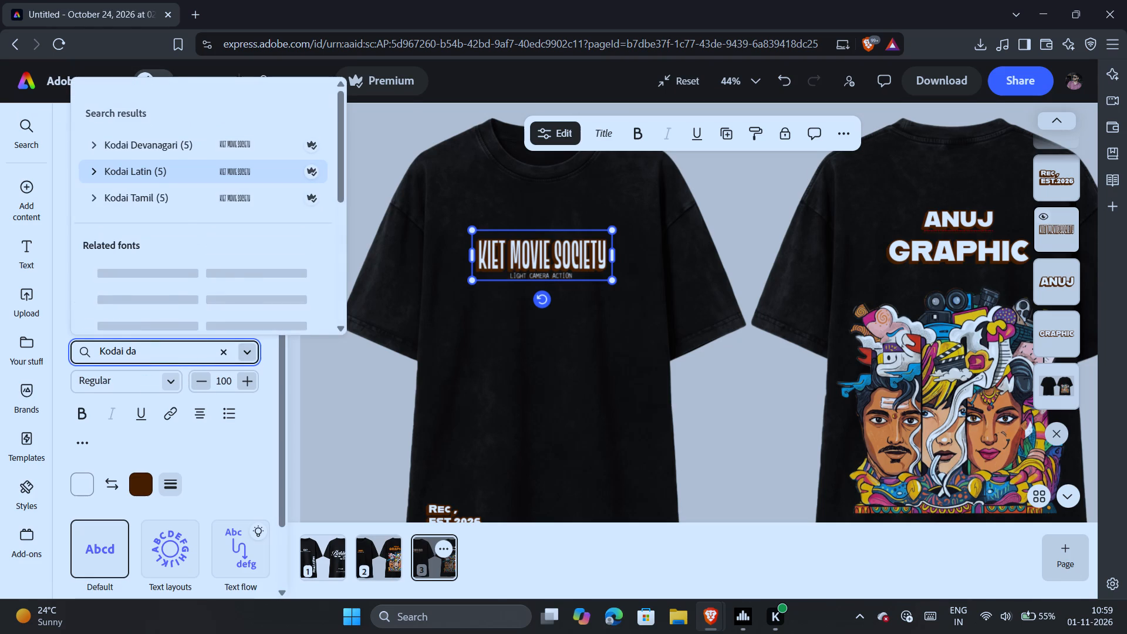
pyautogui.click(182, 151)
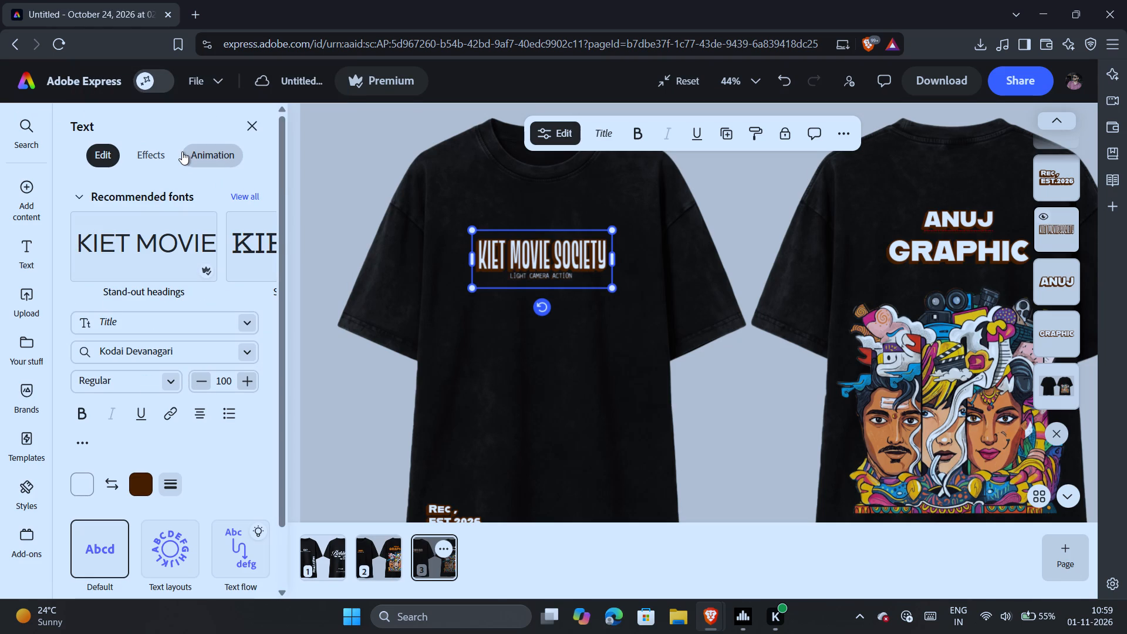
# Return to Adobe Fonts and browse the families on pages 11, 13 and 12 for a chest text font.
pyautogui.hotkey('alt', 'Tab')
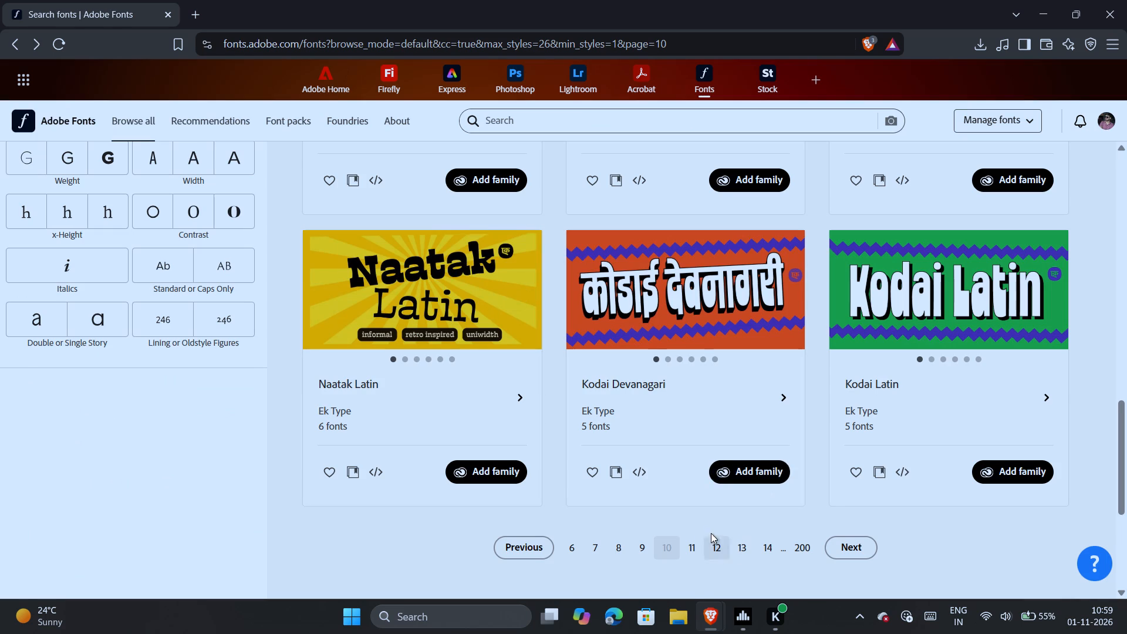
pyautogui.click(690, 551)
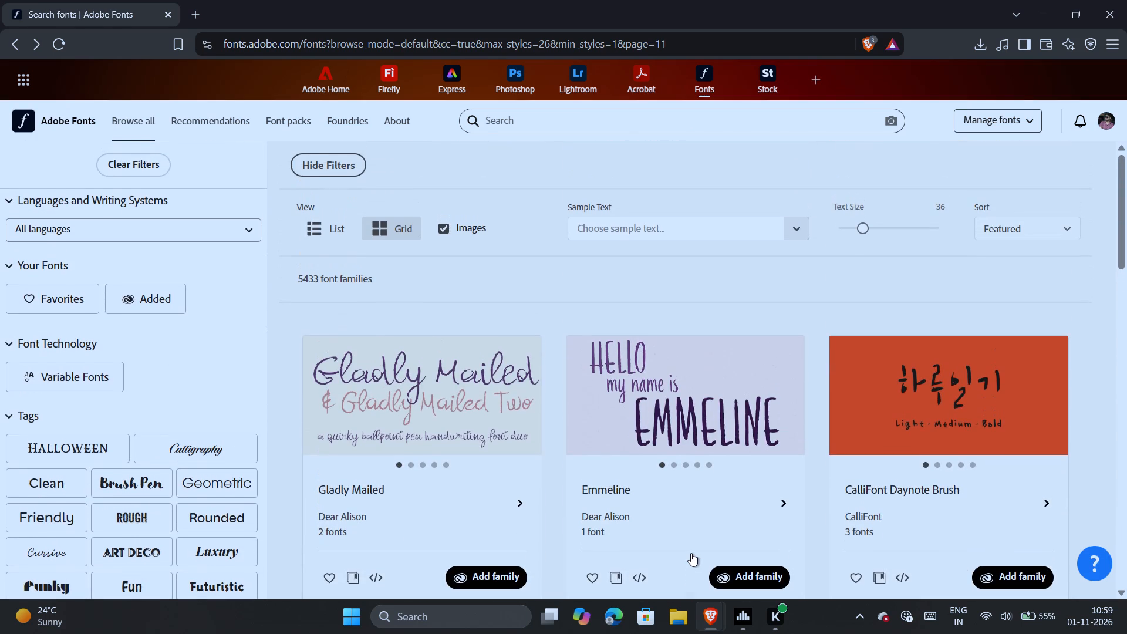
pyautogui.scroll(-2, 691, 553)
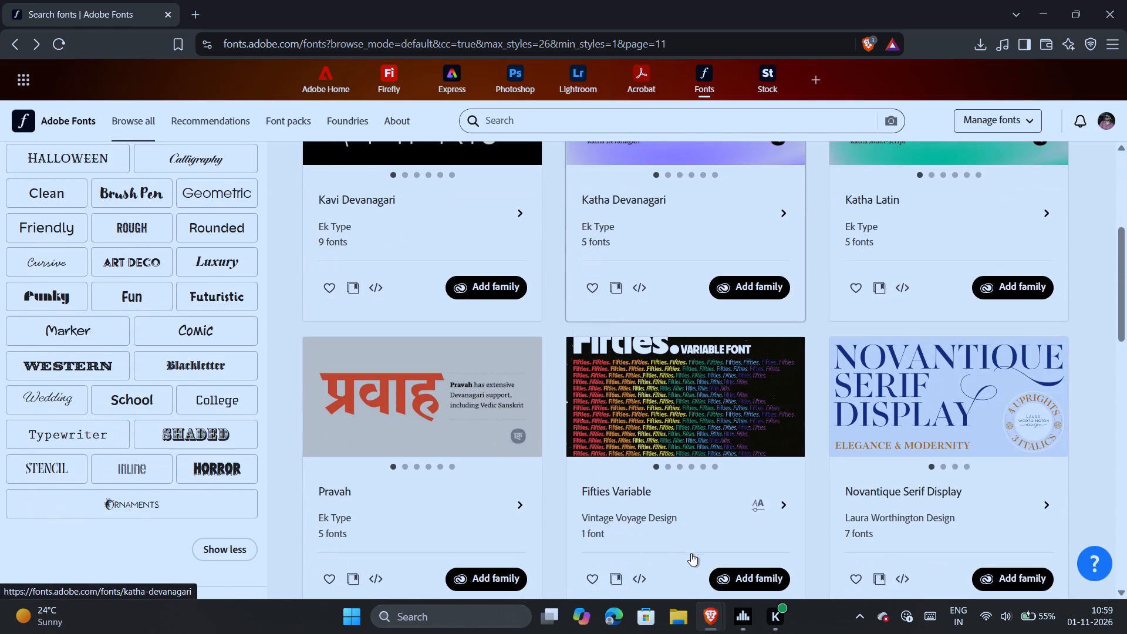
pyautogui.scroll(-1, 691, 553)
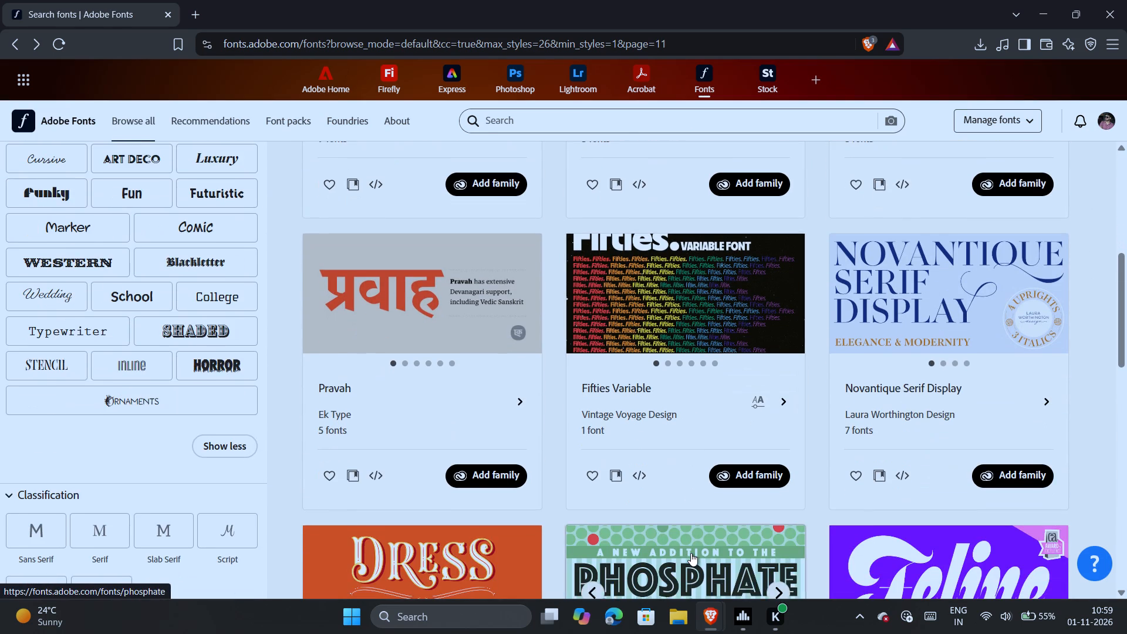
pyautogui.scroll(-6, 691, 553)
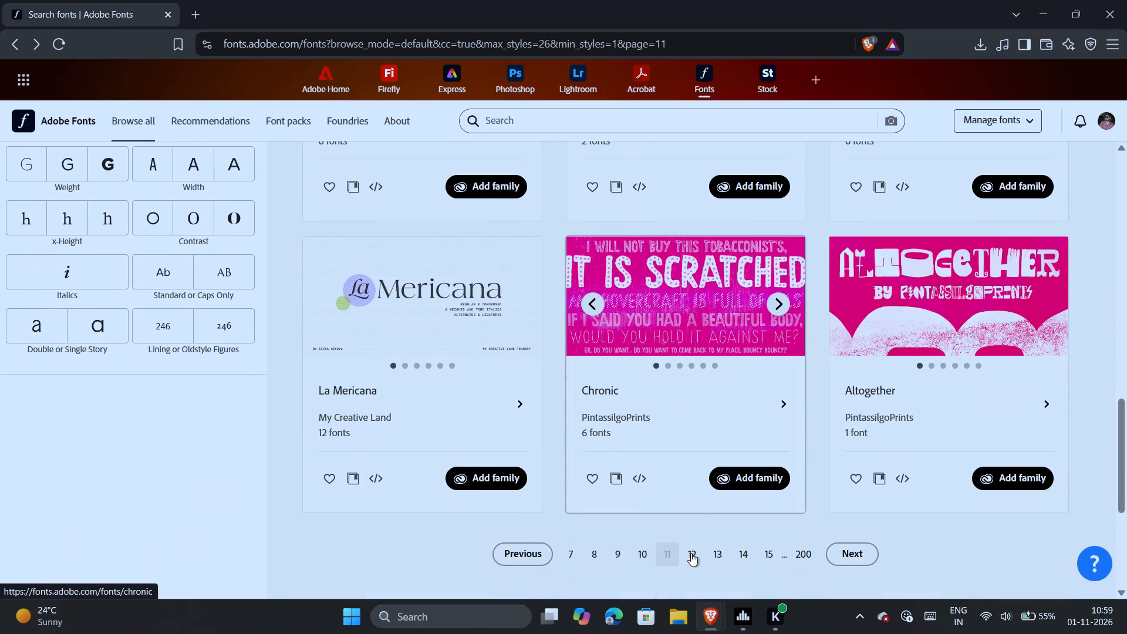
pyautogui.click(709, 558)
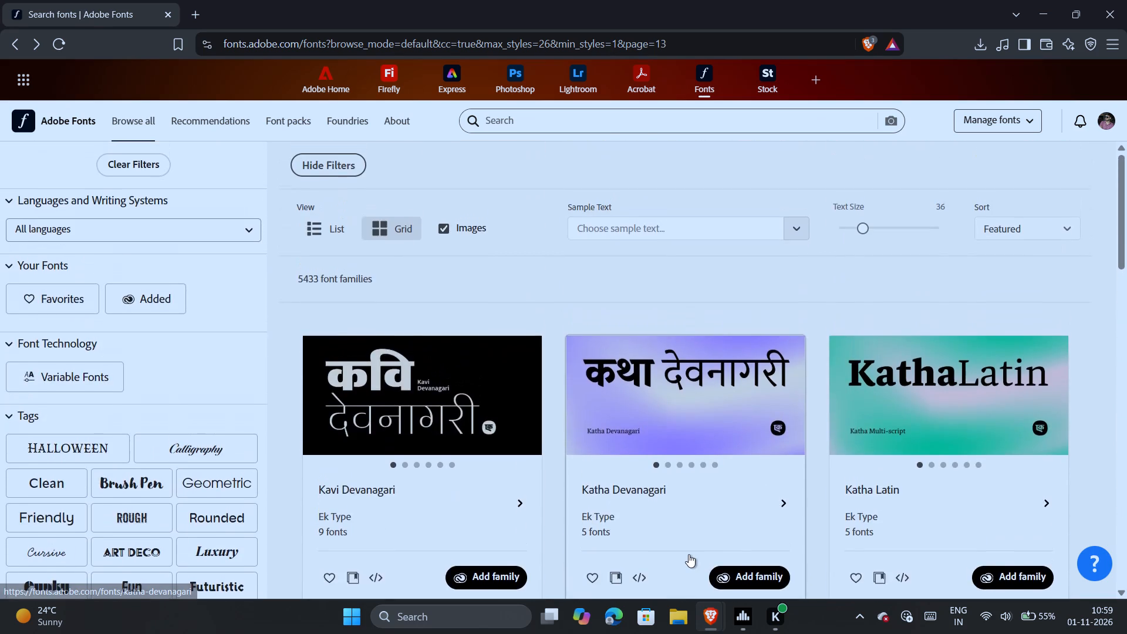
pyautogui.scroll(-3, 689, 554)
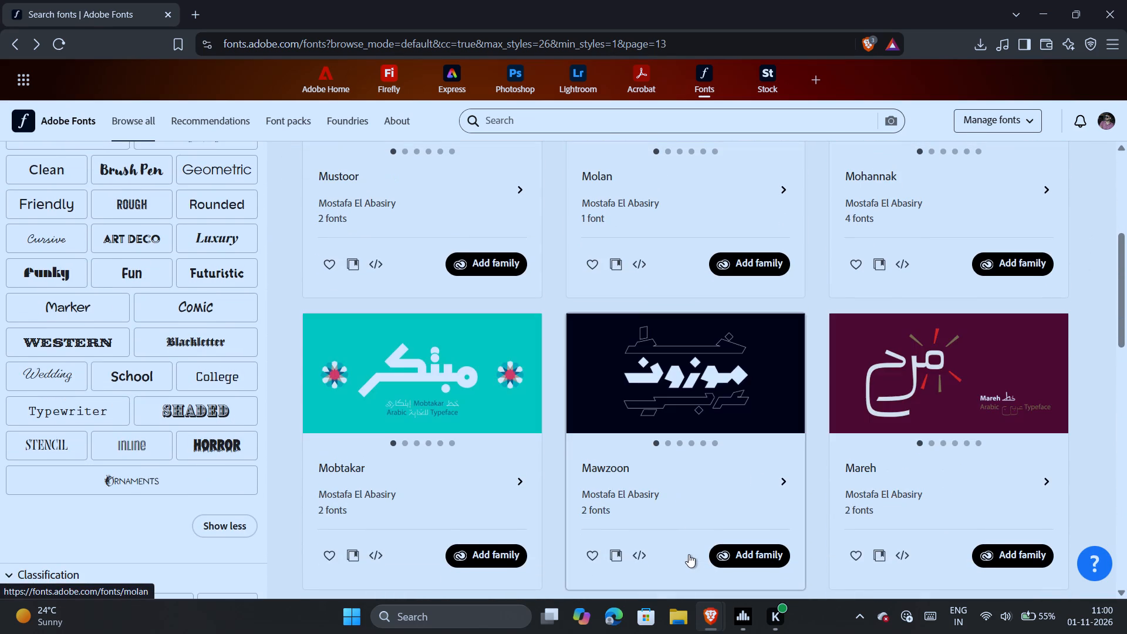
pyautogui.scroll(-3, 689, 554)
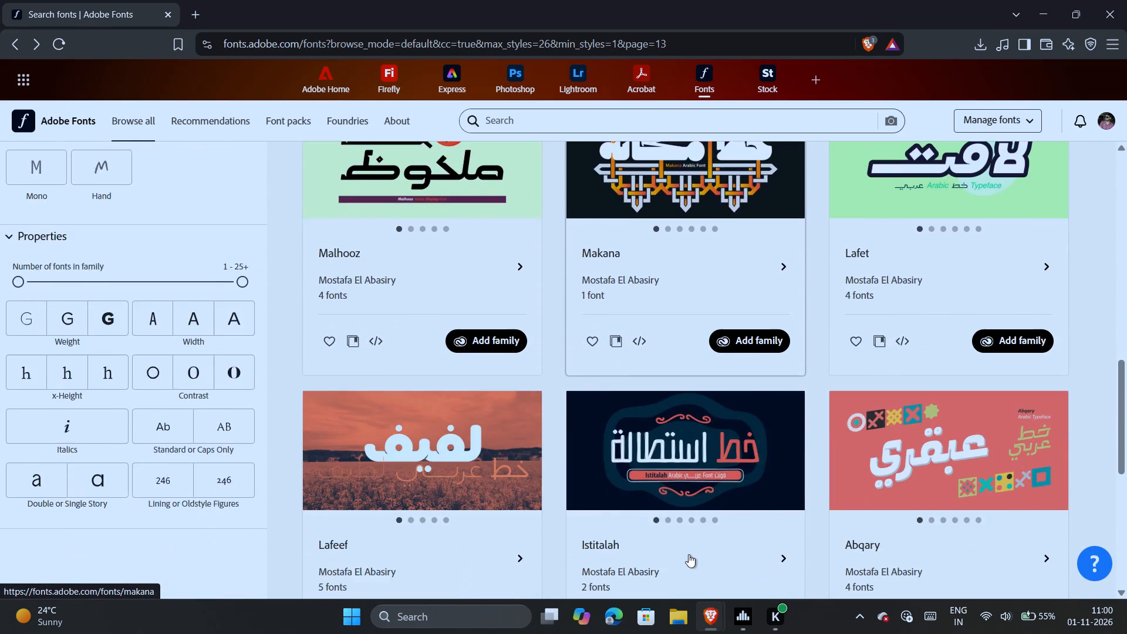
pyautogui.scroll(-3, 689, 554)
pyautogui.click(639, 514)
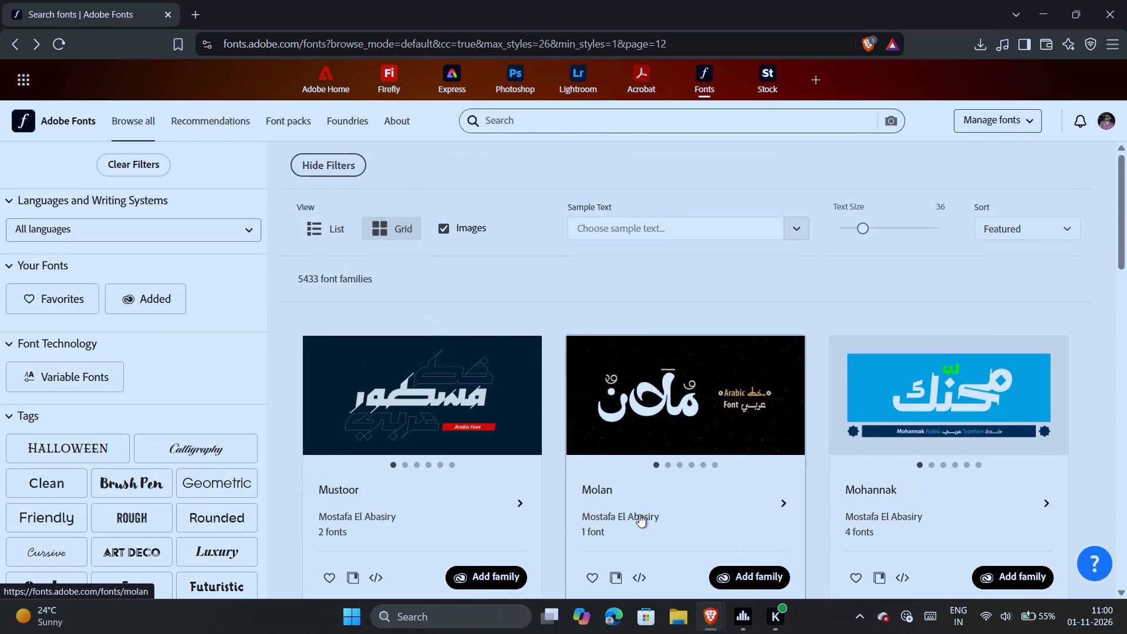
pyautogui.scroll(-4, 639, 514)
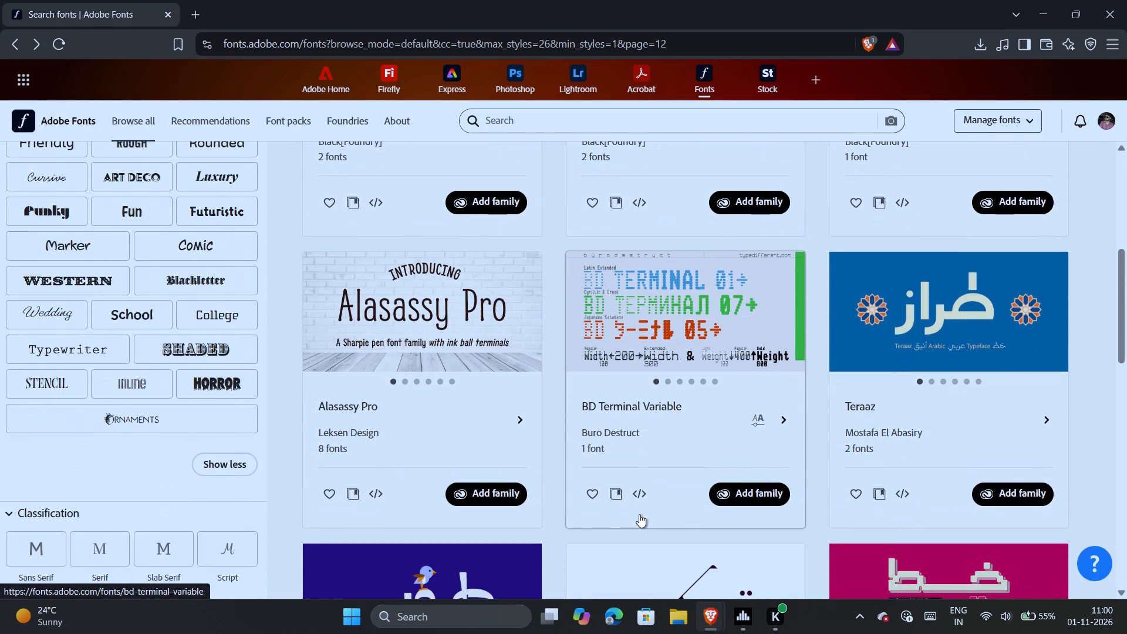
pyautogui.scroll(-5, 639, 514)
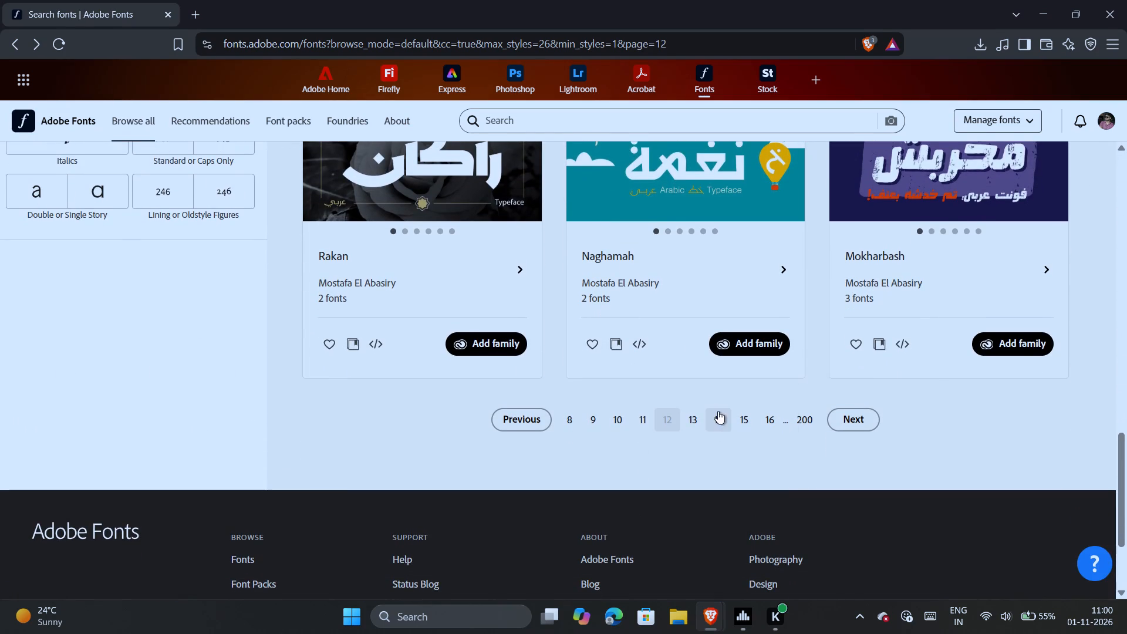
# Examine the font families on pages 14 and 15 of the Adobe Fonts catalogue for a decorative display face.
pyautogui.click(717, 420)
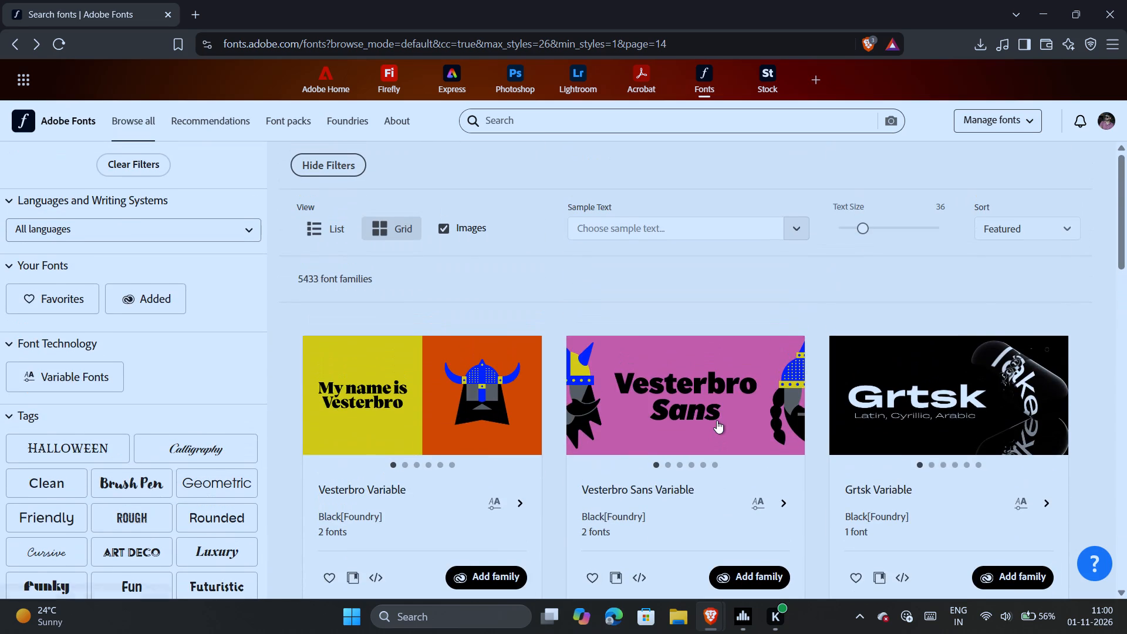
pyautogui.scroll(-2, 717, 420)
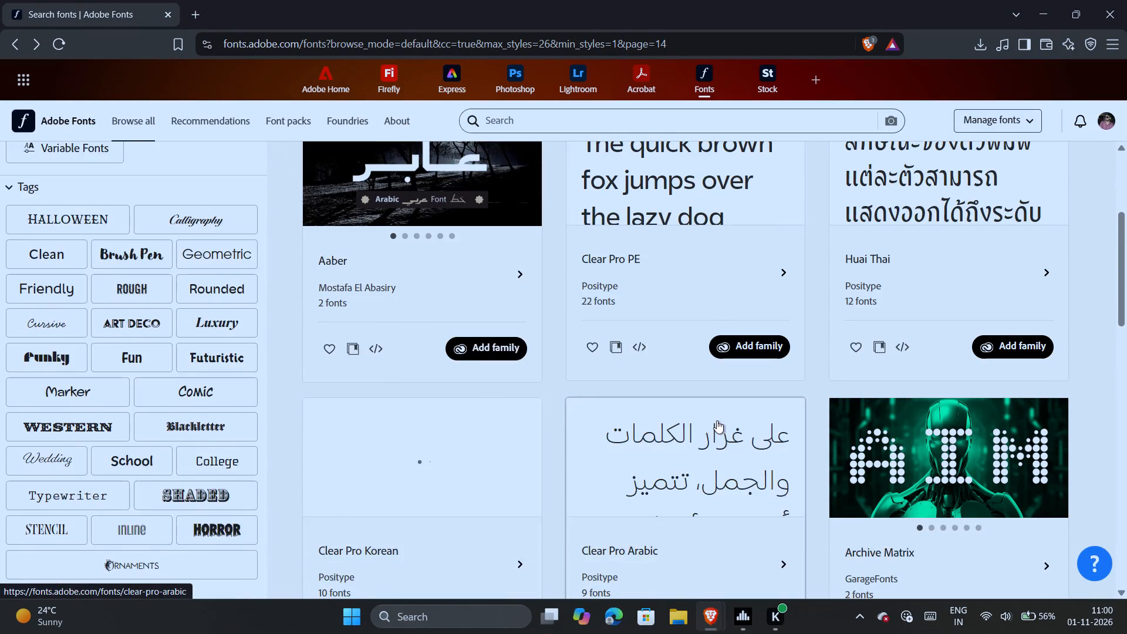
pyautogui.scroll(-3, 717, 420)
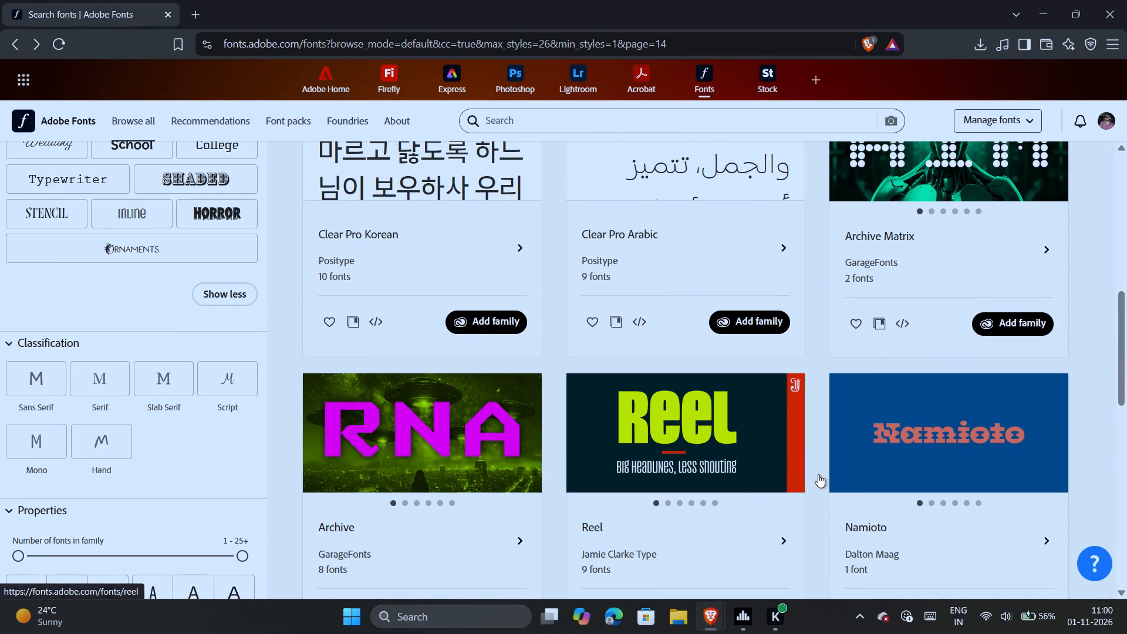
pyautogui.scroll(-5, 818, 474)
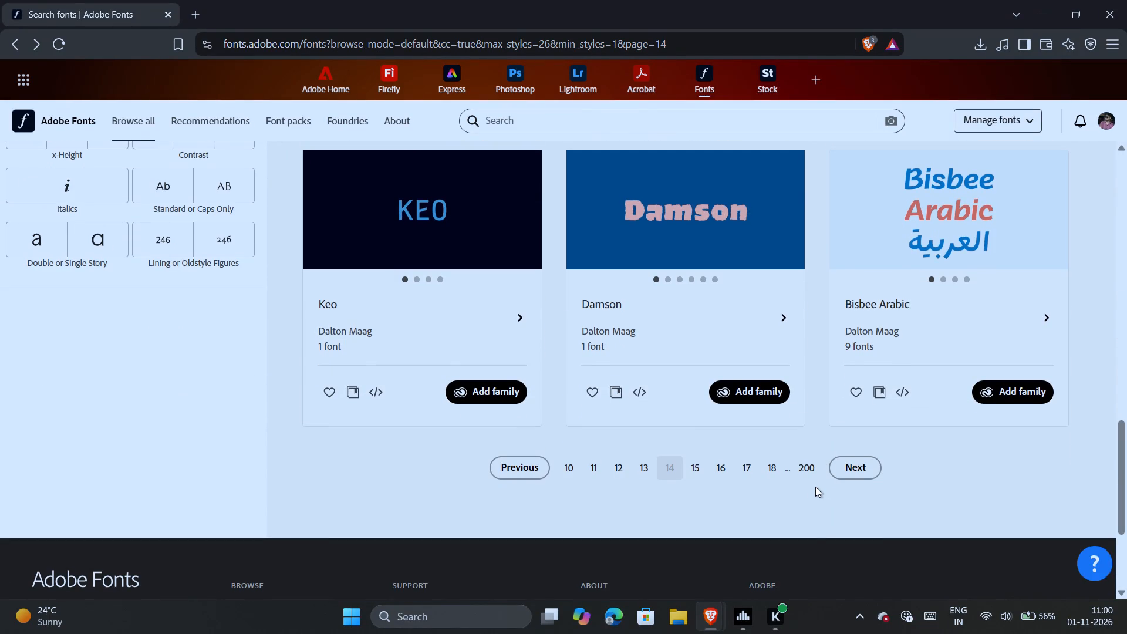
pyautogui.click(690, 463)
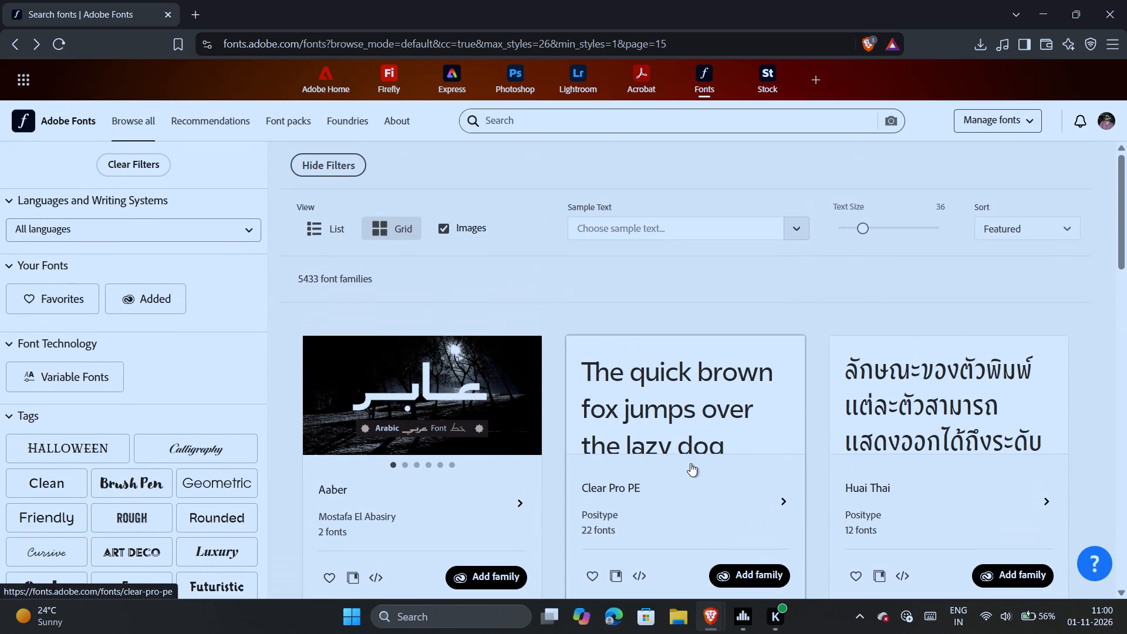
pyautogui.scroll(-3, 690, 463)
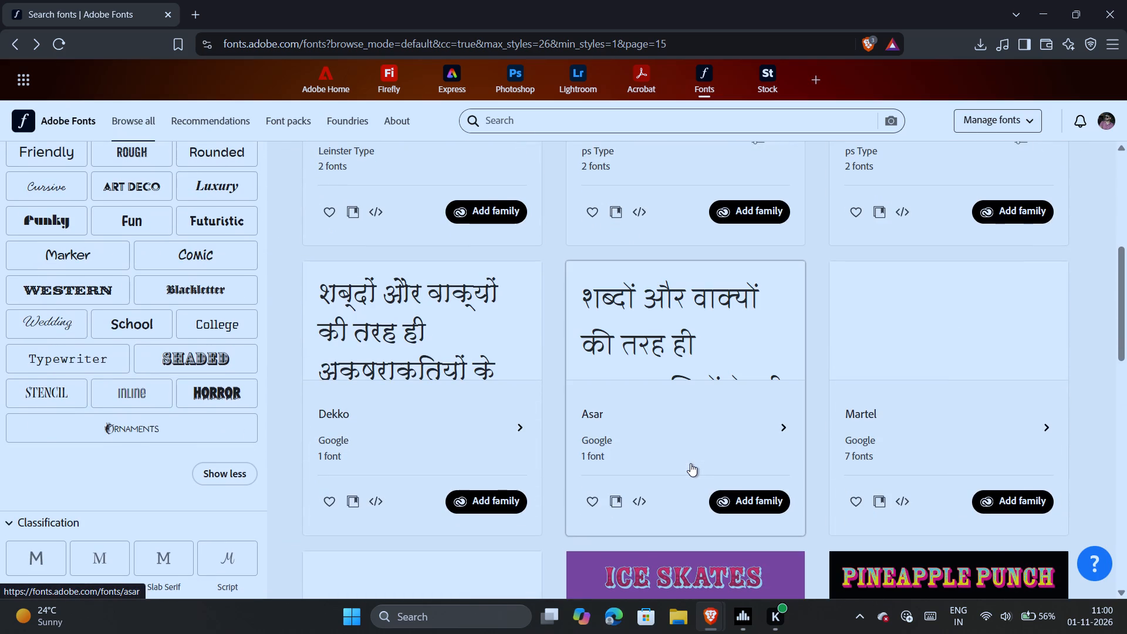
pyautogui.scroll(-3, 549, 374)
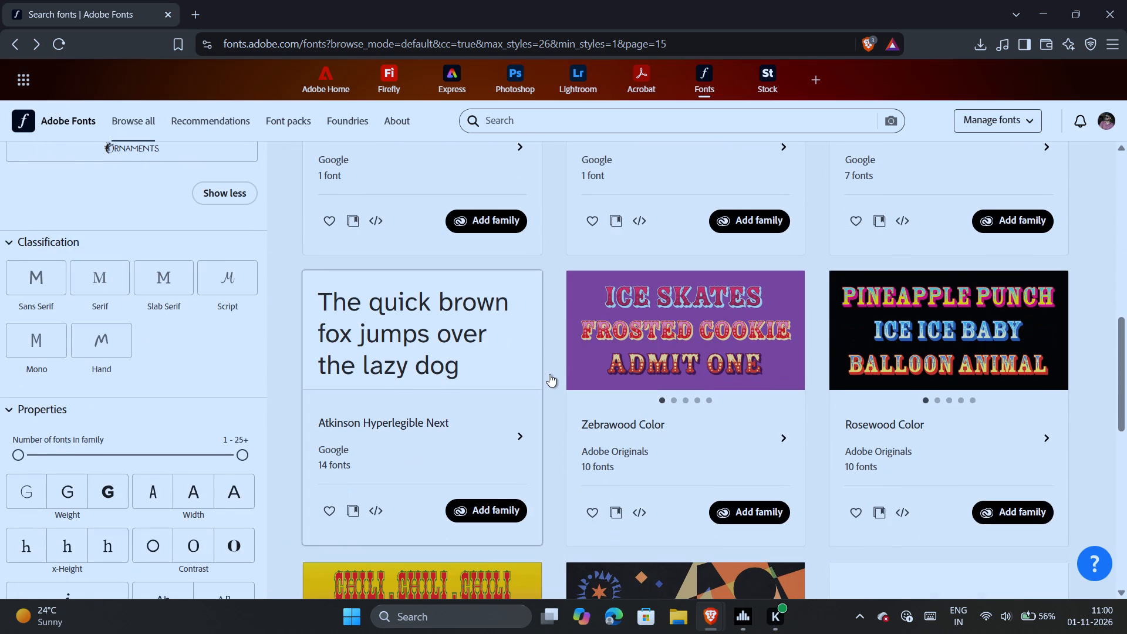
pyautogui.scroll(-1, 549, 374)
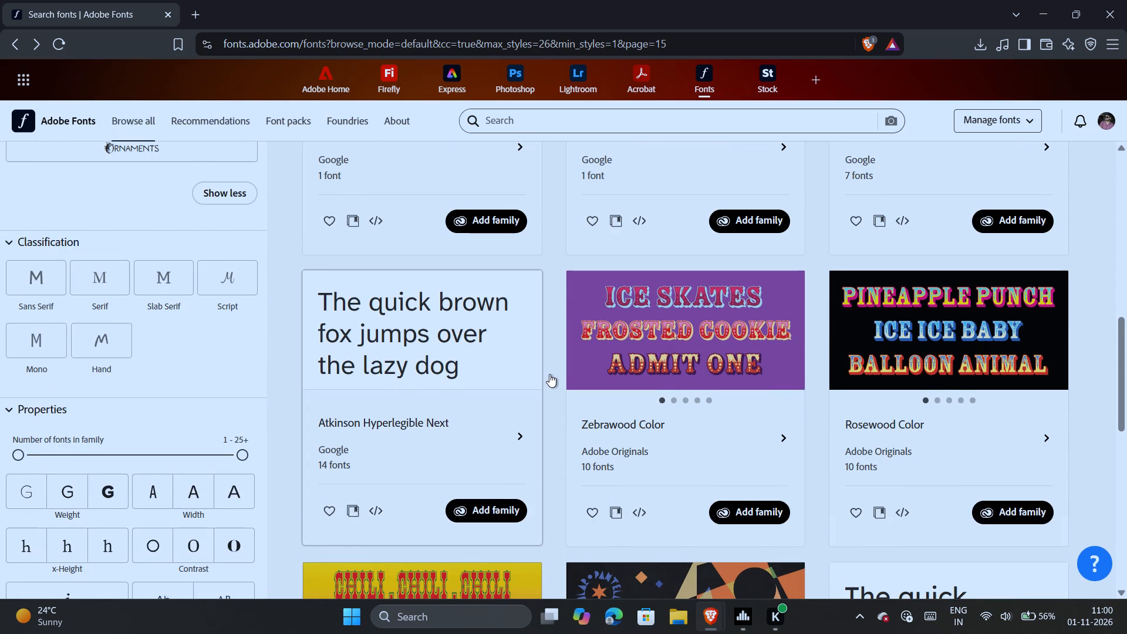
pyautogui.scroll(-2, 549, 374)
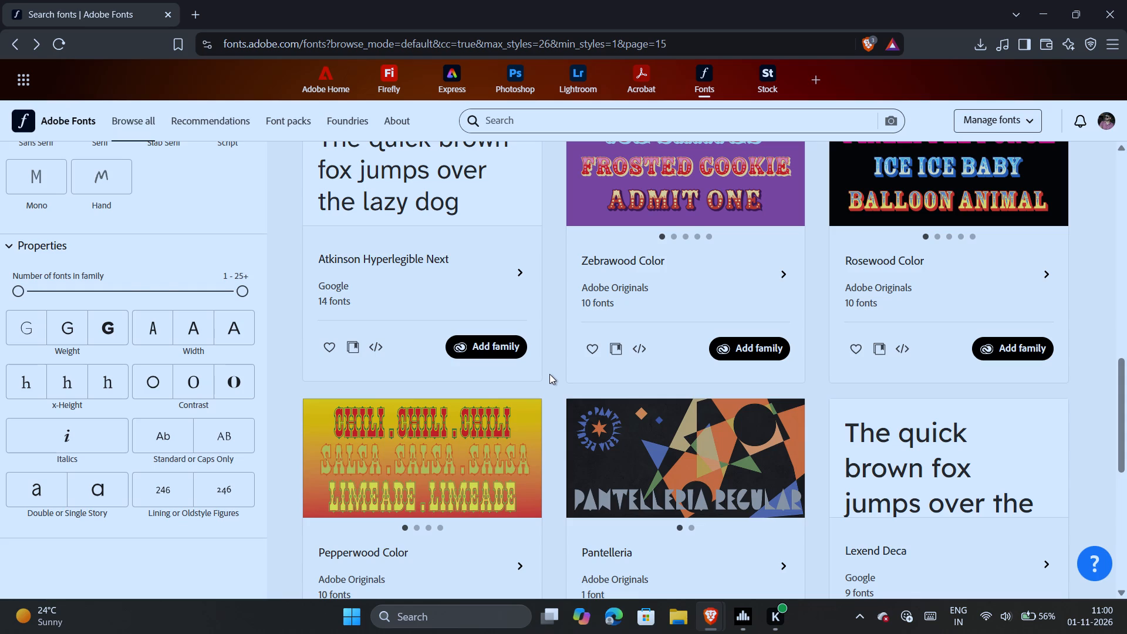
# Back in Adobe Express, search the fonts for "rose wood" and apply Rosewood Std Aloe Vera to the "KIET MOVIE SOCIETY" text.
pyautogui.hotkey('alt', 'Tab')
pyautogui.click(184, 355)
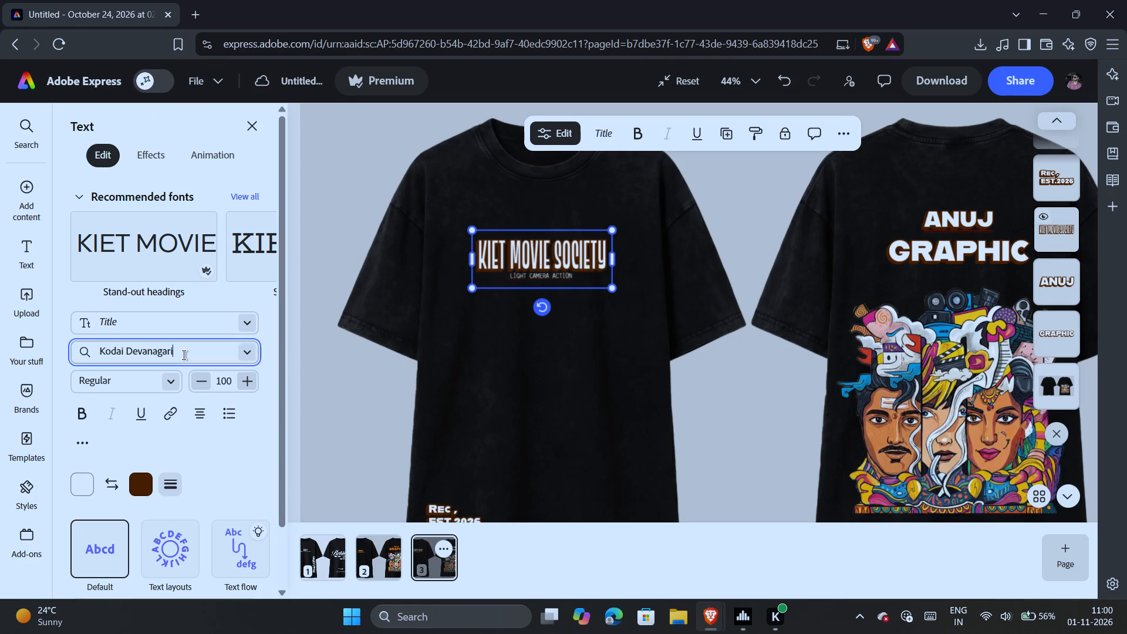
pyautogui.hotkey('ctrl', 'a')
pyautogui.press('BackSpace')
pyautogui.write('ro')
pyautogui.press('BackSpace')
pyautogui.write('ose wood')
pyautogui.press('space')
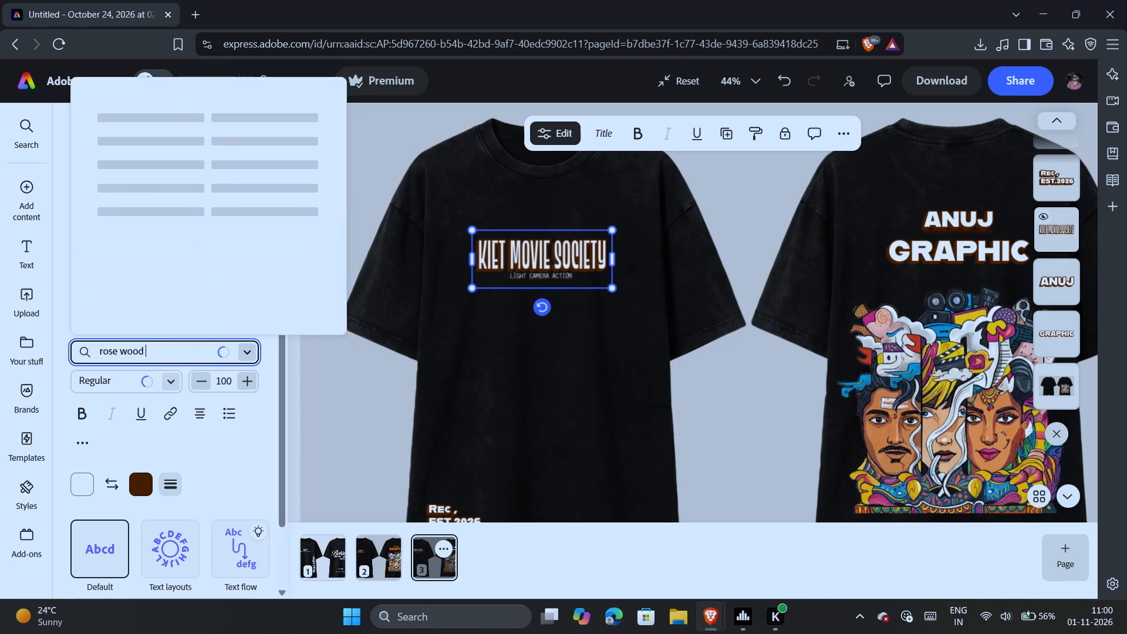
pyautogui.click(217, 142)
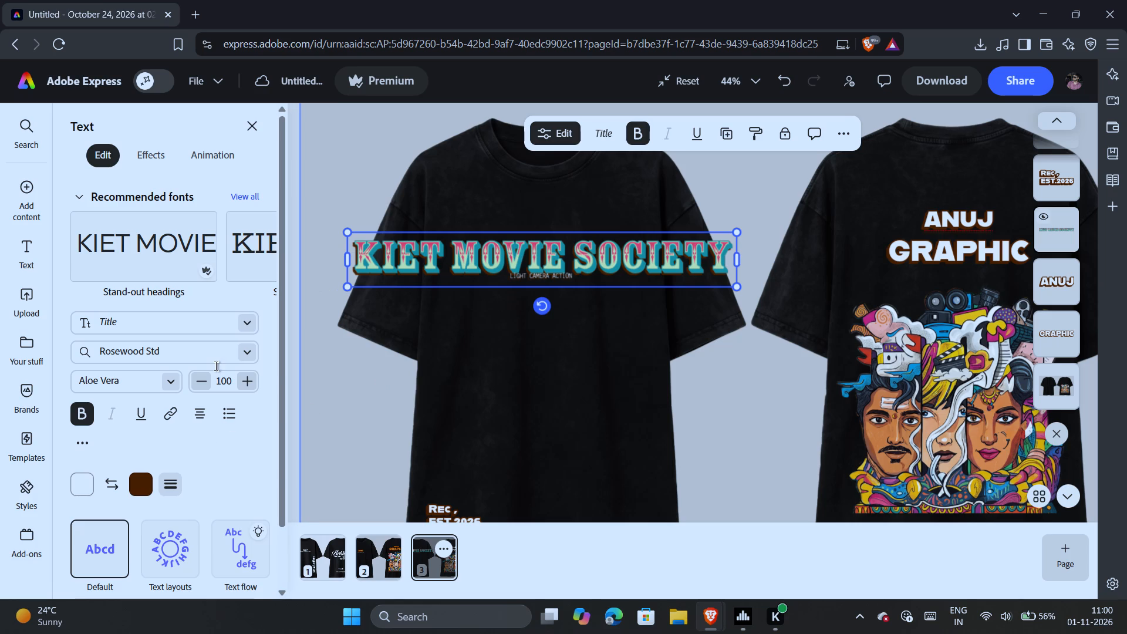
# Reduce the "KIET MOVIE SOCIETY" text to size 38.
pyautogui.click(209, 384)
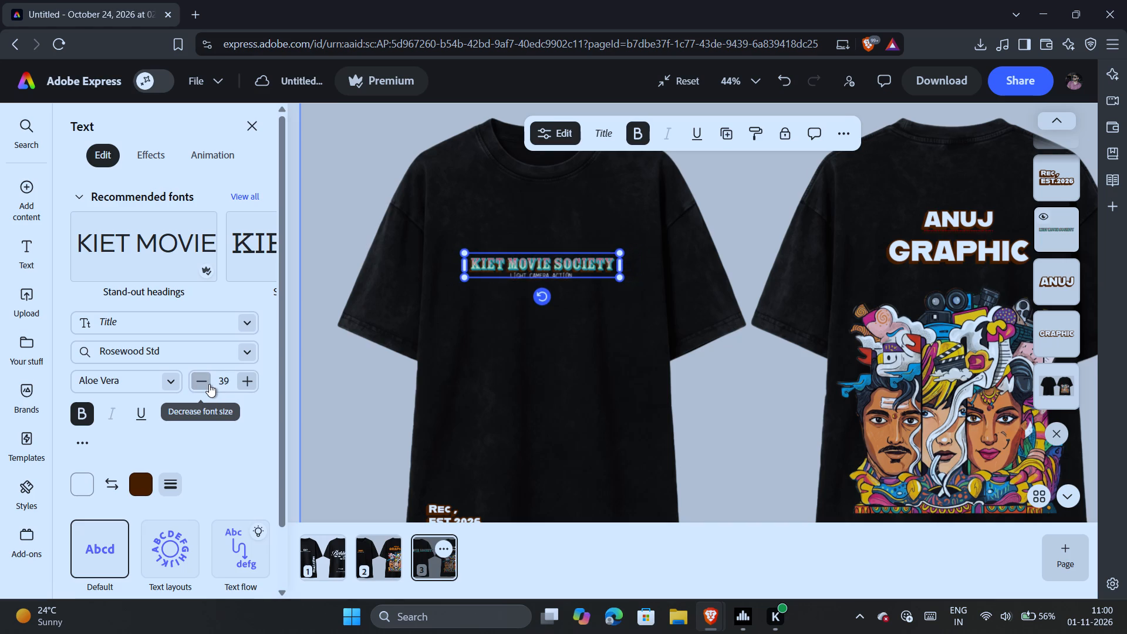
pyautogui.click(289, 424)
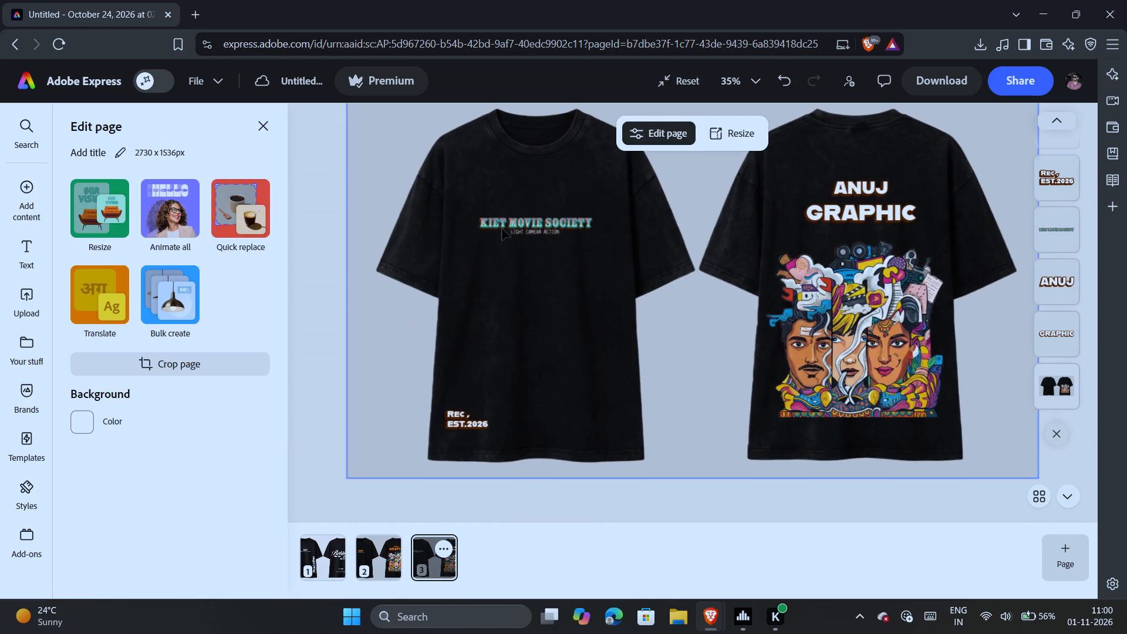
# Set the text color of "KIET MOVIE SOCIETY" to the pink default swatch, after trying light blue.
pyautogui.click(505, 221)
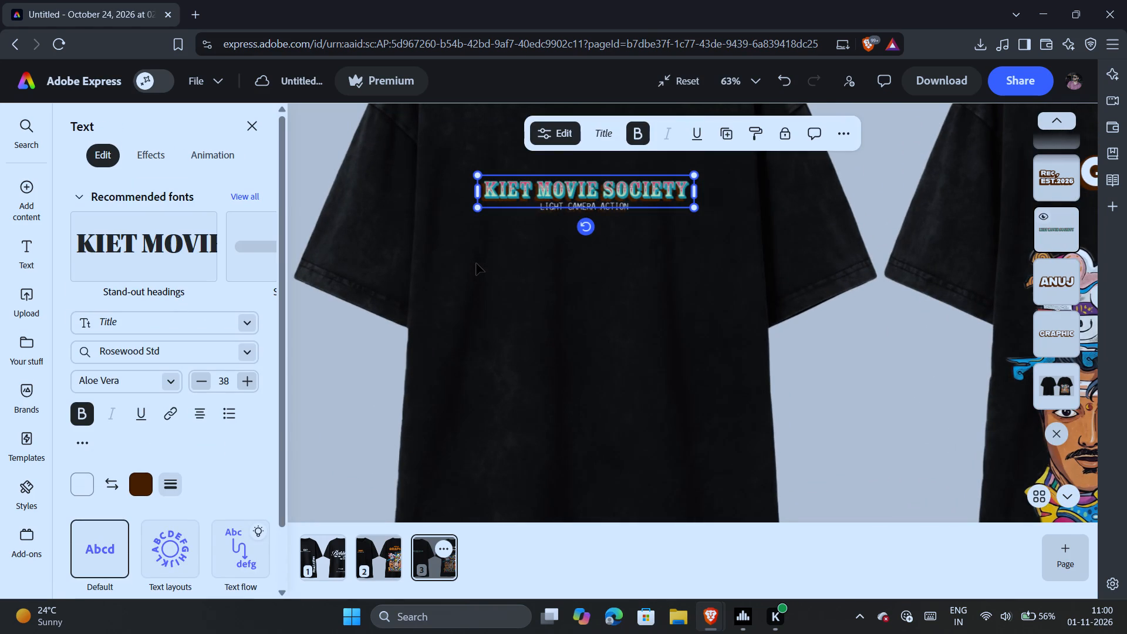
pyautogui.click(139, 488)
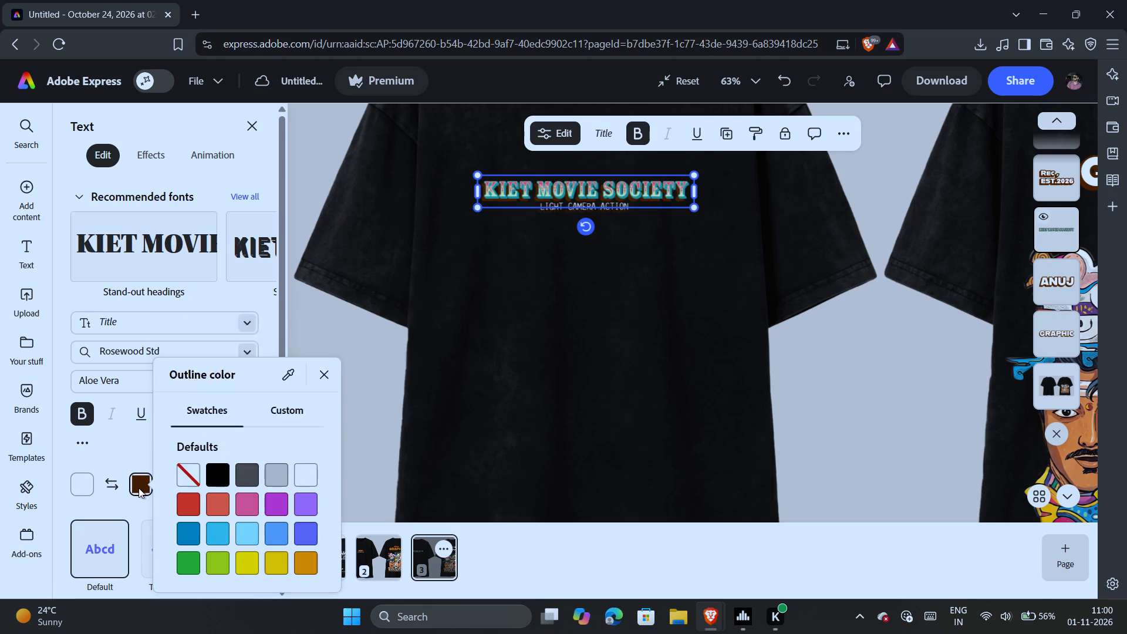
pyautogui.click(112, 456)
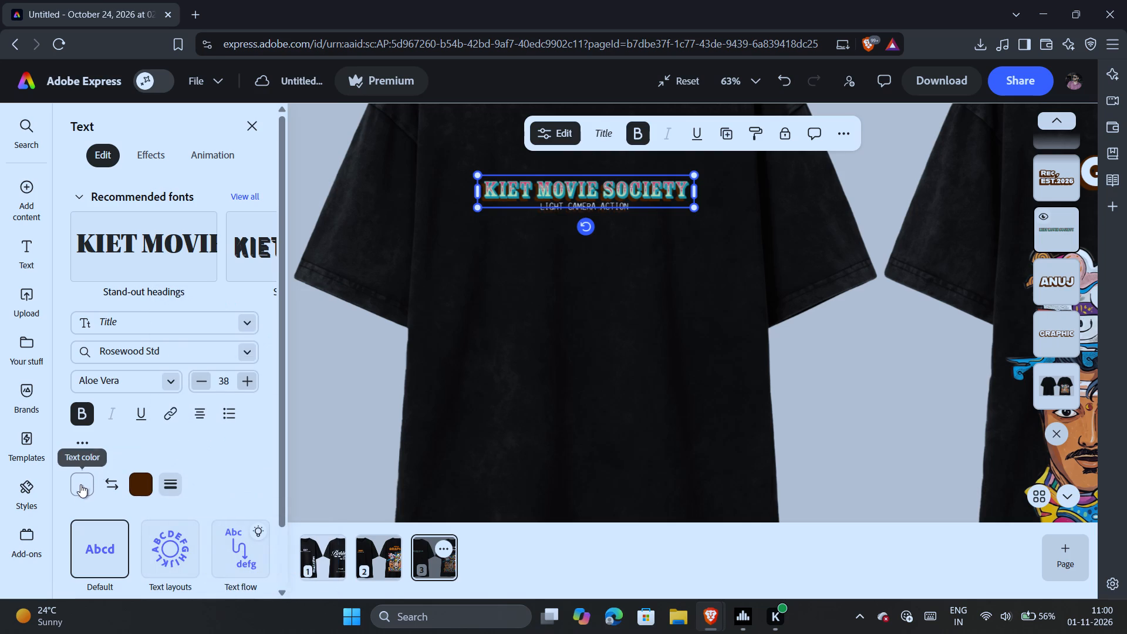
pyautogui.click(80, 494)
pyautogui.click(190, 523)
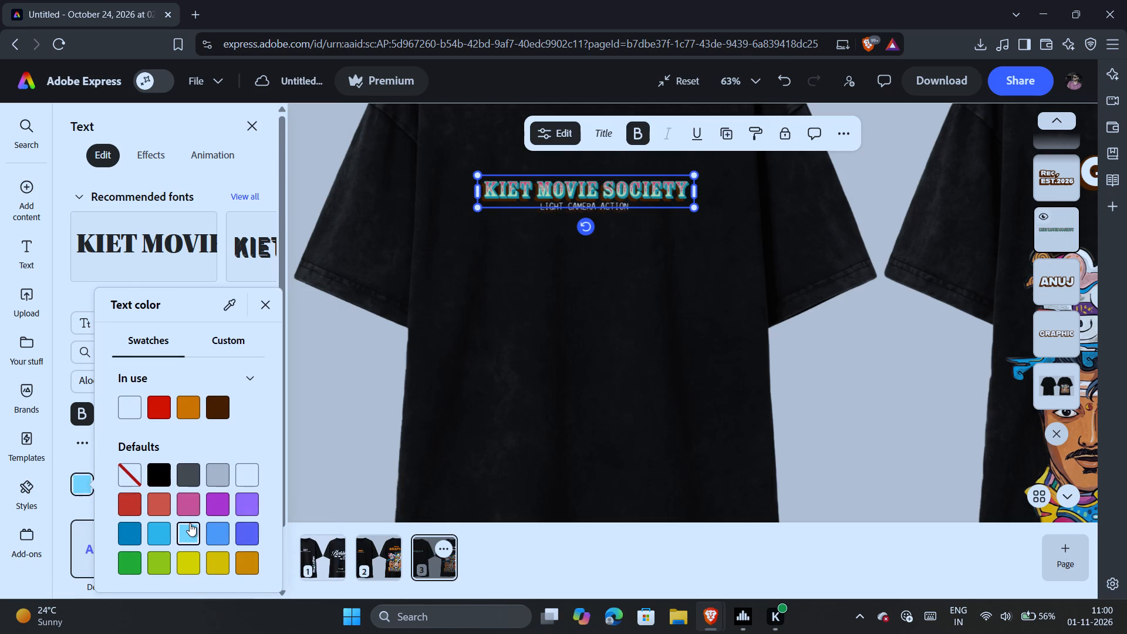
pyautogui.click(190, 515)
pyautogui.click(316, 444)
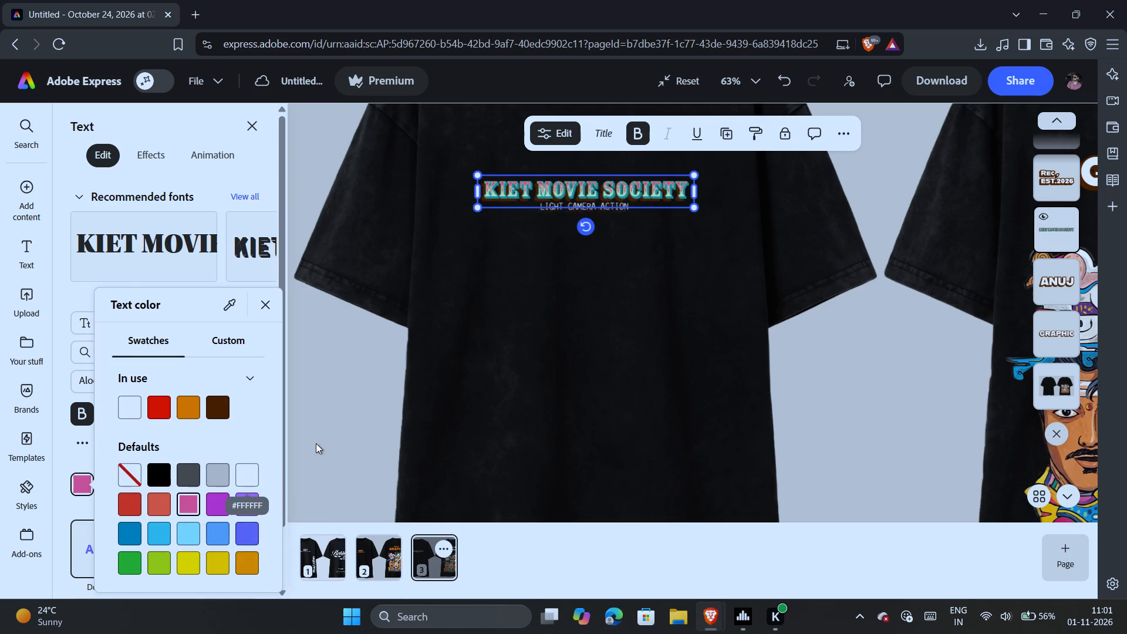
pyautogui.click(355, 380)
pyautogui.click(363, 334)
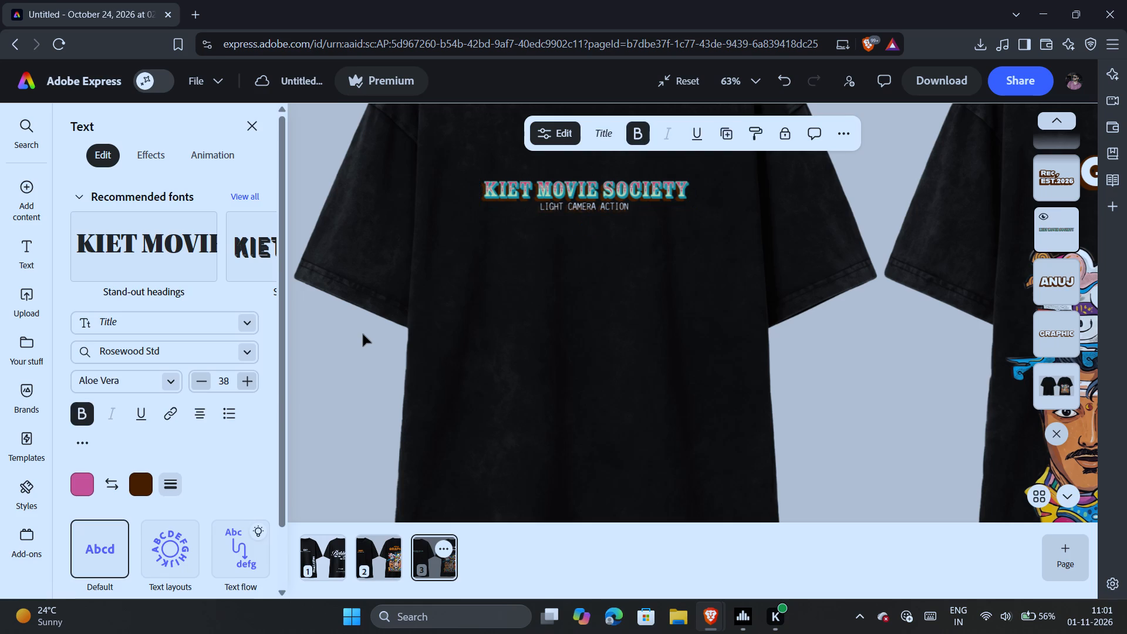
pyautogui.click(512, 198)
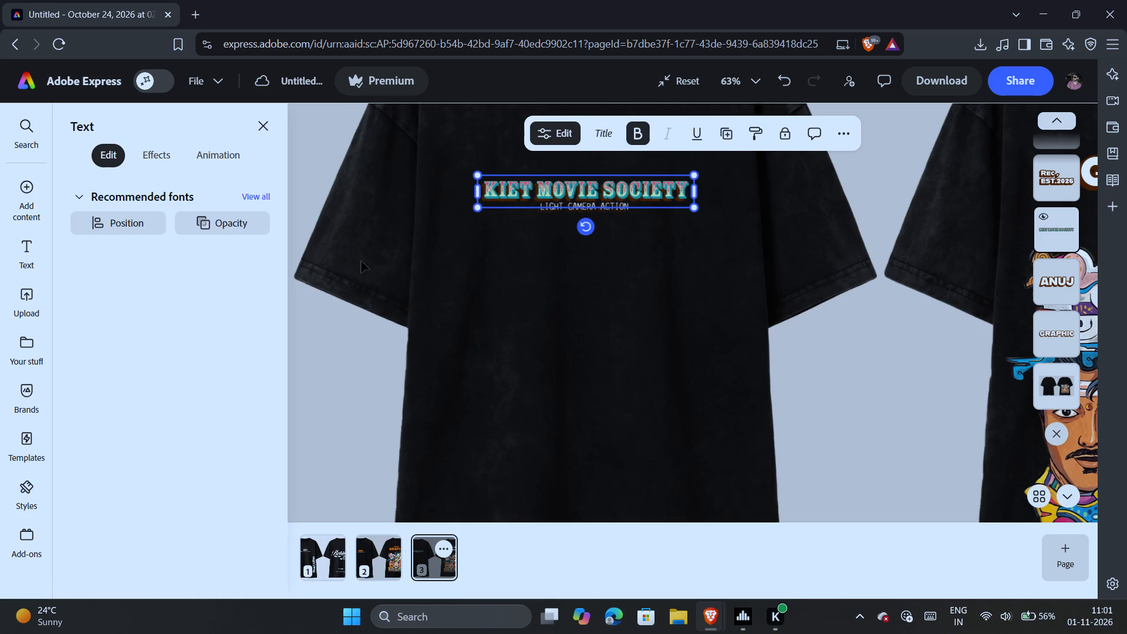
pyautogui.scroll(-3, 211, 413)
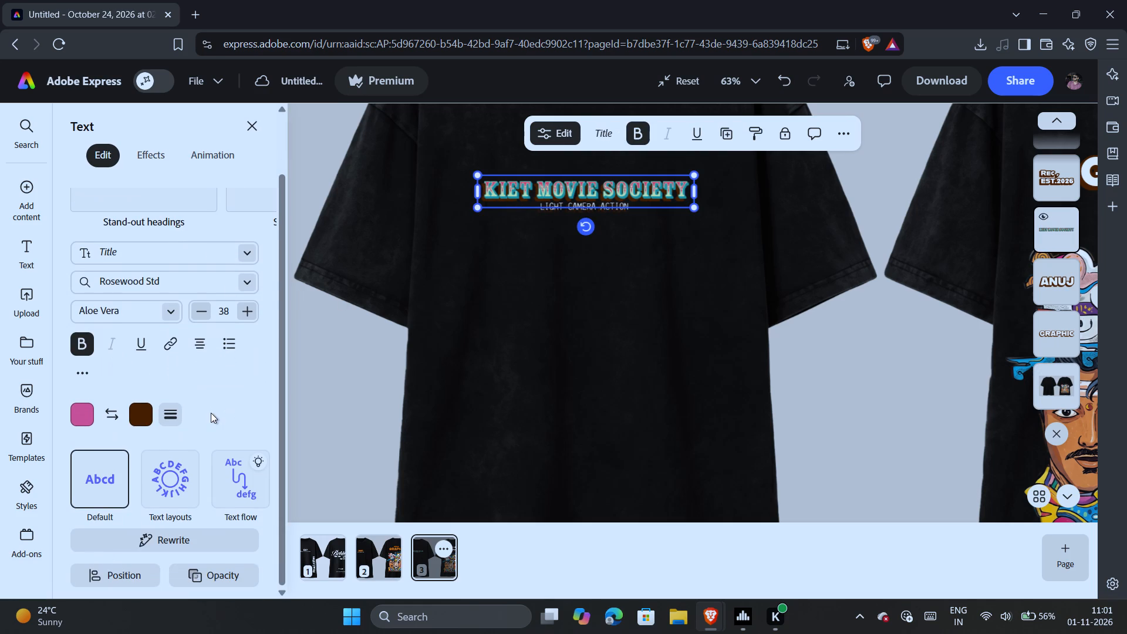
# Switch to Adobe Fonts and open the Rosewood Color family on page 15.
pyautogui.hotkey('alt', 'Tab')
pyautogui.scroll(1, 211, 413)
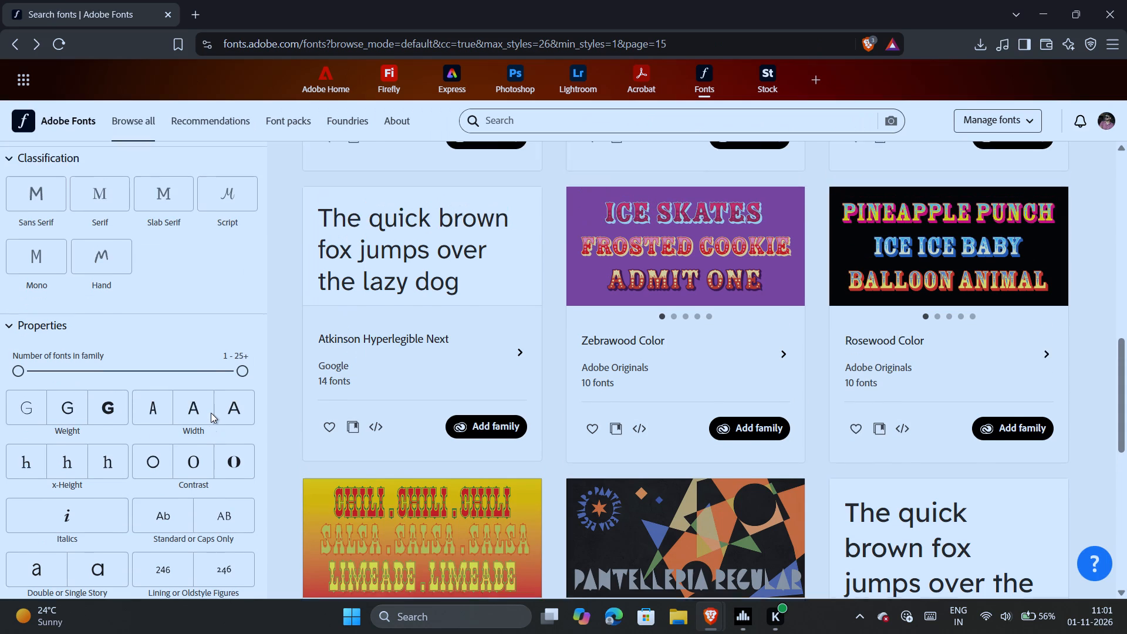
pyautogui.scroll(1, 211, 413)
pyautogui.click(926, 268)
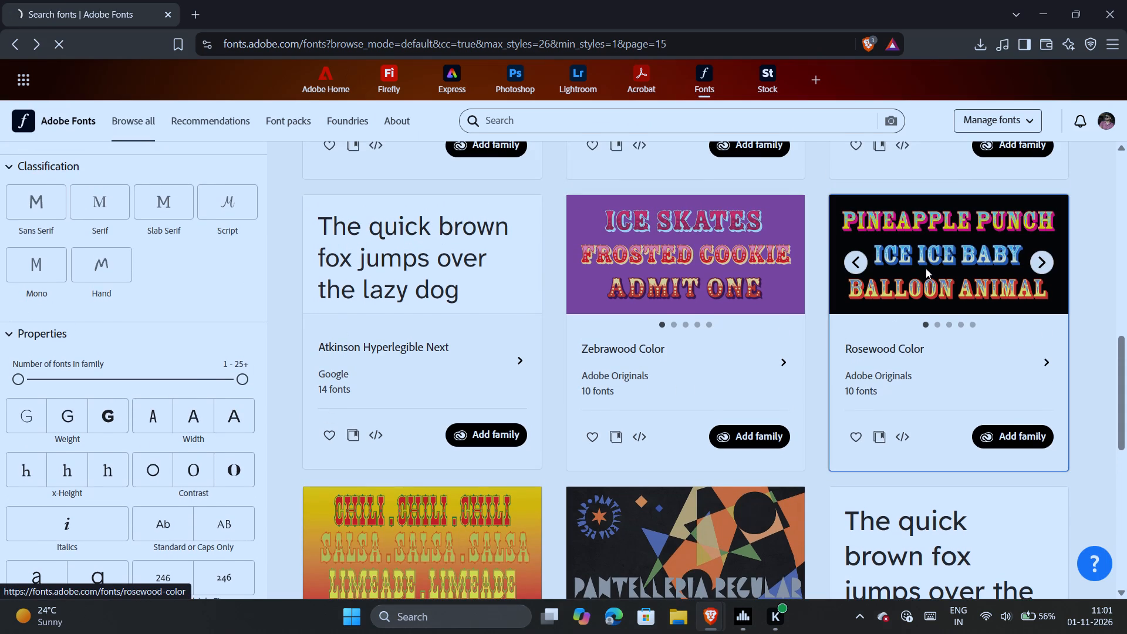
# Examine the Rosewood Color font variants in Adobe Fonts and compare them with the front chest text in Adobe Express.
pyautogui.click(925, 315)
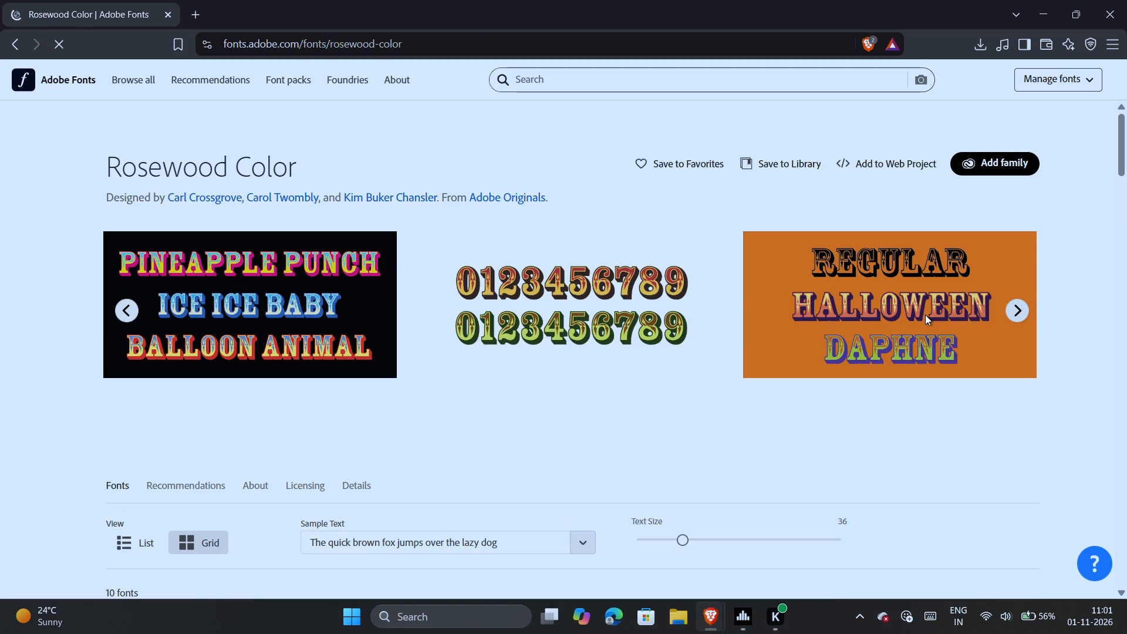
pyautogui.scroll(-2, 925, 315)
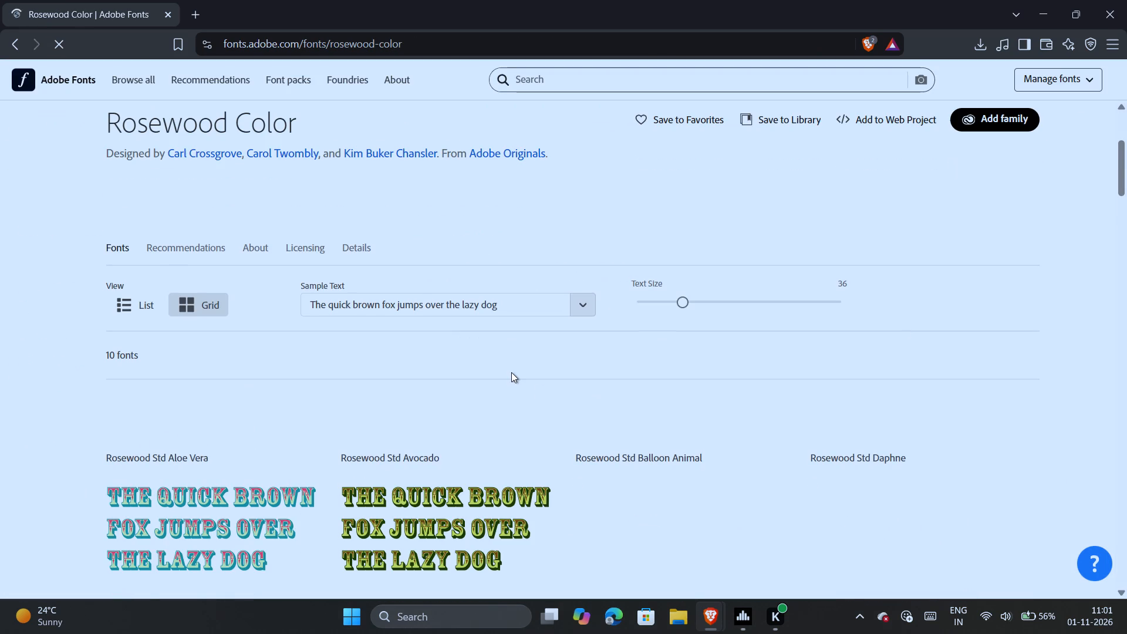
pyautogui.scroll(-2, 511, 372)
pyautogui.scroll(1, 133, 312)
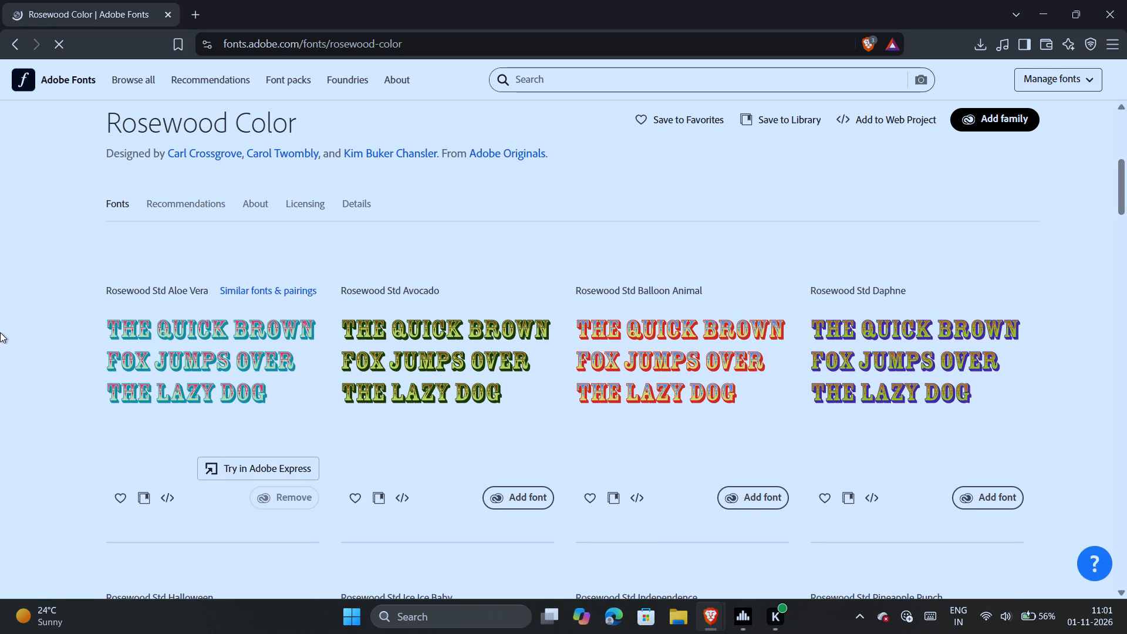
pyautogui.scroll(-1, 0, 338)
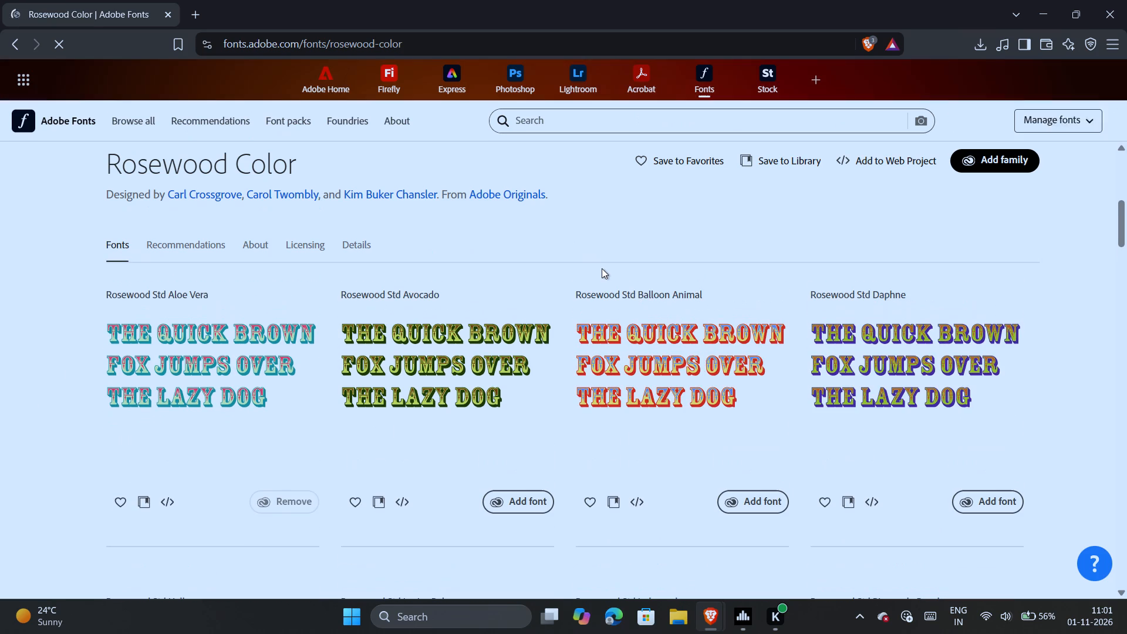
pyautogui.scroll(-1, 168, 252)
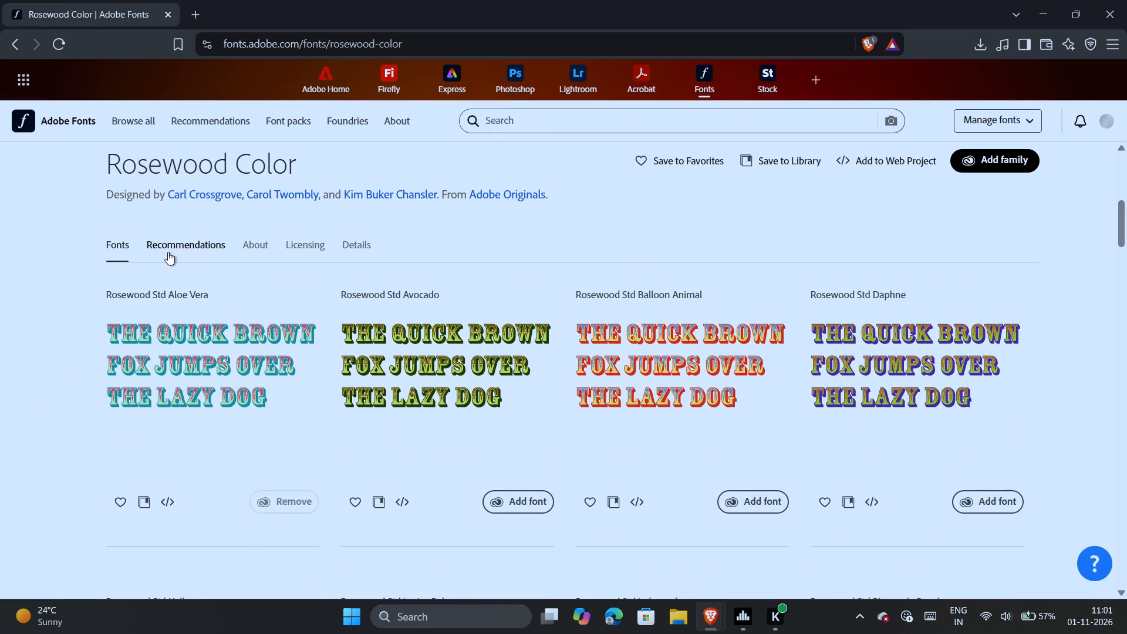
pyautogui.scroll(-2, 168, 252)
pyautogui.scroll(-3, 0, 347)
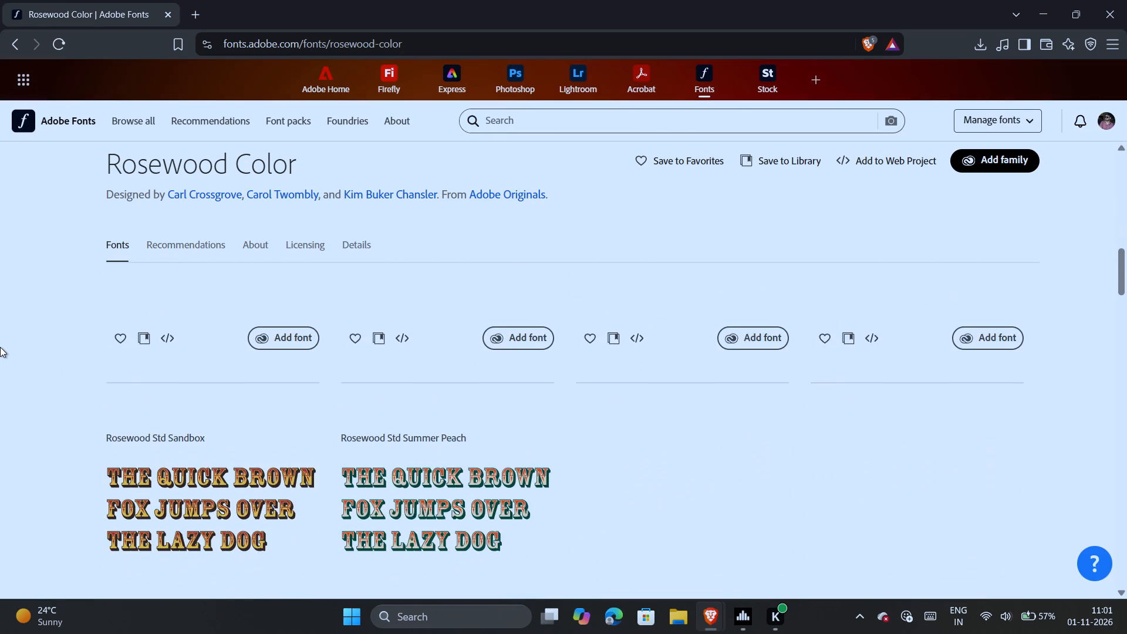
pyautogui.scroll(6, 0, 347)
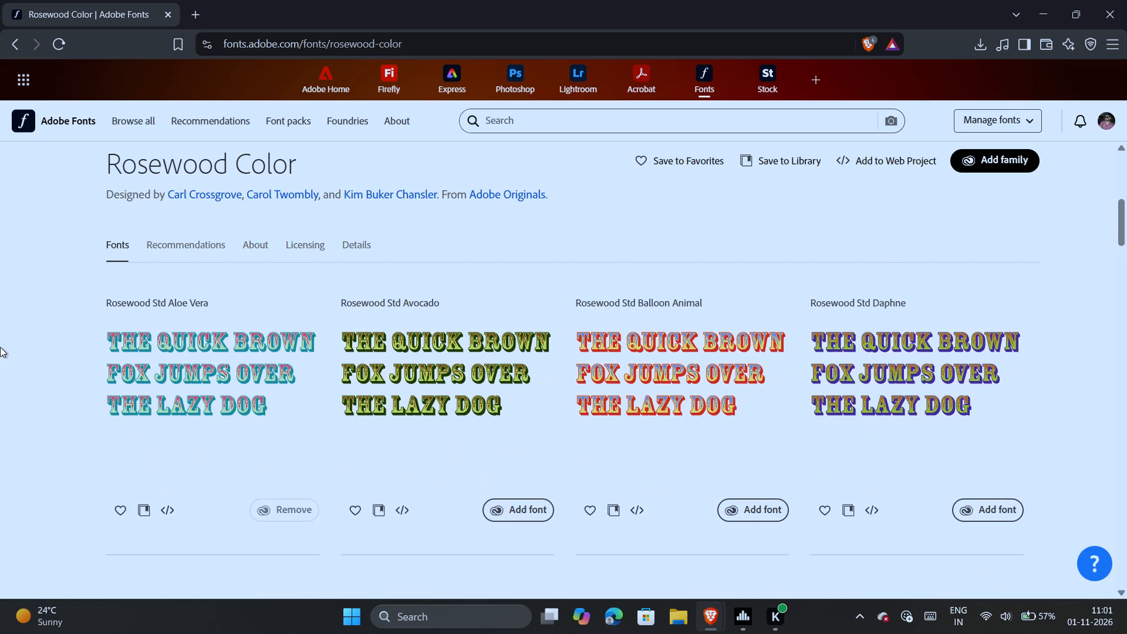
pyautogui.scroll(-6, 0, 347)
pyautogui.scroll(2, 0, 347)
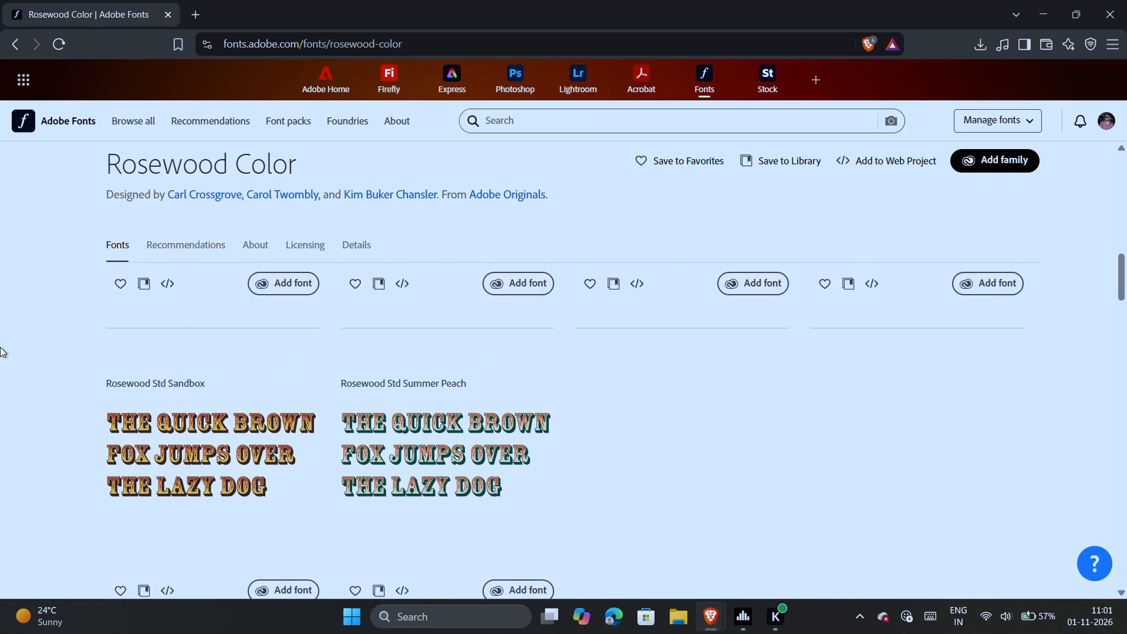
pyautogui.scroll(3, 0, 347)
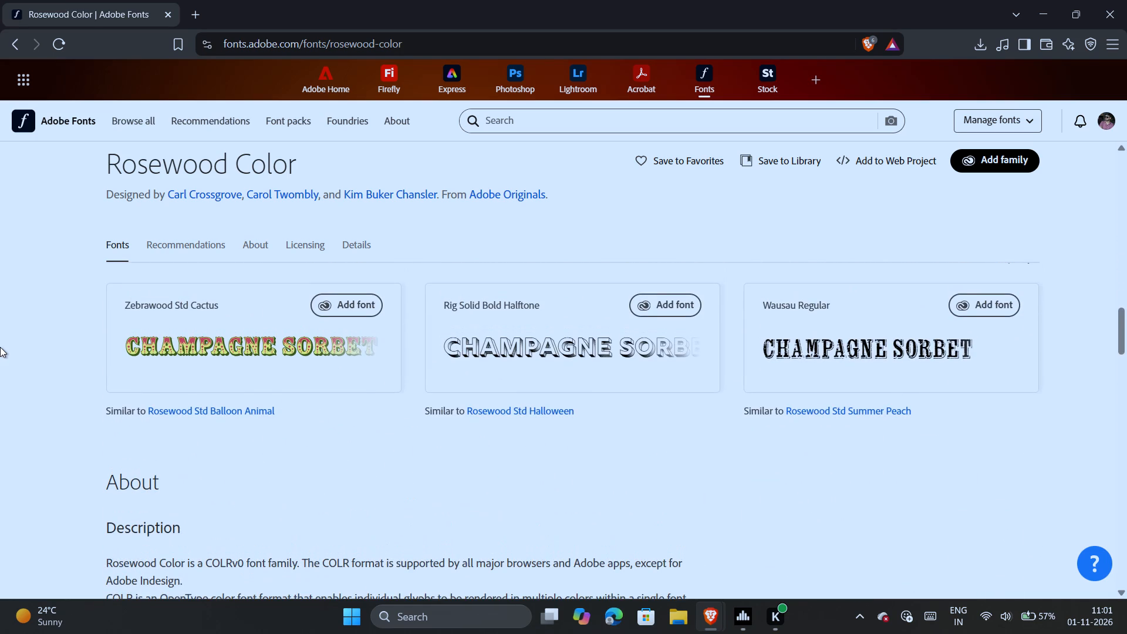
pyautogui.hotkey('alt', 'Tab')
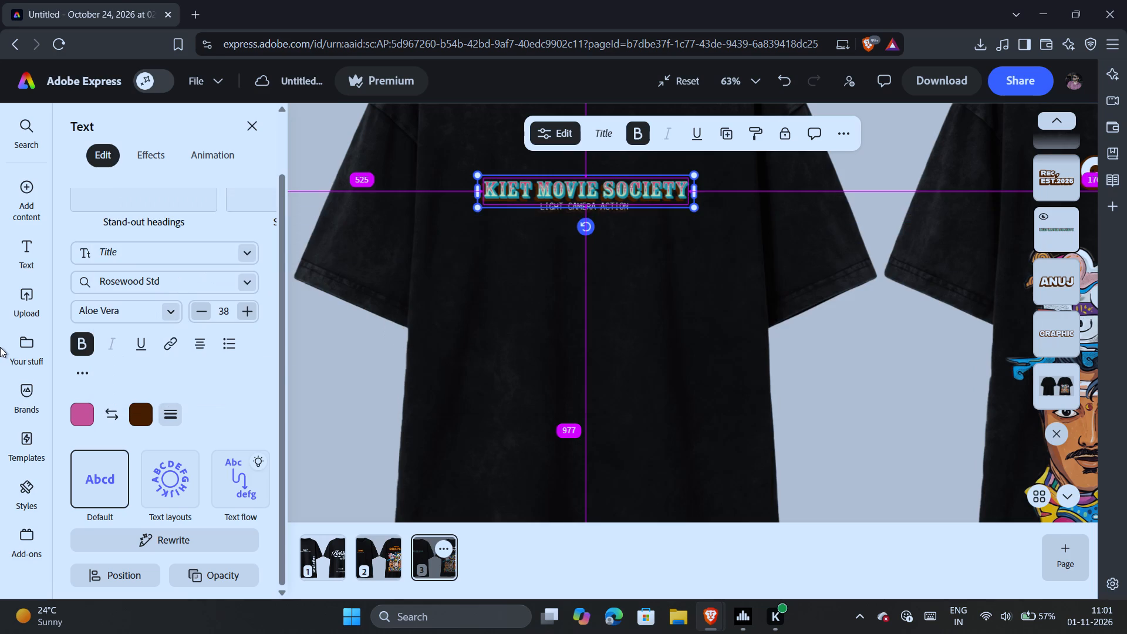
pyautogui.click(307, 273)
pyautogui.scroll(1, 455, 304)
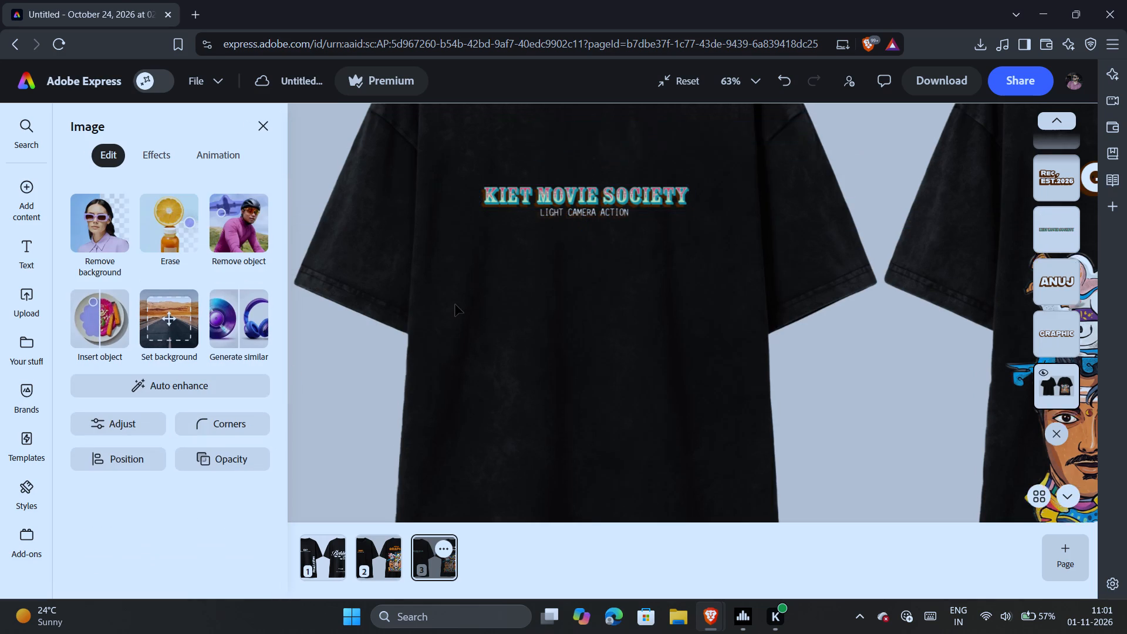
pyautogui.scroll(1, 455, 304)
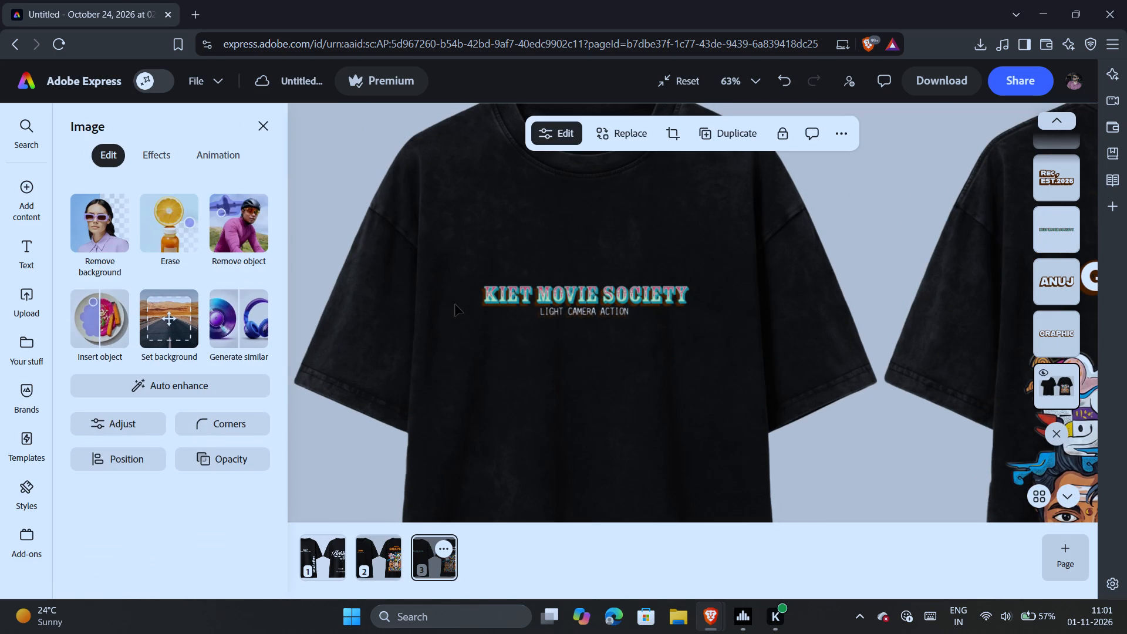
# Return to Adobe Fonts and add the Rosewood Std Halloween font.
pyautogui.hotkey('alt', 'Tab')
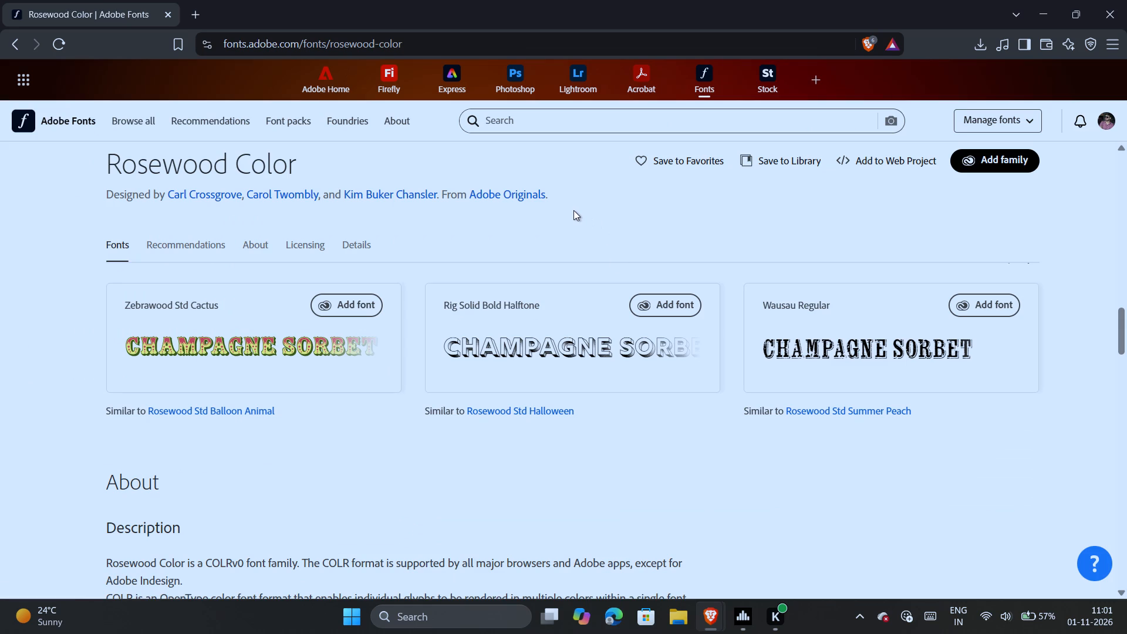
pyautogui.scroll(7, 573, 210)
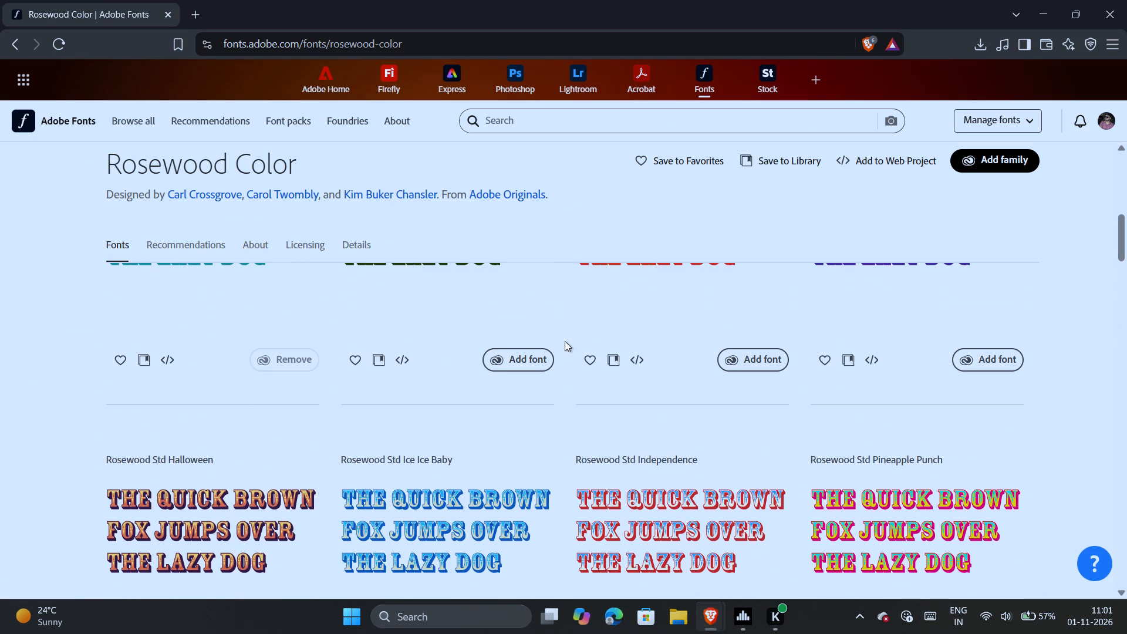
pyautogui.scroll(3, 565, 341)
pyautogui.scroll(-2, 565, 341)
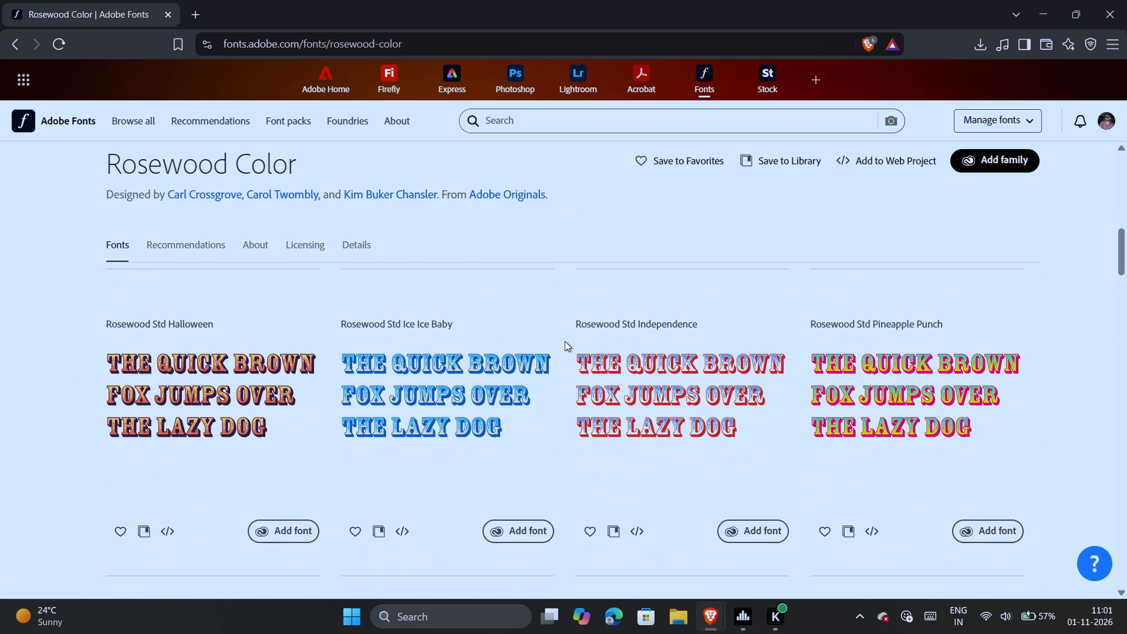
pyautogui.scroll(-1, 565, 341)
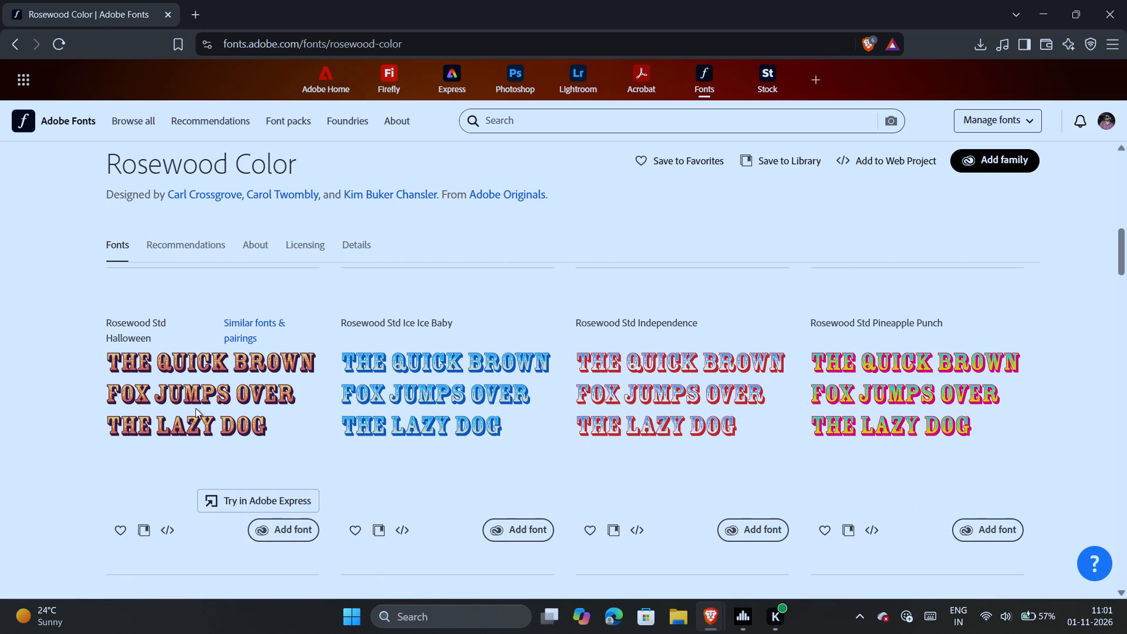
pyautogui.click(191, 409)
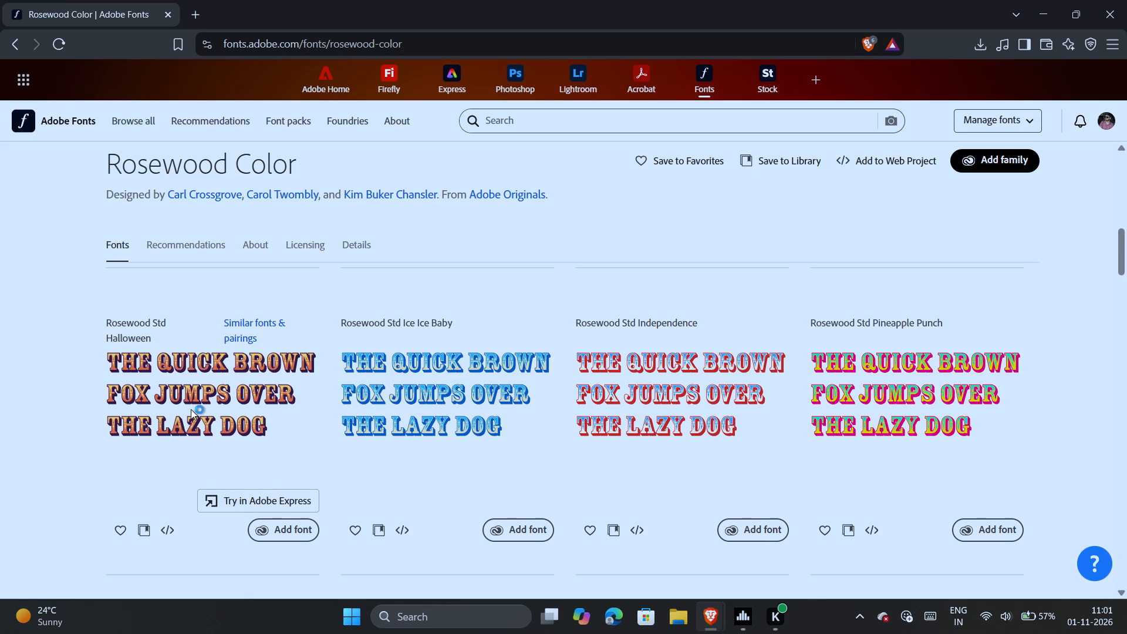
pyautogui.click(295, 535)
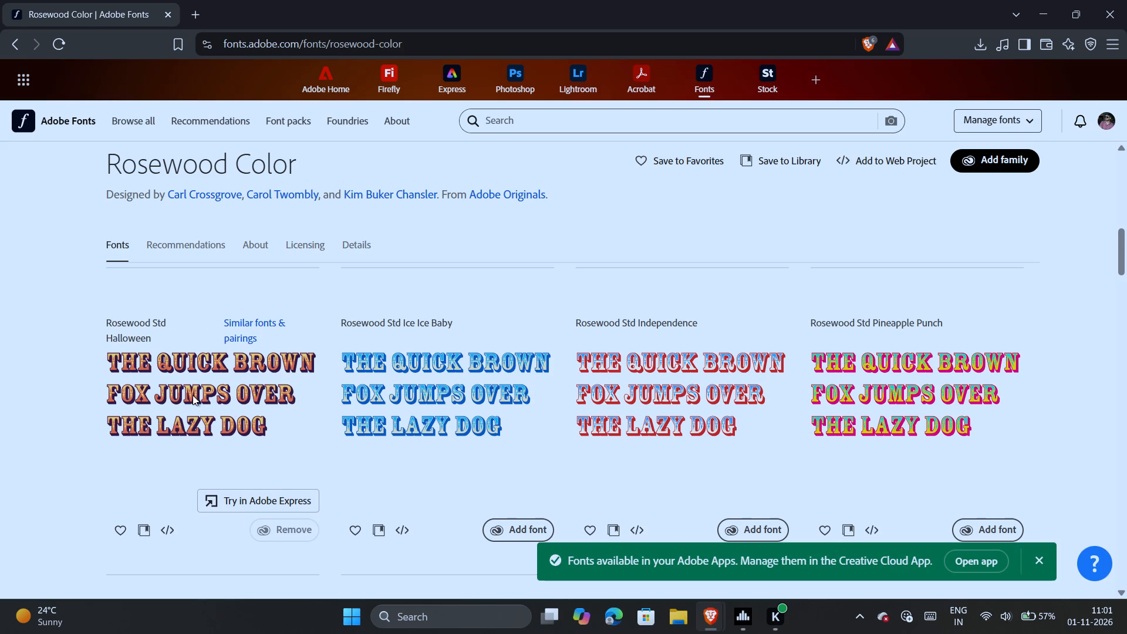
pyautogui.scroll(1, 150, 402)
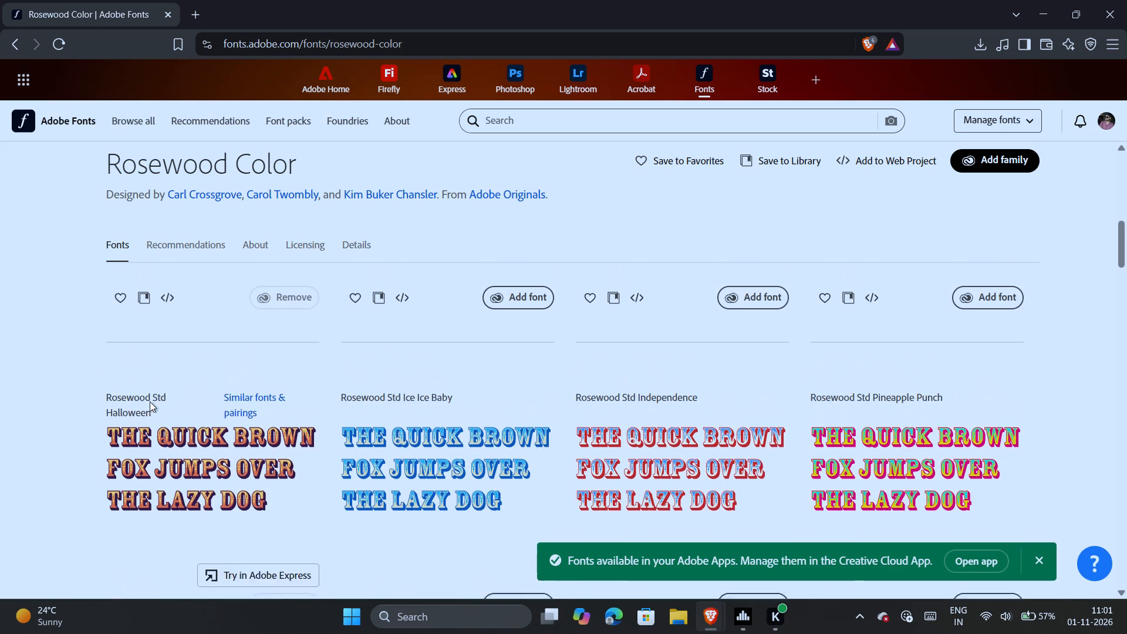
pyautogui.scroll(1, 150, 402)
# Back in Adobe Express, search the fonts for "Rosewood Std h" and apply Rosewood Std Halloween to the "KIET MOVIE SOCIETY" text.
pyautogui.hotkey('alt', 'Tab')
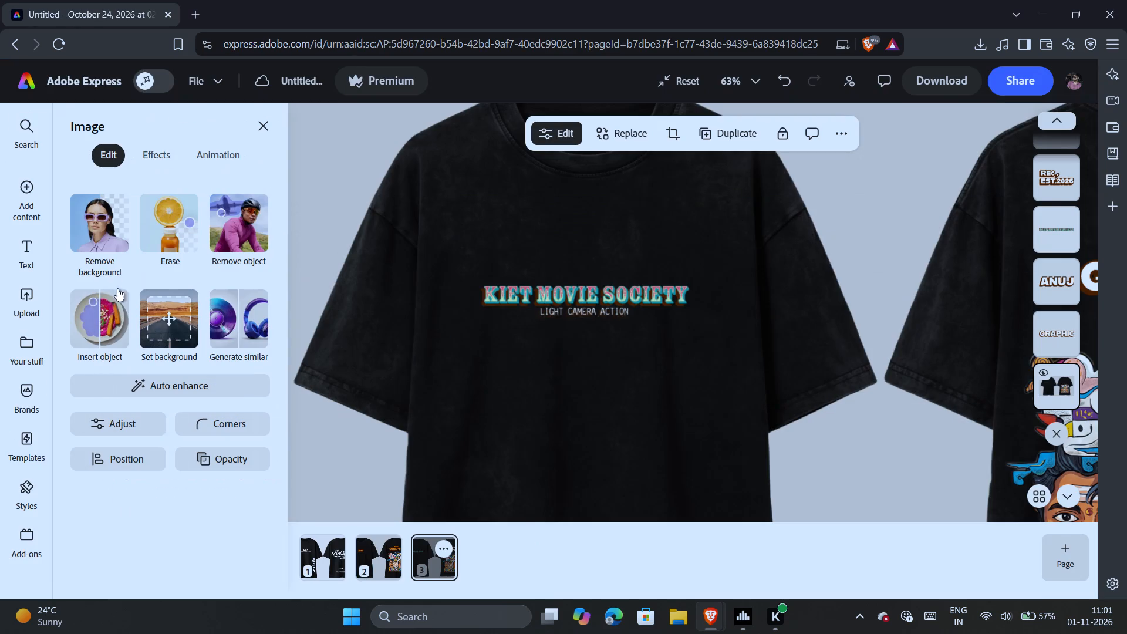
pyautogui.click(517, 294)
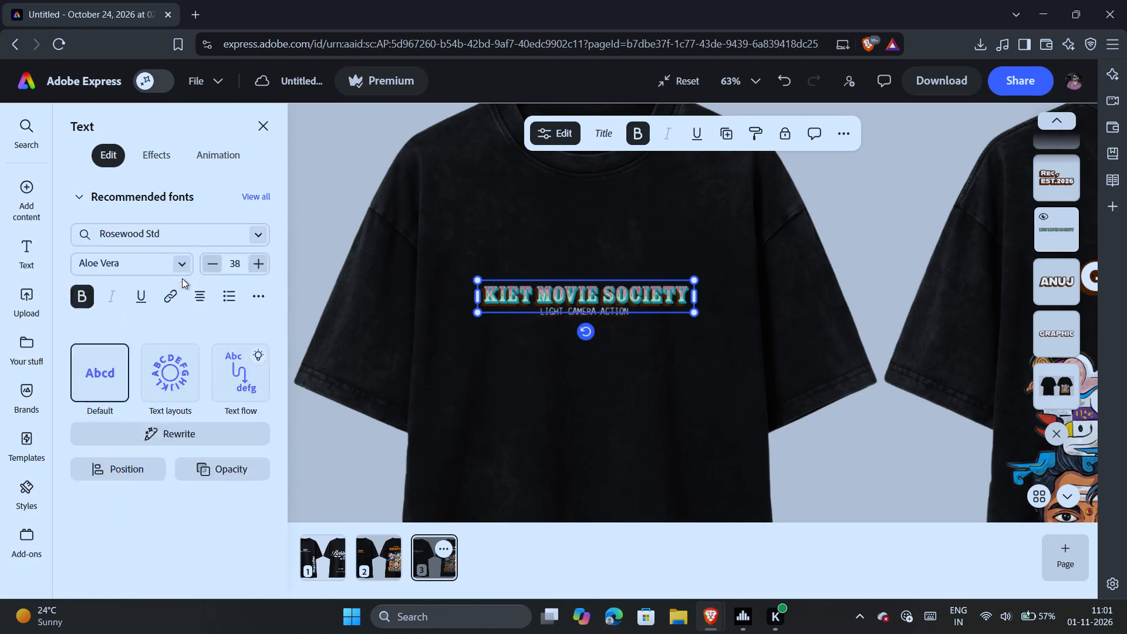
pyautogui.click(173, 353)
pyautogui.click(174, 353)
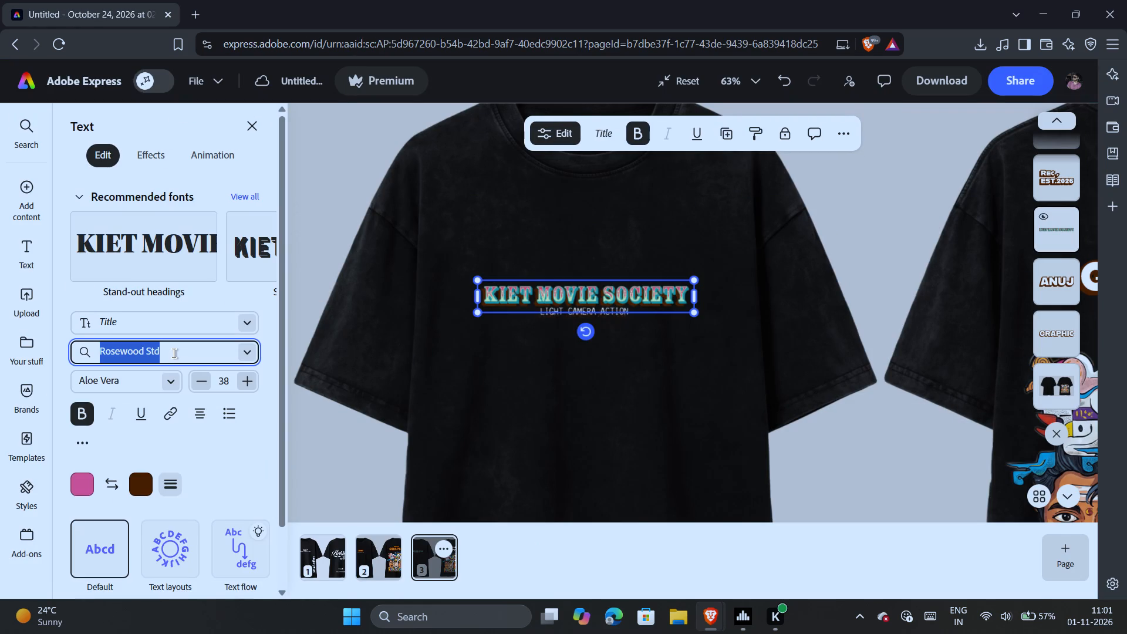
pyautogui.press('Right')
pyautogui.press('space')
pyautogui.write('ho')
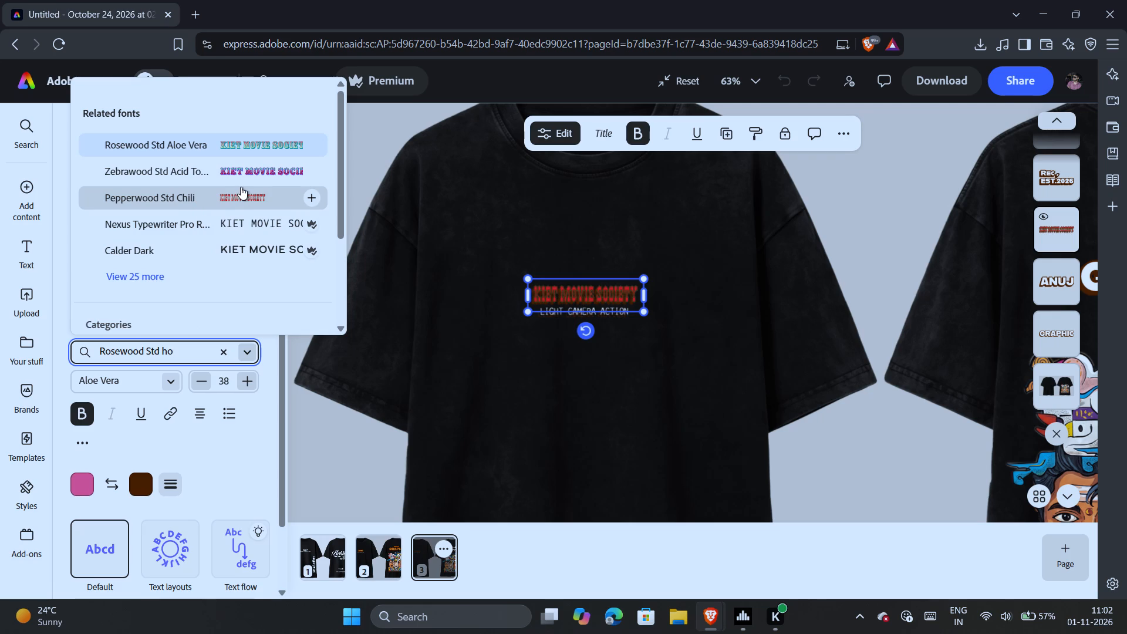
pyautogui.press('BackSpace')
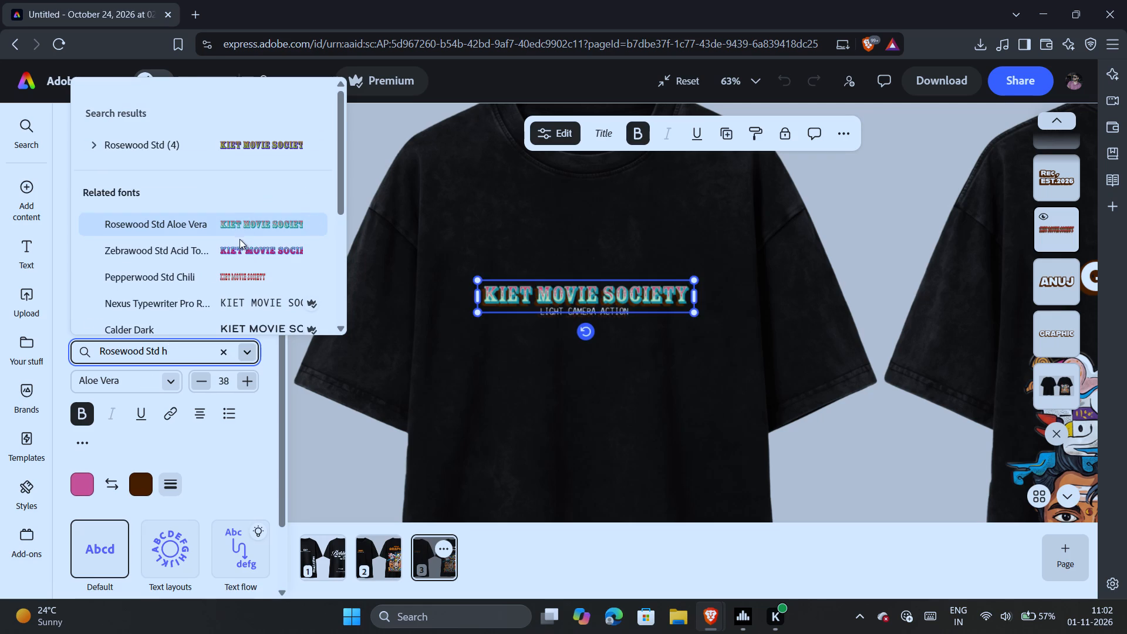
pyautogui.hotkey('alt', 'Tab')
pyautogui.hotkey('alt', 'Tab')
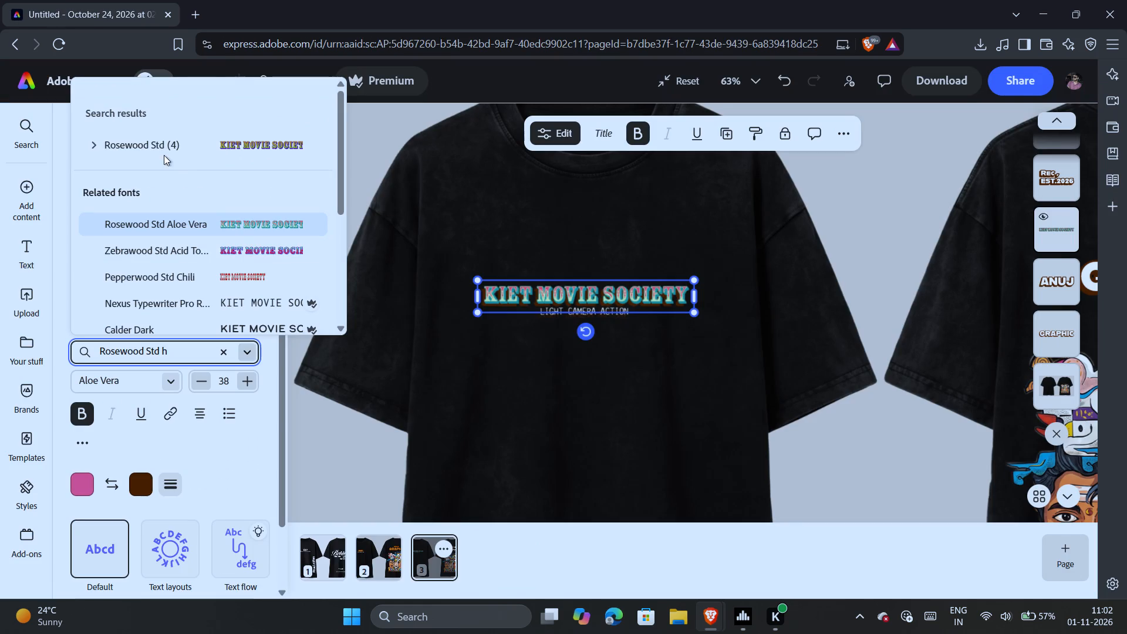
pyautogui.click(94, 143)
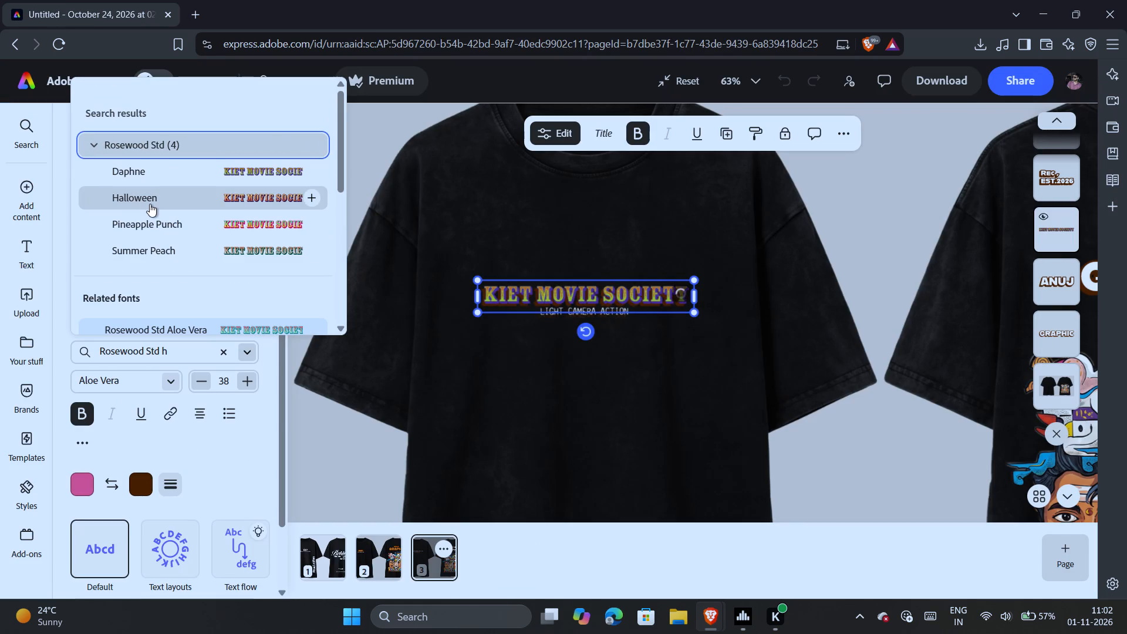
pyautogui.click(150, 204)
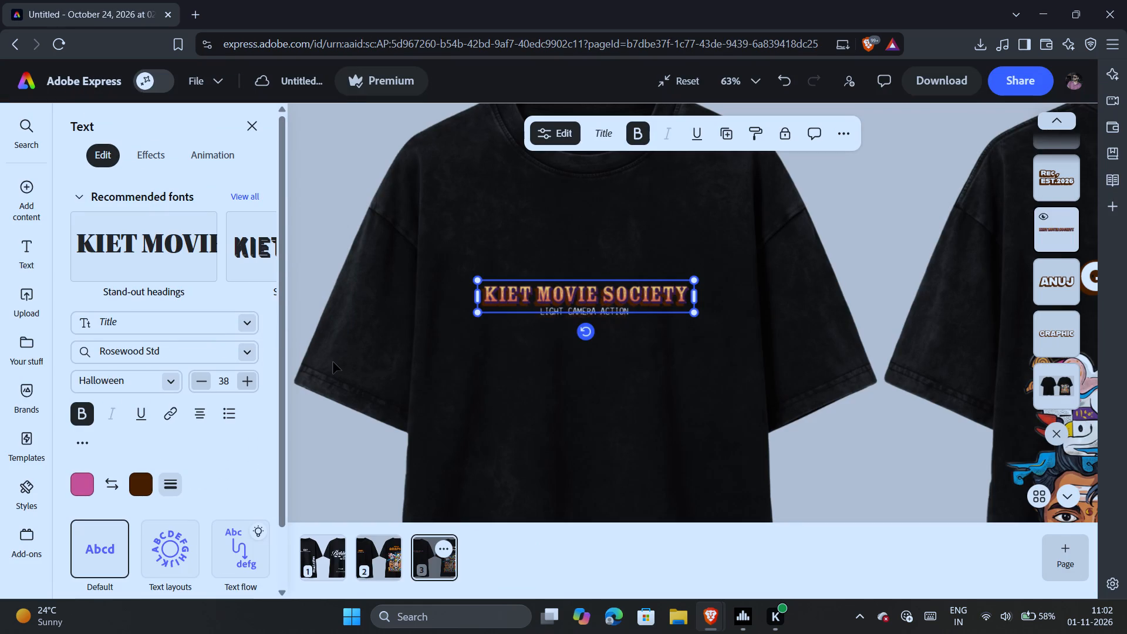
pyautogui.click(362, 389)
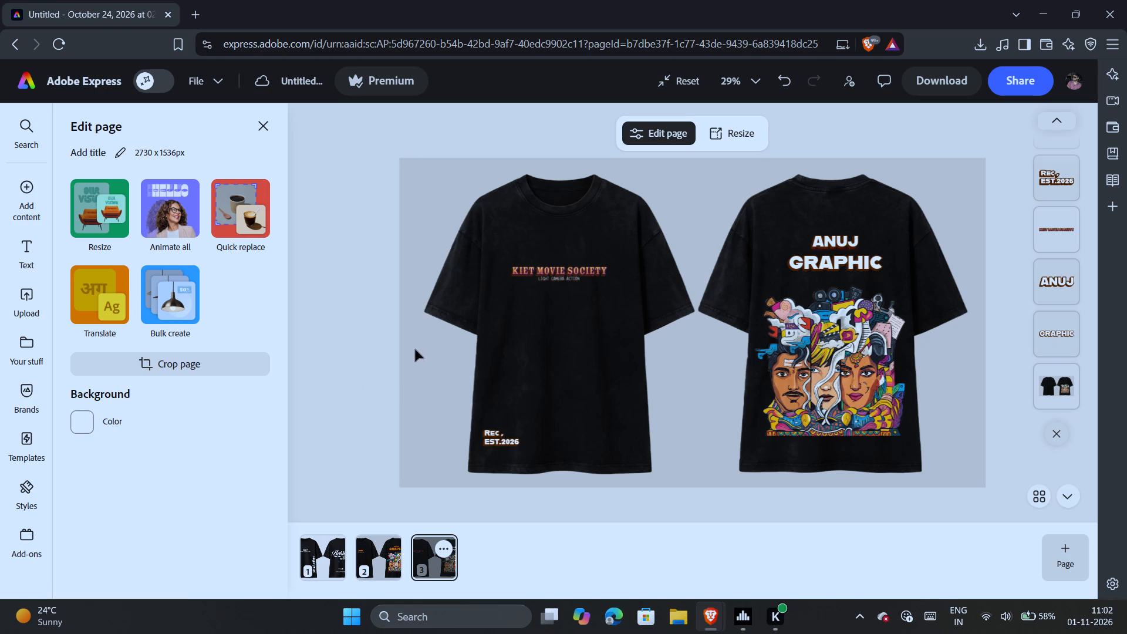
# Capture a screen snip of the chest lettering on the T-shirt's front.
pyautogui.click(393, 286)
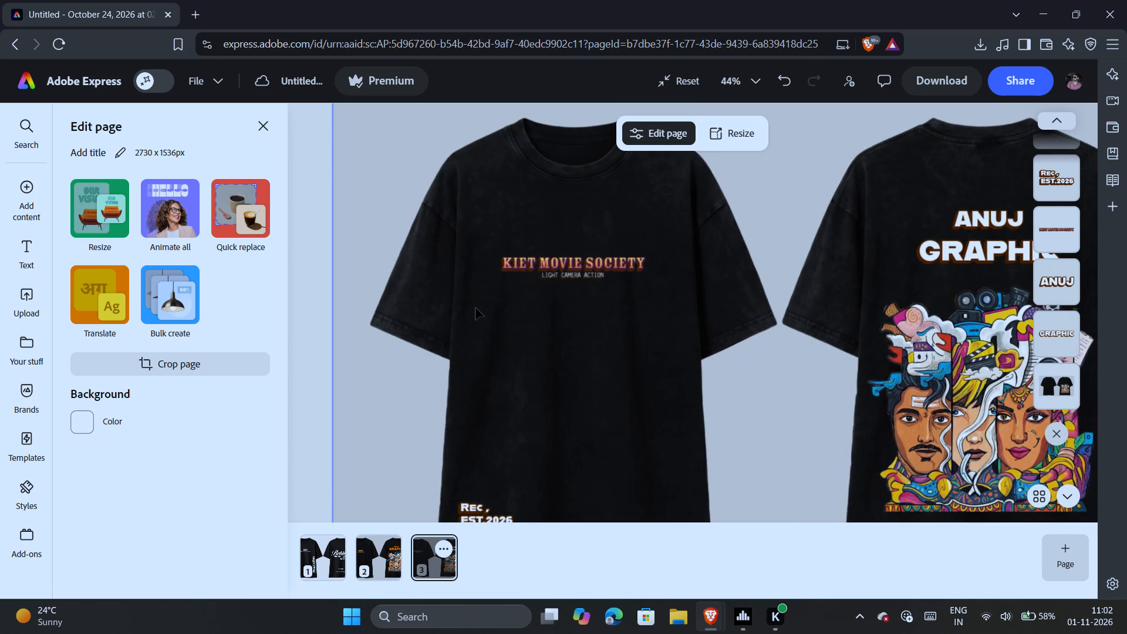
pyautogui.hscroll(-1, 475, 308)
pyautogui.press('Print')
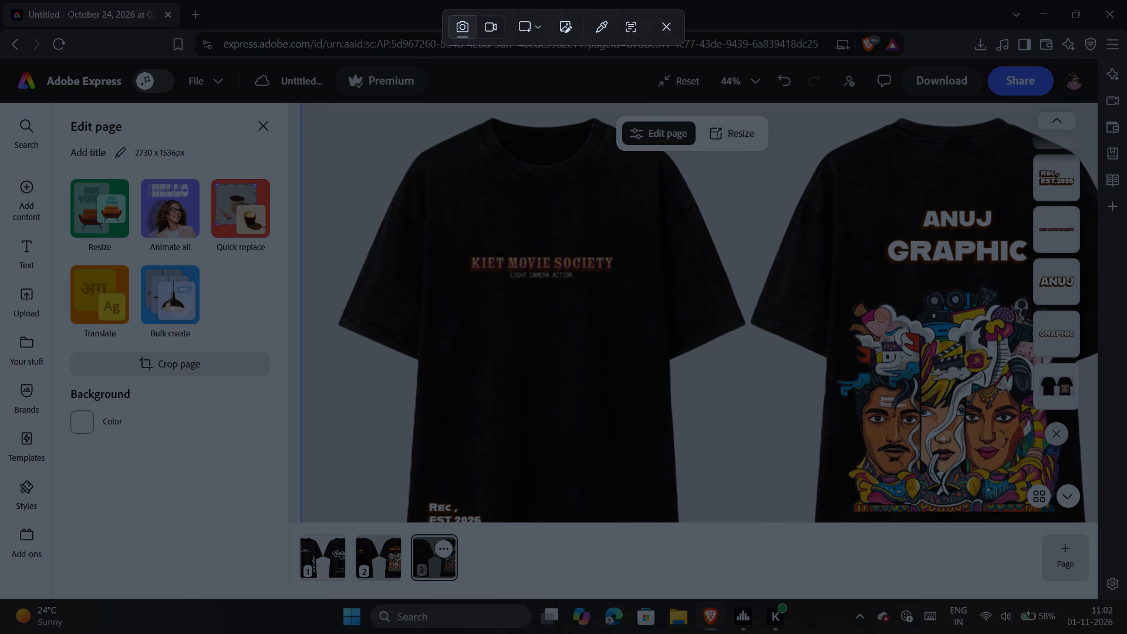
pyautogui.moveTo(441, 227); pyautogui.dragTo(491, 306)
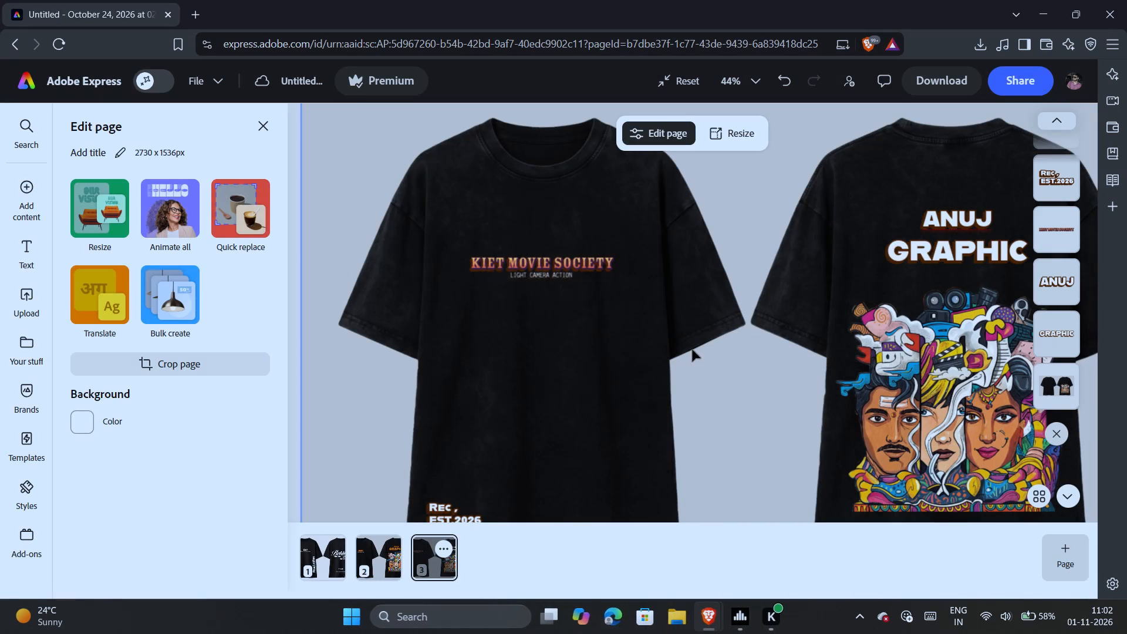
# Copy the text style of "KIET MOVIE SOCIETY" onto the "ANUJ" text on the T-shirt's back.
pyautogui.click(957, 203)
pyautogui.click(957, 235)
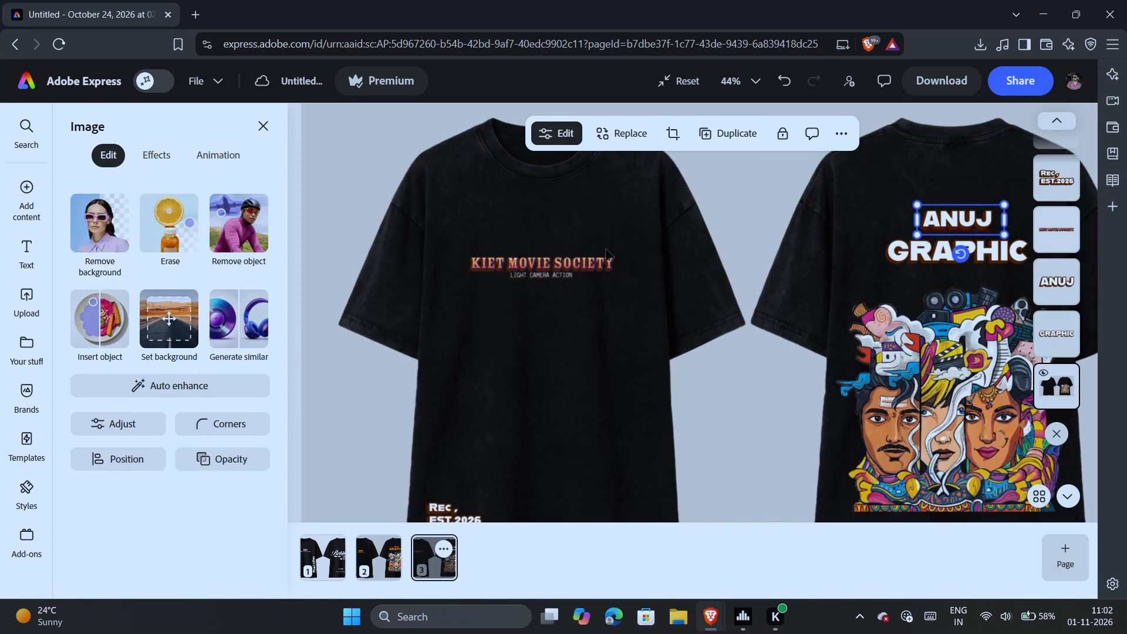
pyautogui.click(570, 261)
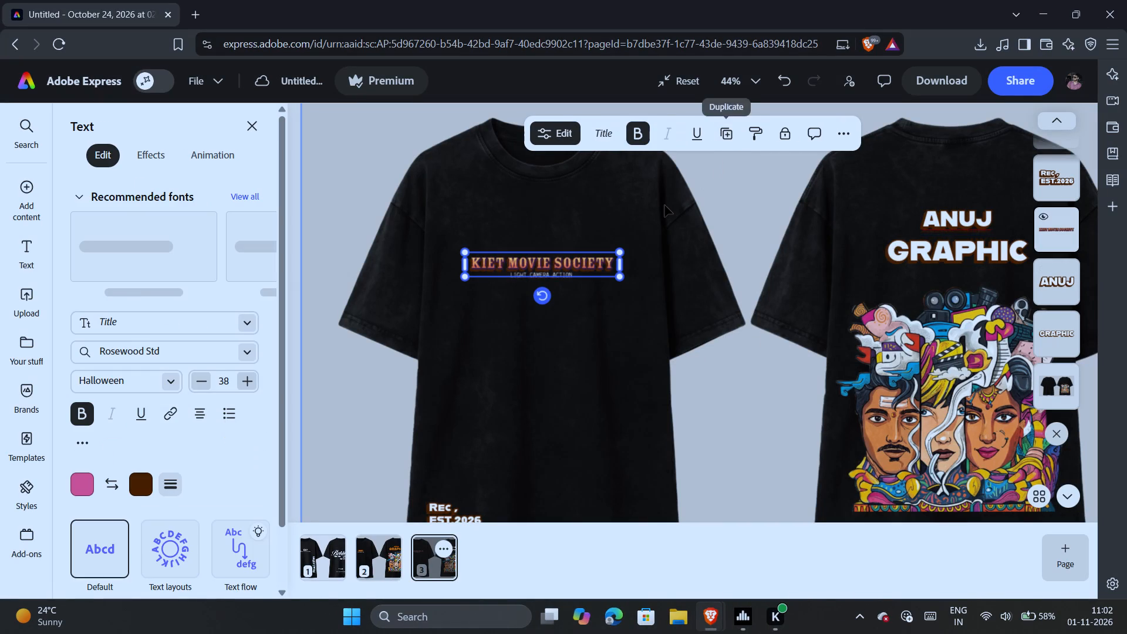
pyautogui.click(749, 132)
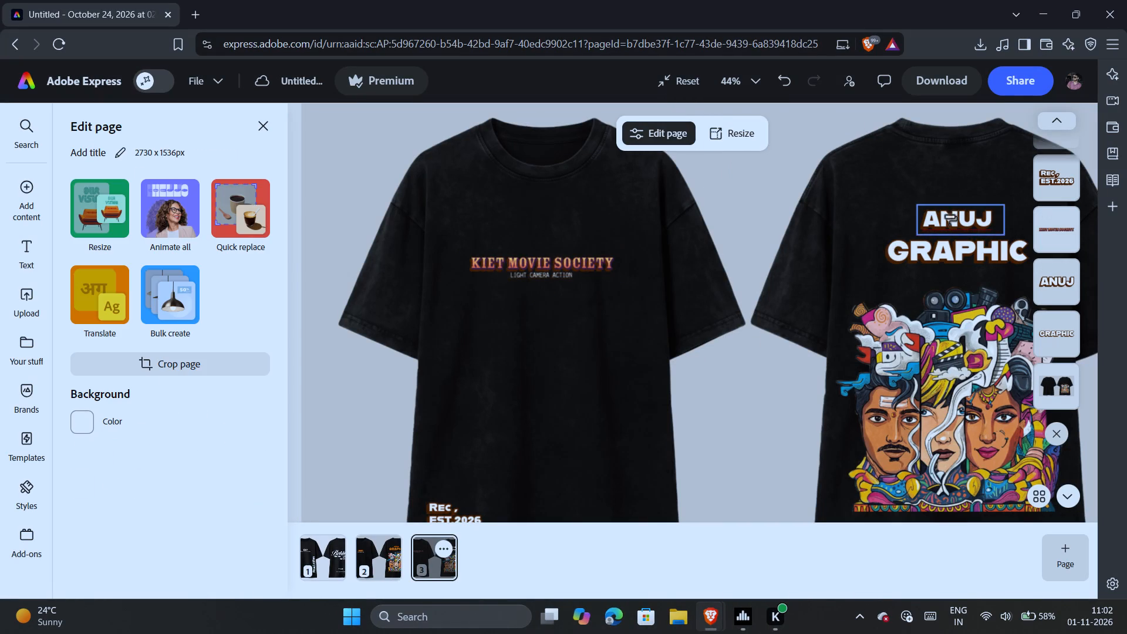
pyautogui.click(950, 216)
pyautogui.click(910, 250)
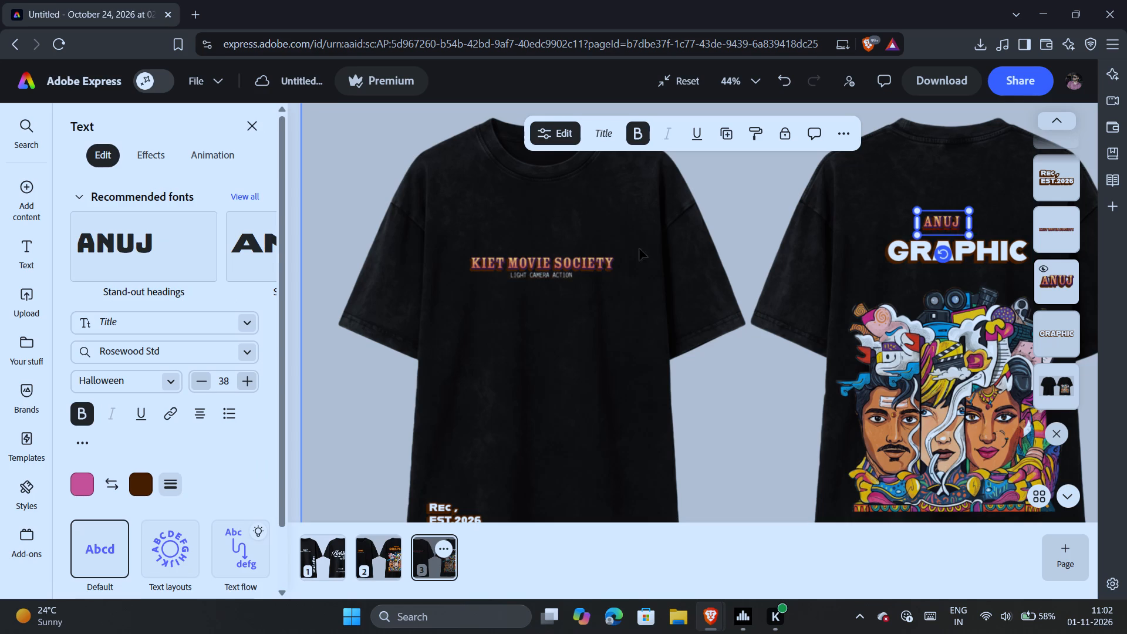
# Copy the text style of "KIET MOVIE SOCIETY" onto the "GRAPHIC" text on the T-shirt's back.
pyautogui.click(598, 256)
pyautogui.click(761, 122)
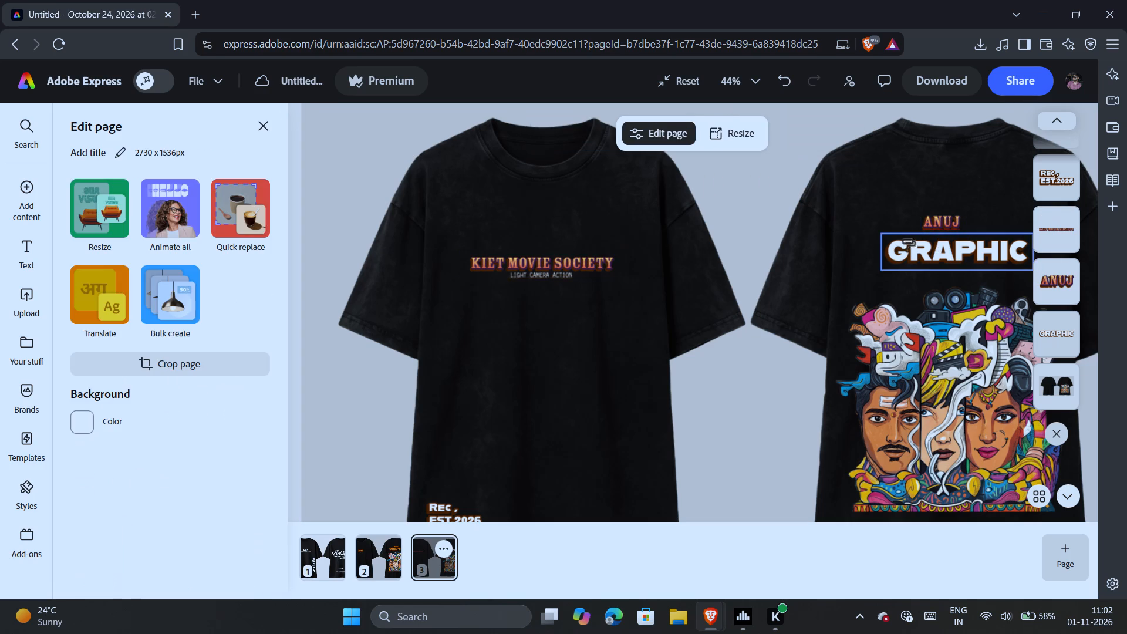
pyautogui.click(912, 244)
pyautogui.click(951, 228)
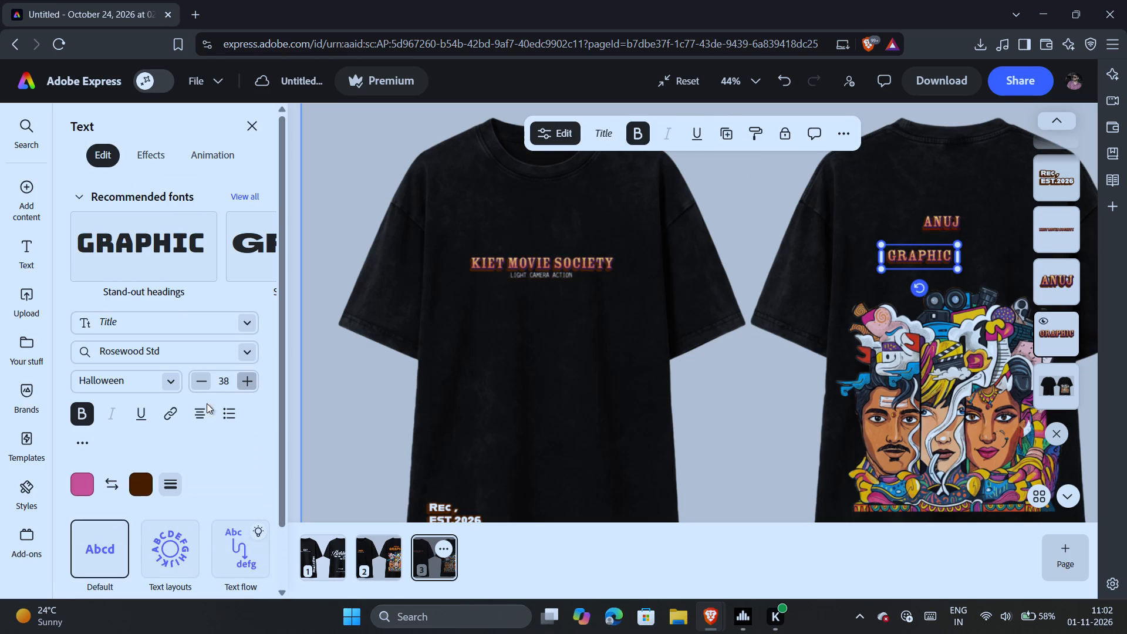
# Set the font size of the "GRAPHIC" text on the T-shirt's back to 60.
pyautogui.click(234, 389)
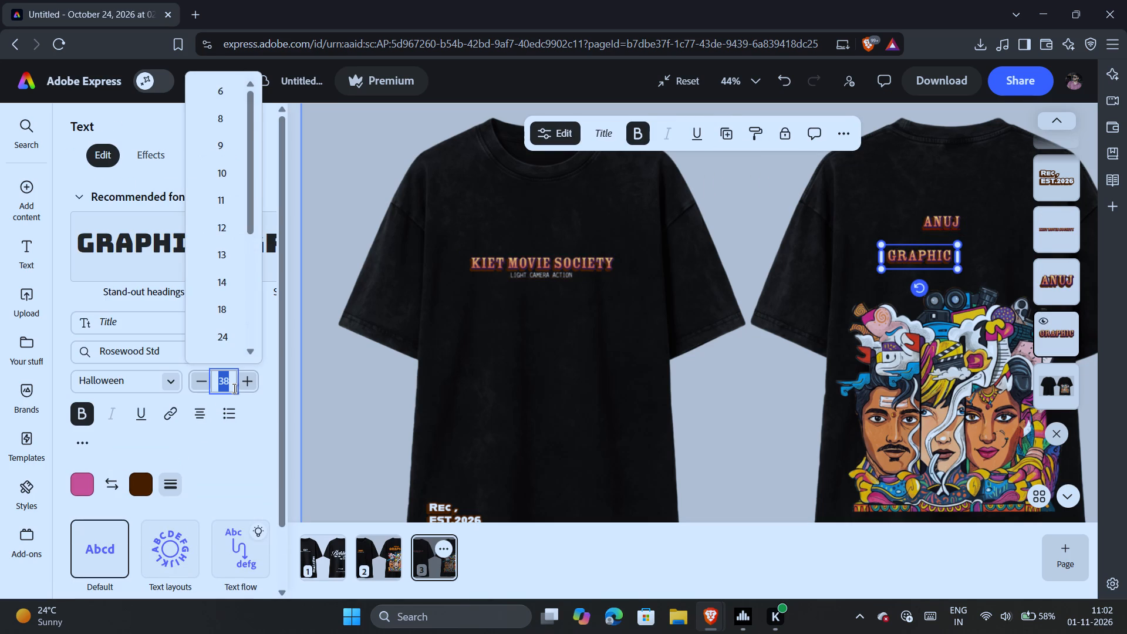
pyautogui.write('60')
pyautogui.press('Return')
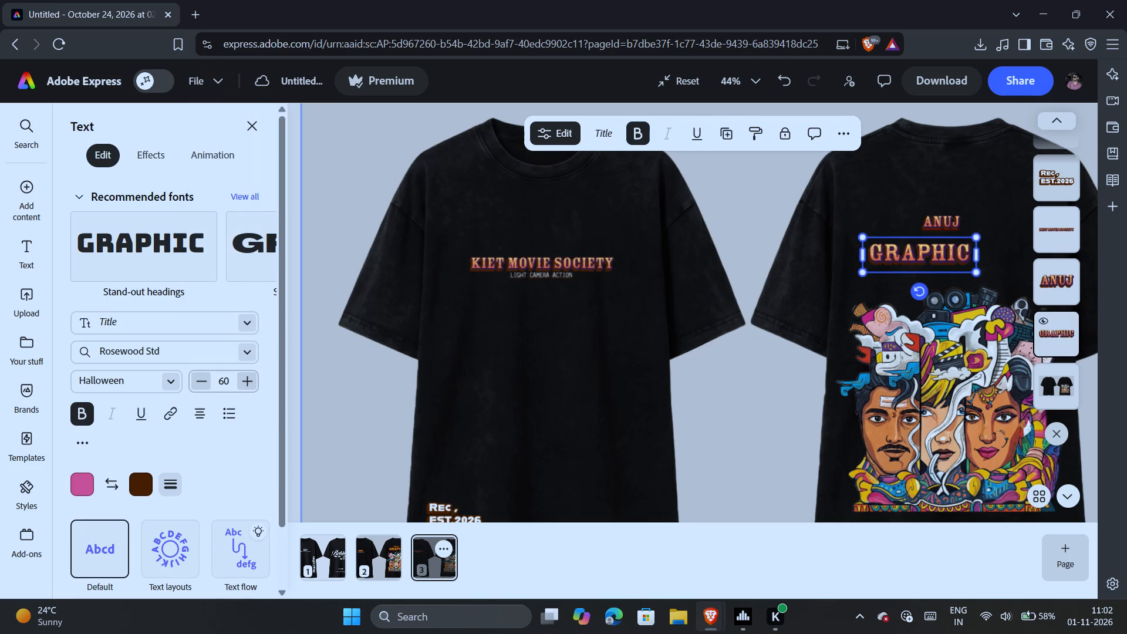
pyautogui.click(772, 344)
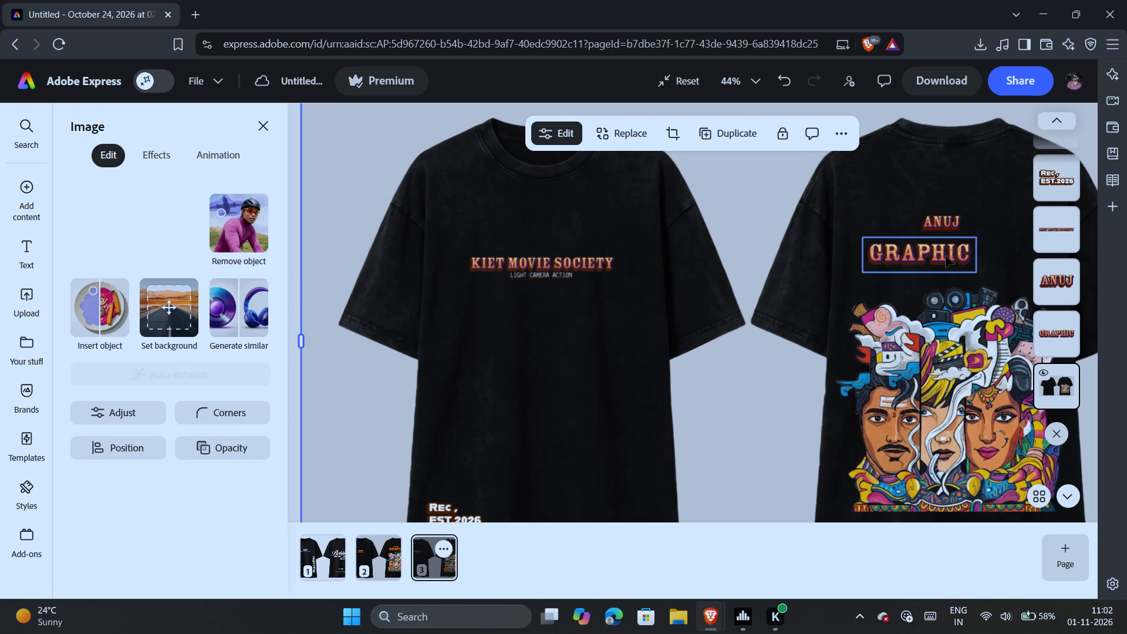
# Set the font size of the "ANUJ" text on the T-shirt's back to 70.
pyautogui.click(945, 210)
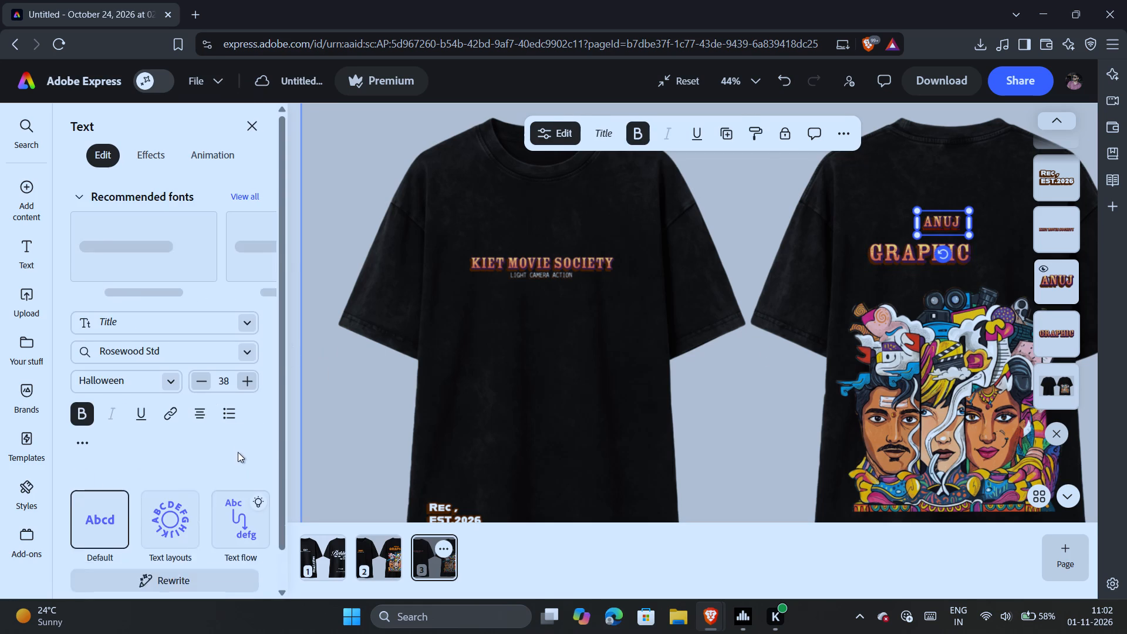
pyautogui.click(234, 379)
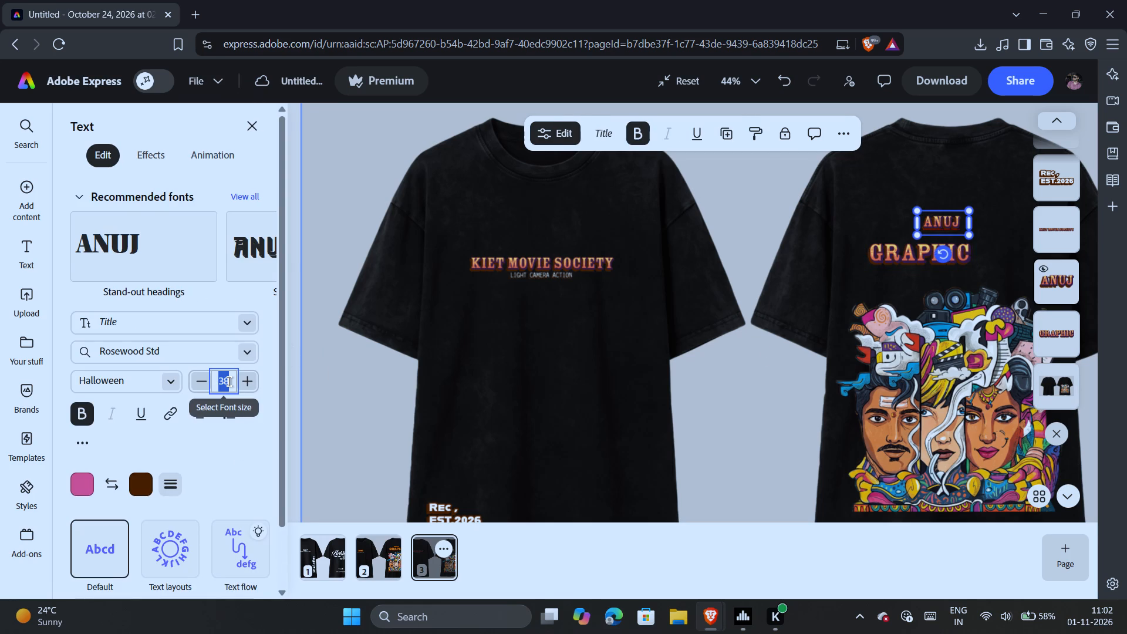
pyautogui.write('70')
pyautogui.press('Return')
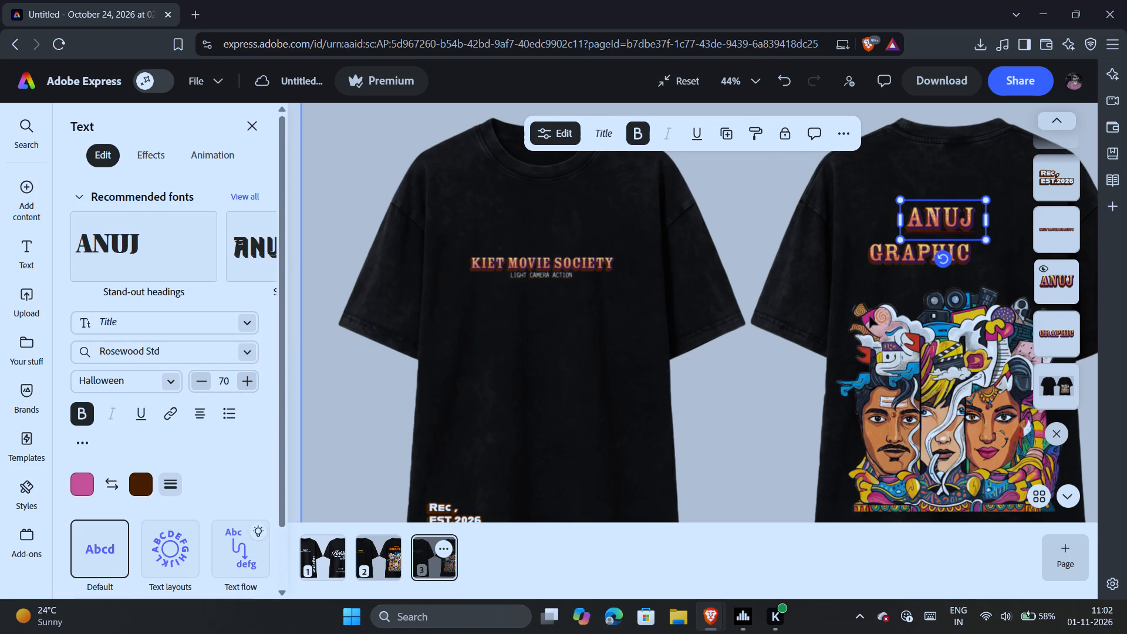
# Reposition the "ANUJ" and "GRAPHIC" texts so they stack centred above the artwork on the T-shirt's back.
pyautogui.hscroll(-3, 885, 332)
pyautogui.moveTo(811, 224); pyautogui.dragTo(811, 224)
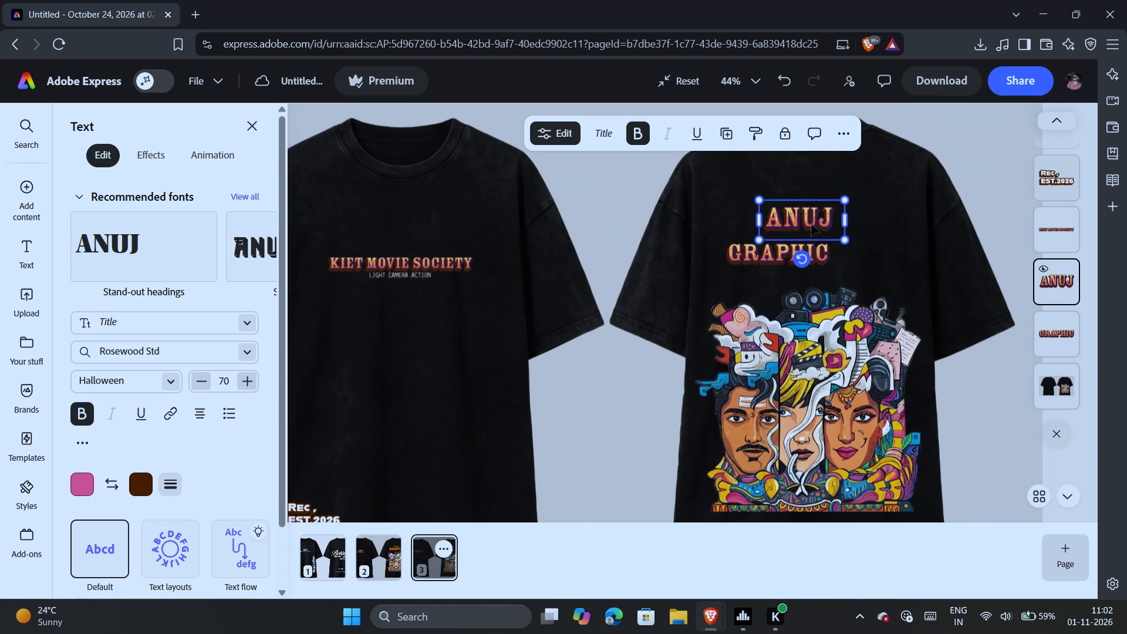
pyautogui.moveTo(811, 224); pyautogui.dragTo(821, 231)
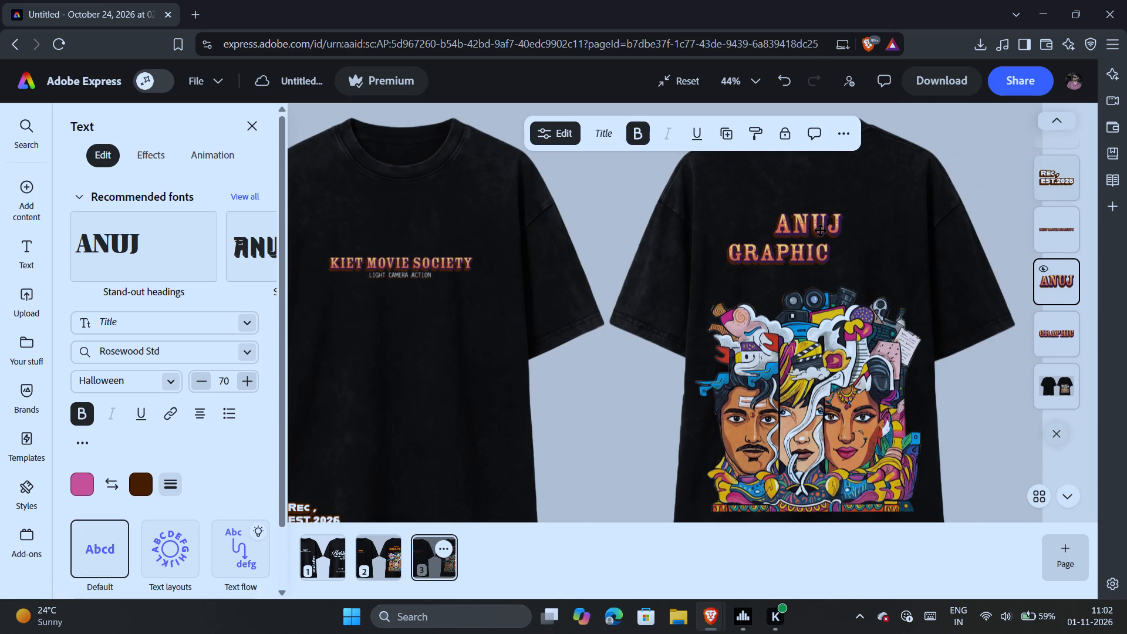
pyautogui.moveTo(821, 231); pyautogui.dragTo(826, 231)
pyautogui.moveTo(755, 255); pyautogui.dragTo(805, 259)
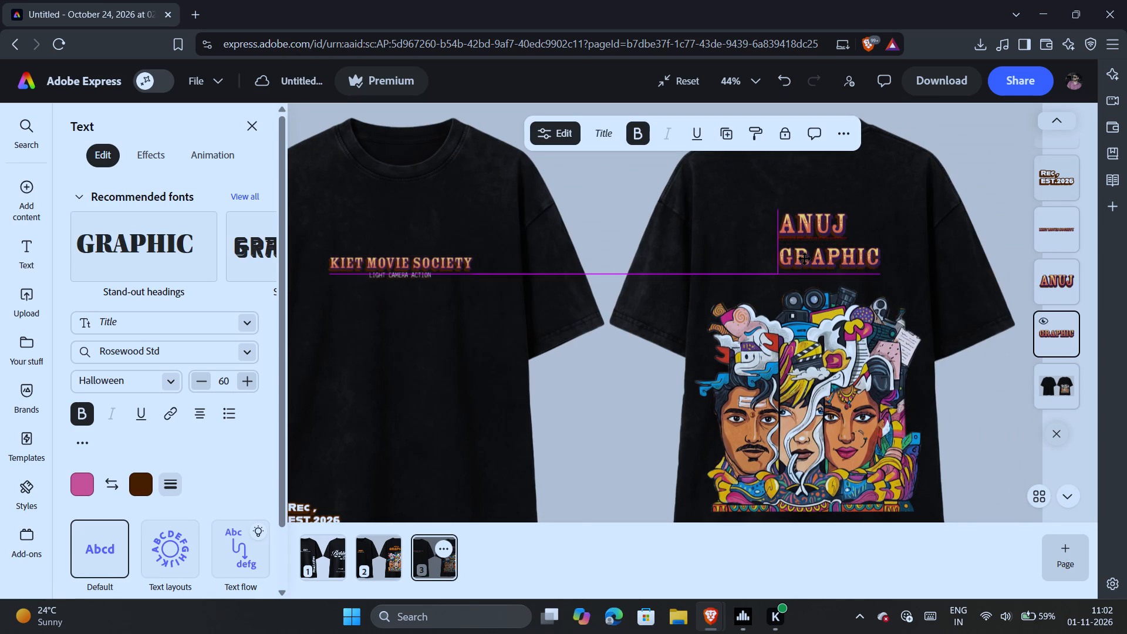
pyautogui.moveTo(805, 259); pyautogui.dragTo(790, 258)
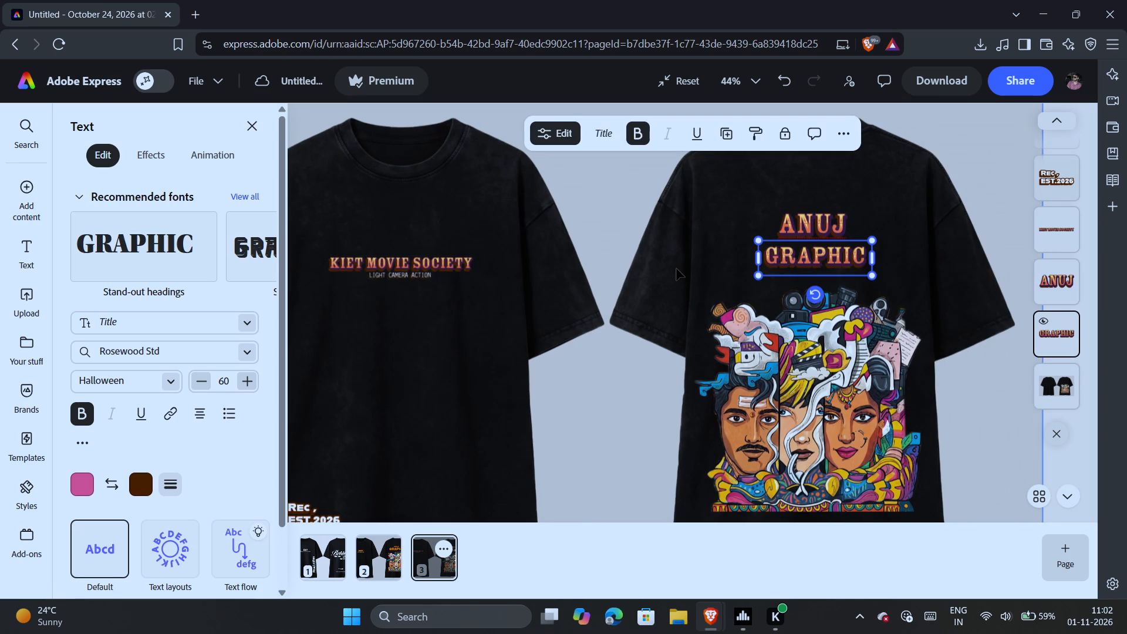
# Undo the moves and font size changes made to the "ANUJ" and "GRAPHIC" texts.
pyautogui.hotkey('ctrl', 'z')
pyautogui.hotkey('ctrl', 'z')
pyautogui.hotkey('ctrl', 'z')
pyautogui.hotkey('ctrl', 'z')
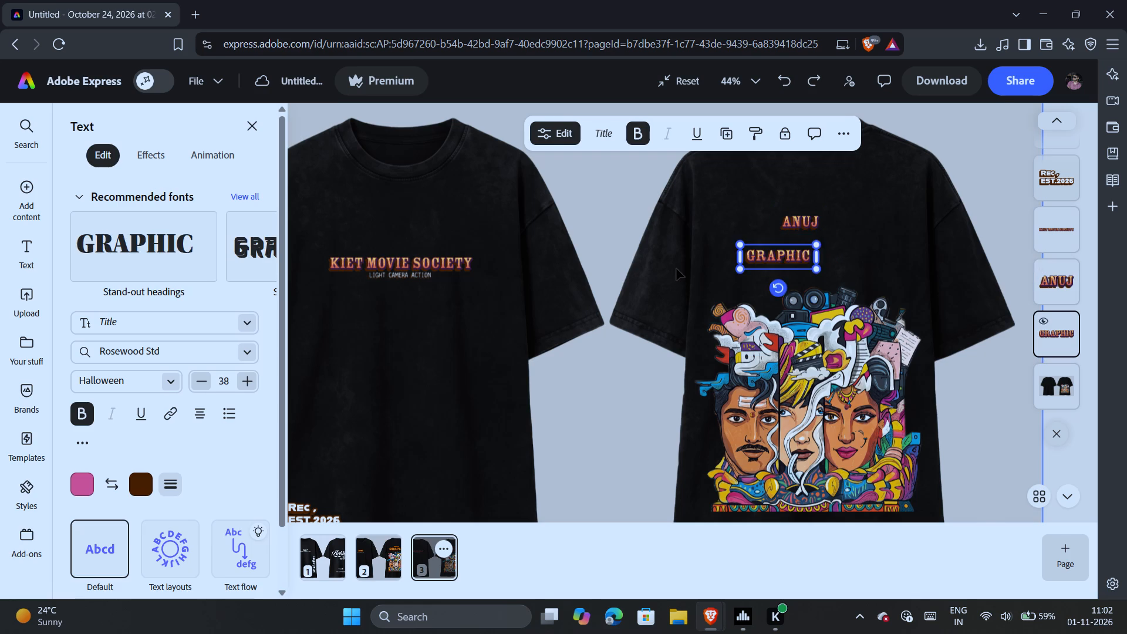
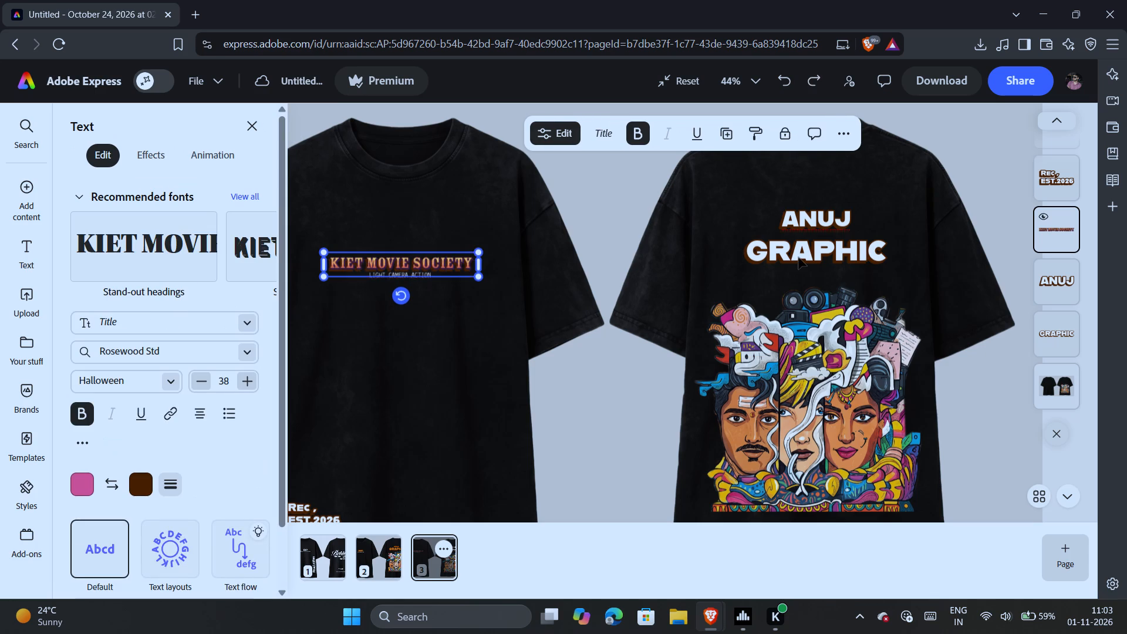
# Copy the style of the front "KIET MOVIE SOCIETY" text onto the "ANUJ" text on the T-shirt's back.
pyautogui.click(811, 229)
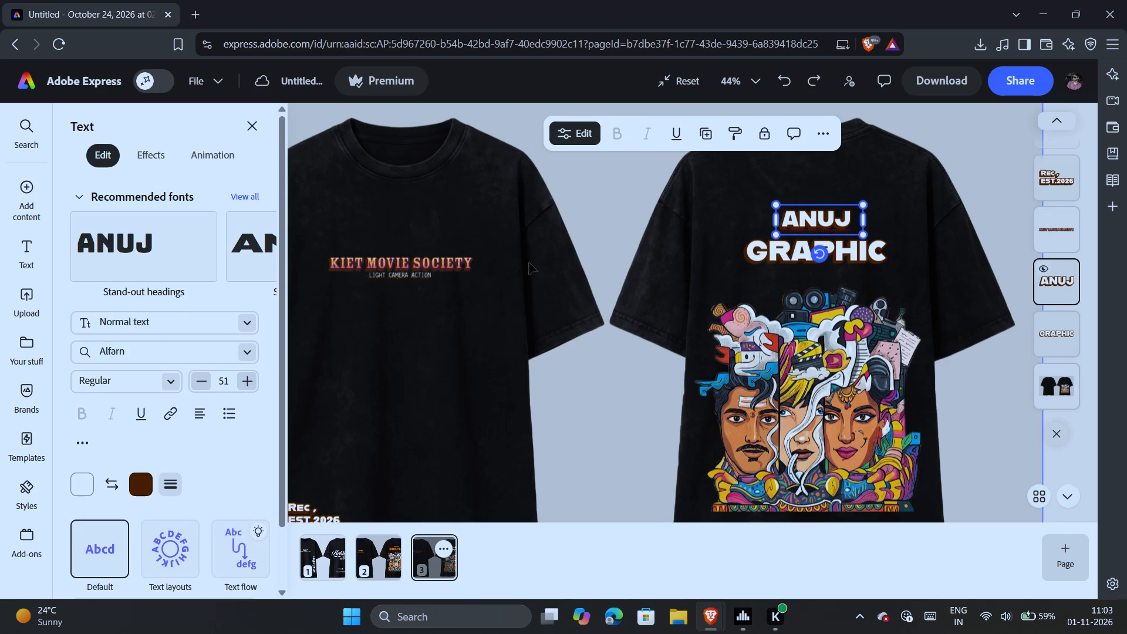
pyautogui.click(433, 257)
pyautogui.click(762, 124)
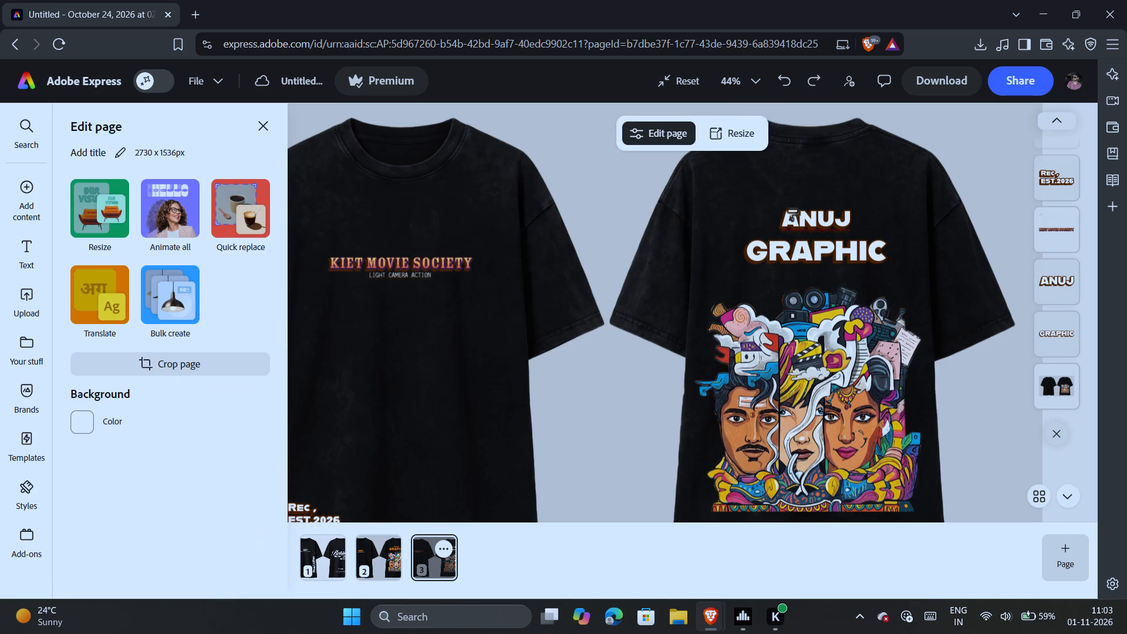
pyautogui.click(809, 215)
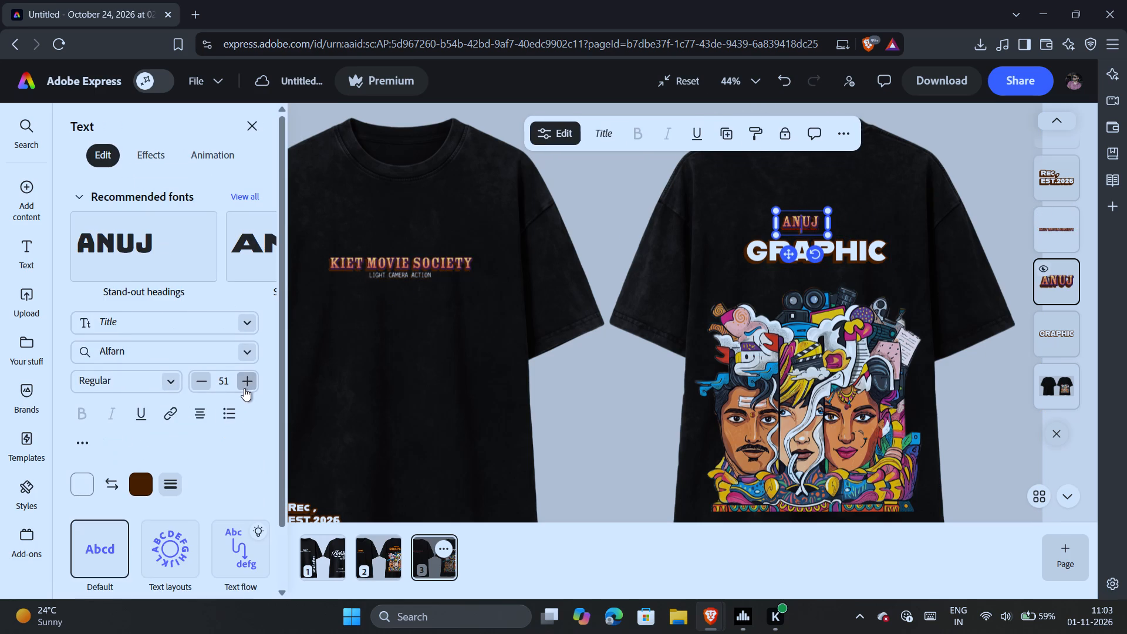
# Set the font size of the "ANUJ" text on the T-shirt's back to 60.
pyautogui.click(241, 384)
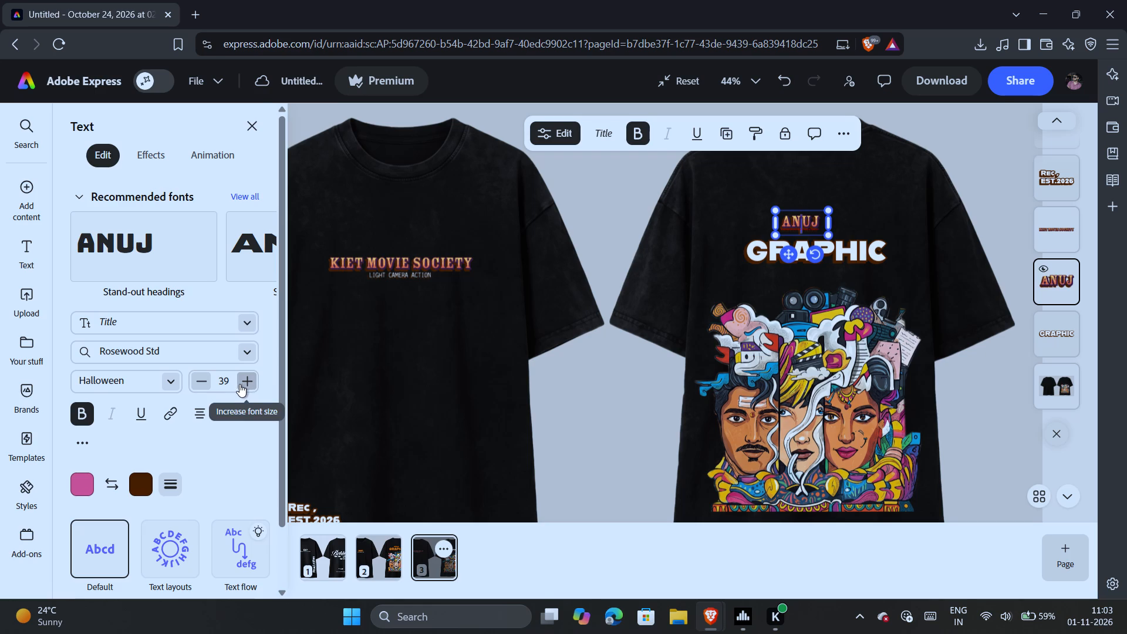
pyautogui.click(221, 380)
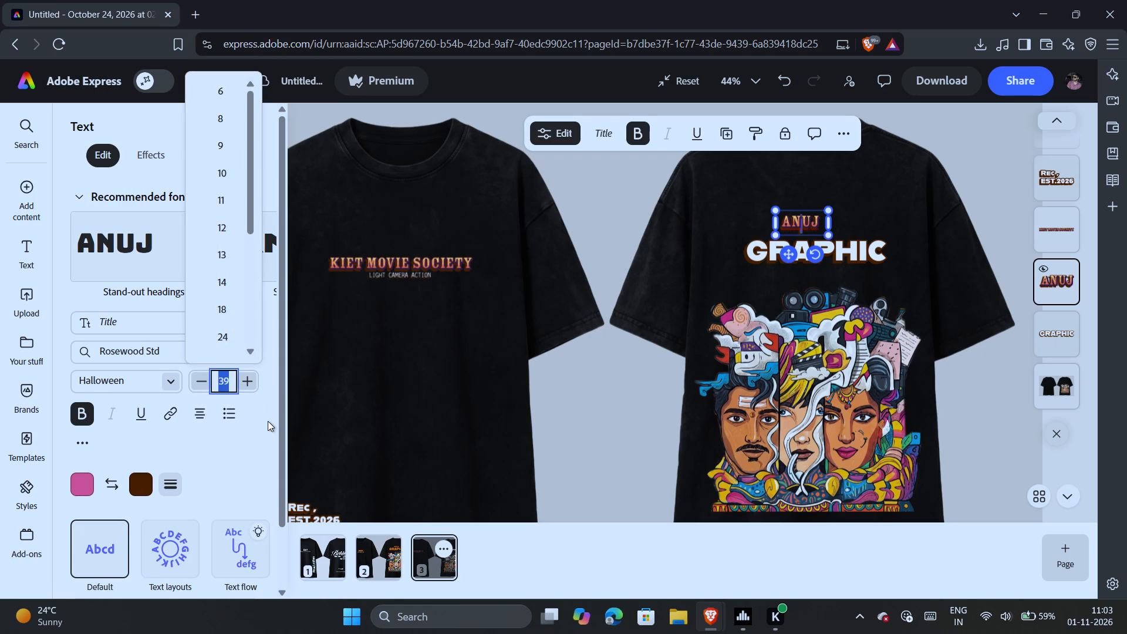
pyautogui.write('60')
pyautogui.press('Return')
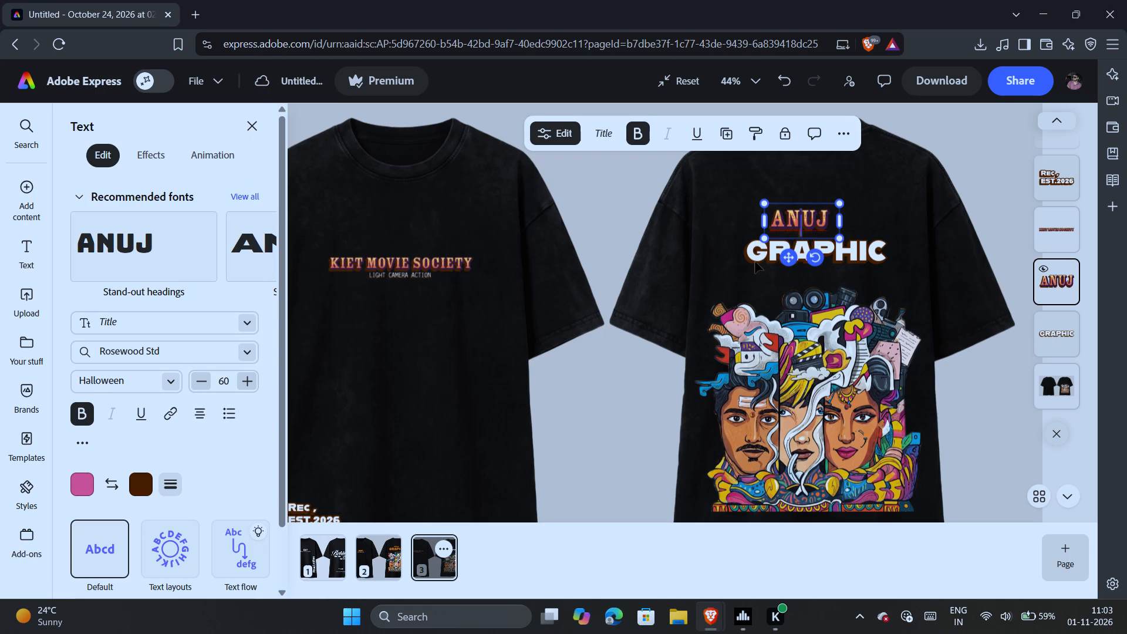
# Move the "ANUJ" text so it sits centred above "GRAPHIC" on the T-shirt's back.
pyautogui.click(759, 255)
pyautogui.moveTo(822, 217); pyautogui.dragTo(825, 216)
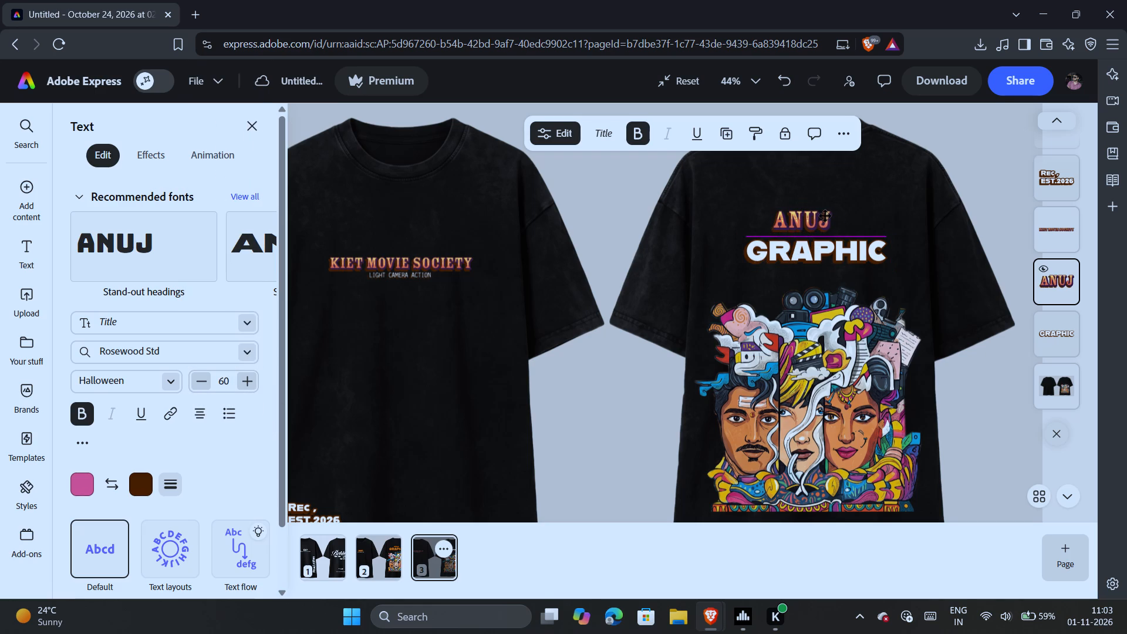
pyautogui.moveTo(825, 216); pyautogui.dragTo(835, 216)
# Copy the style of the "ANUJ" text onto the "GRAPHIC" text on the T-shirt's back.
pyautogui.click(752, 255)
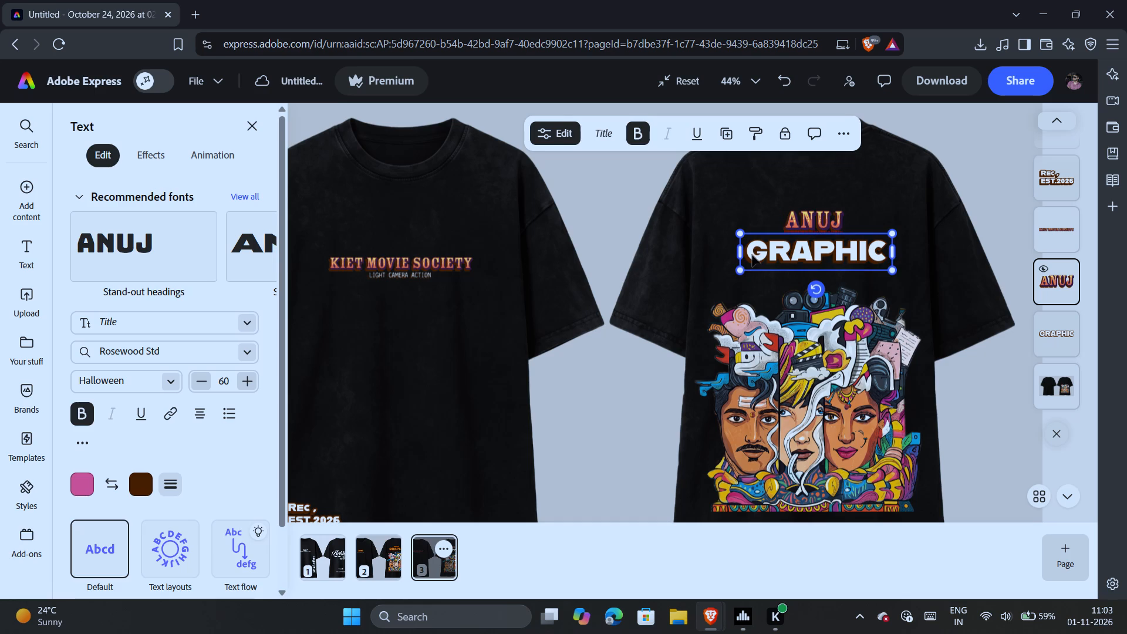
pyautogui.click(826, 218)
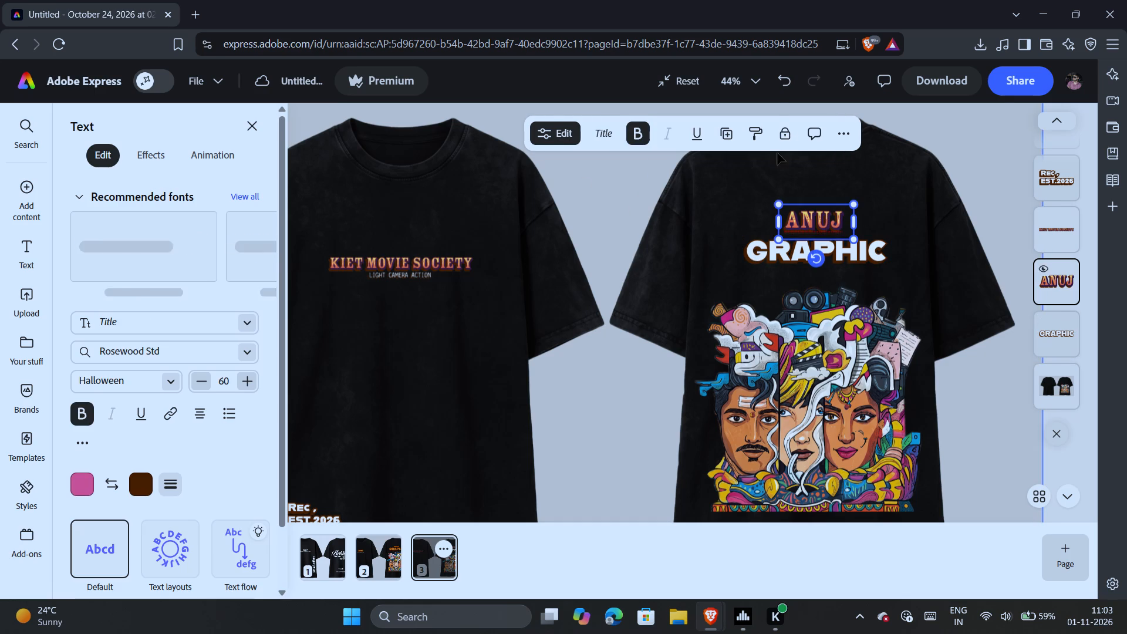
pyautogui.click(762, 137)
pyautogui.click(805, 255)
pyautogui.click(805, 255)
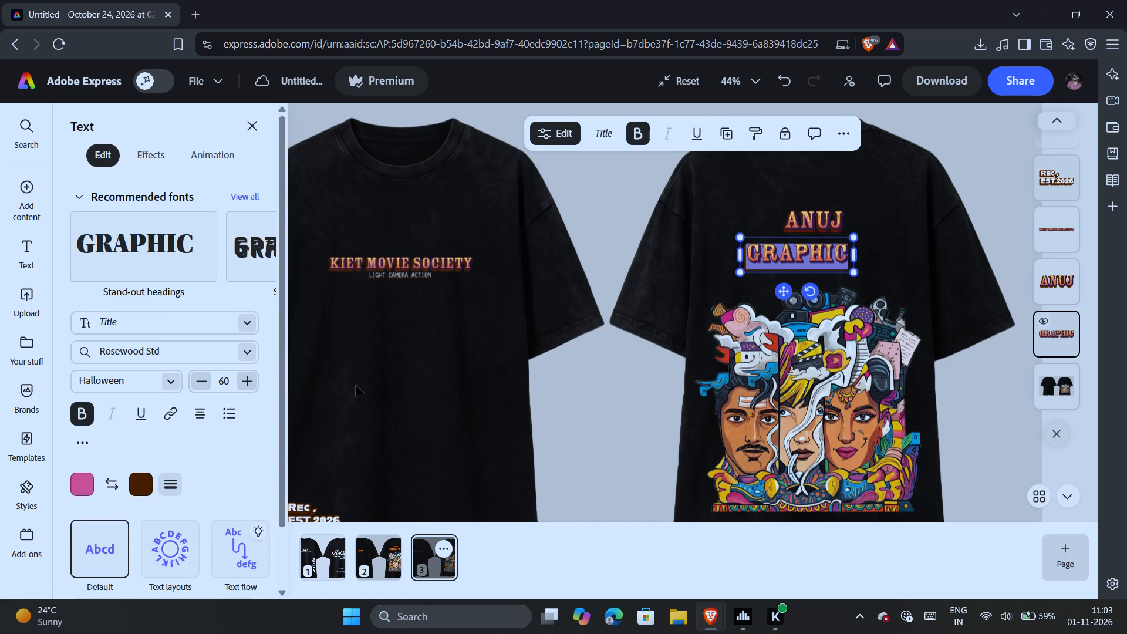
# Move the "GRAPHIC" text so it sits centred directly beneath "ANUJ" on the T-shirt's back.
pyautogui.click(663, 371)
pyautogui.moveTo(796, 270); pyautogui.dragTo(799, 268)
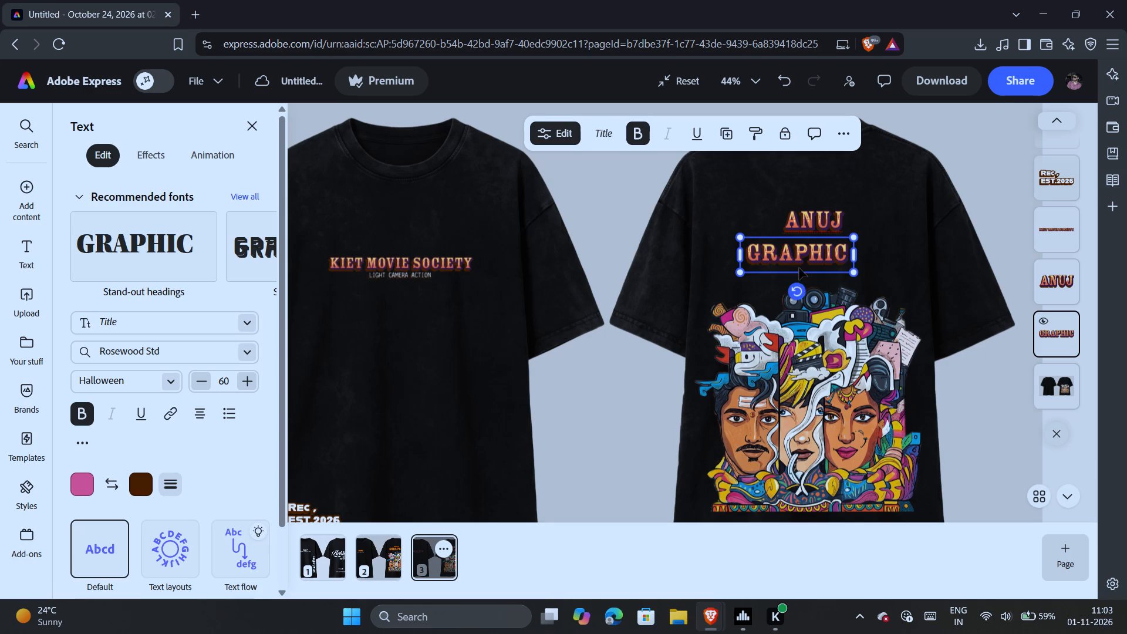
pyautogui.moveTo(799, 268); pyautogui.dragTo(815, 266)
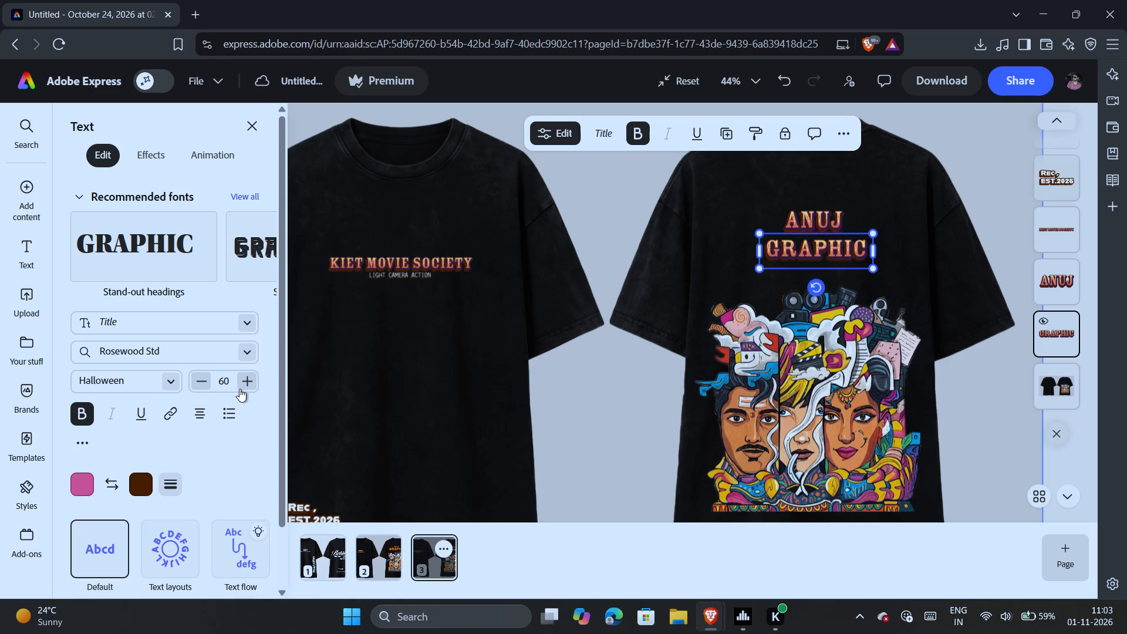
# Set the font size of the "GRAPHIC" text on the T-shirt's back to 70.
pyautogui.click(227, 376)
pyautogui.write('70')
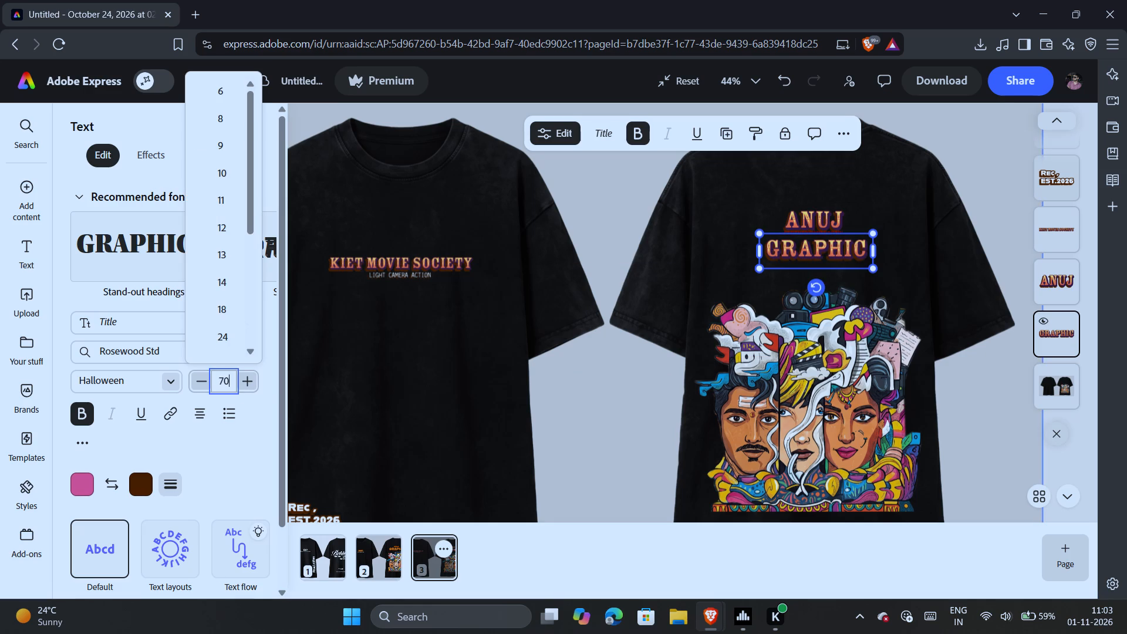
pyautogui.press('Return')
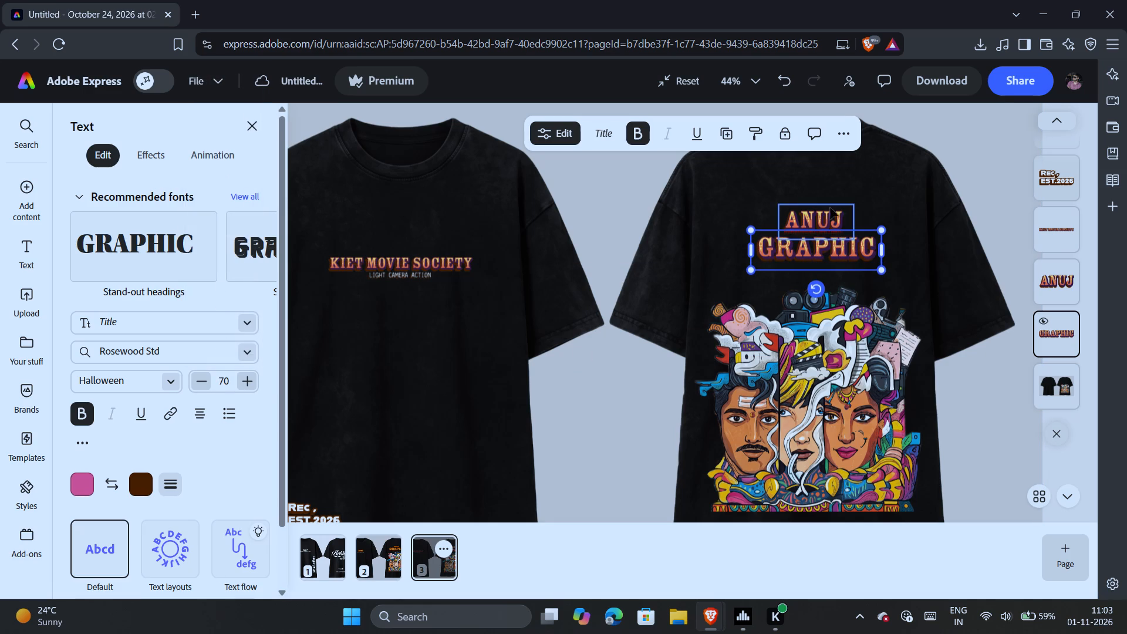
# Reduce the font size of the "ANUJ" text above "GRAPHIC" by a few points, and deselect it.
pyautogui.click(824, 216)
pyautogui.tripleClick(194, 386)
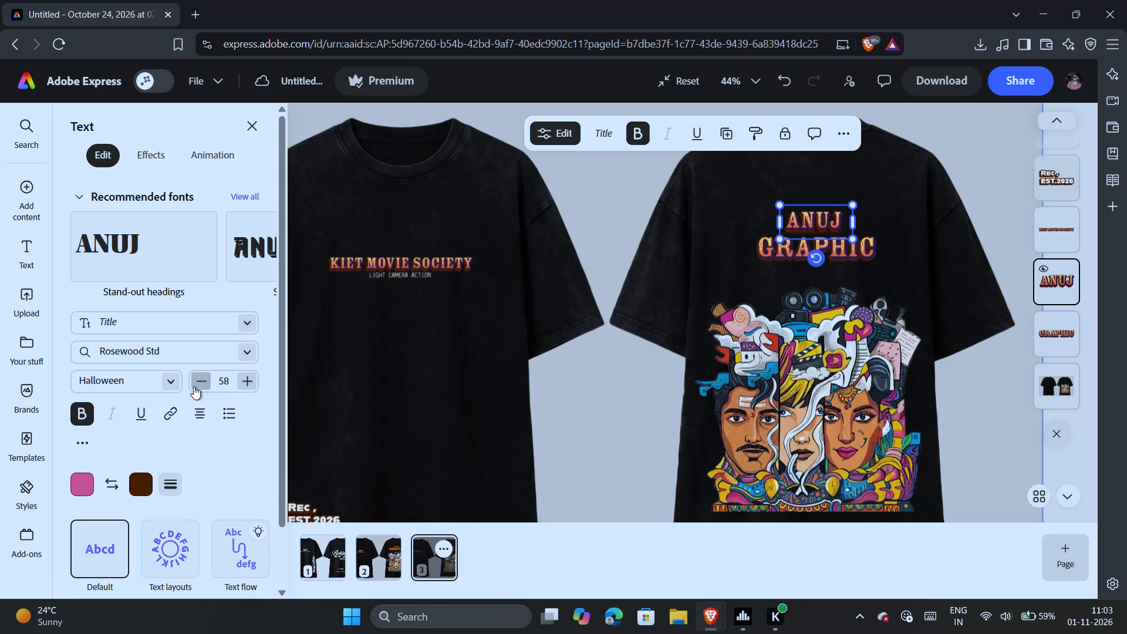
pyautogui.tripleClick(194, 386)
pyautogui.click(716, 412)
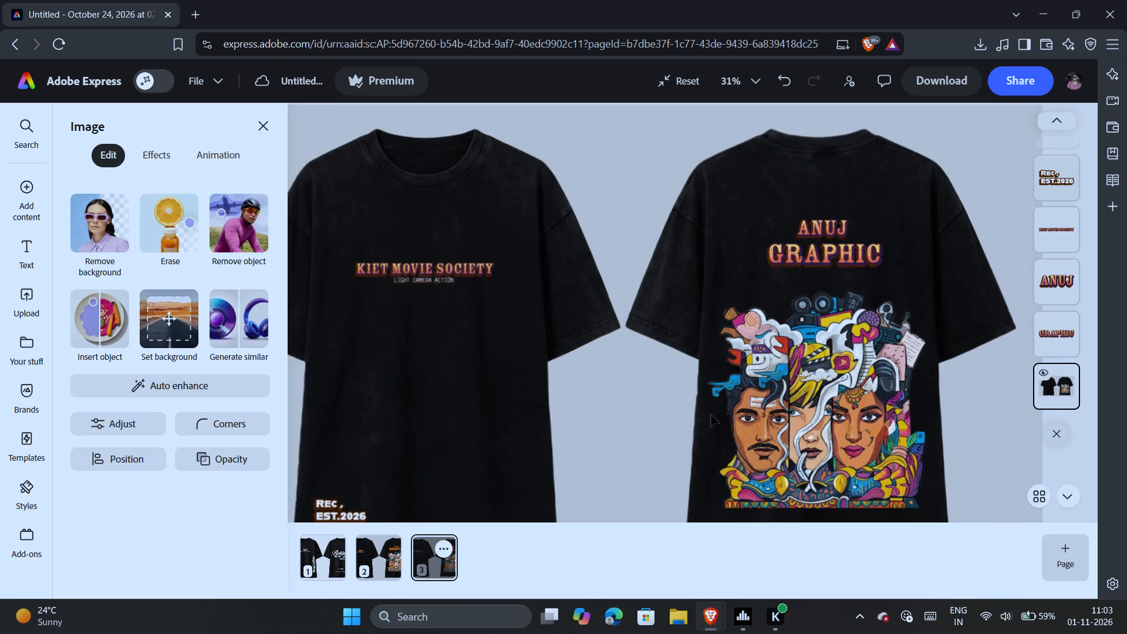
pyautogui.click(333, 341)
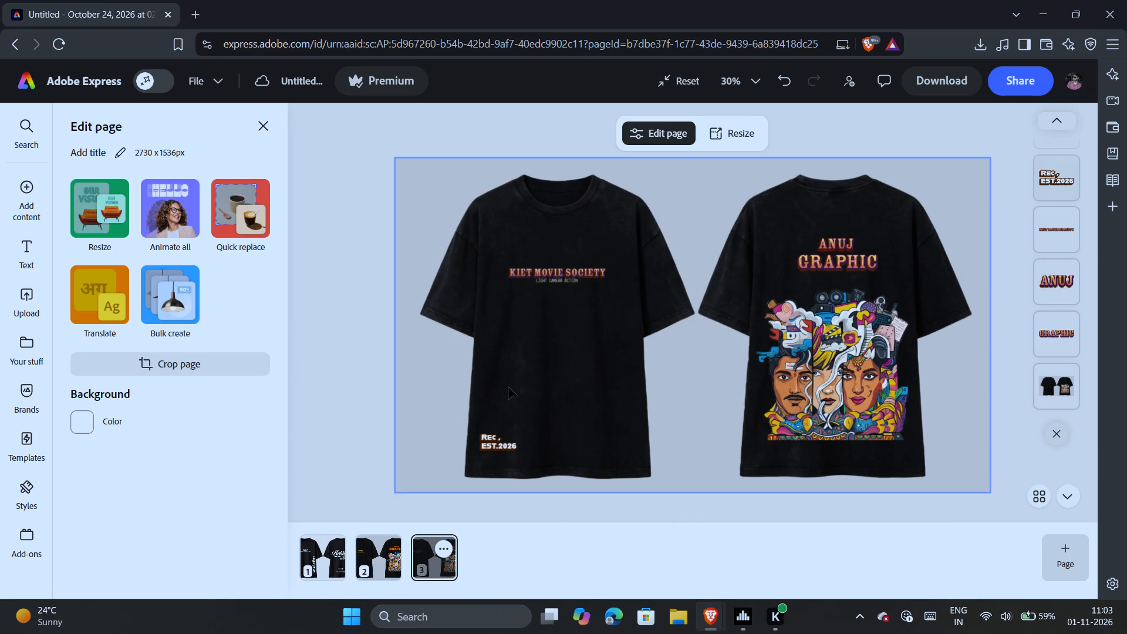
# Select the "Rec, EST.2026" text near the hem of the T-shirt's front.
pyautogui.click(488, 443)
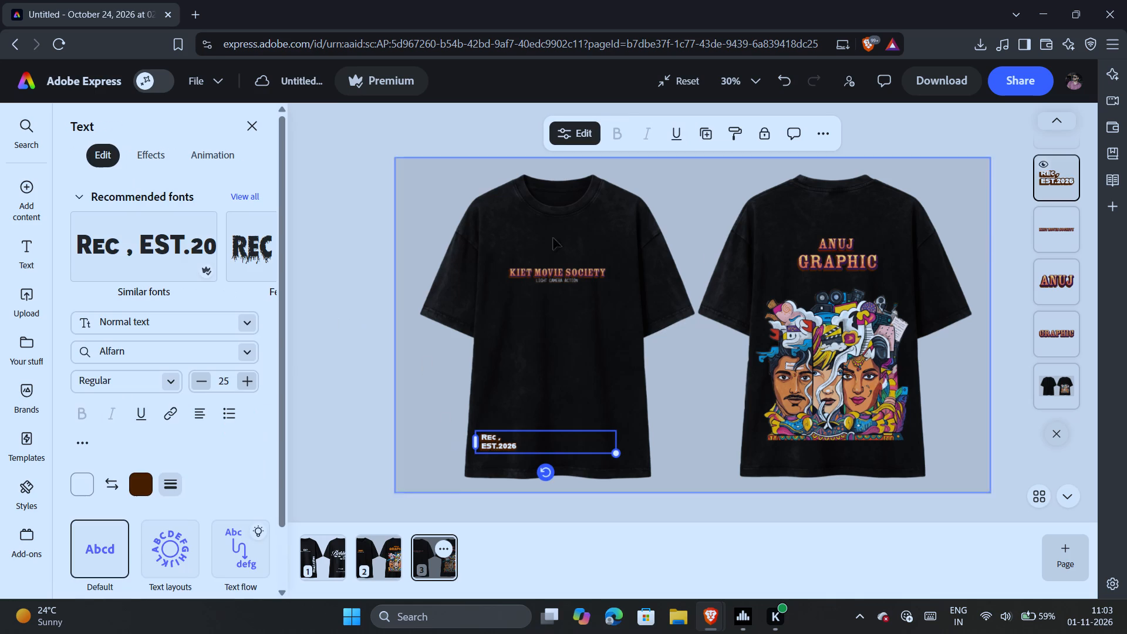
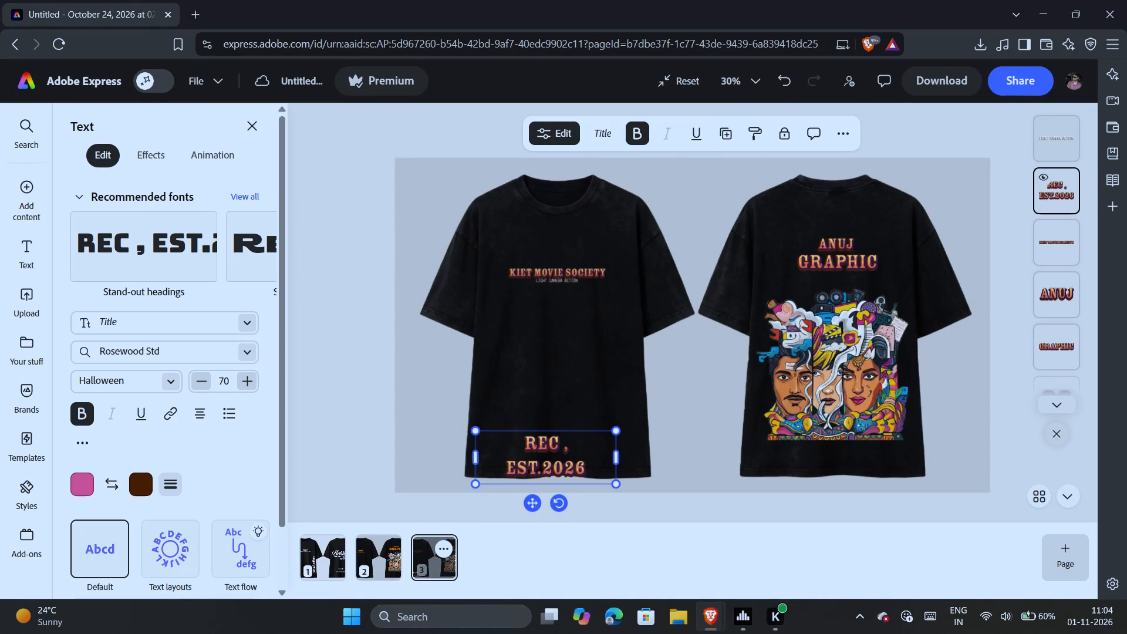
# Reduce the font size of the "Rec, EST.2026" text near the front hem to 50.
pyautogui.press('BackSpace')
pyautogui.press('BackSpace')
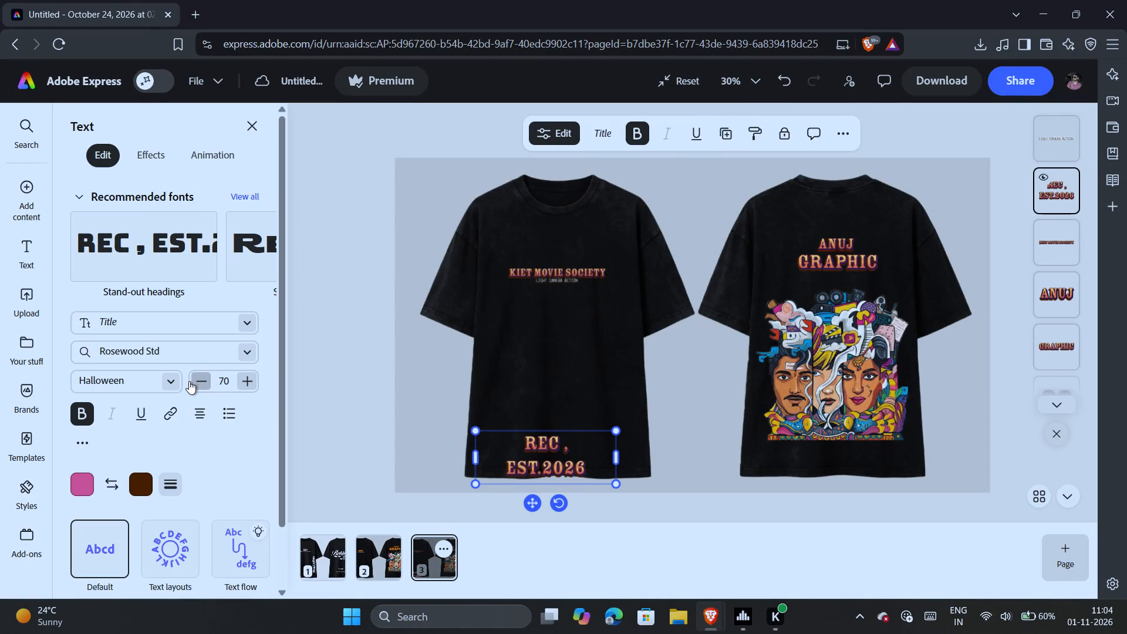
pyautogui.click(189, 381)
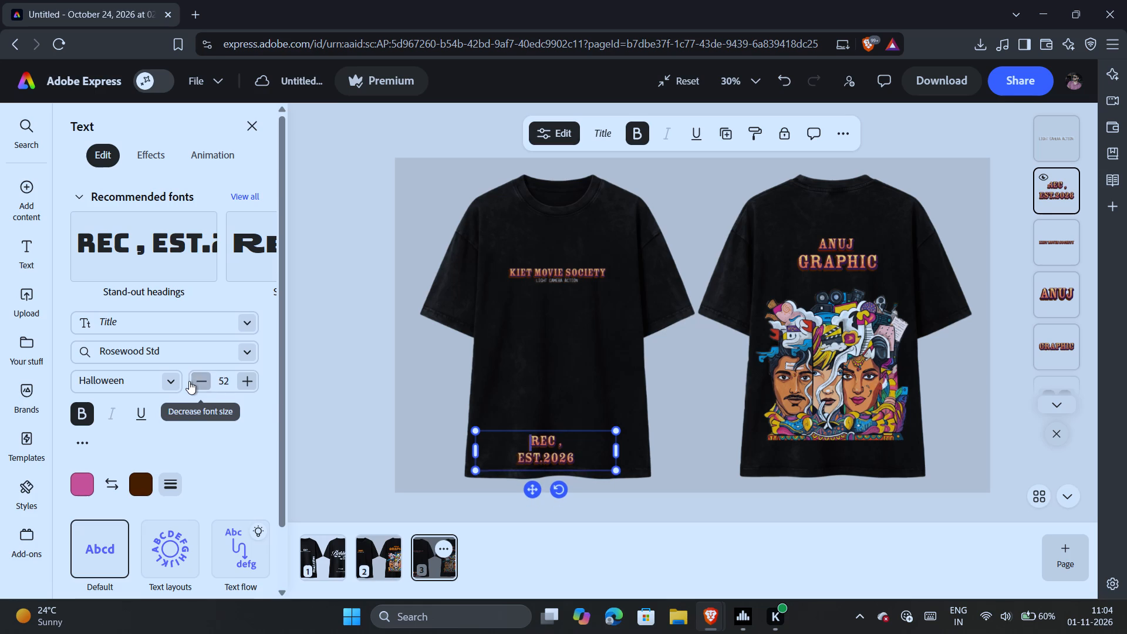
# Narrow the "Rec, EST.2026" text box so it fits closely around "Rec," on one line and "EST.2026" on the next.
pyautogui.click(616, 448)
pyautogui.moveTo(616, 448); pyautogui.dragTo(595, 447)
pyautogui.moveTo(521, 459); pyautogui.dragTo(527, 459)
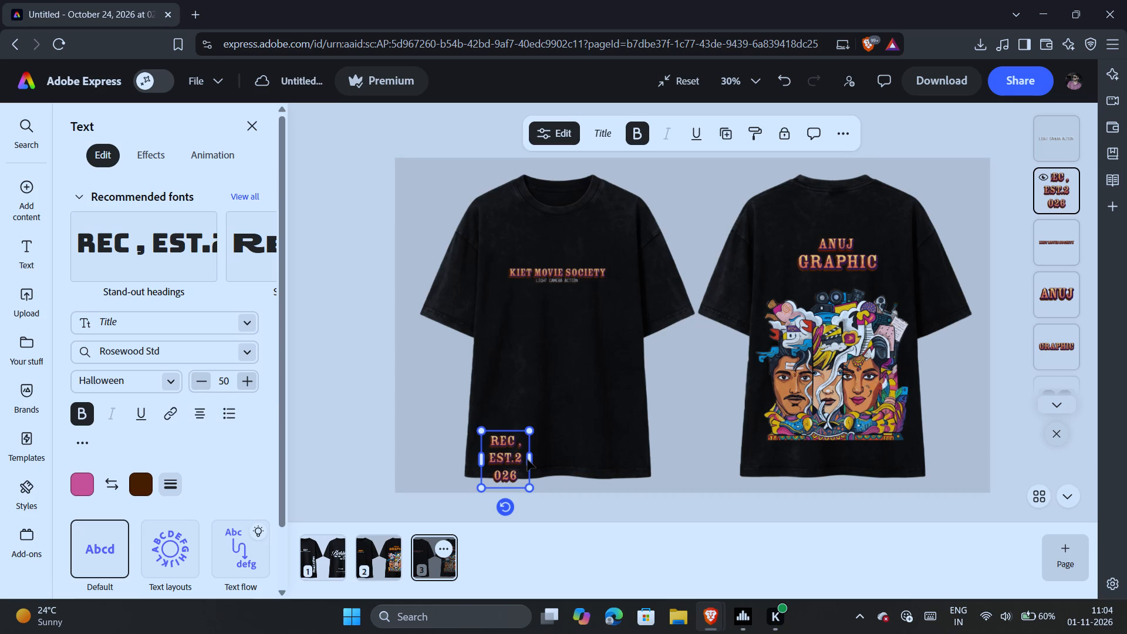
pyautogui.moveTo(531, 459); pyautogui.dragTo(556, 458)
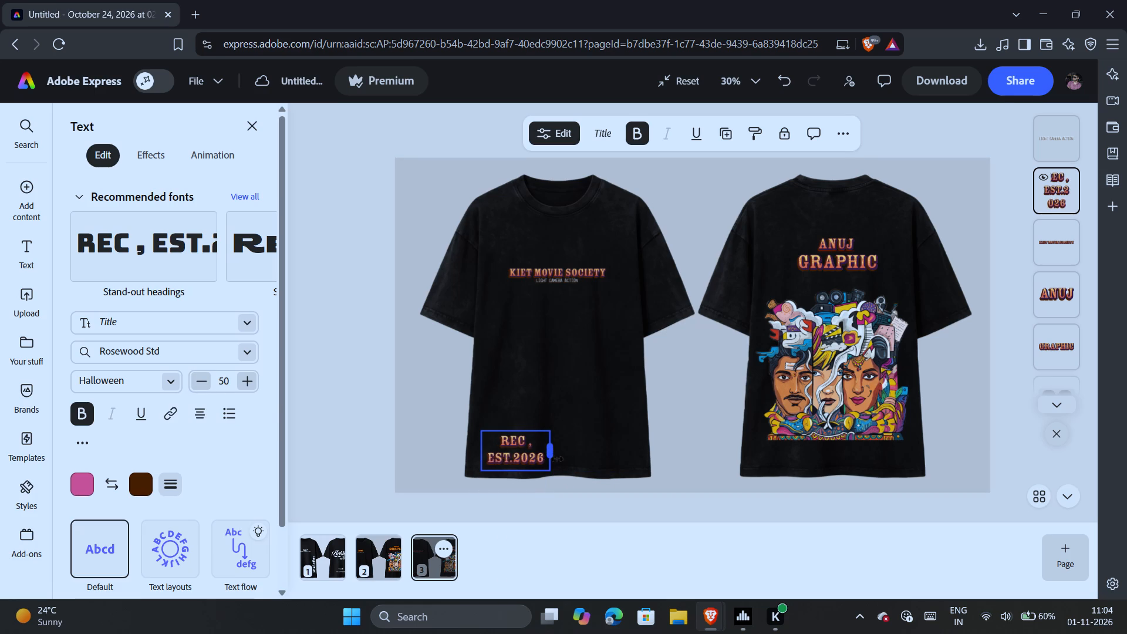
pyautogui.moveTo(556, 458); pyautogui.dragTo(552, 458)
# Set the font size of the "Rec, EST.2026" text to 23 and deselect it.
pyautogui.click(196, 382)
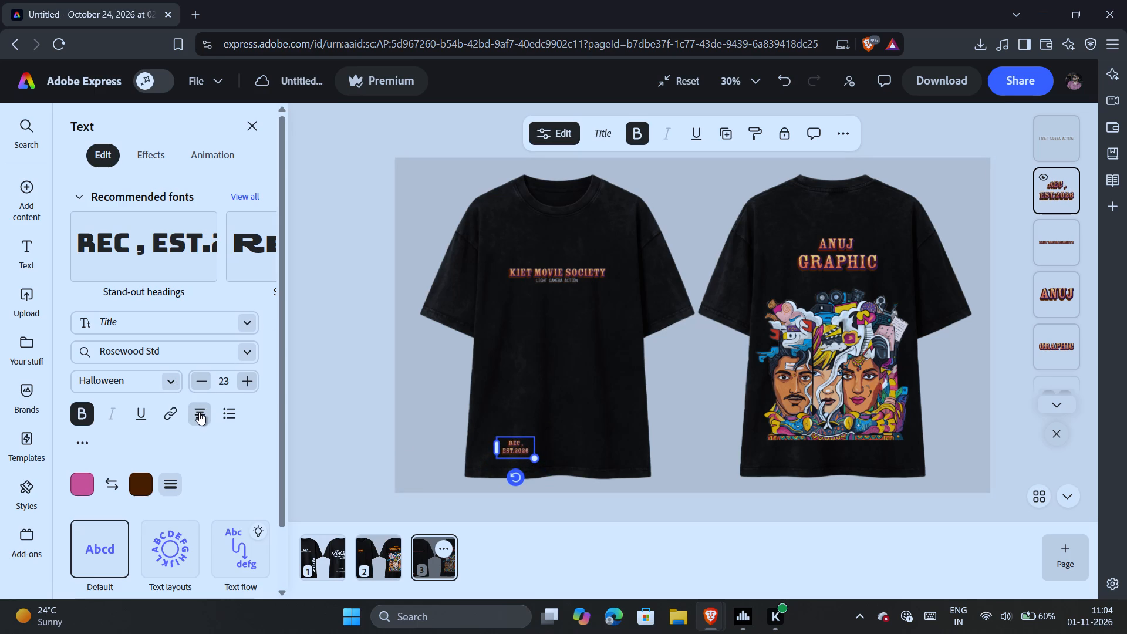
pyautogui.click(425, 436)
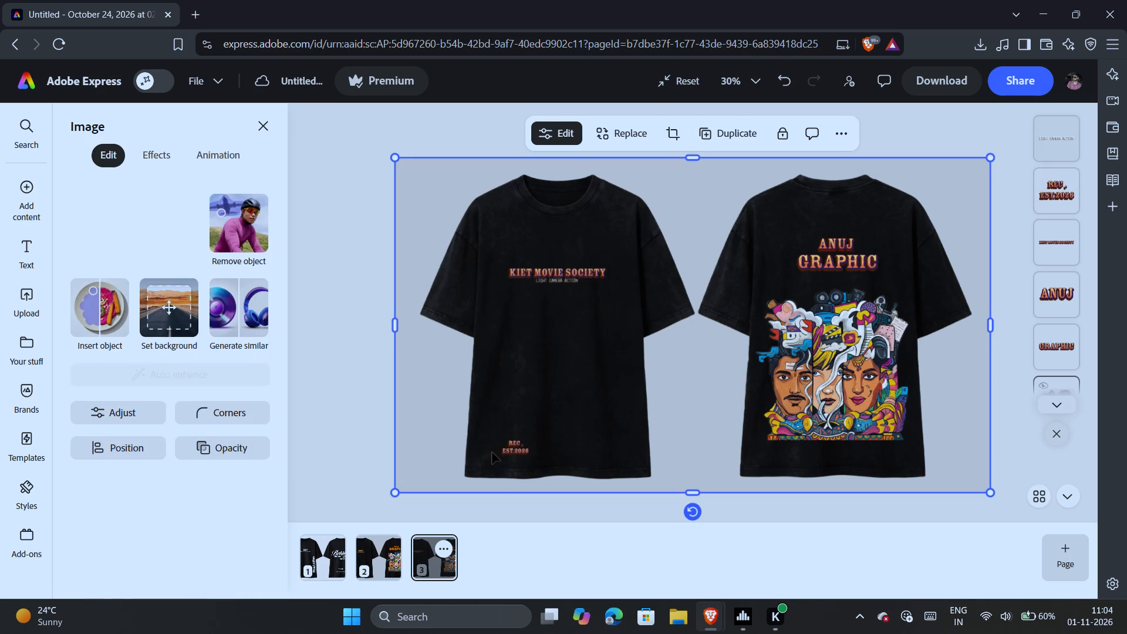
# Left-align the two lines of the "Rec, EST.2026" text near the T-shirt's front hem.
pyautogui.click(510, 450)
pyautogui.doubleClick(512, 450)
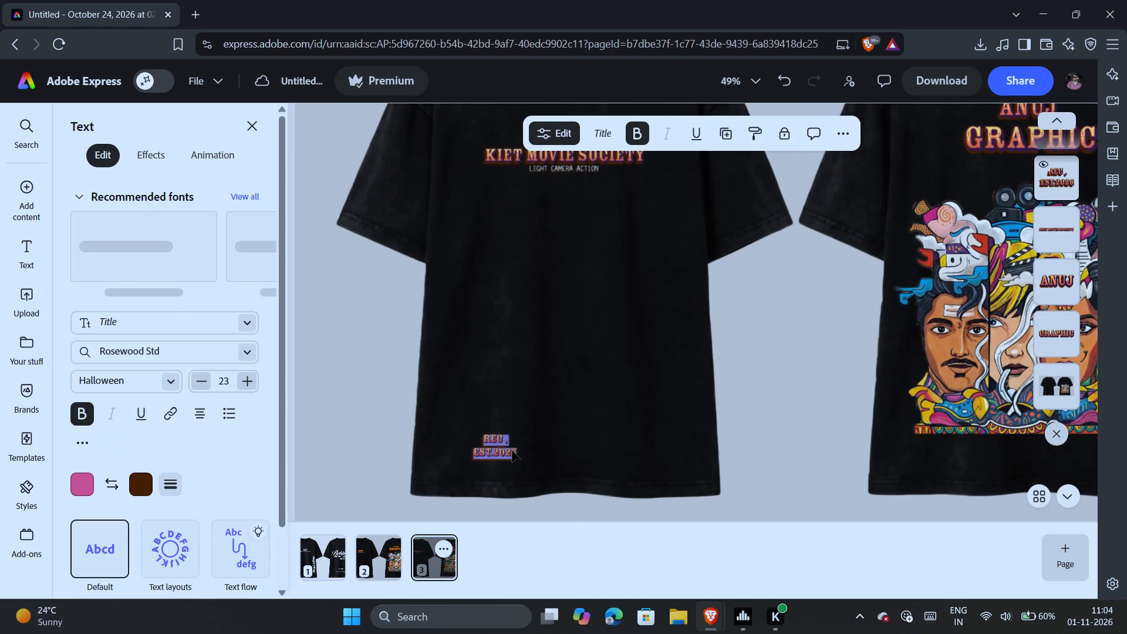
pyautogui.click(463, 452)
pyautogui.click(453, 433)
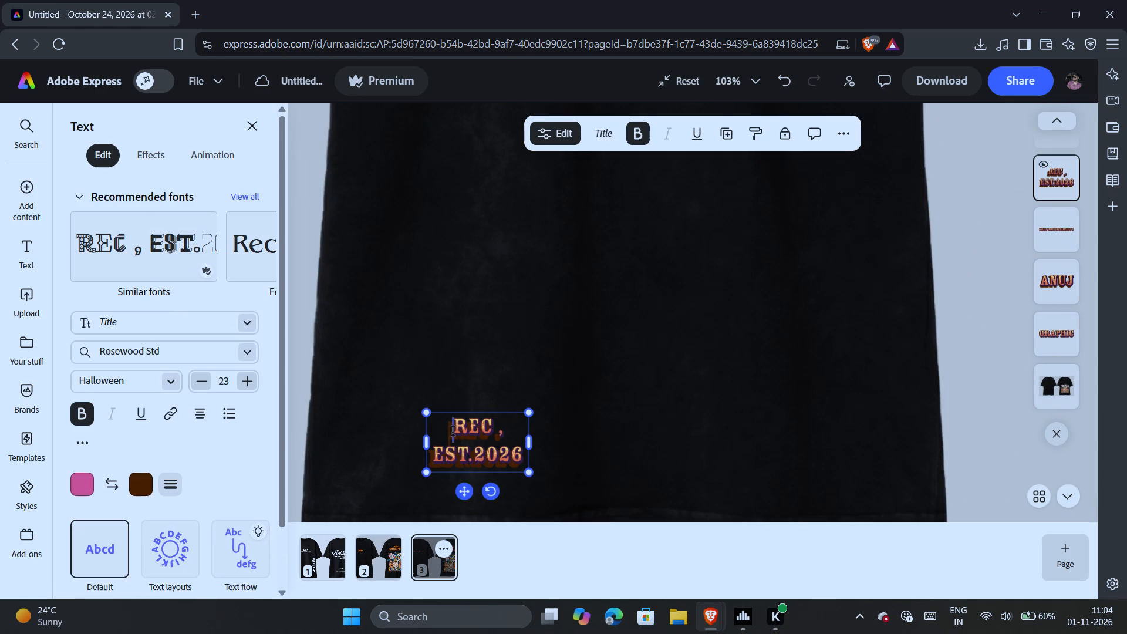
pyautogui.press('BackSpace')
pyautogui.click(197, 421)
pyautogui.click(197, 421)
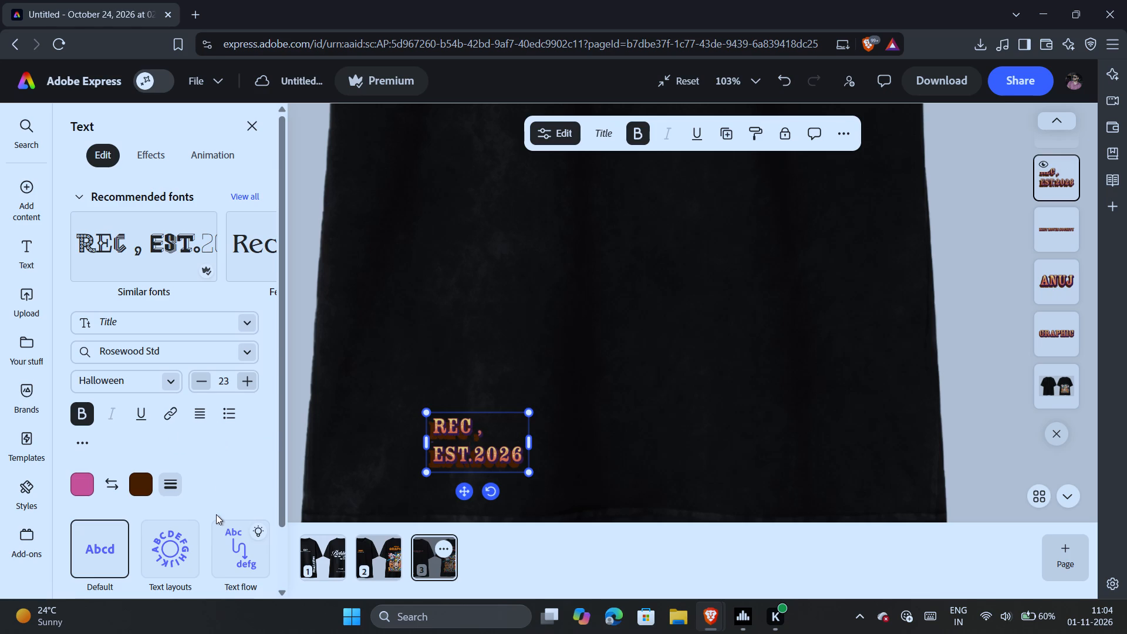
# Set the outline colour of the whole "Rec, EST.2026" text to no fill.
pyautogui.scroll(-4, 216, 514)
pyautogui.click(146, 415)
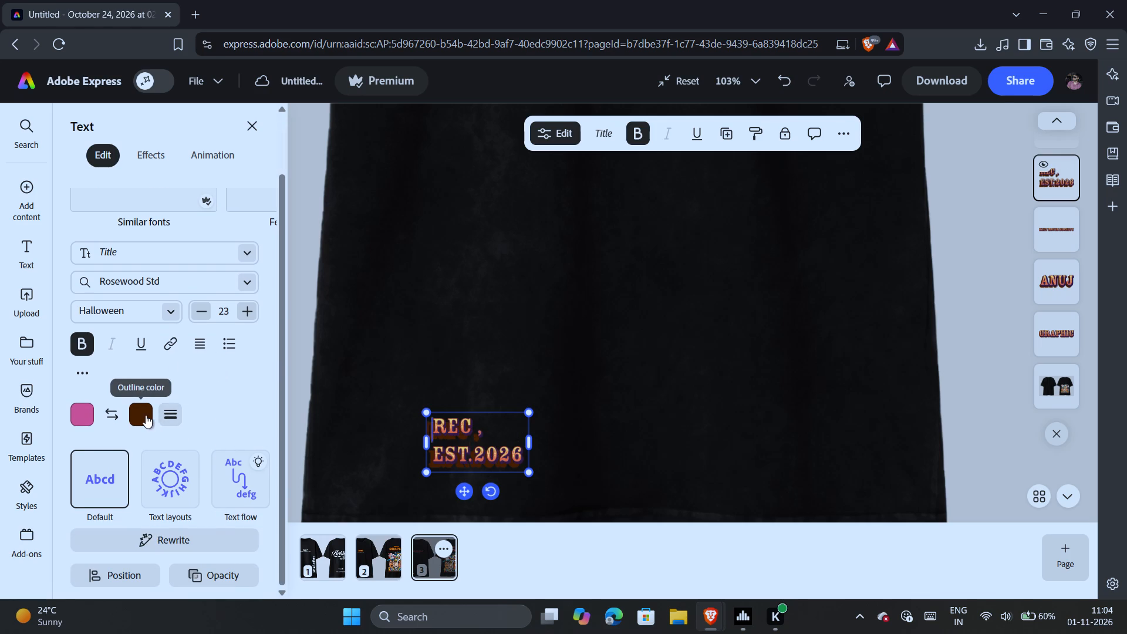
pyautogui.click(184, 448)
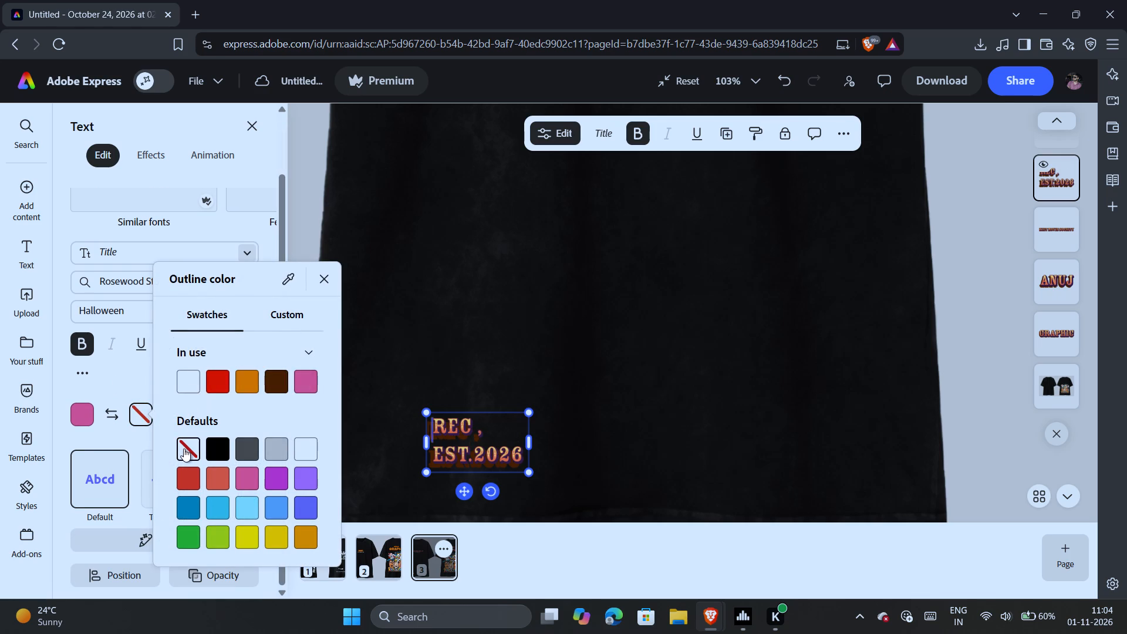
pyautogui.click(446, 434)
pyautogui.click(446, 434)
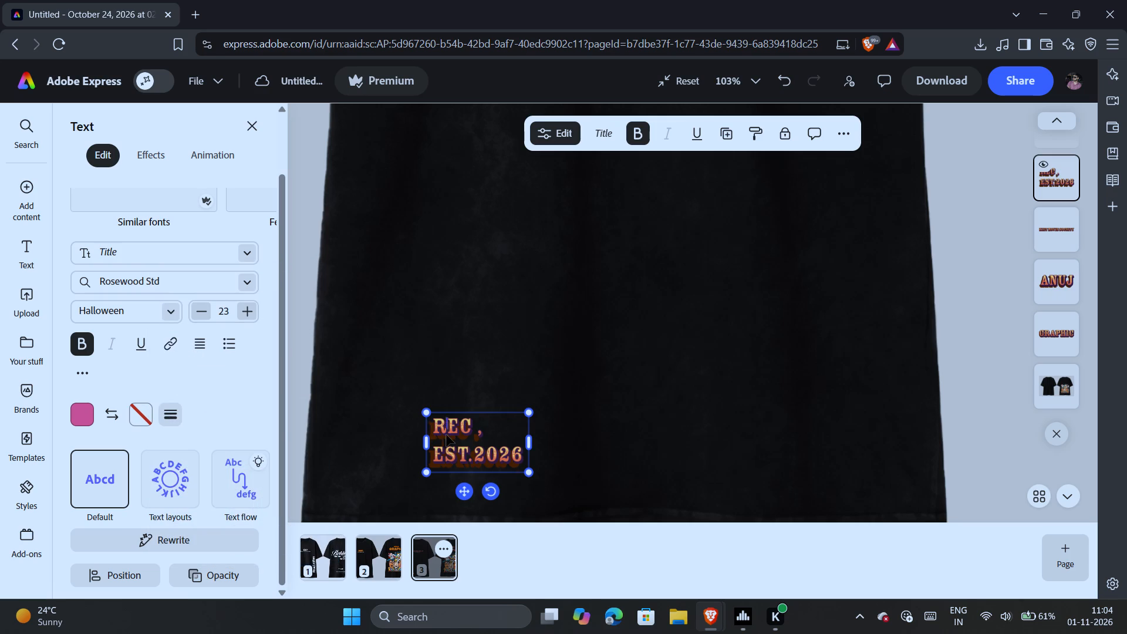
pyautogui.hotkey('ctrl', 'a')
pyautogui.click(144, 412)
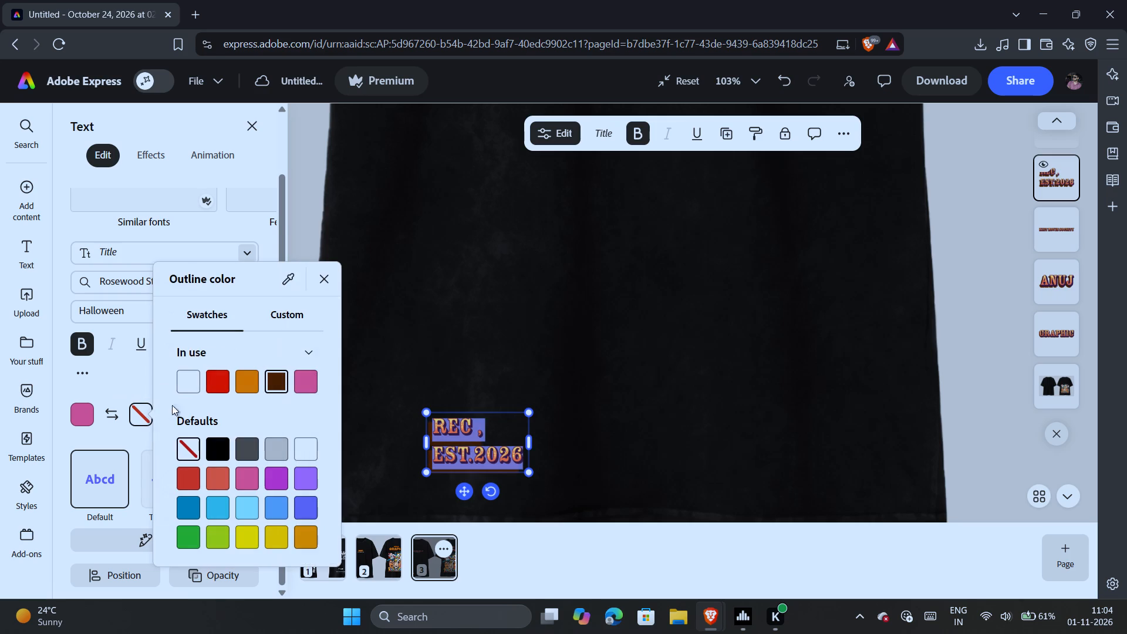
pyautogui.click(195, 385)
pyautogui.click(196, 436)
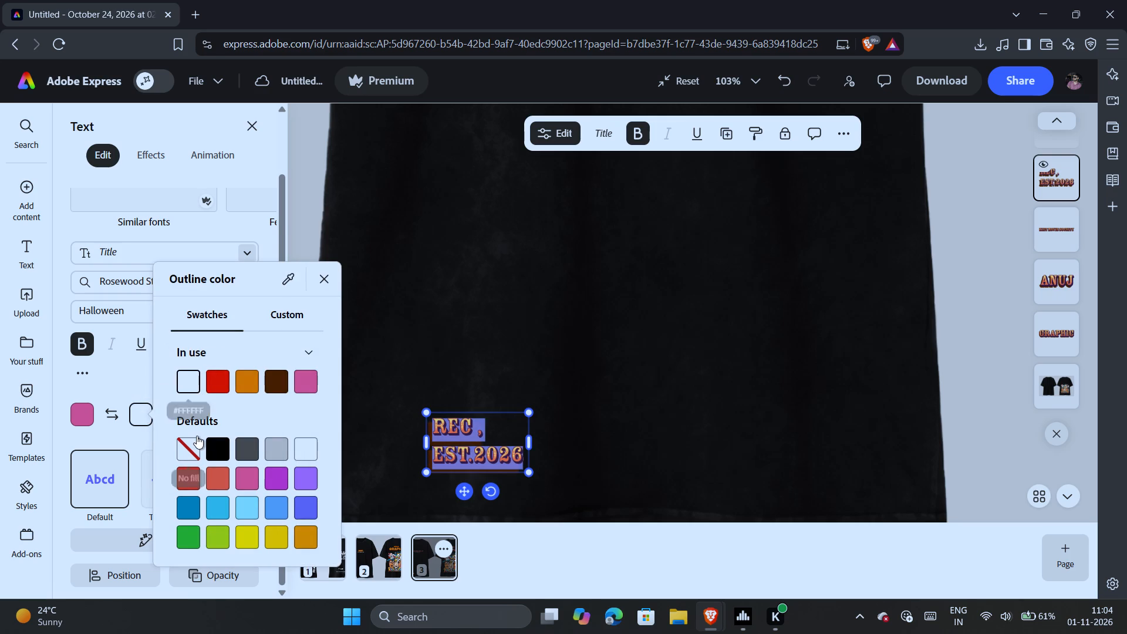
pyautogui.click(367, 453)
pyautogui.click(401, 394)
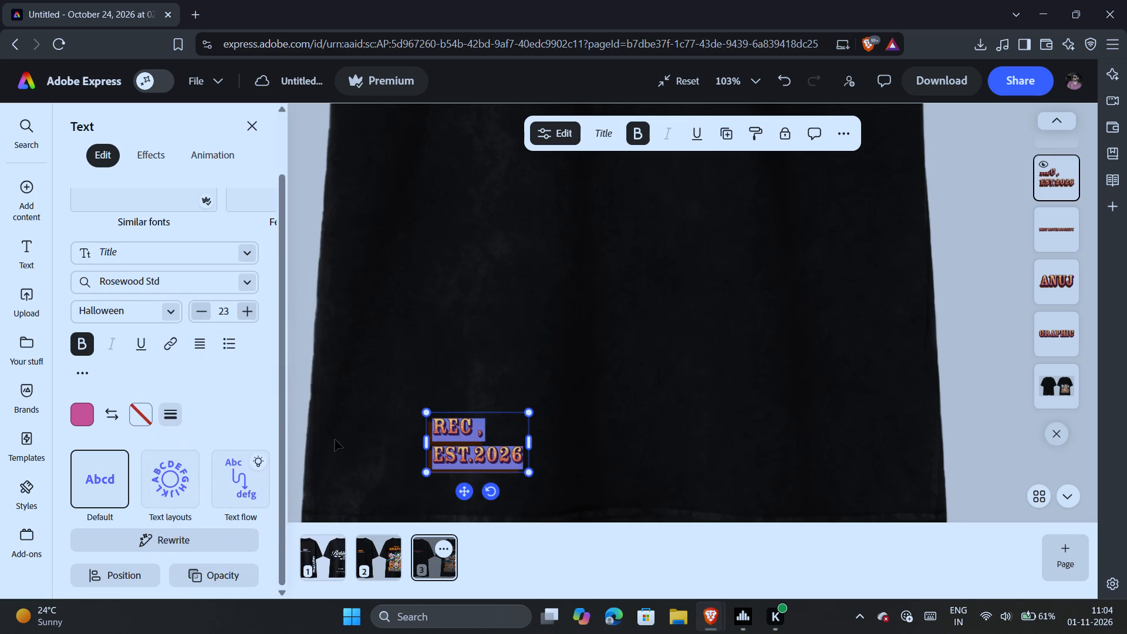
# Move the "Rec, EST.2026" text closer to the left side edge of the T-shirt's front, just above the hem, and deselect it.
pyautogui.click(294, 420)
pyautogui.moveTo(468, 460); pyautogui.dragTo(401, 463)
pyautogui.click(326, 446)
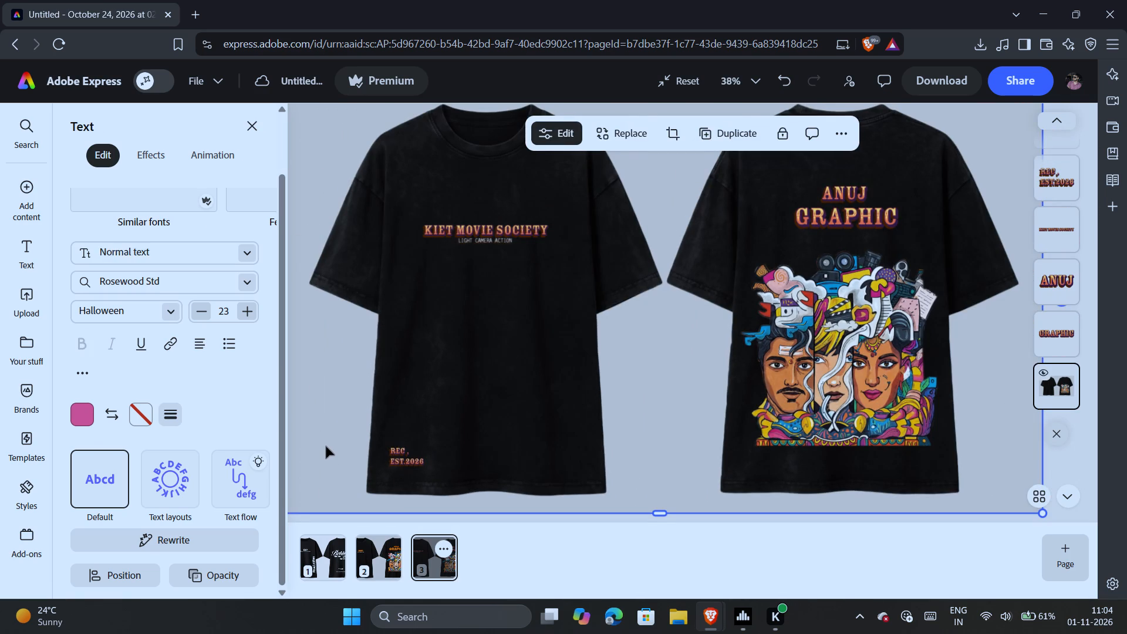
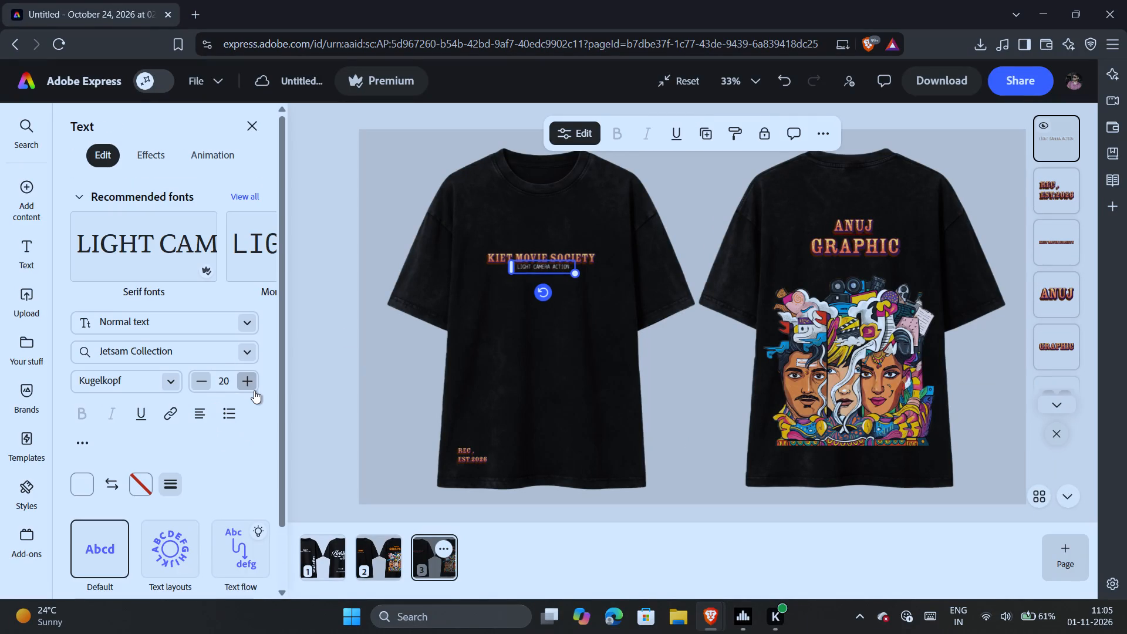
# Set the font size of the "LIGHT CAMERA ACTION" text on the T-shirt's front to 24.
pyautogui.tripleClick(254, 390)
# Centre the "LIGHT CAMERA ACTION" text closely beneath "KIET MOVIE SOCIETY", nudge it slightly upward, and deselect it.
pyautogui.moveTo(559, 274); pyautogui.dragTo(559, 272)
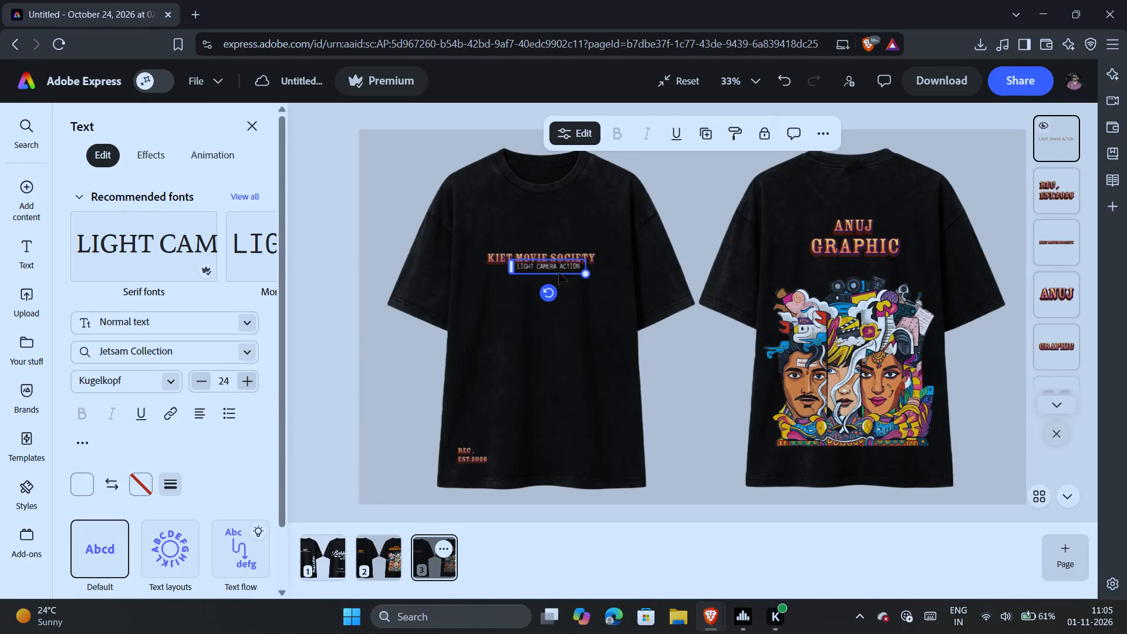
pyautogui.moveTo(559, 272); pyautogui.dragTo(548, 274)
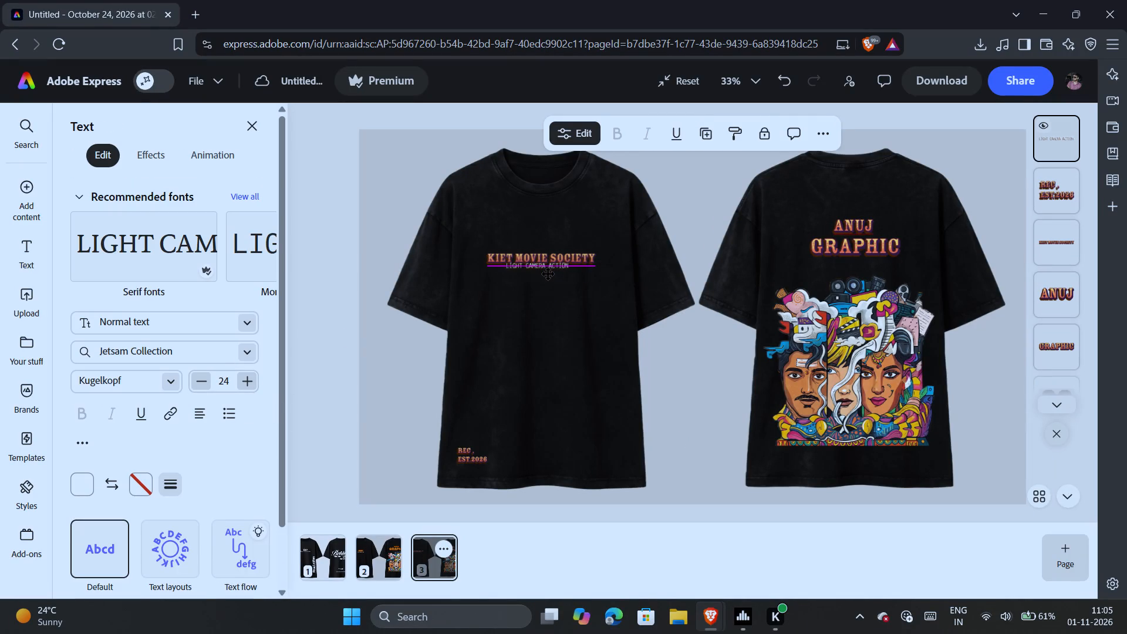
pyautogui.moveTo(548, 274); pyautogui.dragTo(550, 277)
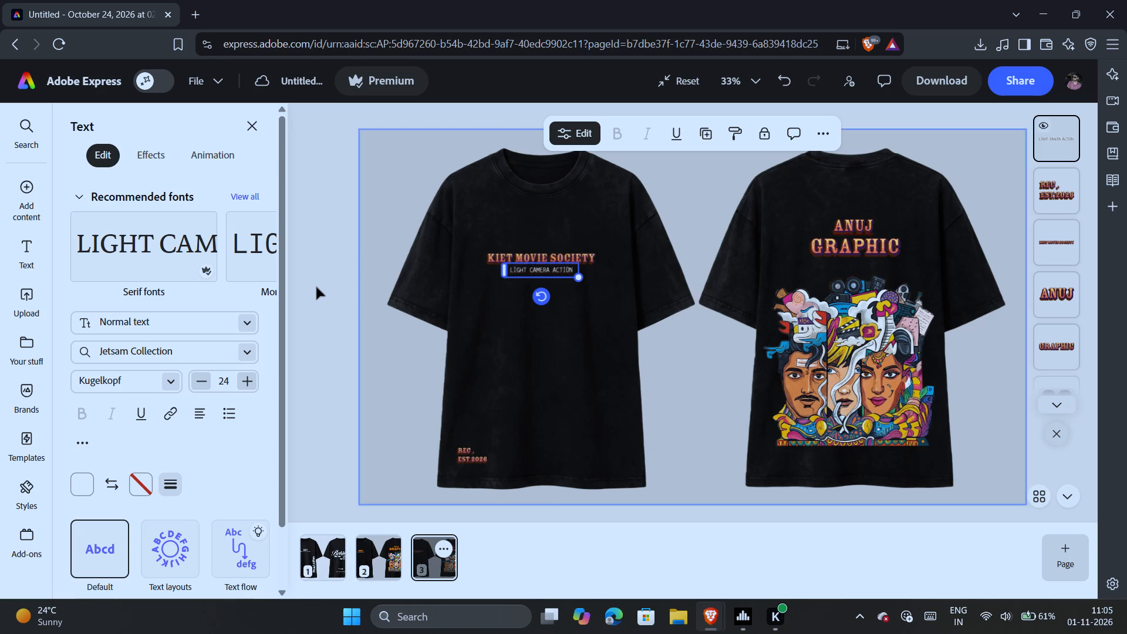
pyautogui.click(309, 285)
pyautogui.click(538, 275)
pyautogui.press('Up')
pyautogui.press('Up')
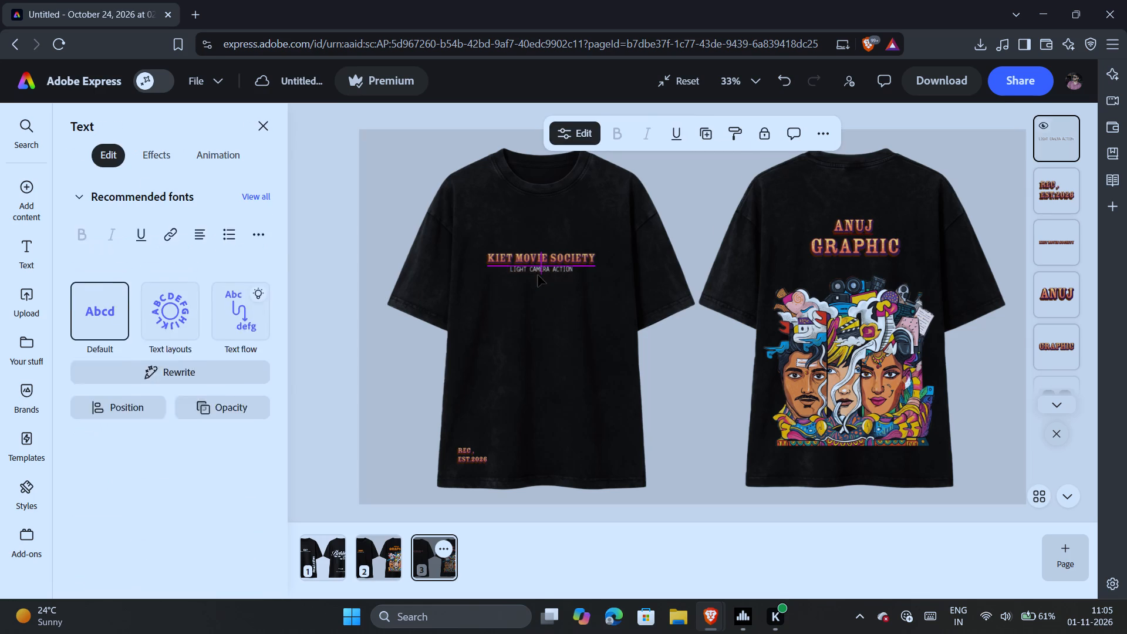
pyautogui.click(332, 258)
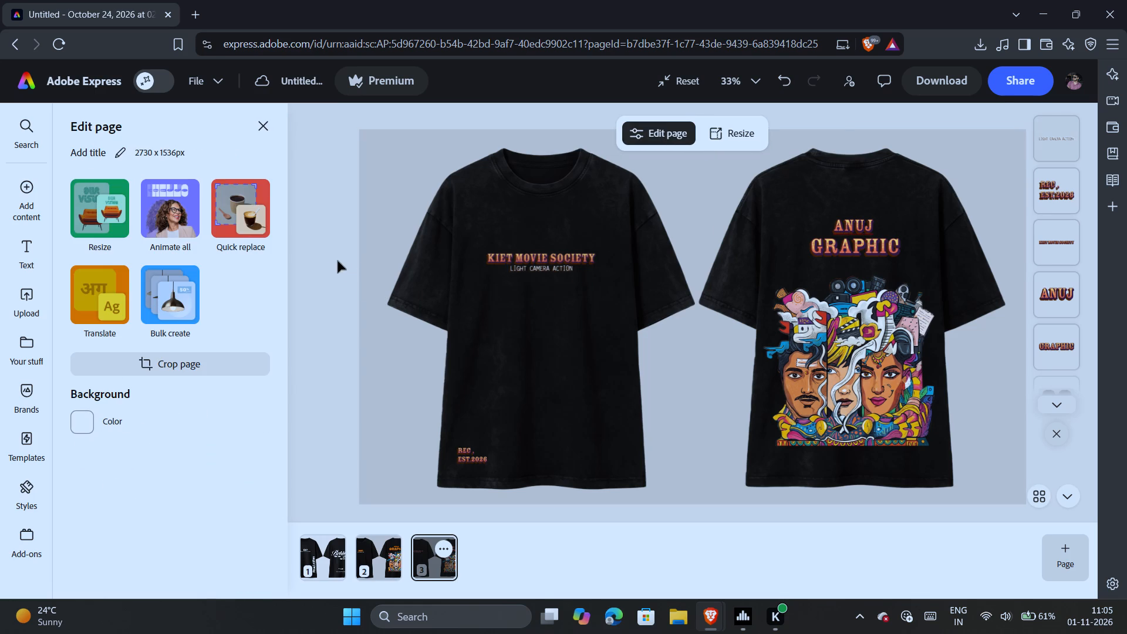
# Set the font size of the "KIET MOVIE SOCIETY" text to 40 and deselect it.
pyautogui.click(566, 251)
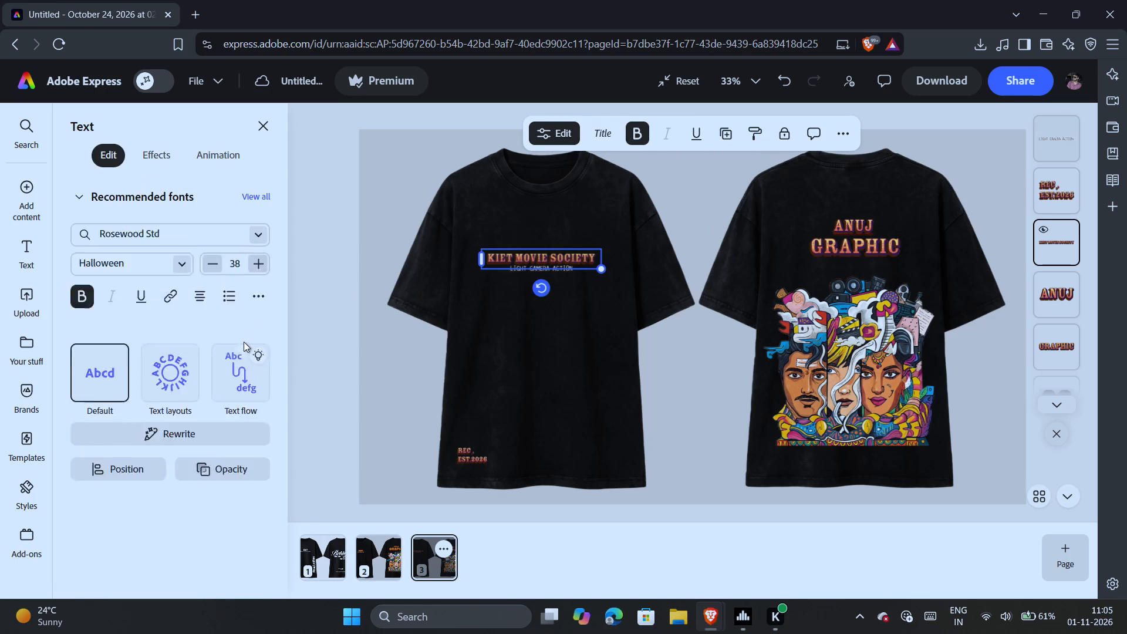
pyautogui.doubleClick(248, 380)
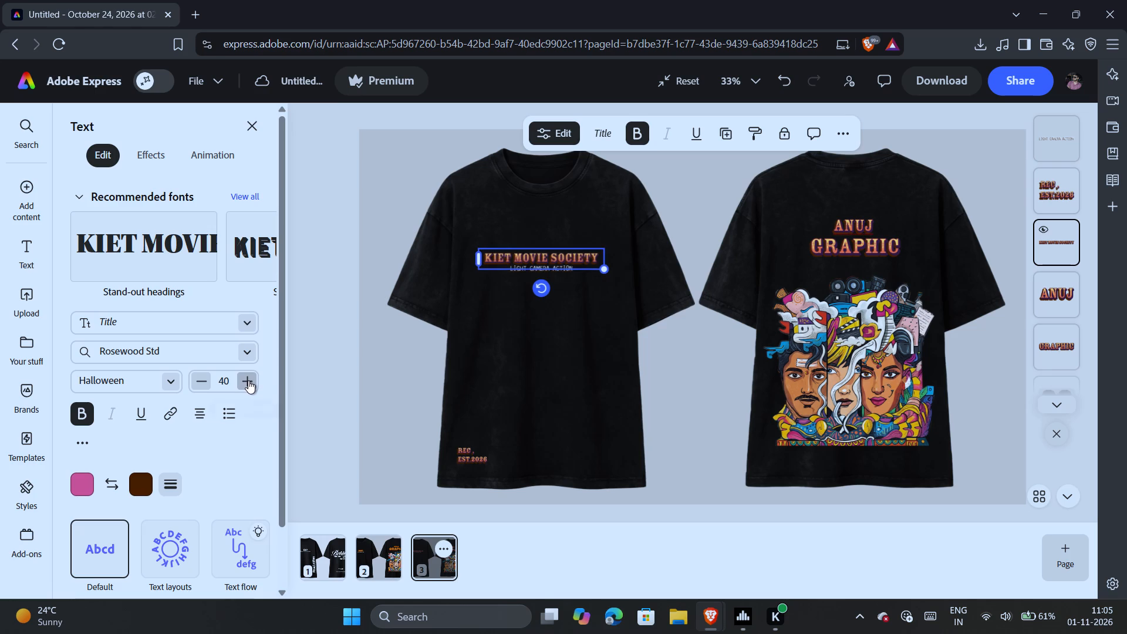
pyautogui.click(318, 381)
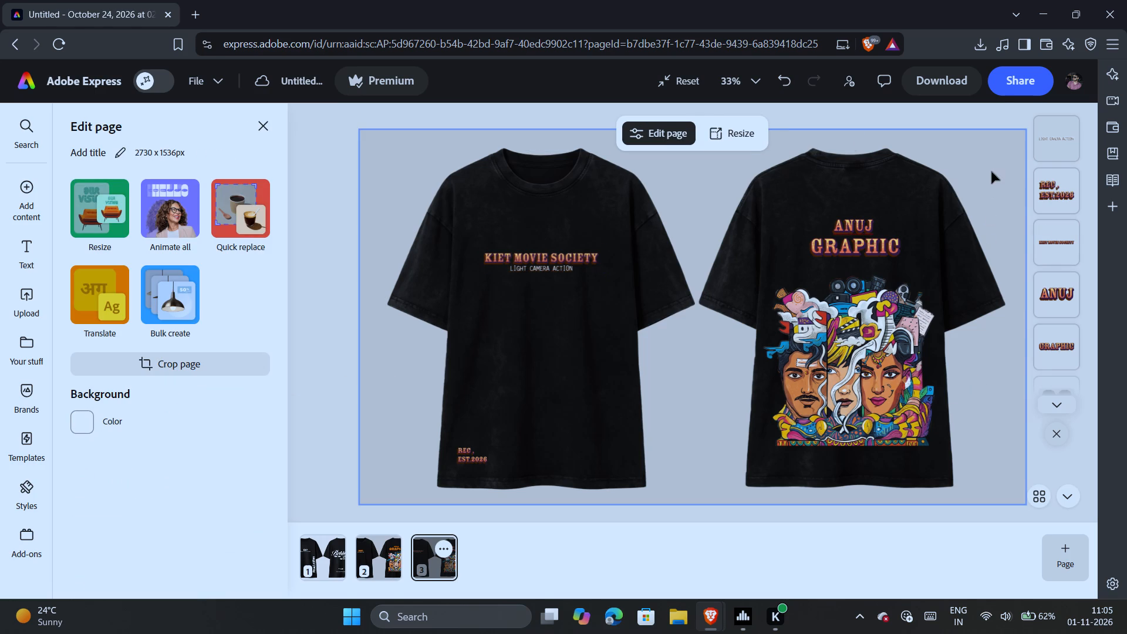
# Download the selected T-shirt page as a PNG at size 1, naming the file "font".
pyautogui.click(951, 80)
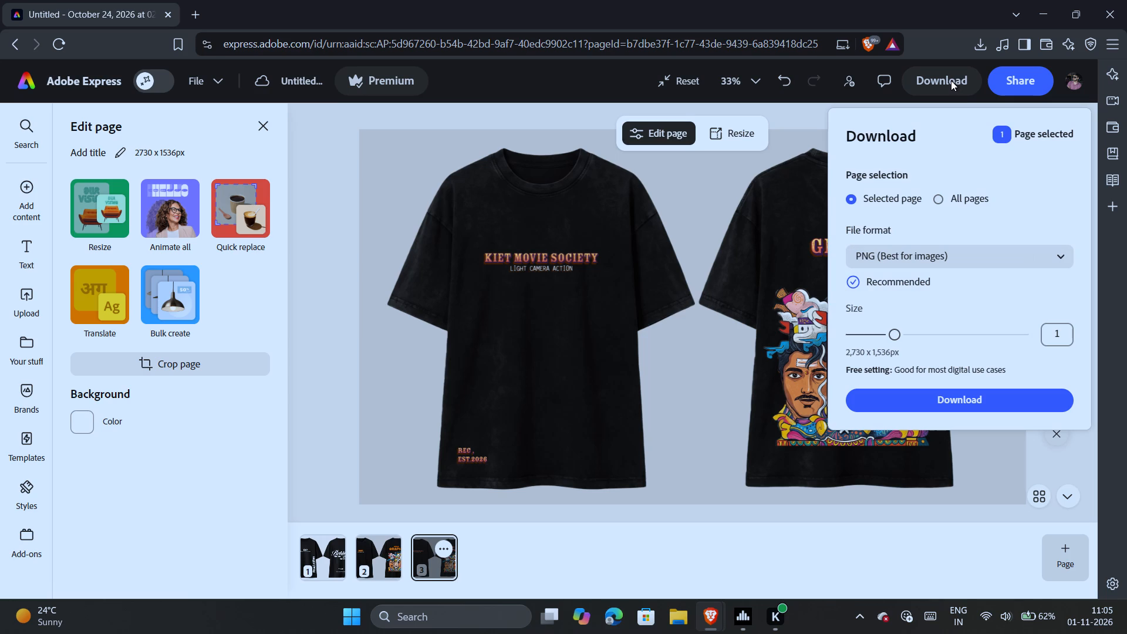
pyautogui.click(920, 399)
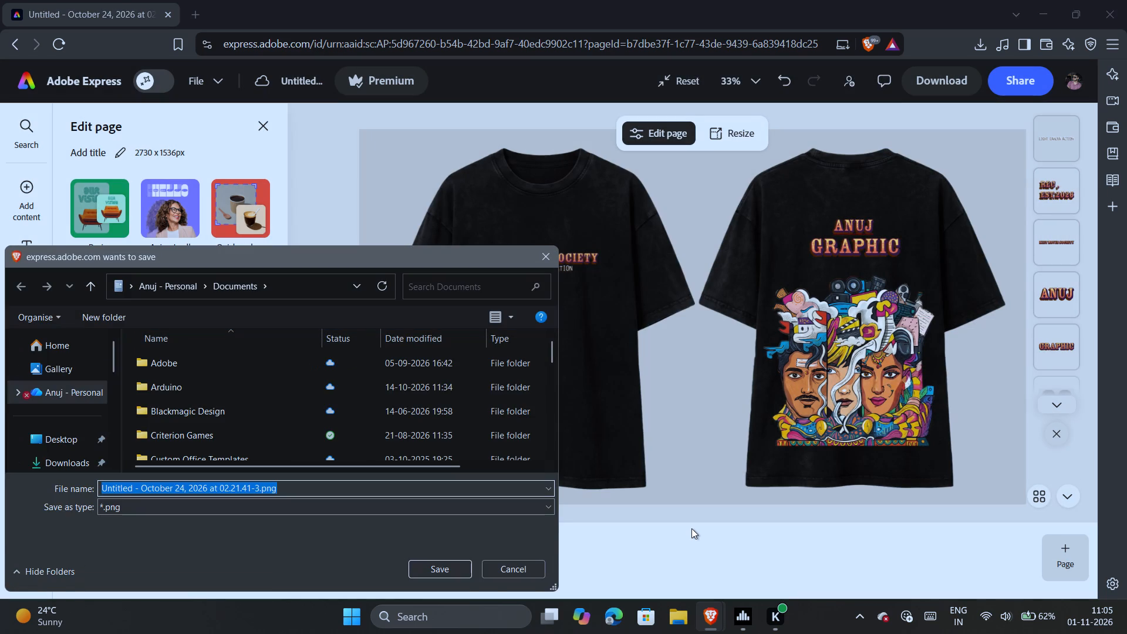
pyautogui.write('font')
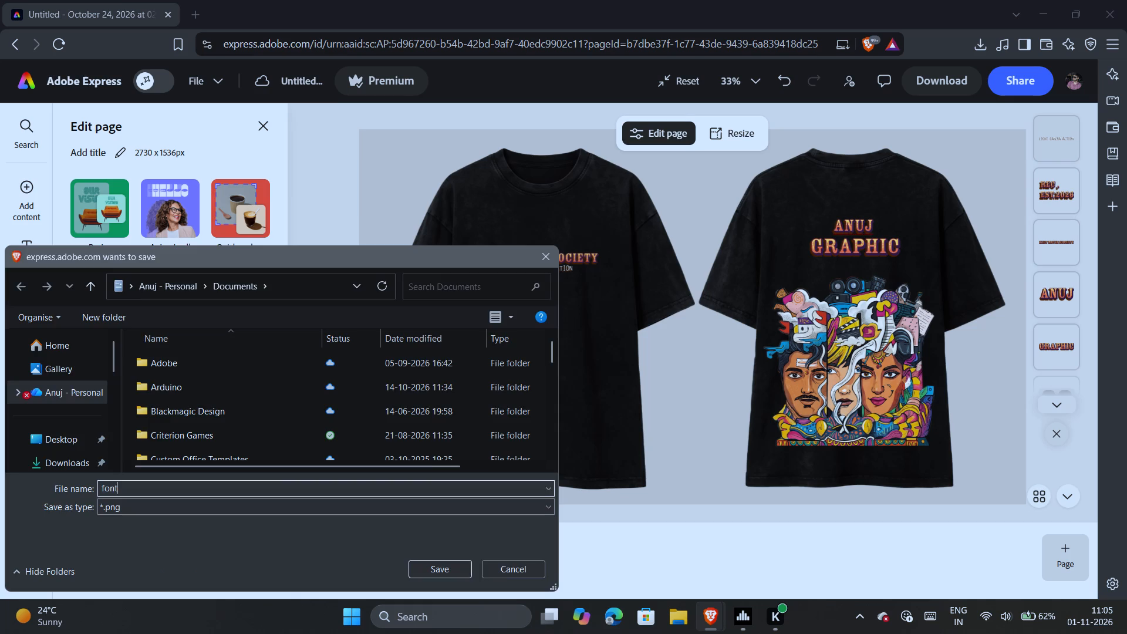
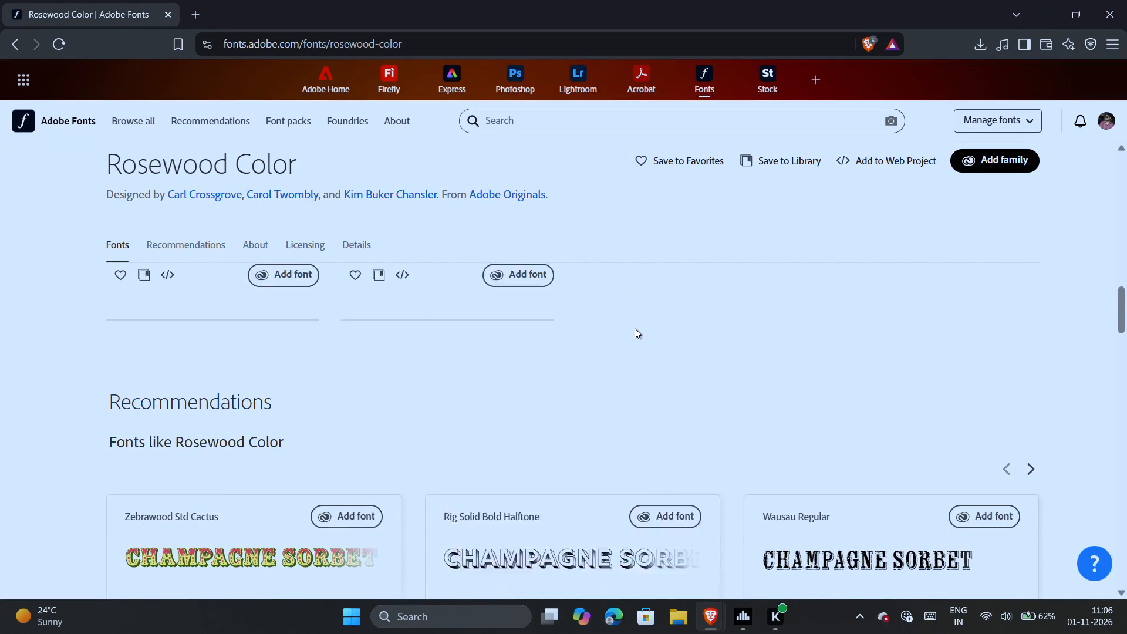
# Open the Rig Solid font family from the fonts similar to Rosewood Color and examine its styles.
pyautogui.scroll(-2, 635, 328)
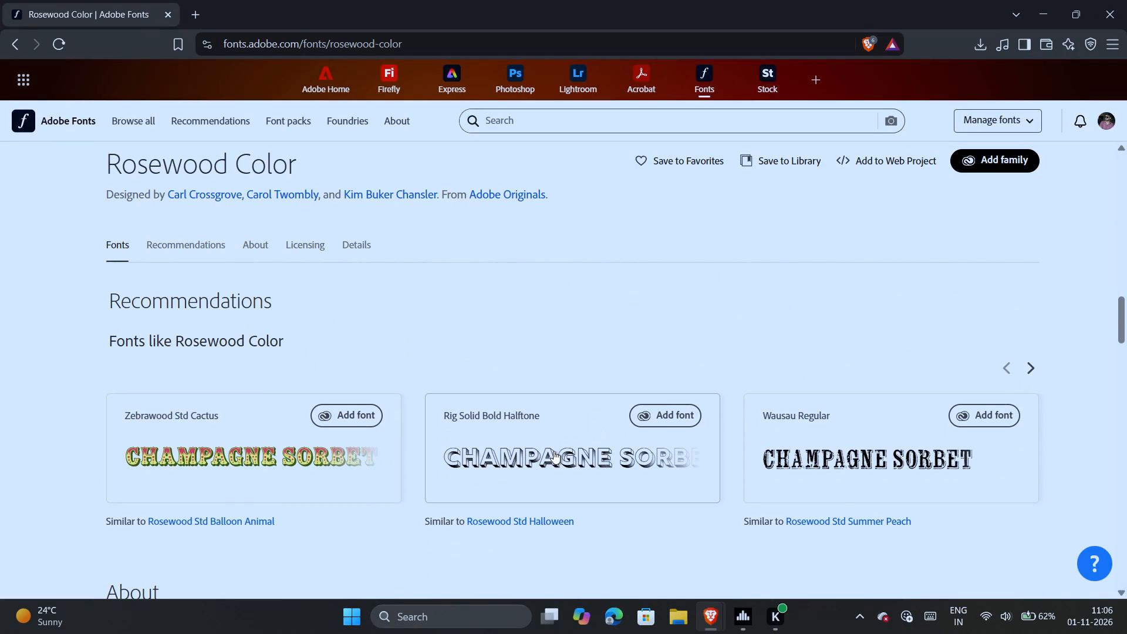
pyautogui.scroll(-1, 554, 451)
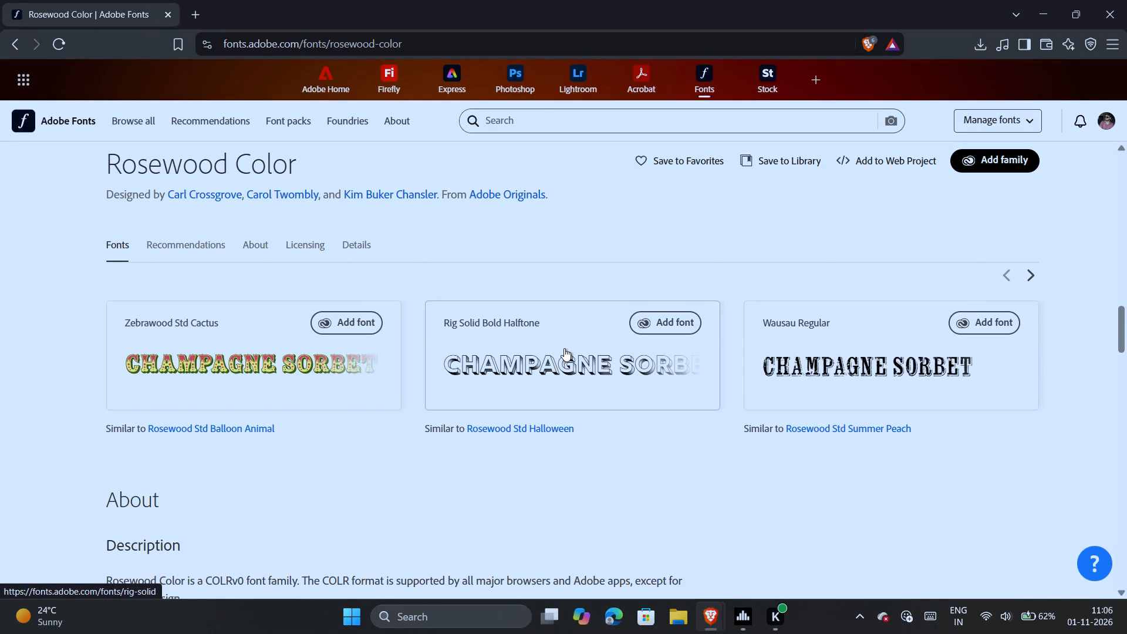
pyautogui.click(564, 348)
pyautogui.click(564, 348)
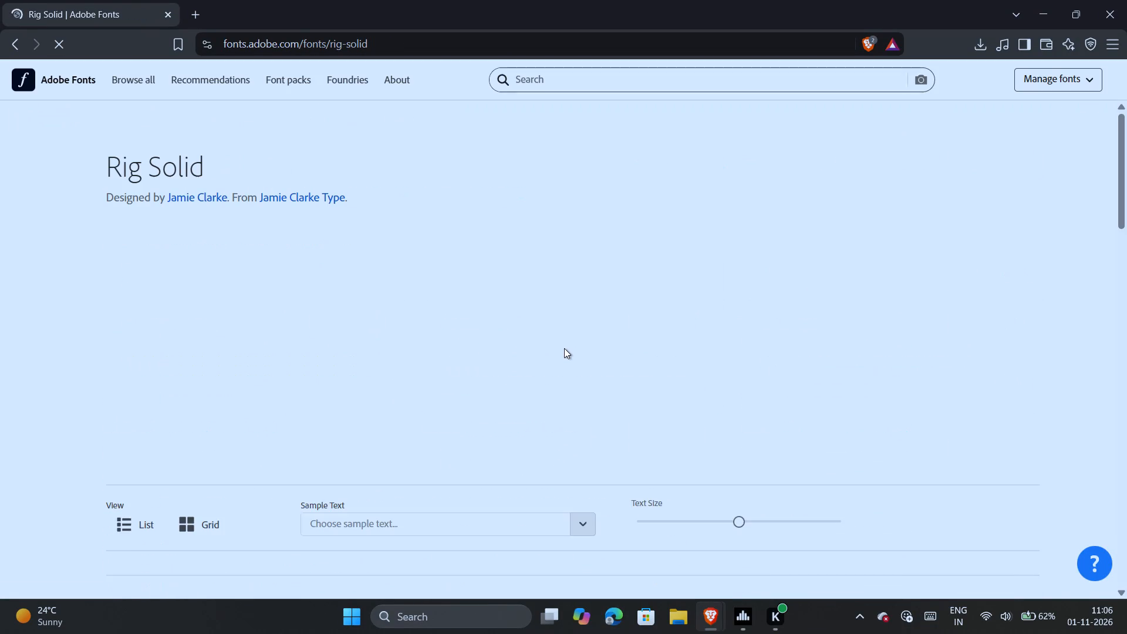
pyautogui.scroll(-3, 564, 348)
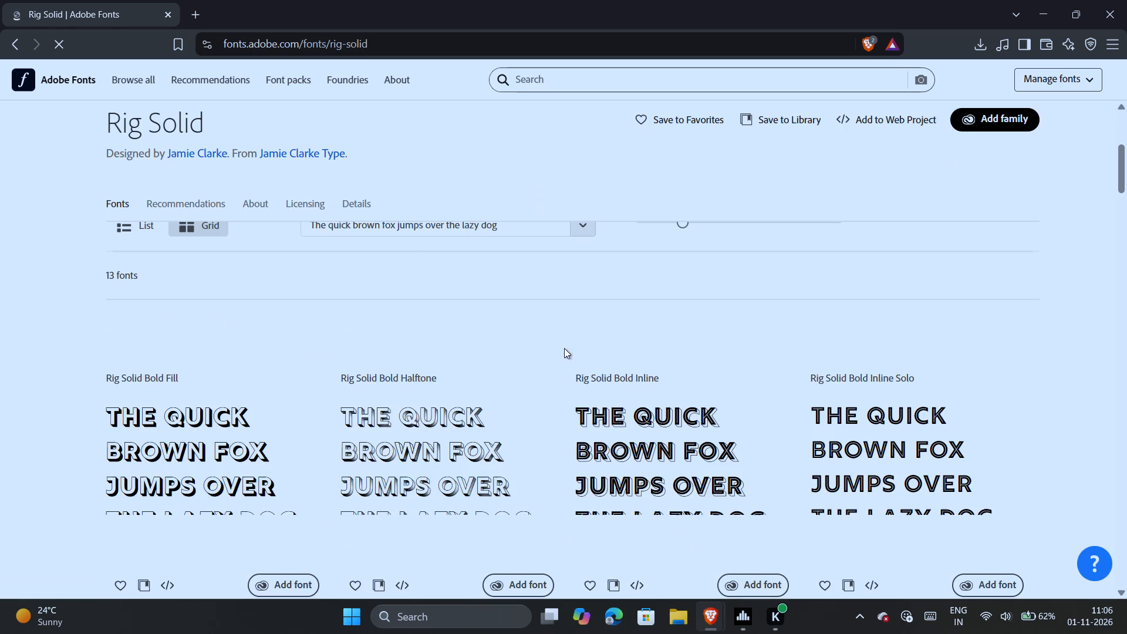
pyautogui.scroll(-2, 187, 399)
pyautogui.scroll(-1, 0, 386)
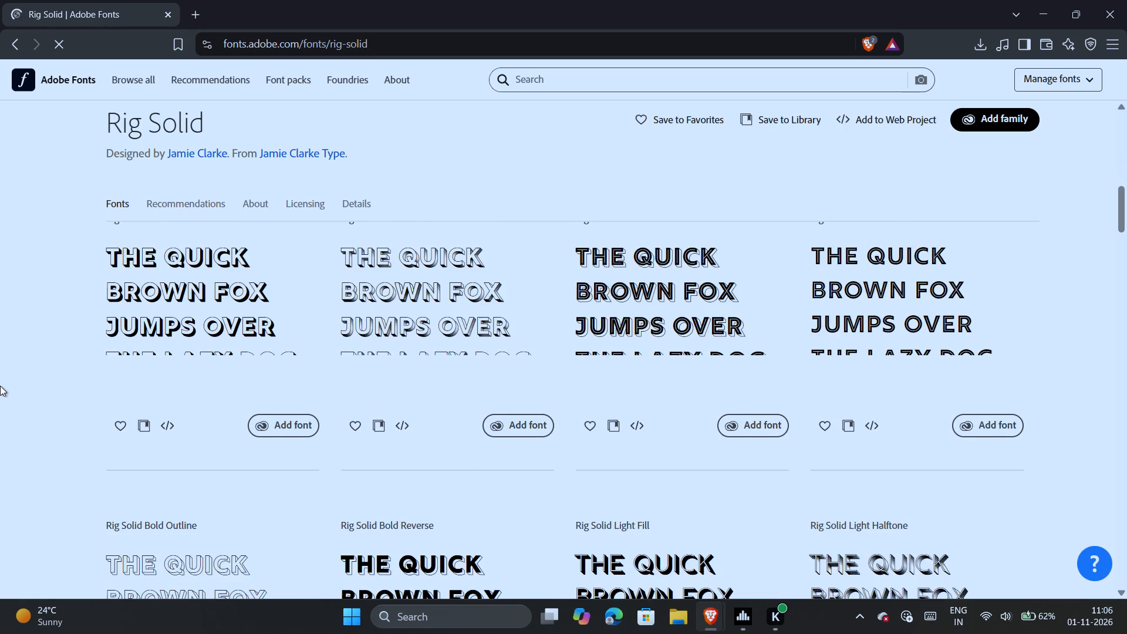
pyautogui.scroll(-1, 0, 386)
pyautogui.scroll(1, 0, 386)
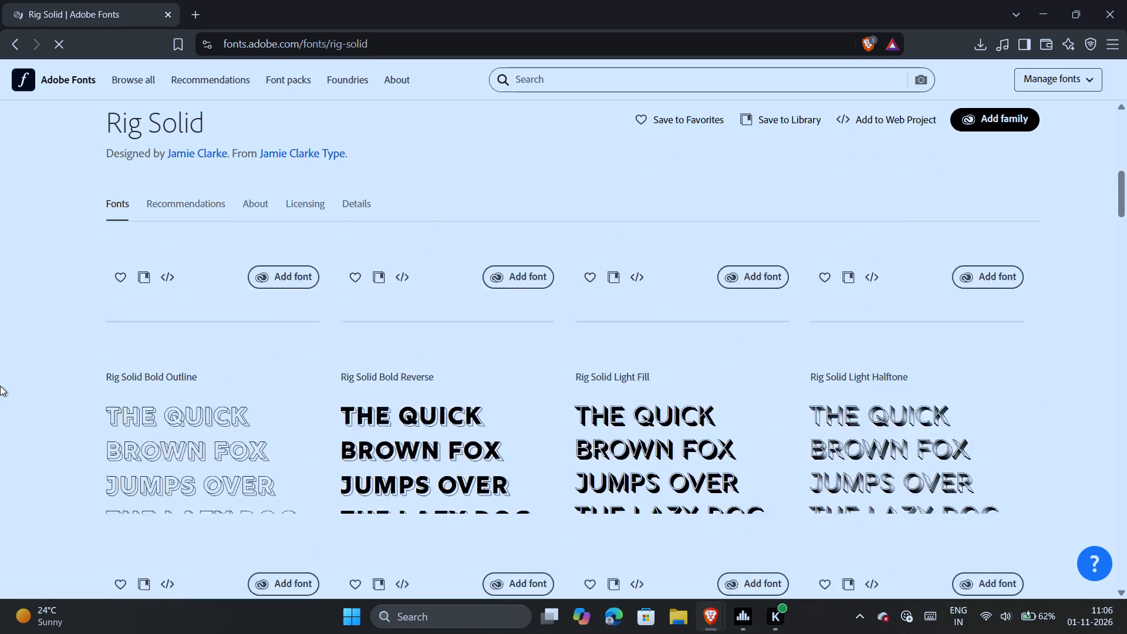
pyautogui.scroll(4, 0, 386)
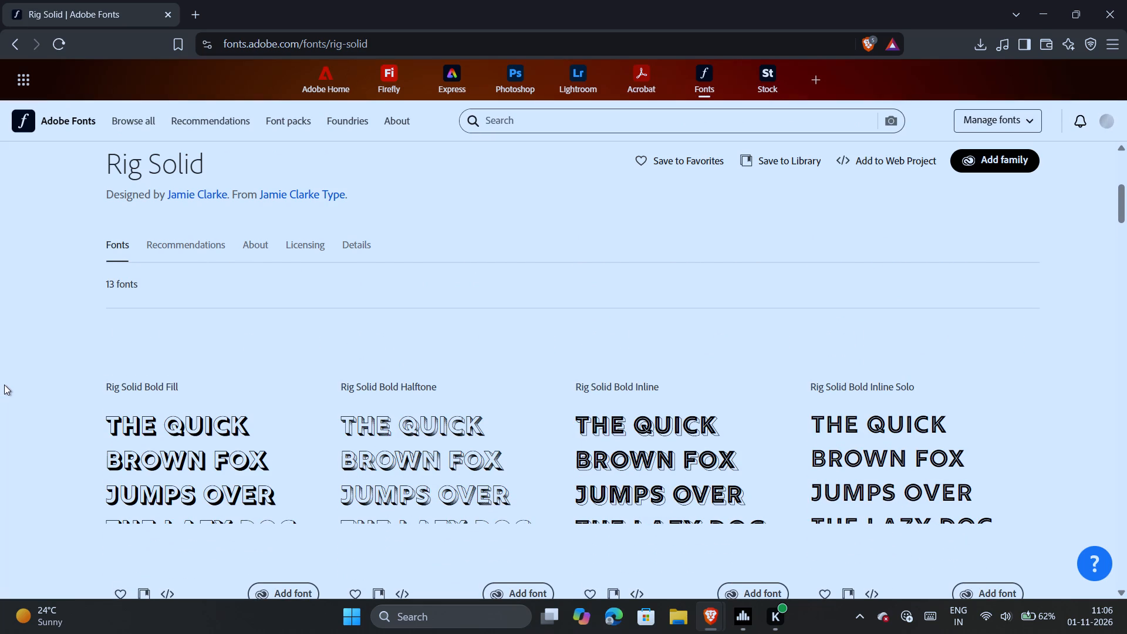
pyautogui.scroll(7, 6, 382)
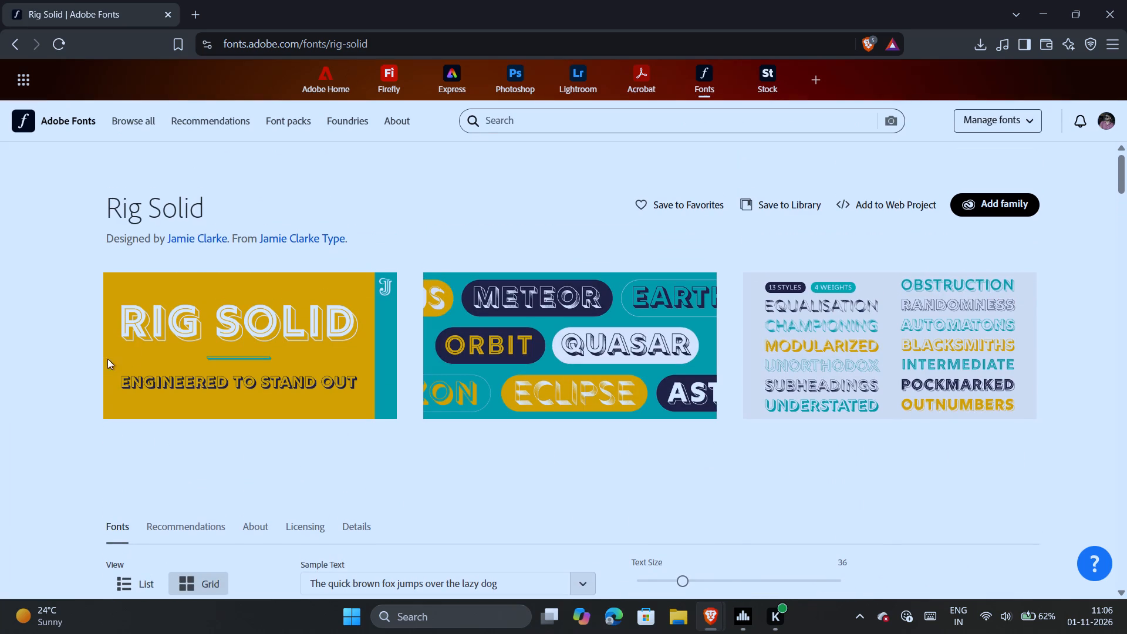
# Copy the font name "Rig Solid", switch to Adobe Express, and apply that font to the "KIET MOVIE SOCIETY" text on the T-shirt's front.
pyautogui.moveTo(224, 213); pyautogui.dragTo(83, 223)
pyautogui.hotkey('ctrl', 'c')
pyautogui.hotkey('alt', 'Tab')
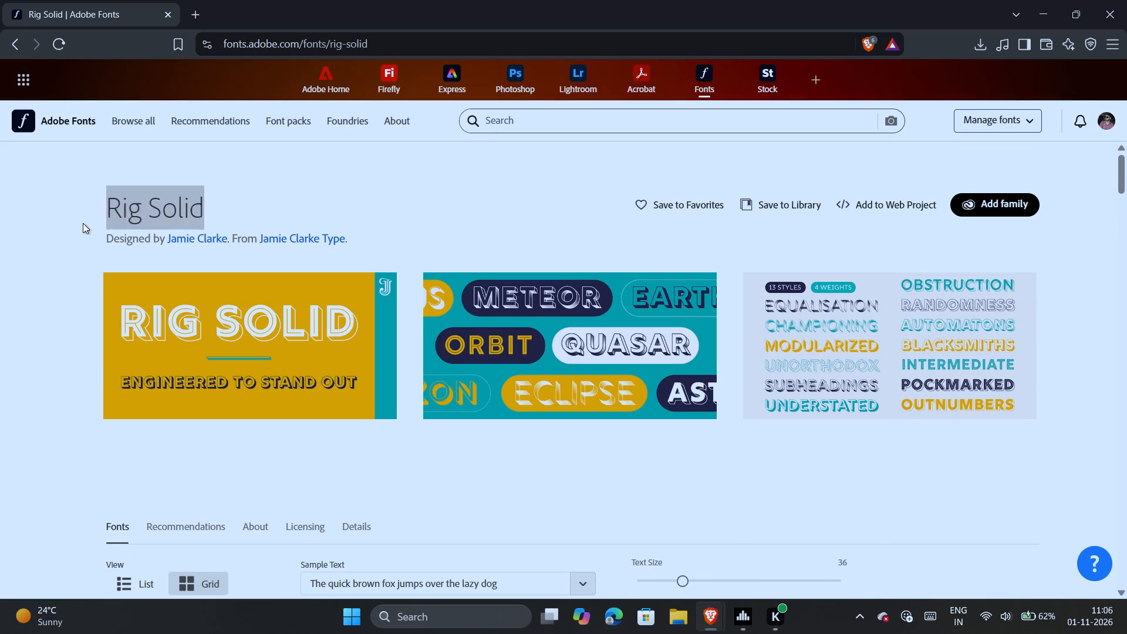
pyautogui.hotkey('alt', 'Tab')
pyautogui.keyDown('alt'); pyautogui.click(372, 301); pyautogui.keyUp('alt')
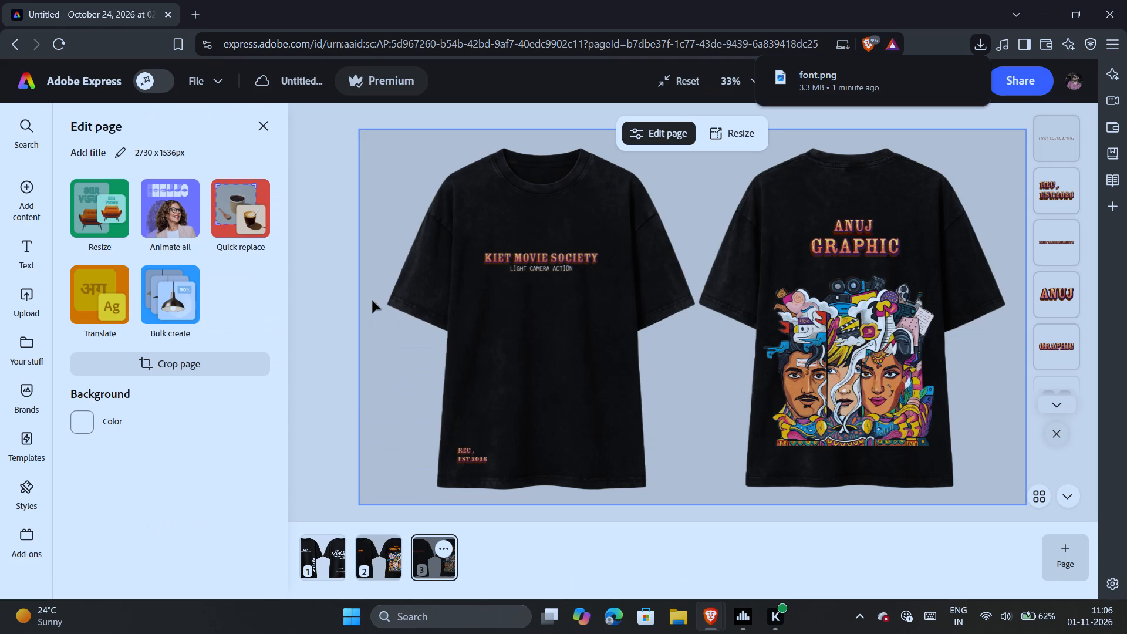
pyautogui.hotkey('alt', 'Tab')
pyautogui.hotkey('alt', 'Tab')
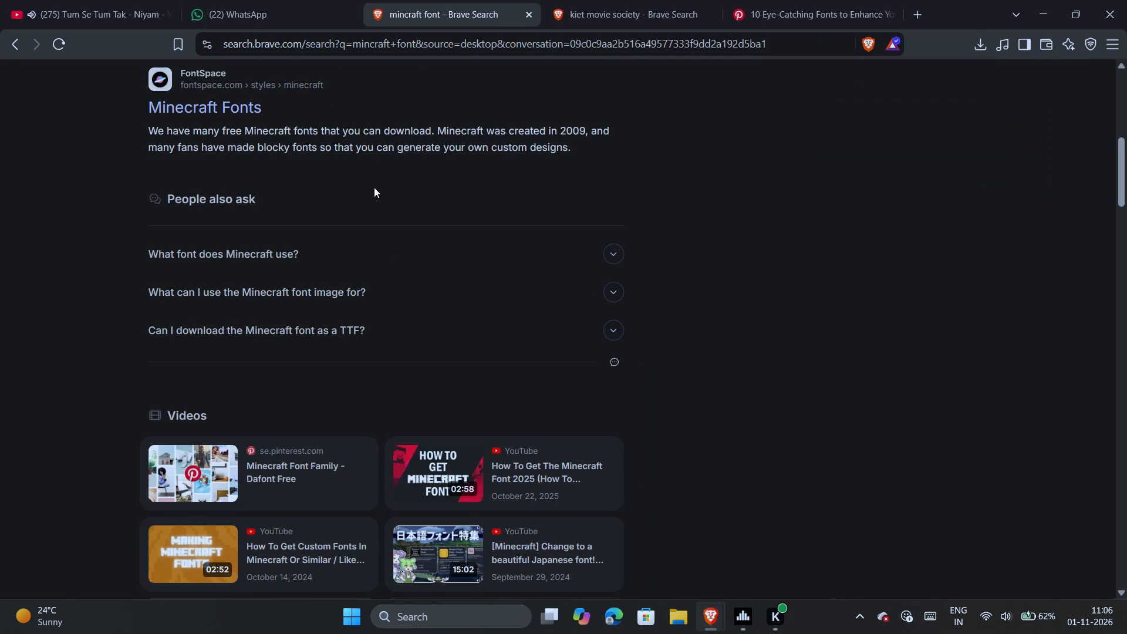
pyautogui.hotkey('alt', 'Tab')
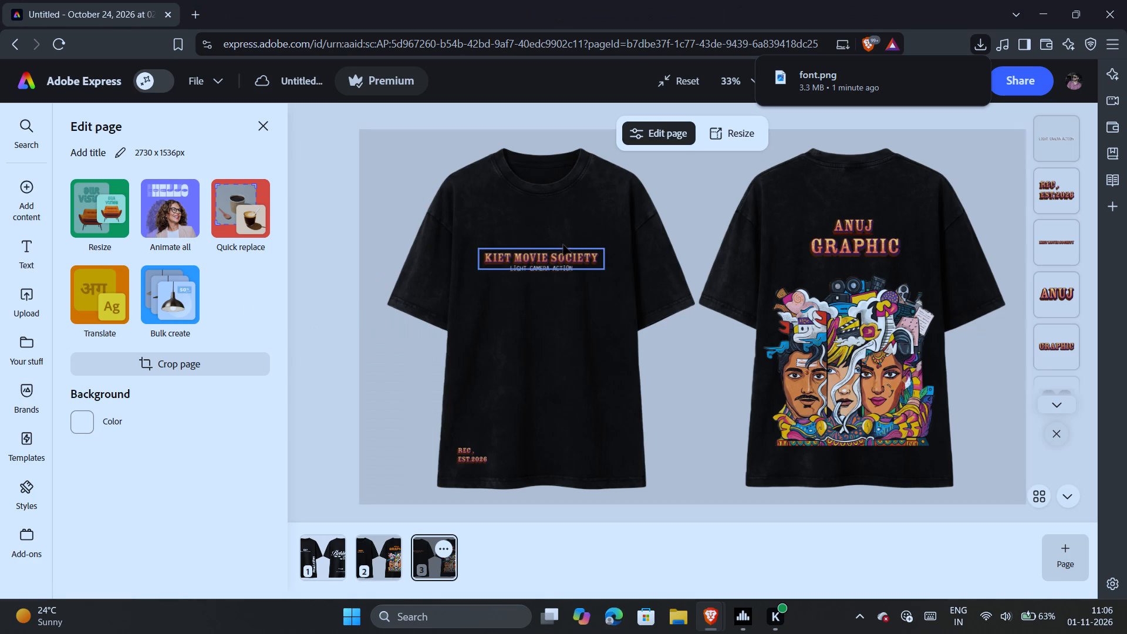
pyautogui.click(550, 251)
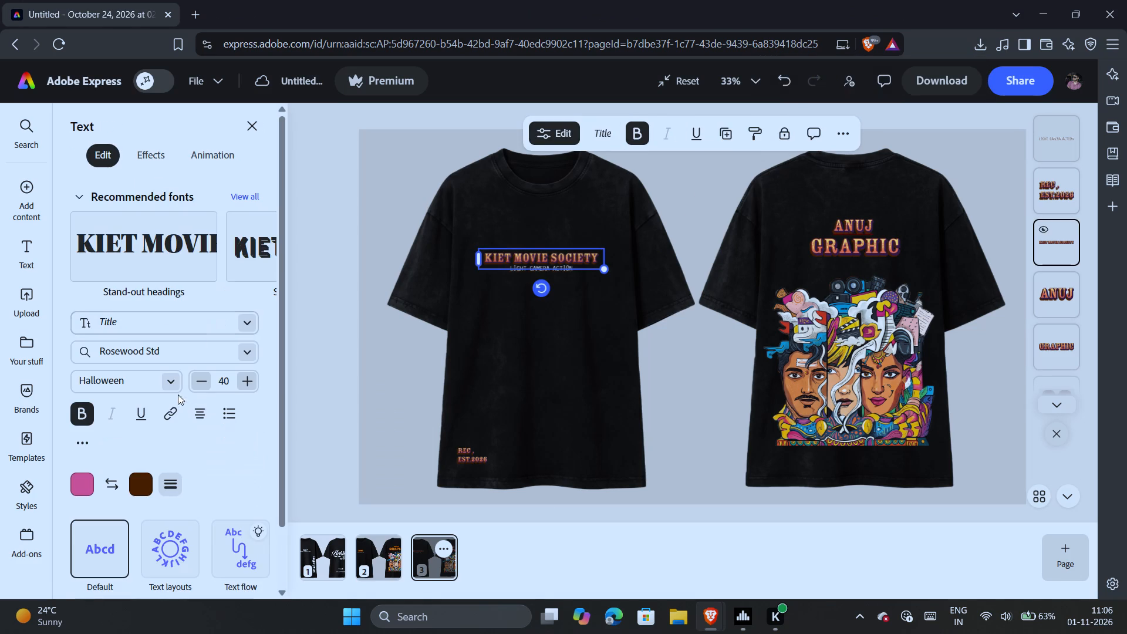
pyautogui.click(157, 359)
pyautogui.hotkey('ctrl', 'a')
pyautogui.hotkey('ctrl', 'v')
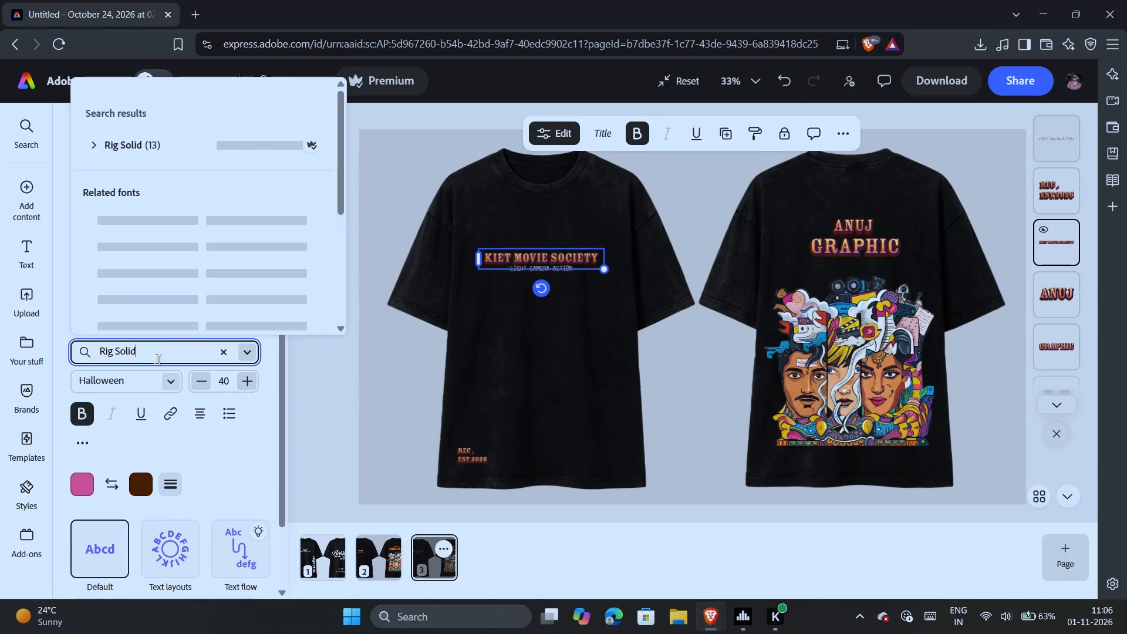
pyautogui.click(194, 153)
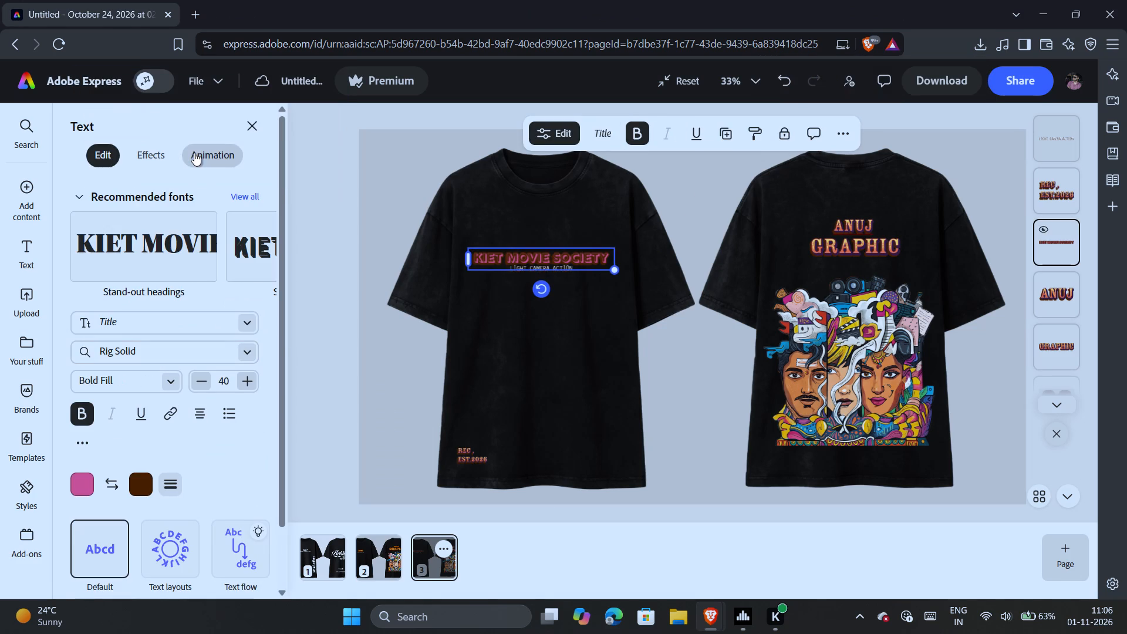
# Set the text color of "KIET MOVIE SOCIETY" to white.
pyautogui.click(90, 491)
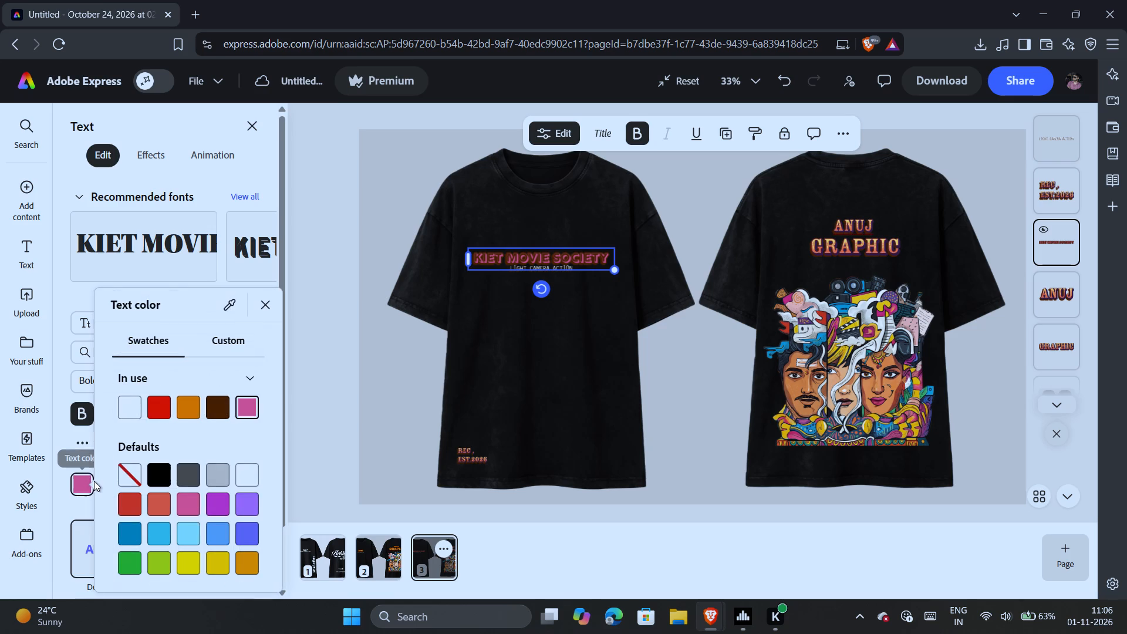
pyautogui.click(125, 392)
pyautogui.click(126, 406)
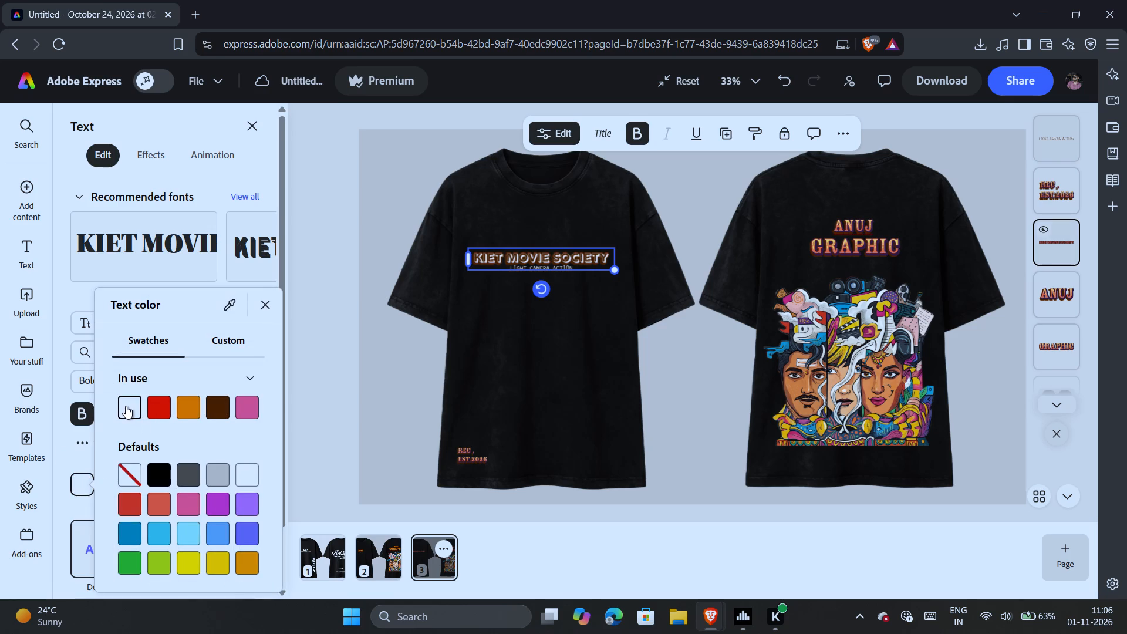
pyautogui.click(335, 451)
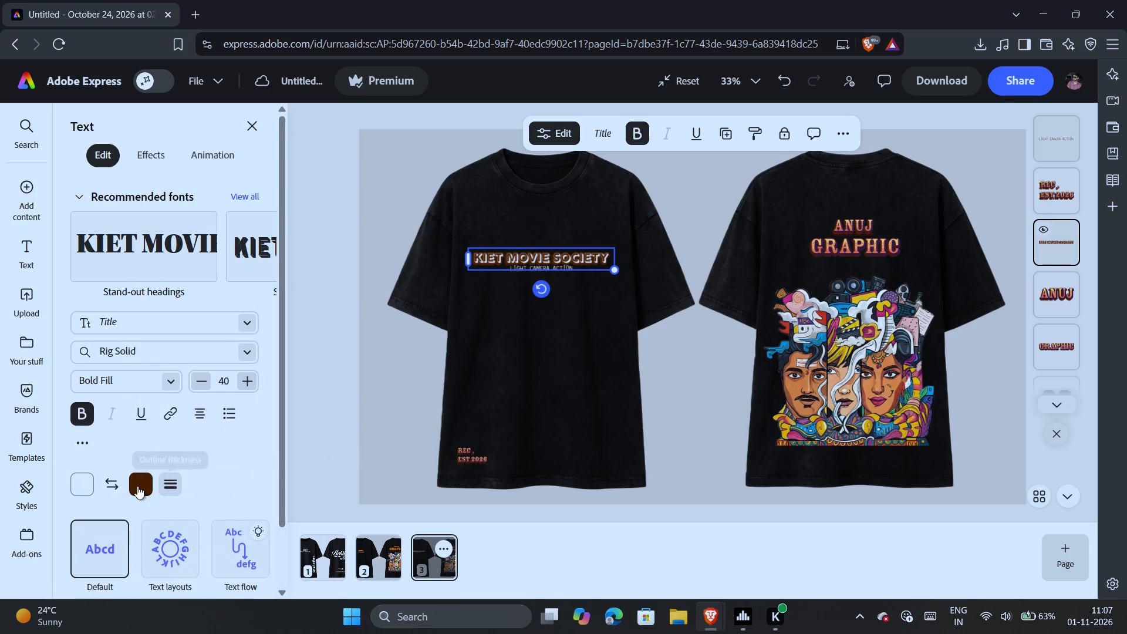
# Set the outline color of "KIET MOVIE SOCIETY" to white (#FFFFFF) and deselect the text.
pyautogui.click(137, 486)
pyautogui.click(237, 415)
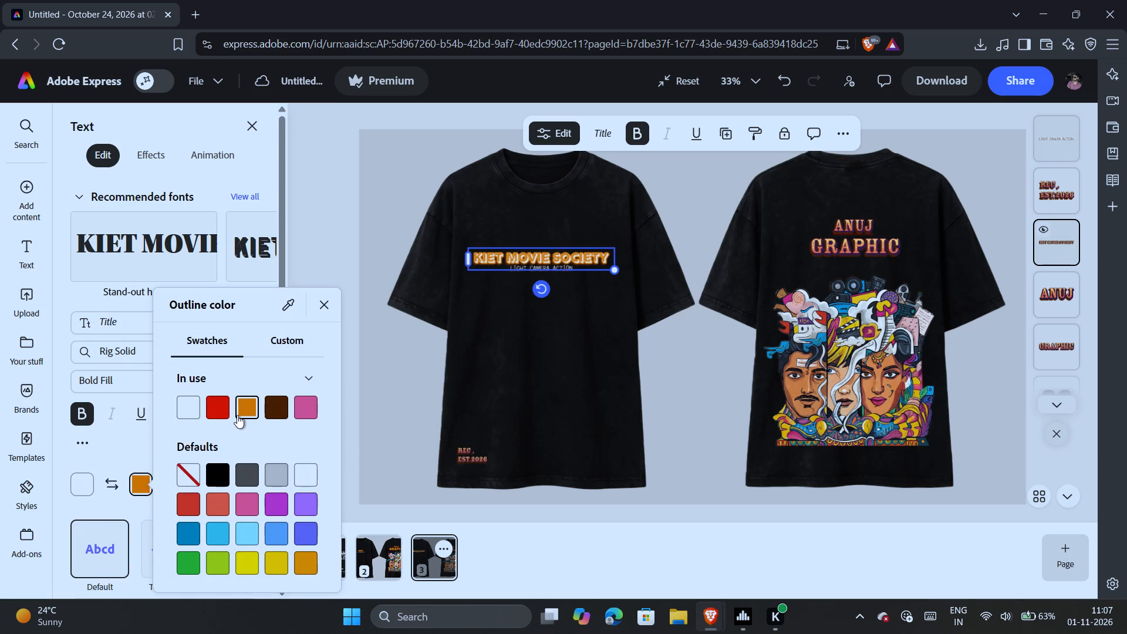
pyautogui.click(187, 478)
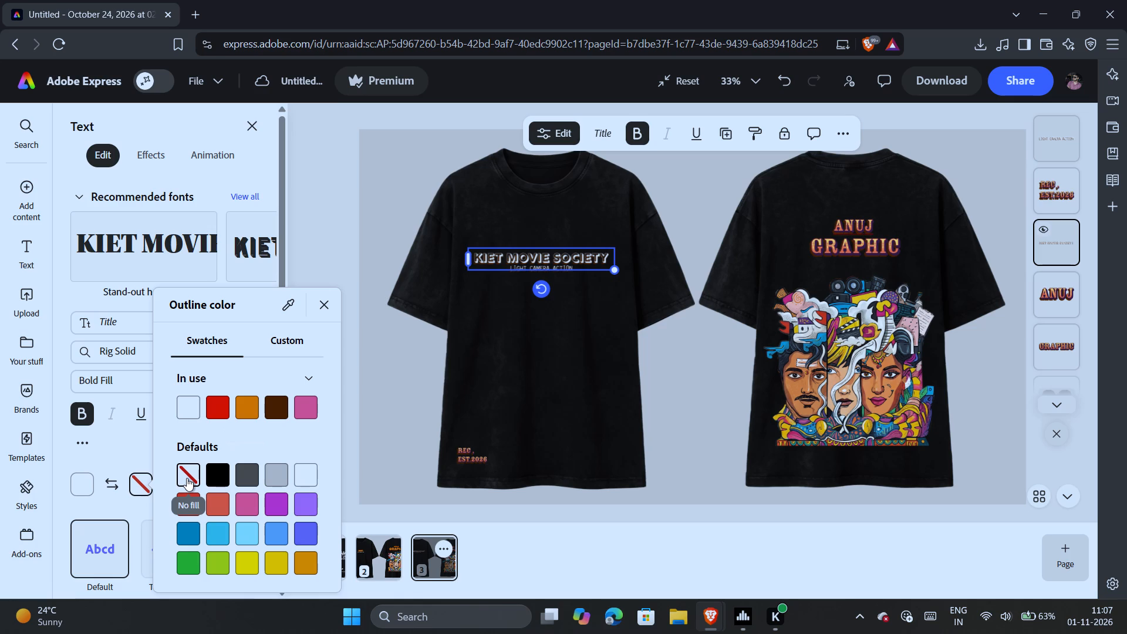
pyautogui.click(306, 471)
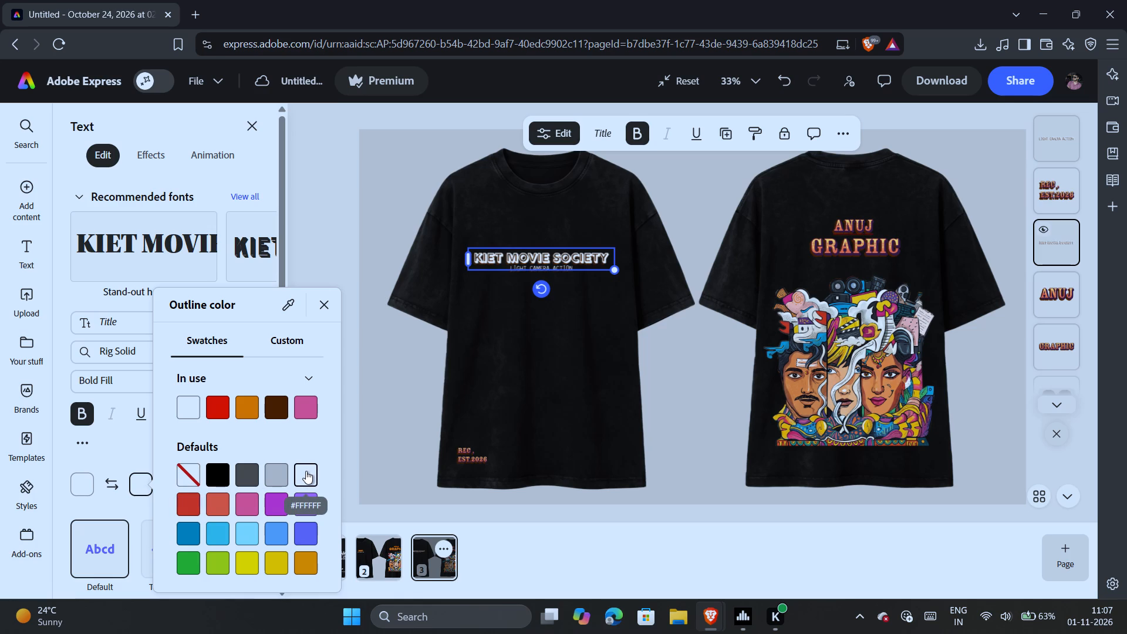
pyautogui.click(367, 434)
pyautogui.click(327, 424)
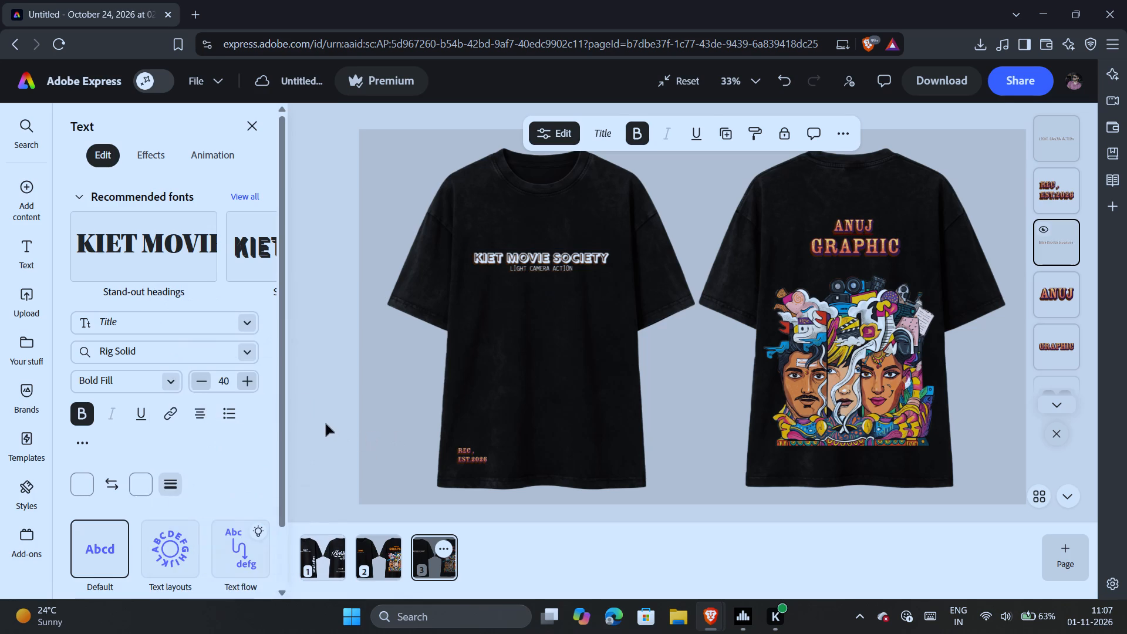
# Switch back to Adobe Fonts, open Zebrawood Color from the fonts similar to Rosewood Color, and examine its styles and recommended fonts.
pyautogui.hotkey('alt', 'Tab')
pyautogui.hotkey('alt', 'Tab')
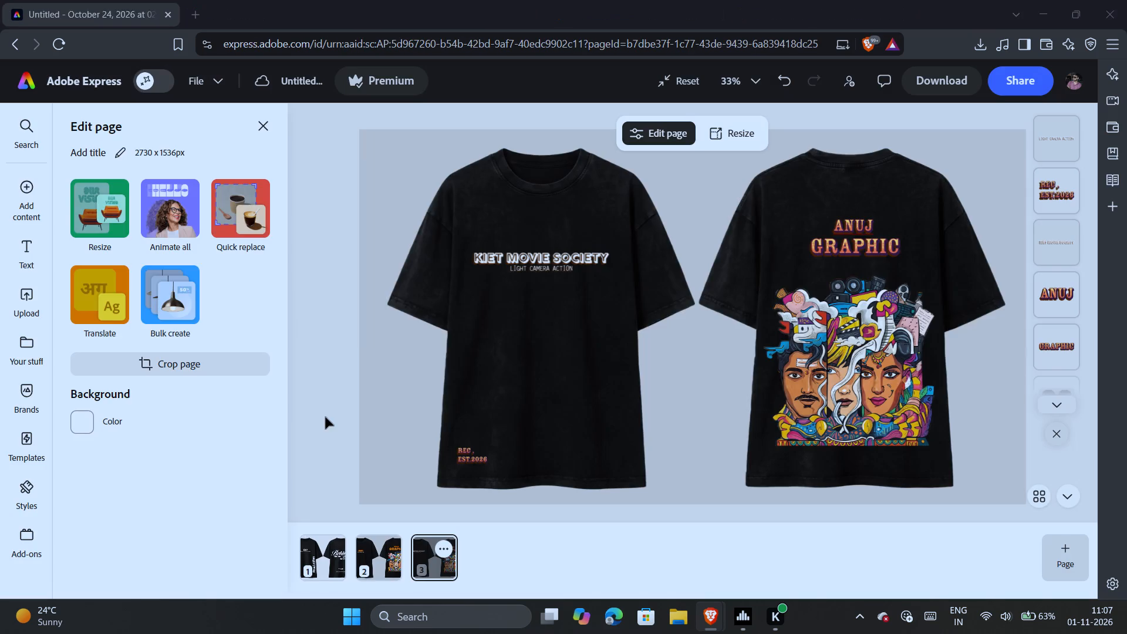
pyautogui.hotkey('alt', 'Tab')
pyautogui.hotkey('alt', 'Tab')
pyautogui.scroll(-11, 523, 479)
pyautogui.hscroll(13, 523, 479)
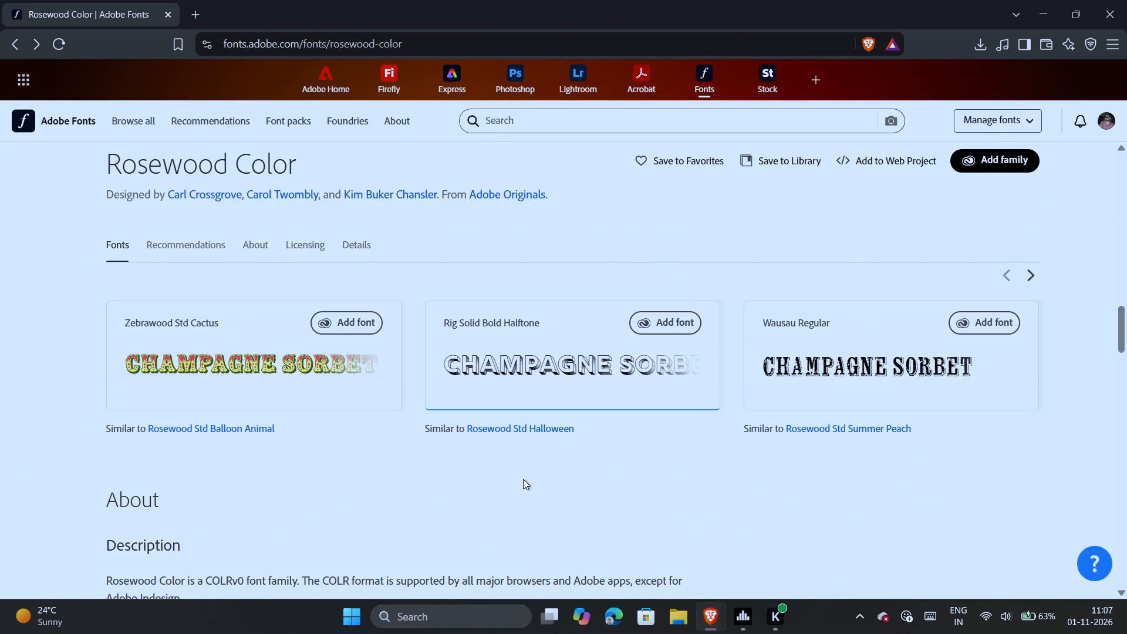
pyautogui.click(276, 369)
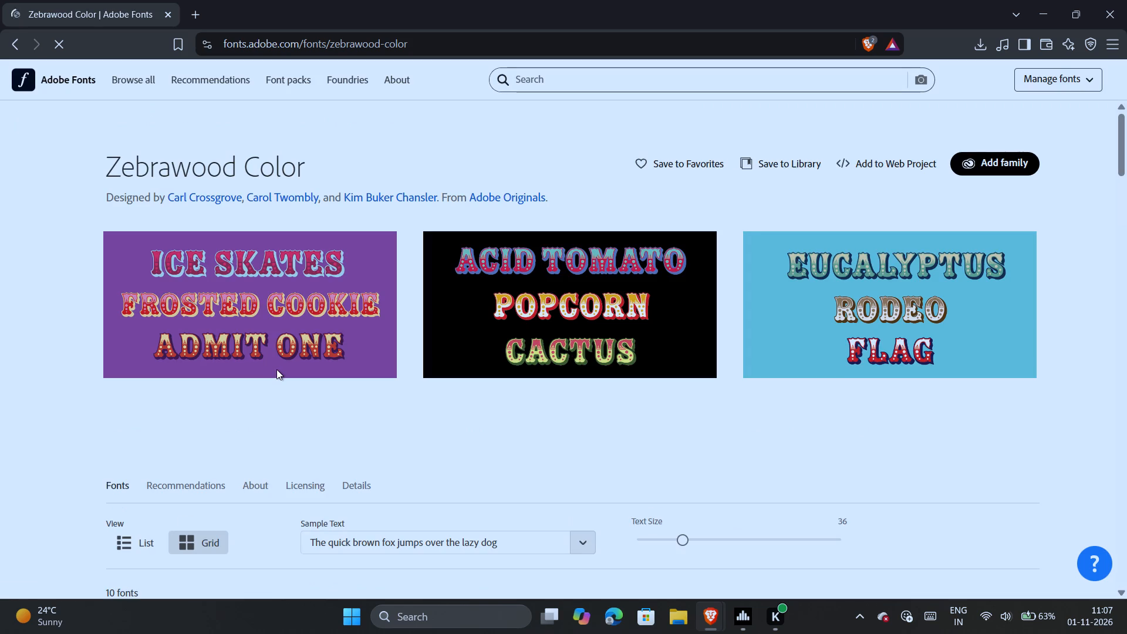
pyautogui.scroll(-5, 276, 369)
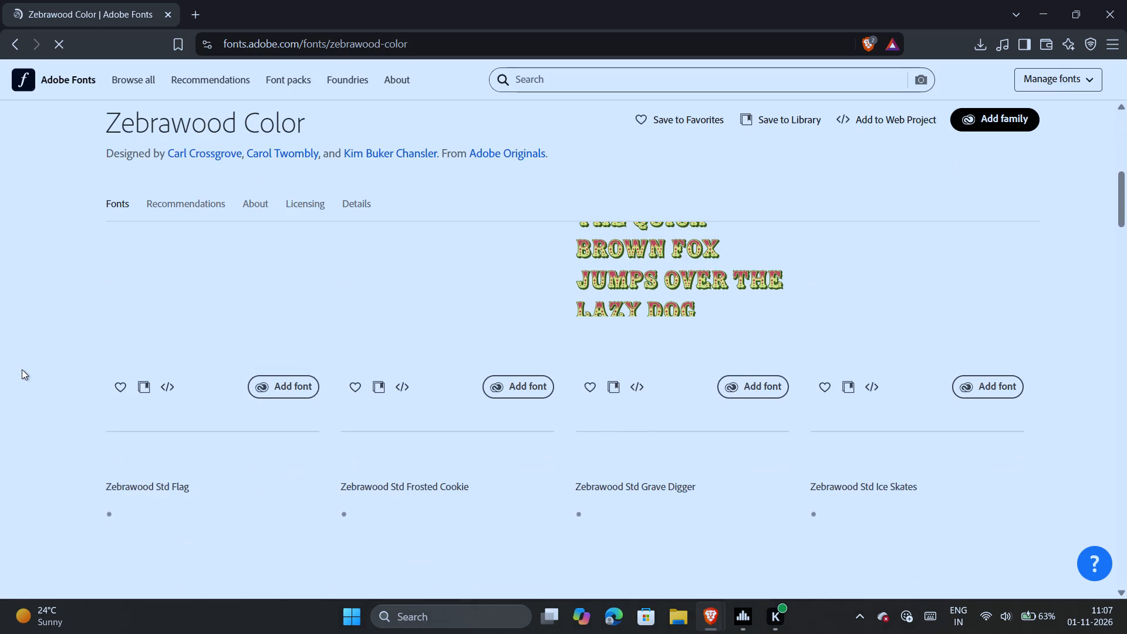
pyautogui.scroll(-3, 22, 369)
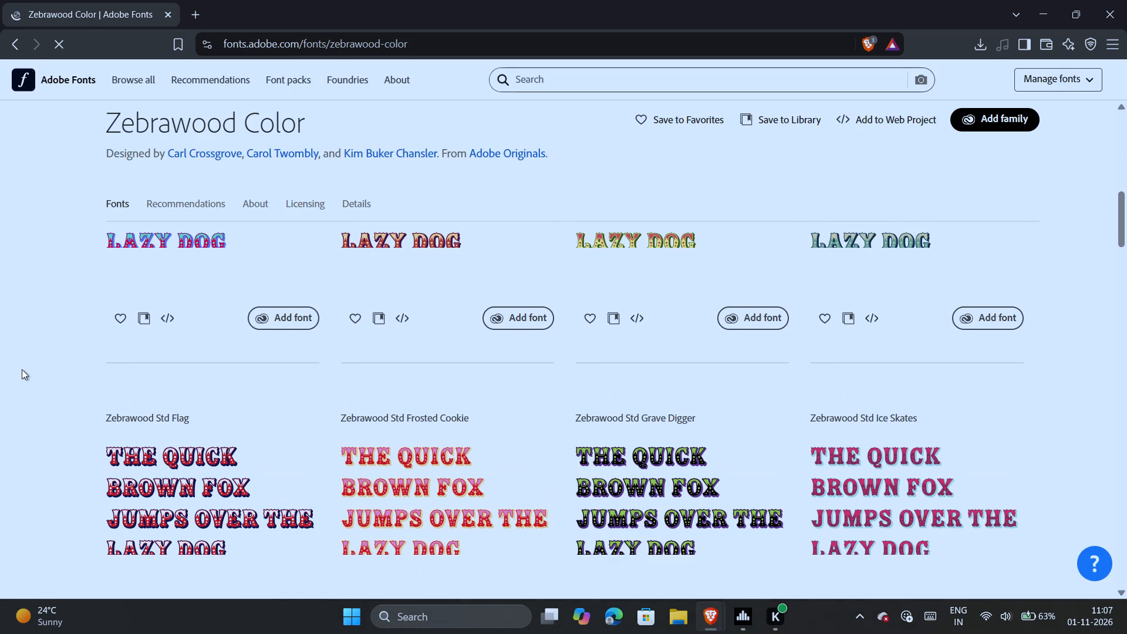
pyautogui.scroll(-5, 22, 369)
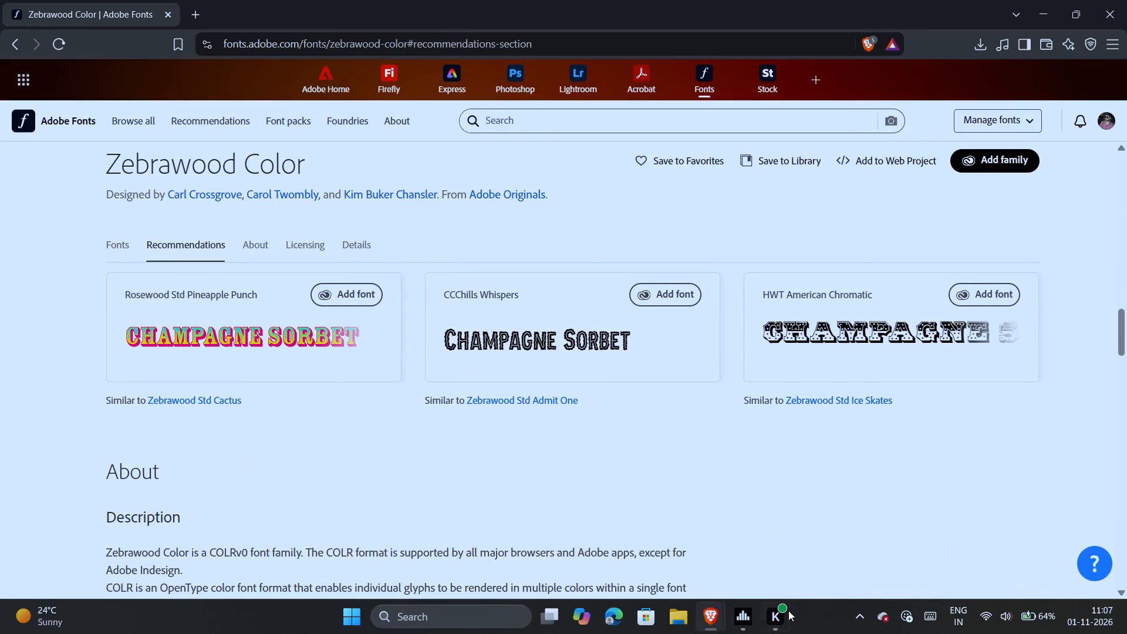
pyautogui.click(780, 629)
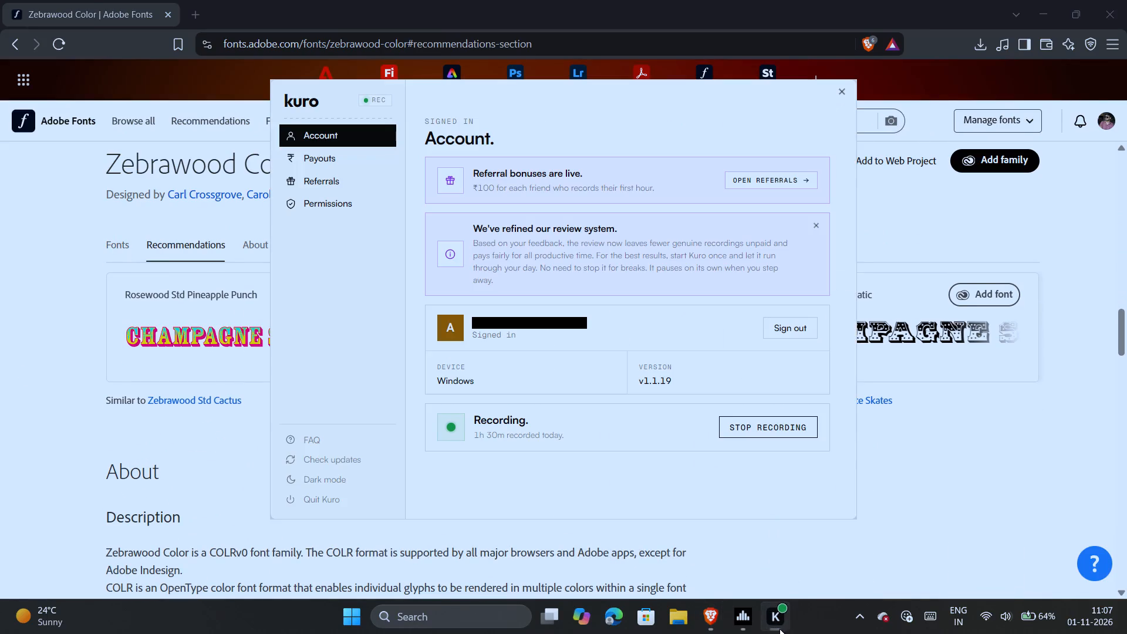
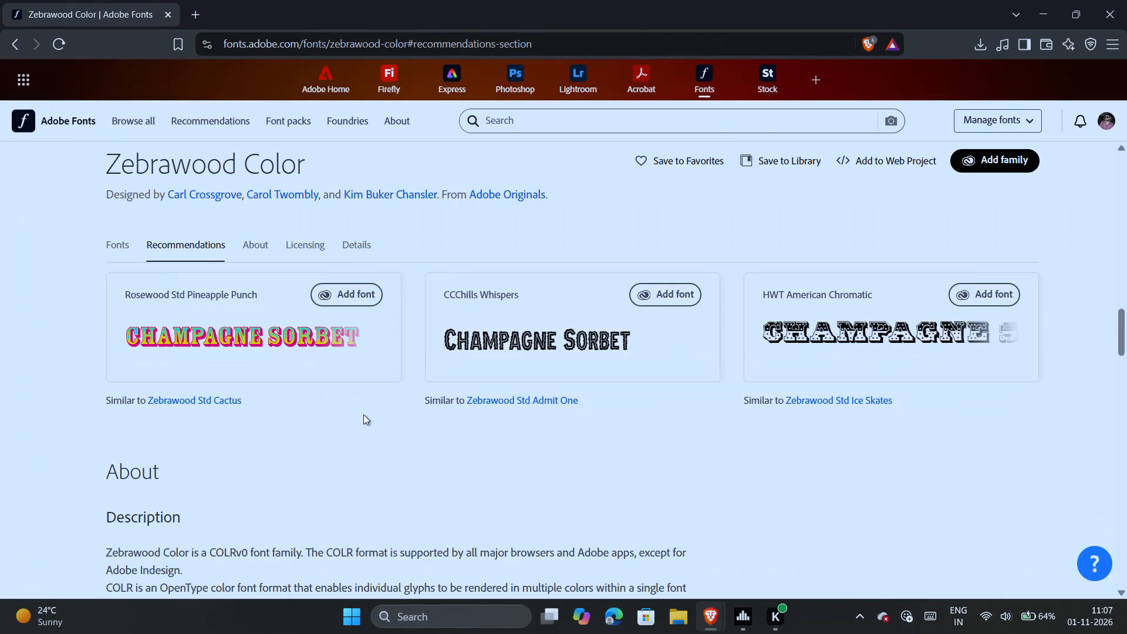
# Examine the rest of the Zebrawood Color page and return through Rosewood Color to page 15 of the font browsing results.
pyautogui.scroll(-3, 363, 414)
pyautogui.scroll(1, 363, 414)
pyautogui.scroll(-3, 363, 414)
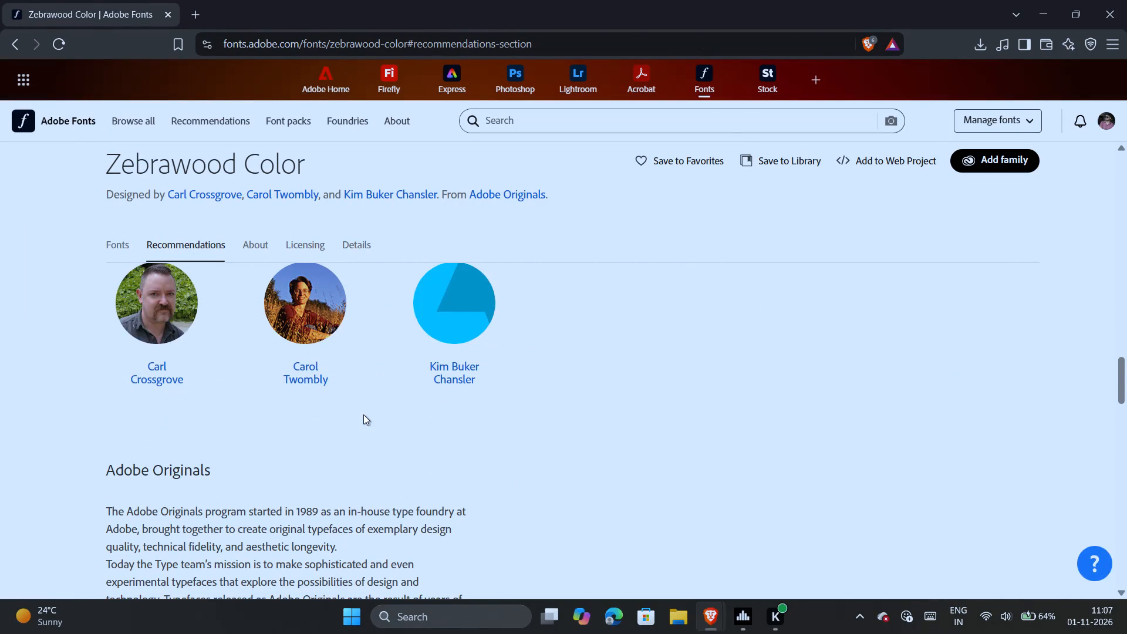
pyautogui.scroll(7, 374, 408)
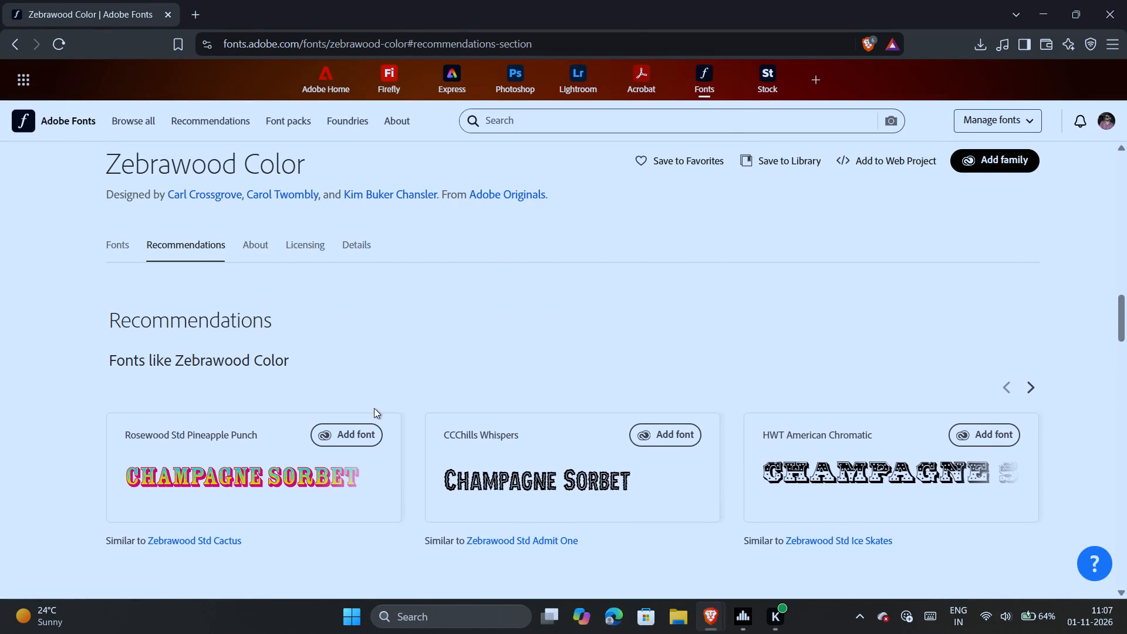
pyautogui.hscroll(20, 374, 408)
pyautogui.hscroll(17, 374, 408)
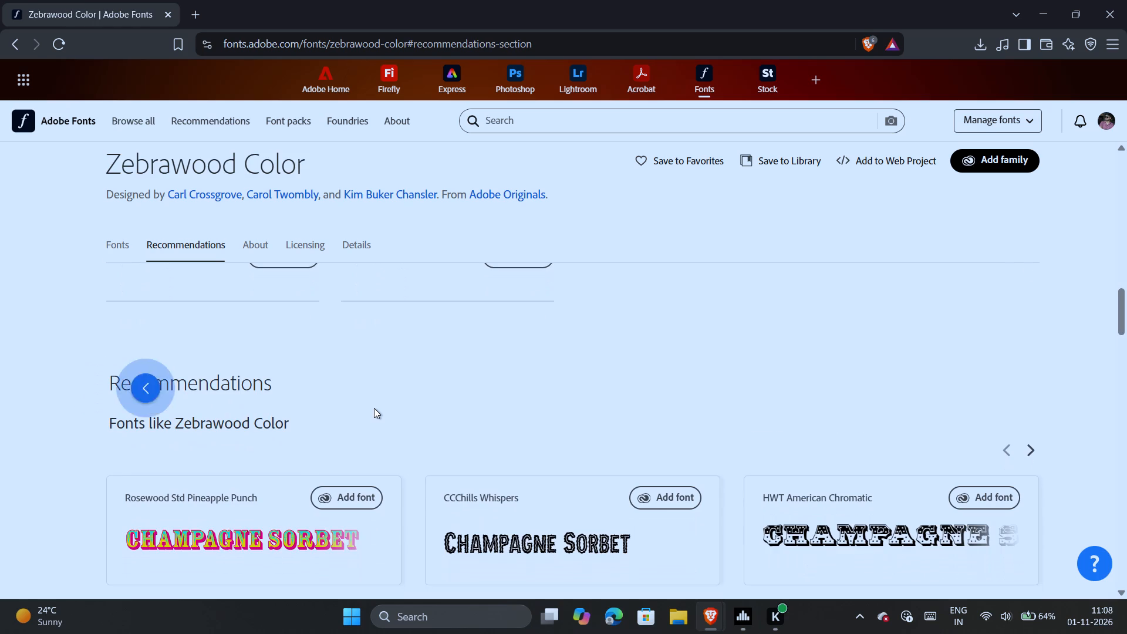
pyautogui.hscroll(15, 374, 408)
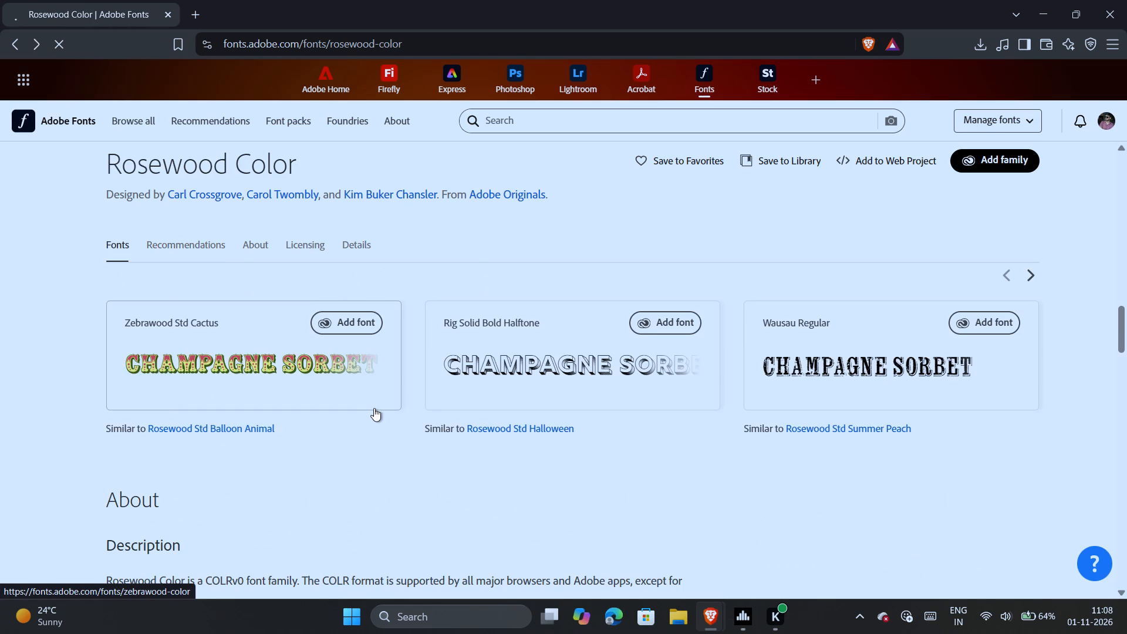
pyautogui.scroll(15, 374, 408)
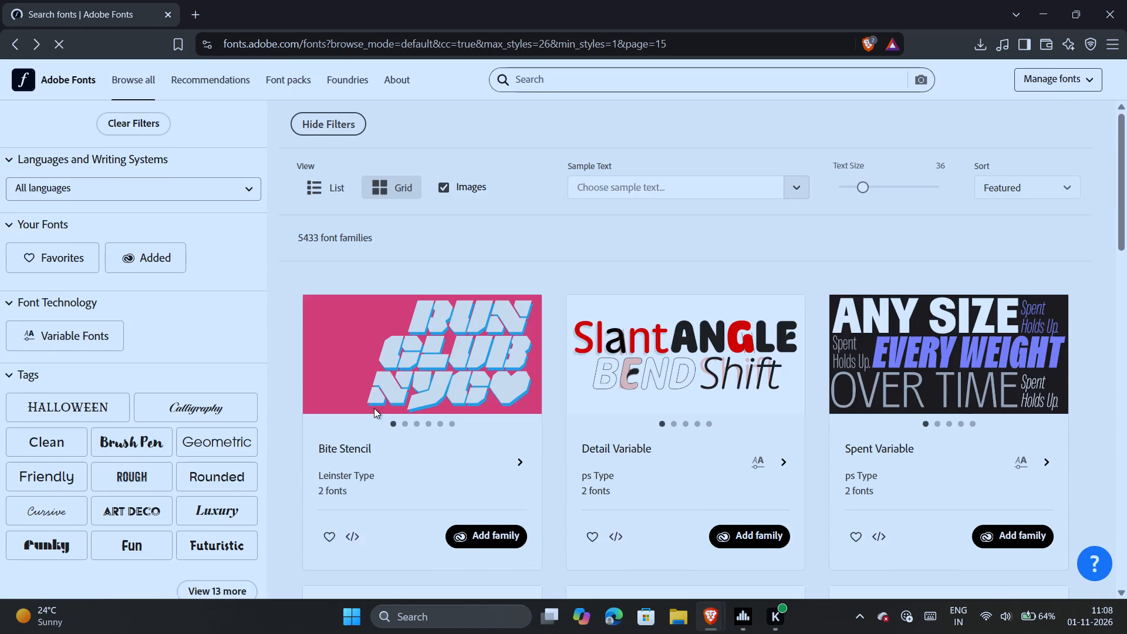
# Find the Rosewood Color family on page 15 of the font results and add the whole family to the account's fonts.
pyautogui.scroll(-7, 374, 408)
pyautogui.scroll(1, 374, 408)
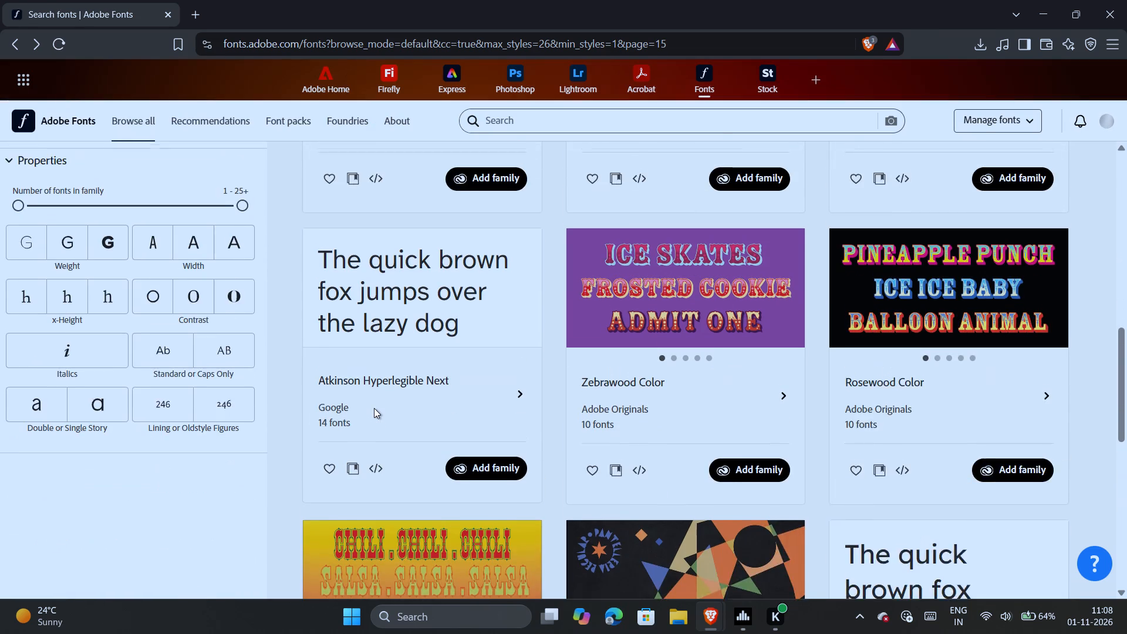
pyautogui.scroll(2, 374, 408)
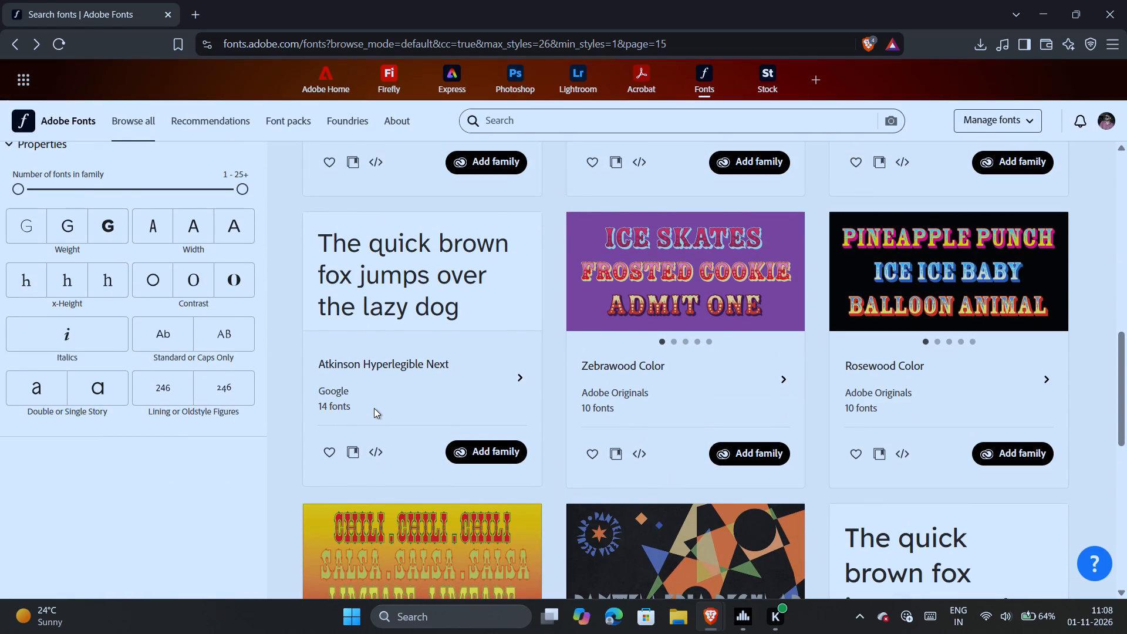
pyautogui.scroll(-4, 374, 408)
pyautogui.scroll(1, 374, 408)
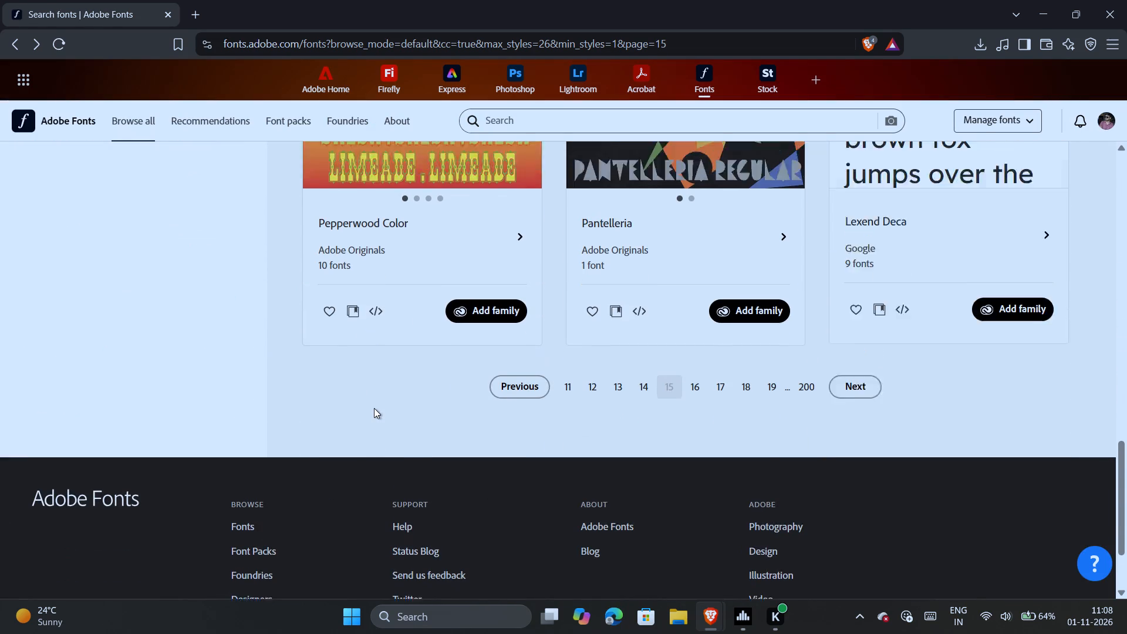
pyautogui.scroll(3, 374, 408)
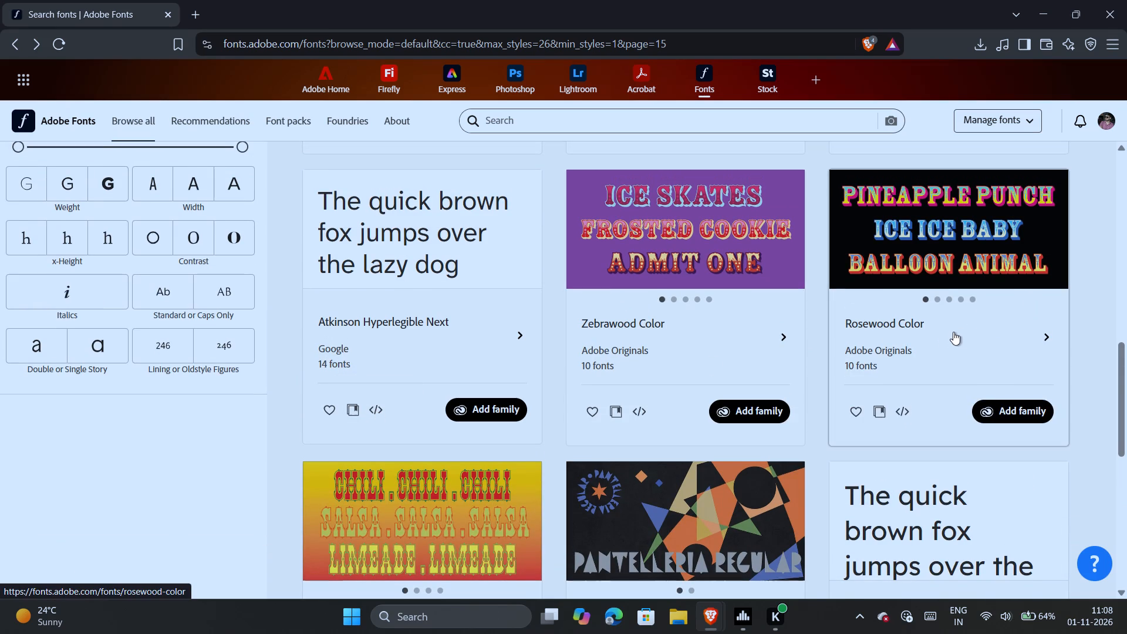
pyautogui.click(1015, 409)
# Move on to page 16 of the font results and filter the fonts by the Western tag.
pyautogui.scroll(-4, 771, 493)
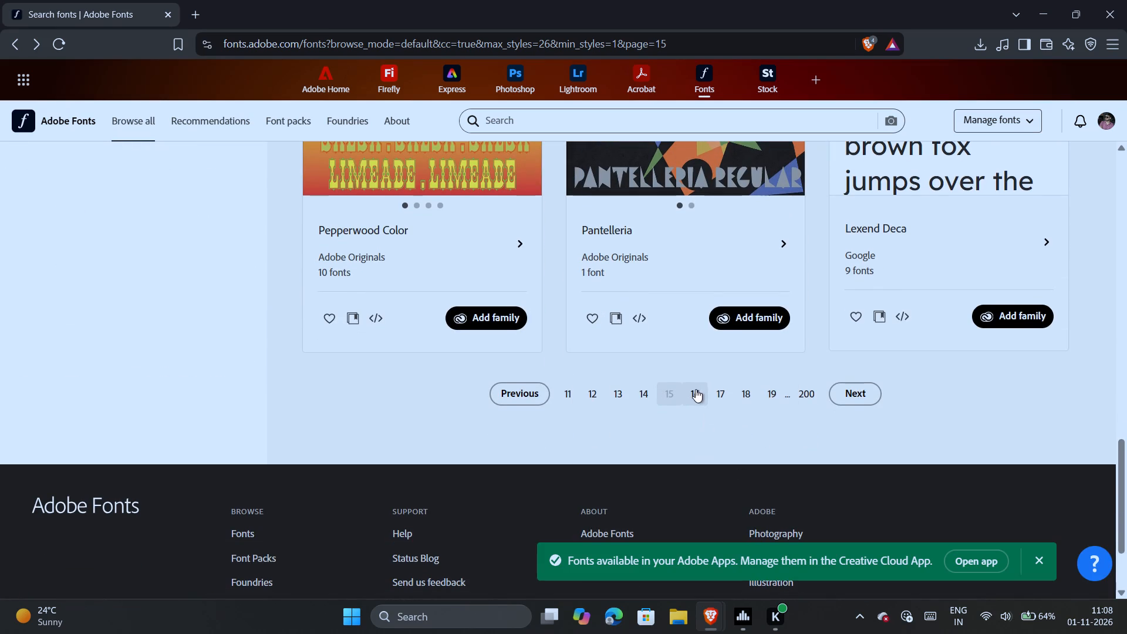
pyautogui.click(696, 389)
pyautogui.scroll(-2, 589, 317)
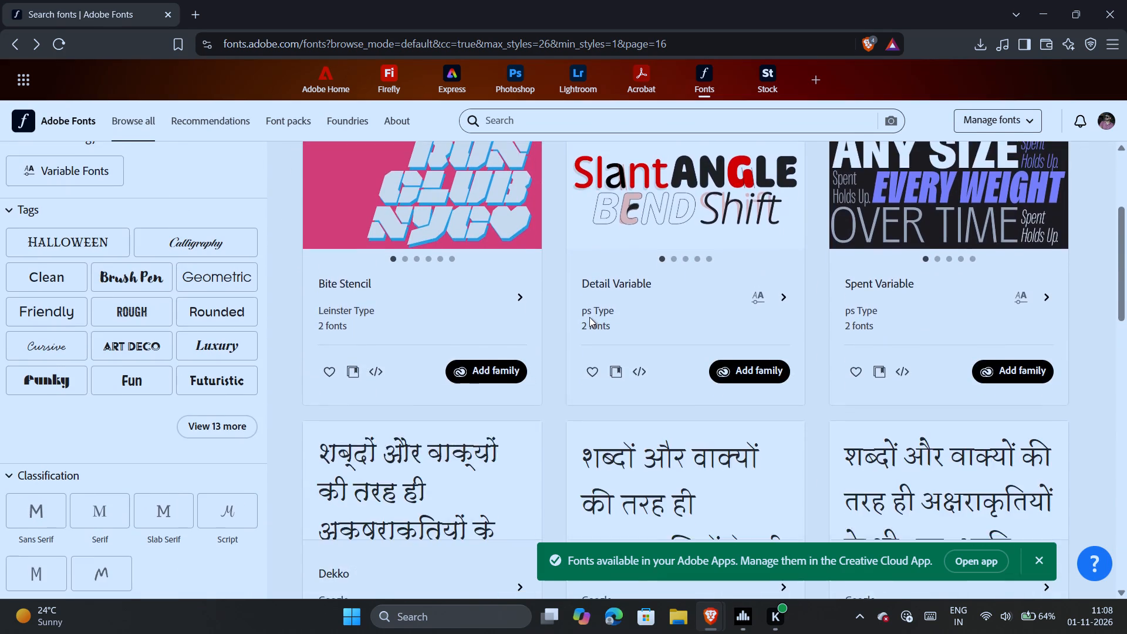
pyautogui.scroll(-1, 551, 410)
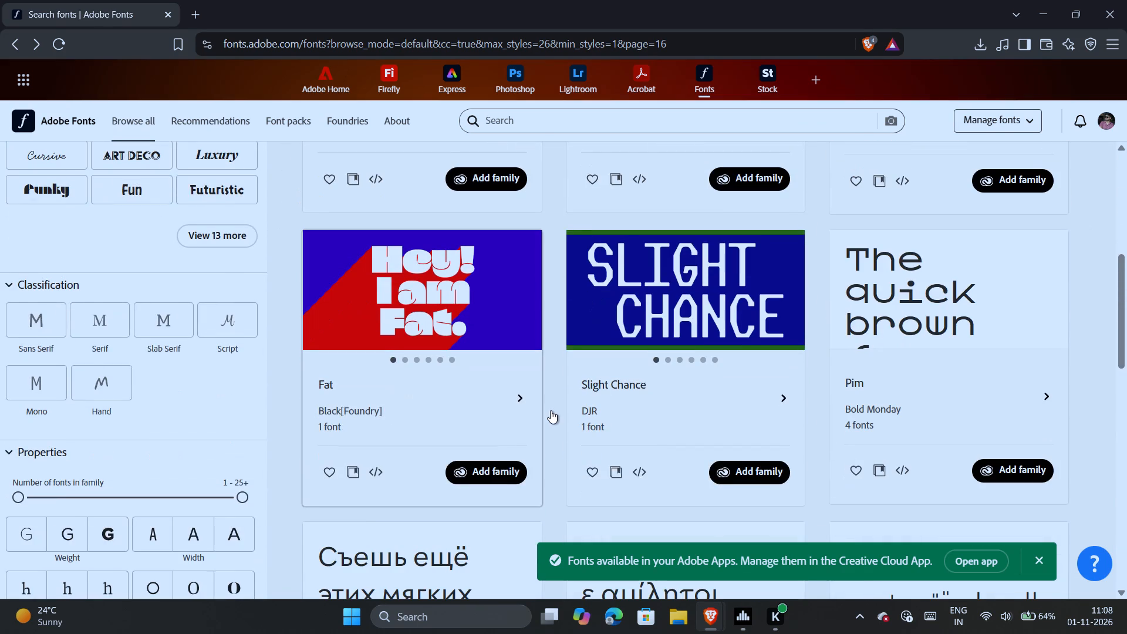
pyautogui.click(227, 239)
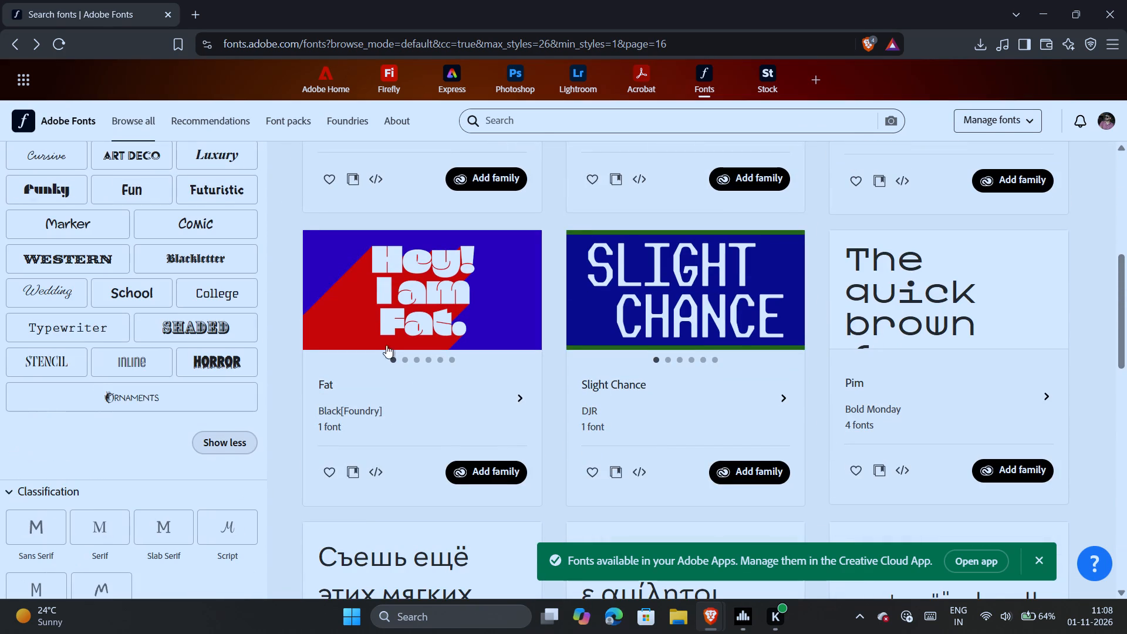
pyautogui.click(89, 258)
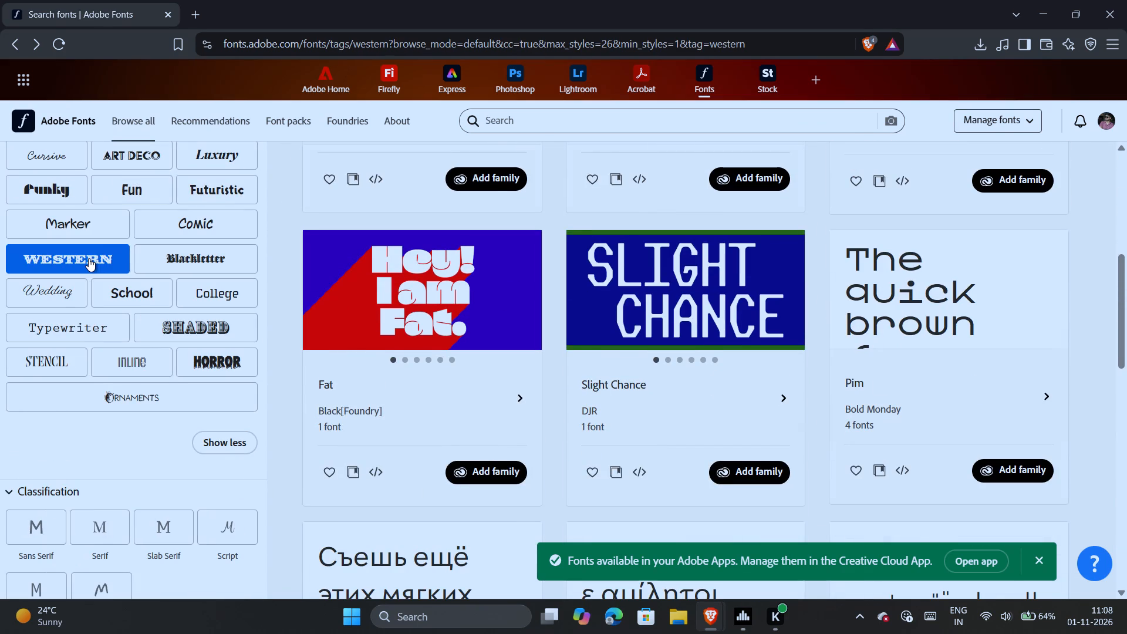
# Look through the first page of Western fonts for a display typeface suitable for the T-shirt text.
pyautogui.scroll(1, 406, 411)
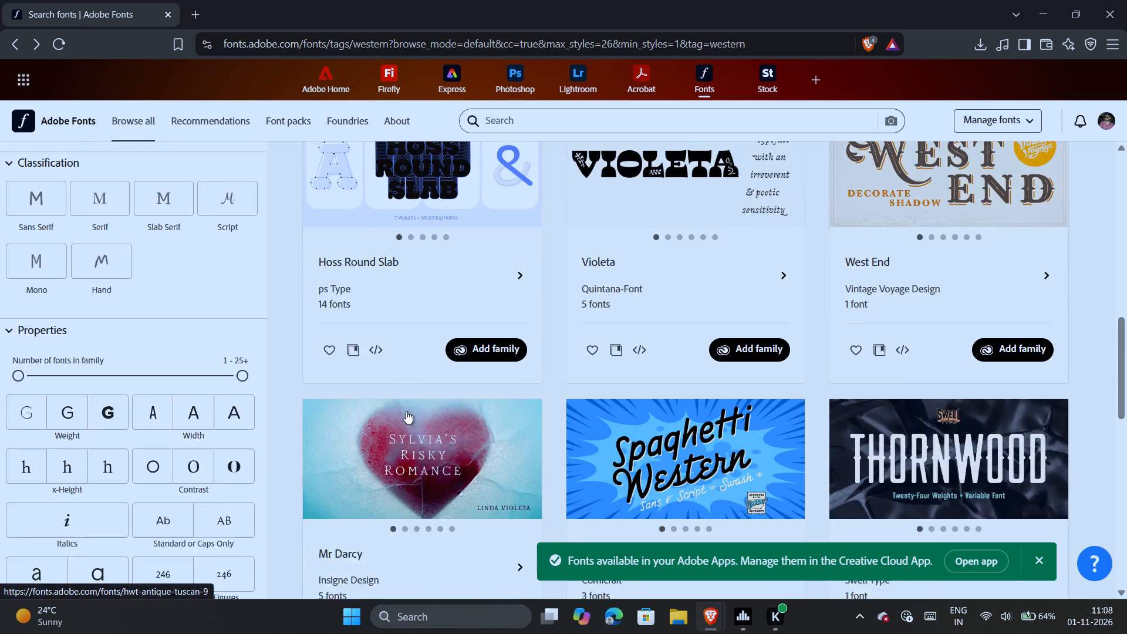
pyautogui.scroll(2, 406, 411)
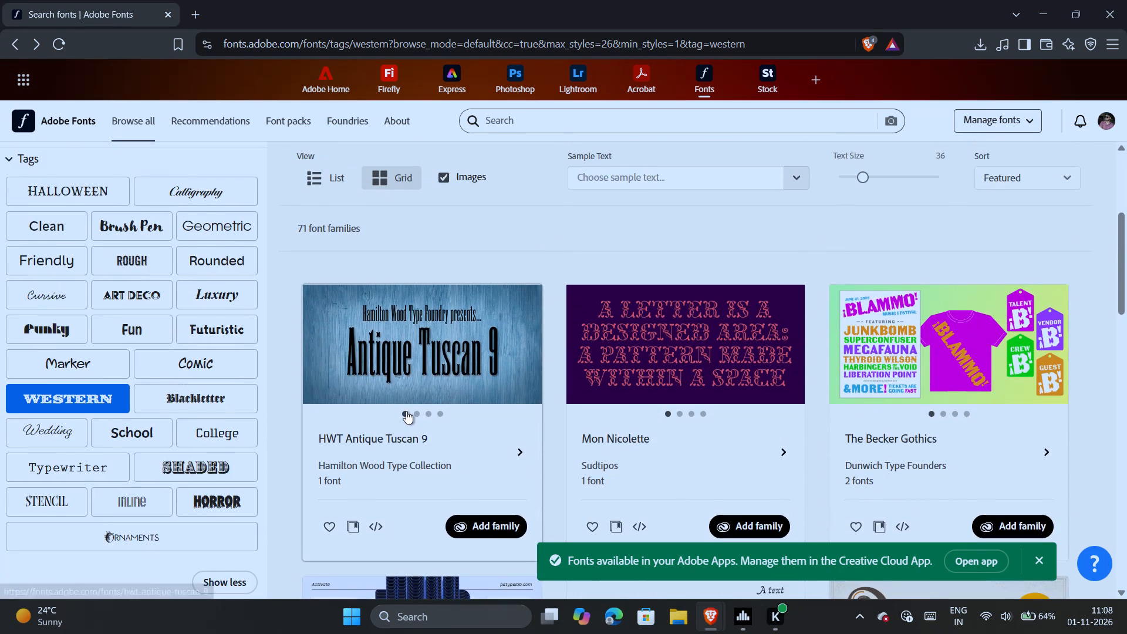
pyautogui.scroll(-5, 406, 411)
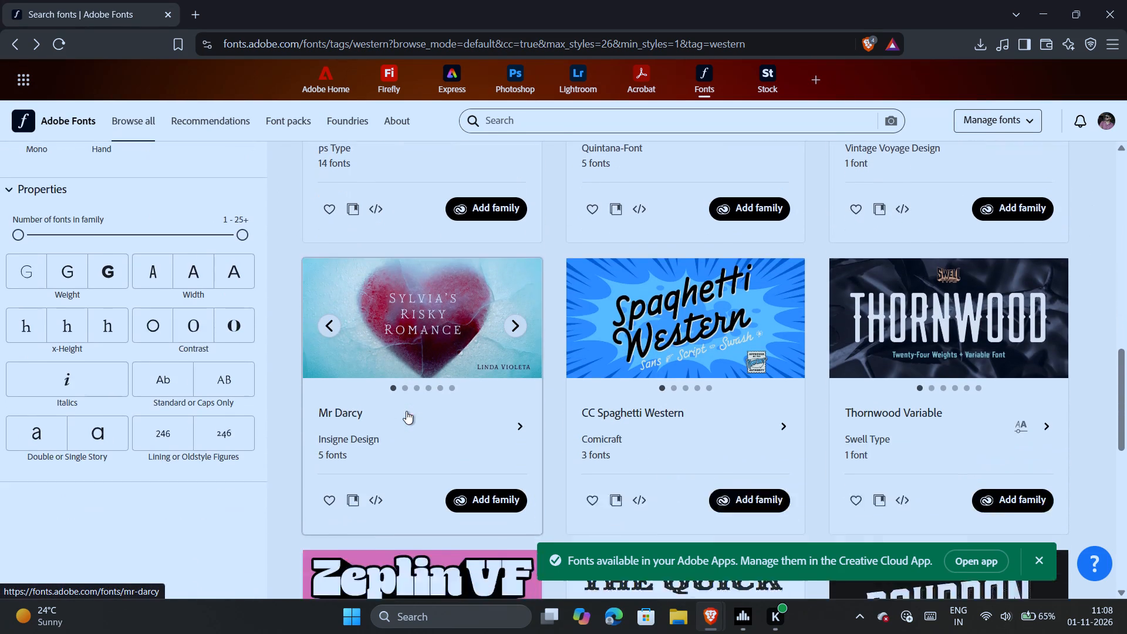
pyautogui.scroll(-4, 406, 411)
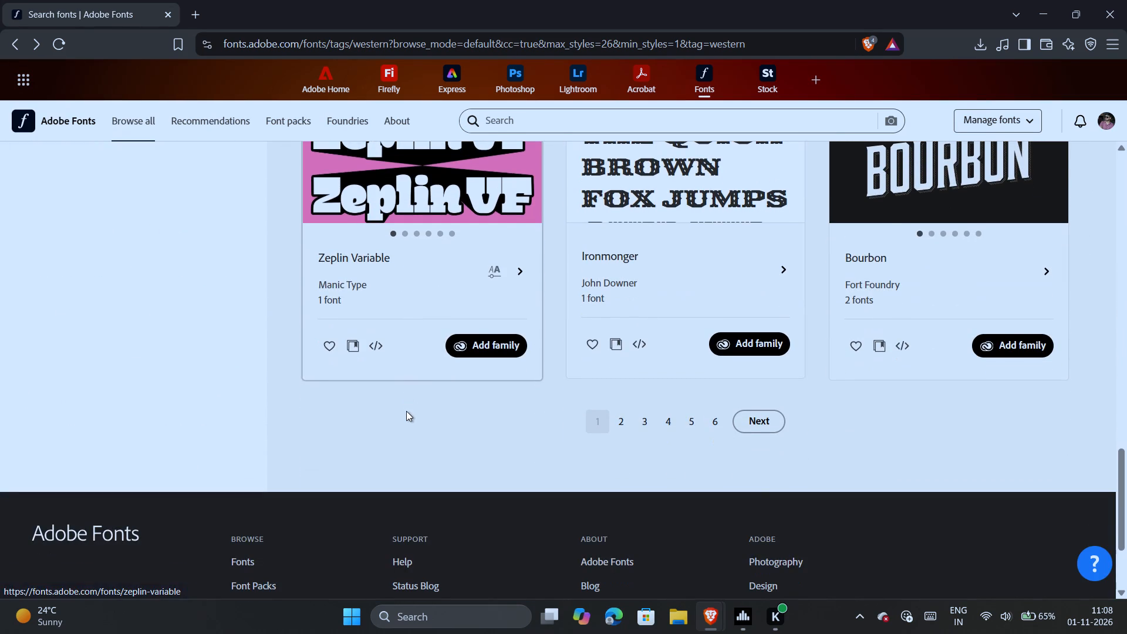
# Look through pages 2 and 3 of the Western font results.
pyautogui.click(752, 420)
pyautogui.scroll(-3, 572, 467)
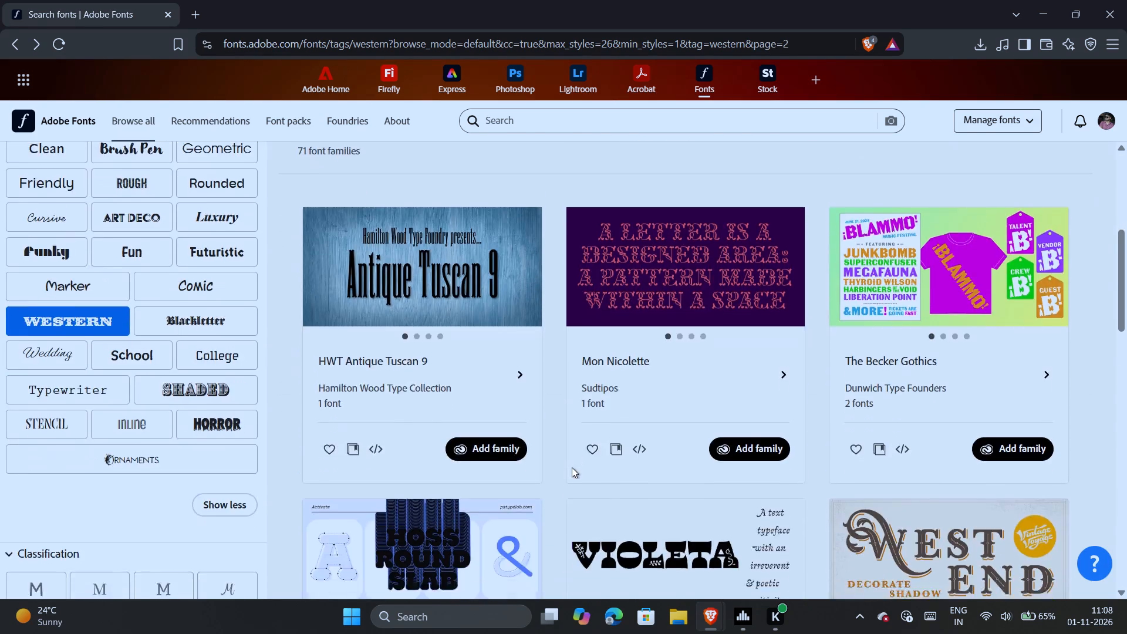
pyautogui.scroll(-7, 554, 467)
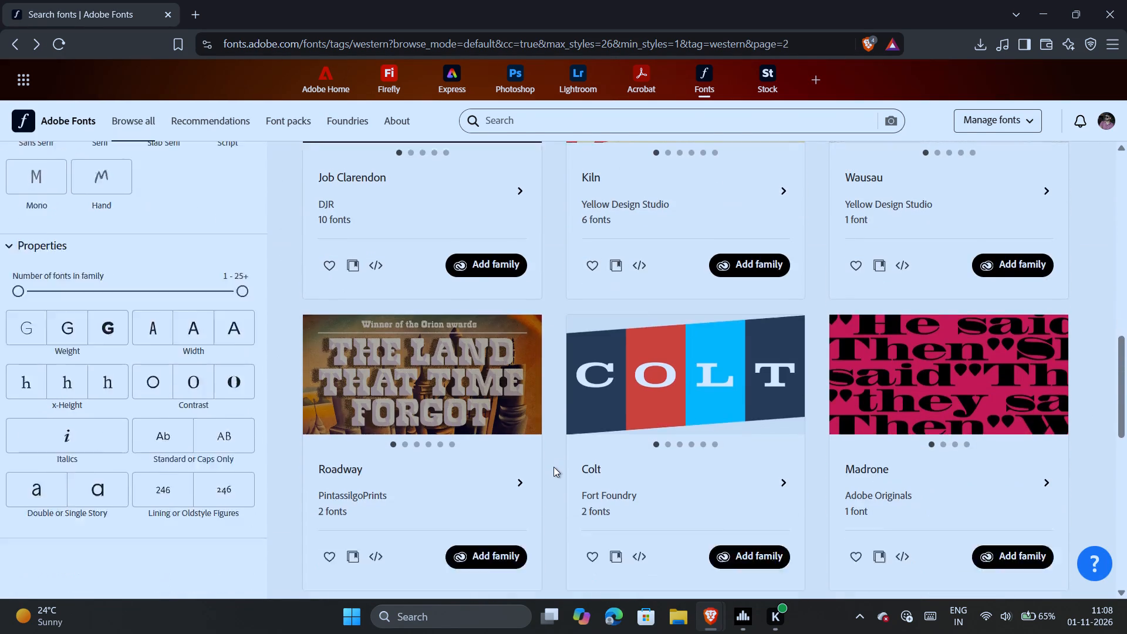
pyautogui.scroll(-4, 554, 467)
pyautogui.click(787, 433)
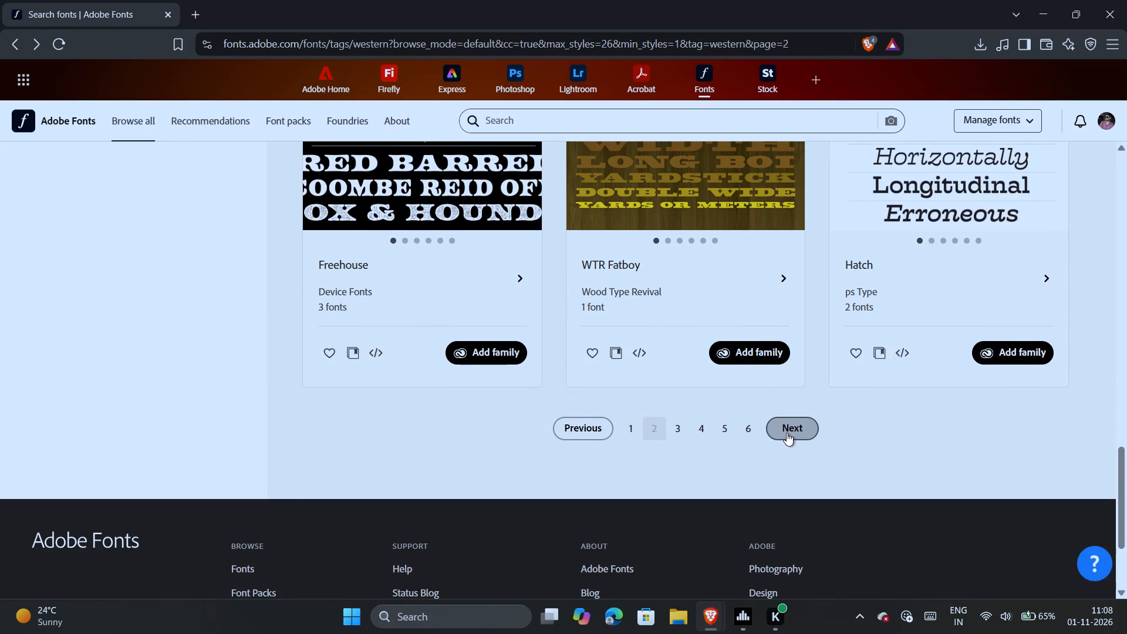
pyautogui.scroll(-3, 547, 552)
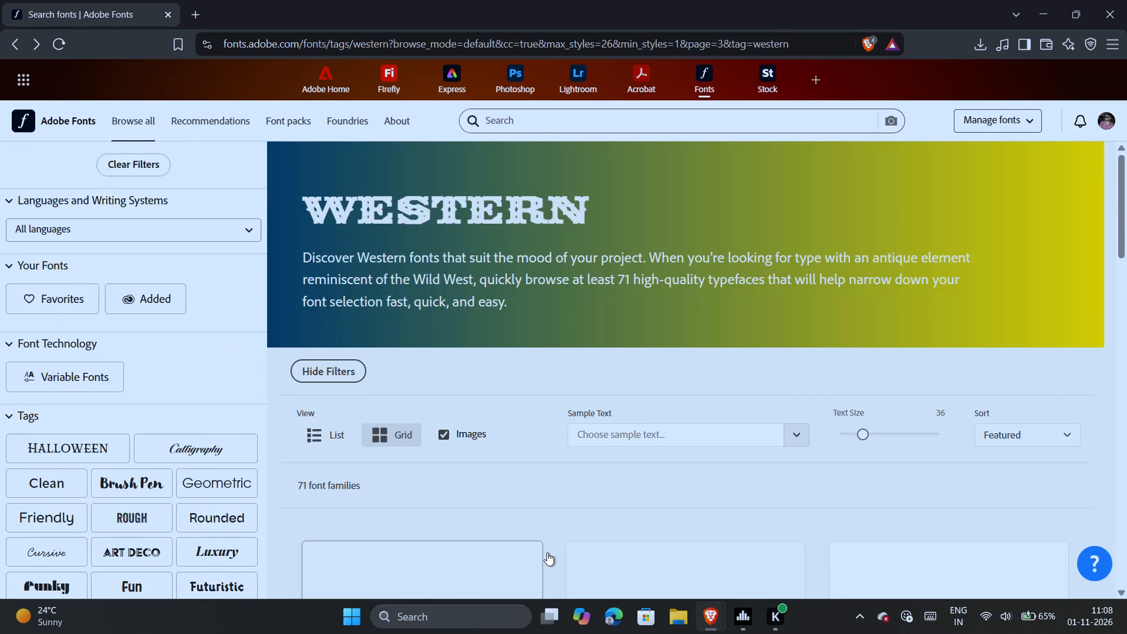
pyautogui.scroll(-8, 547, 552)
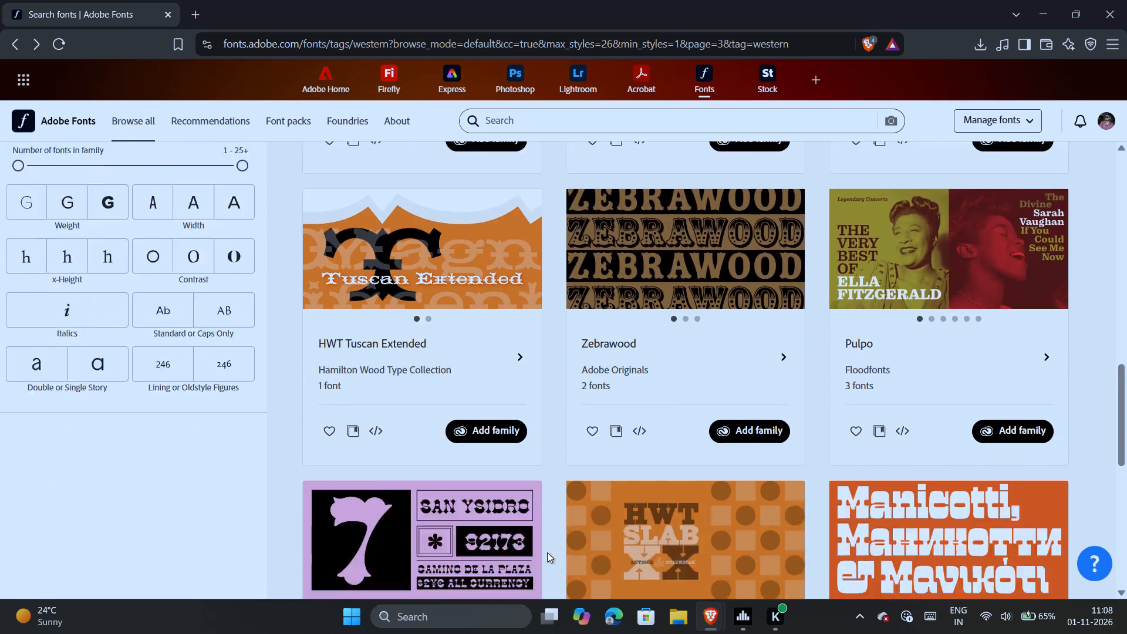
pyautogui.scroll(-3, 547, 552)
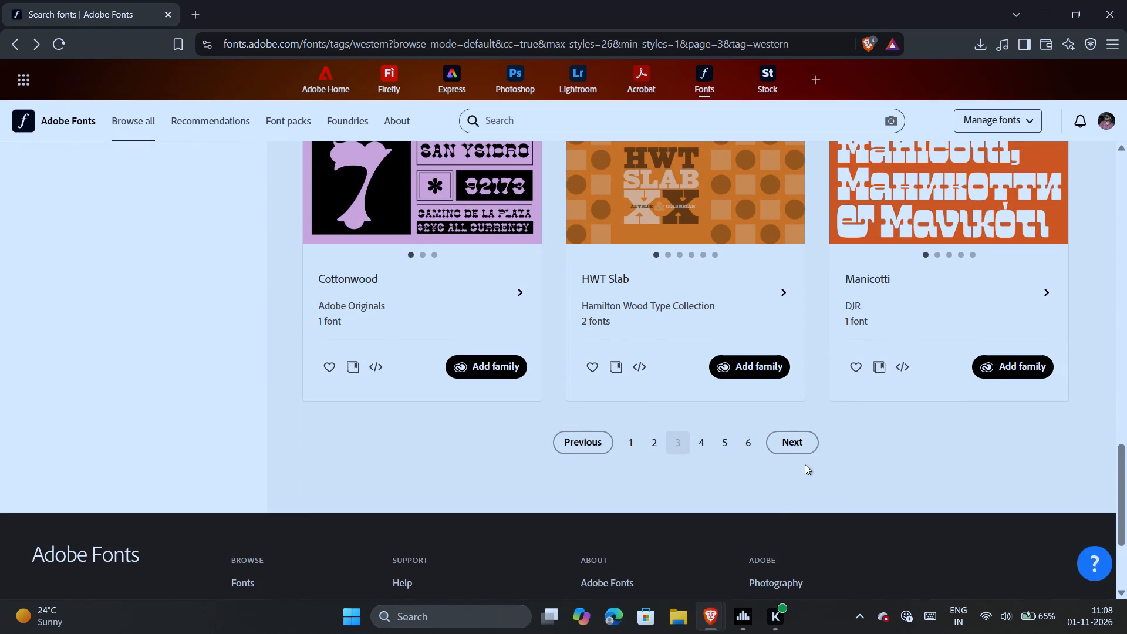
# Open page 4 of the Western font results and look through its font families.
pyautogui.click(804, 461)
pyautogui.click(802, 447)
pyautogui.scroll(-2, 737, 357)
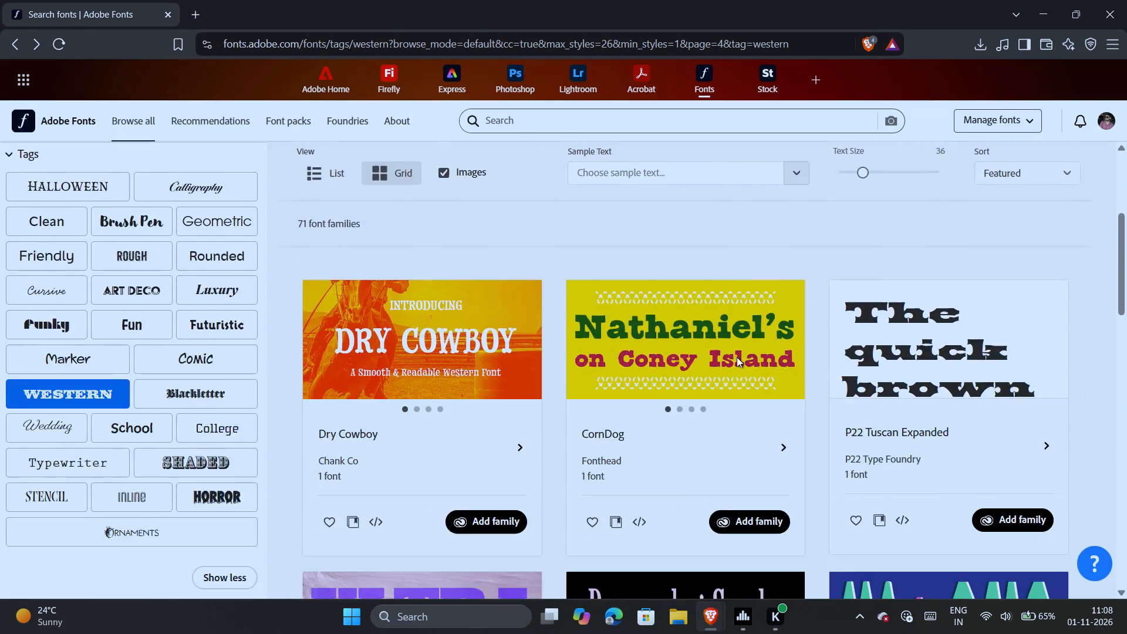
pyautogui.scroll(-1, 737, 357)
pyautogui.scroll(-4, 777, 520)
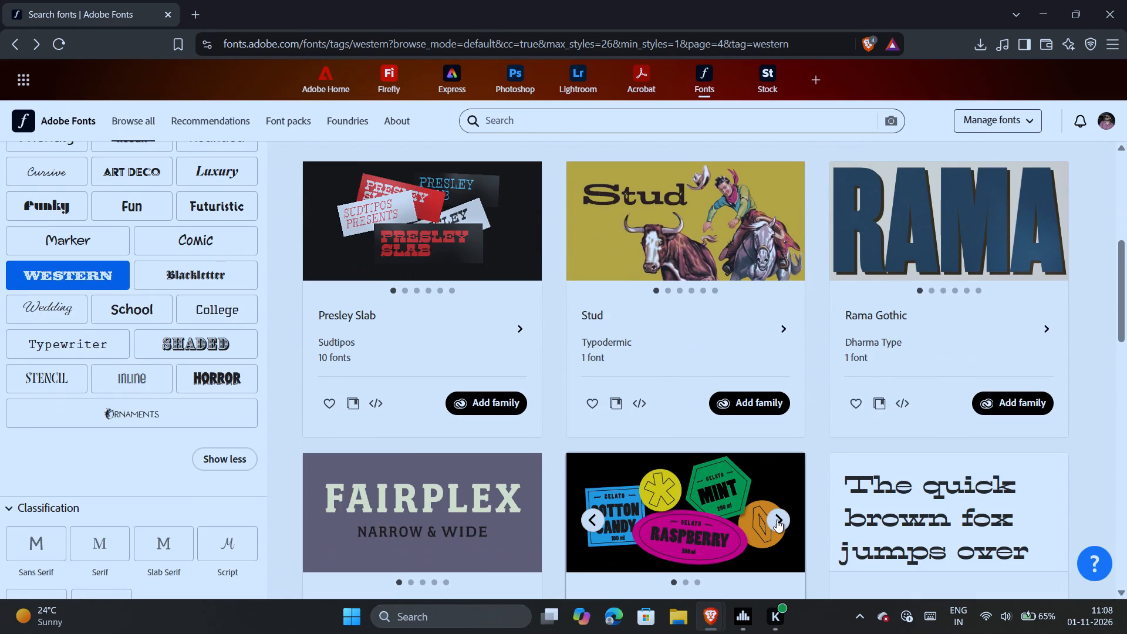
pyautogui.scroll(-8, 777, 520)
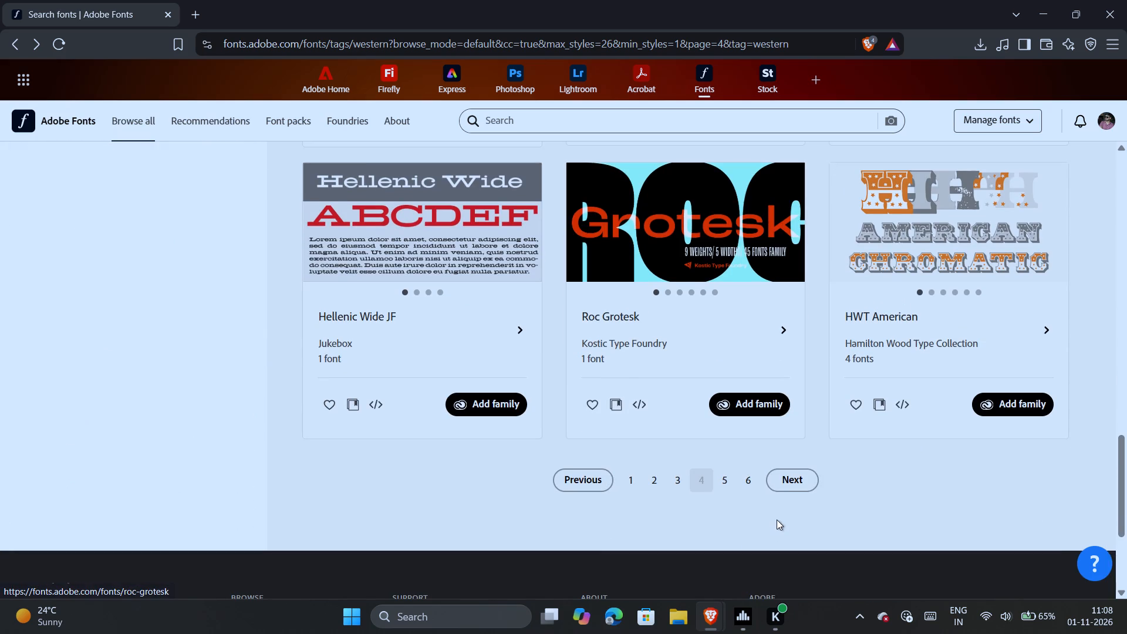
# Open page 5 of the Western font results and compare the font families on it.
pyautogui.click(789, 486)
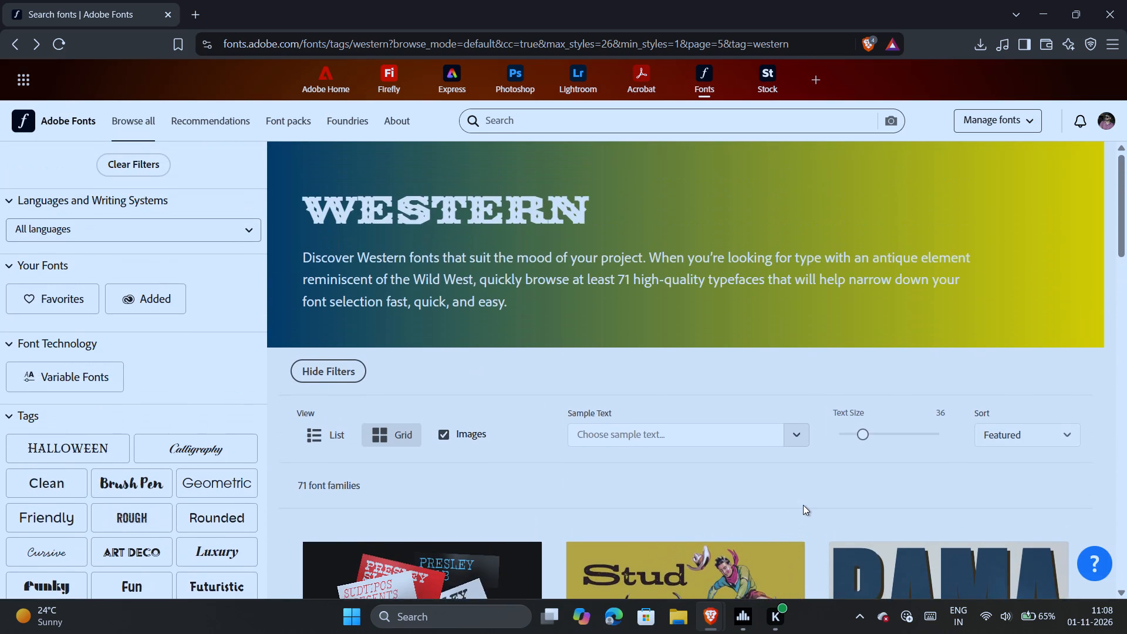
pyautogui.scroll(-3, 803, 505)
pyautogui.scroll(-2, 815, 437)
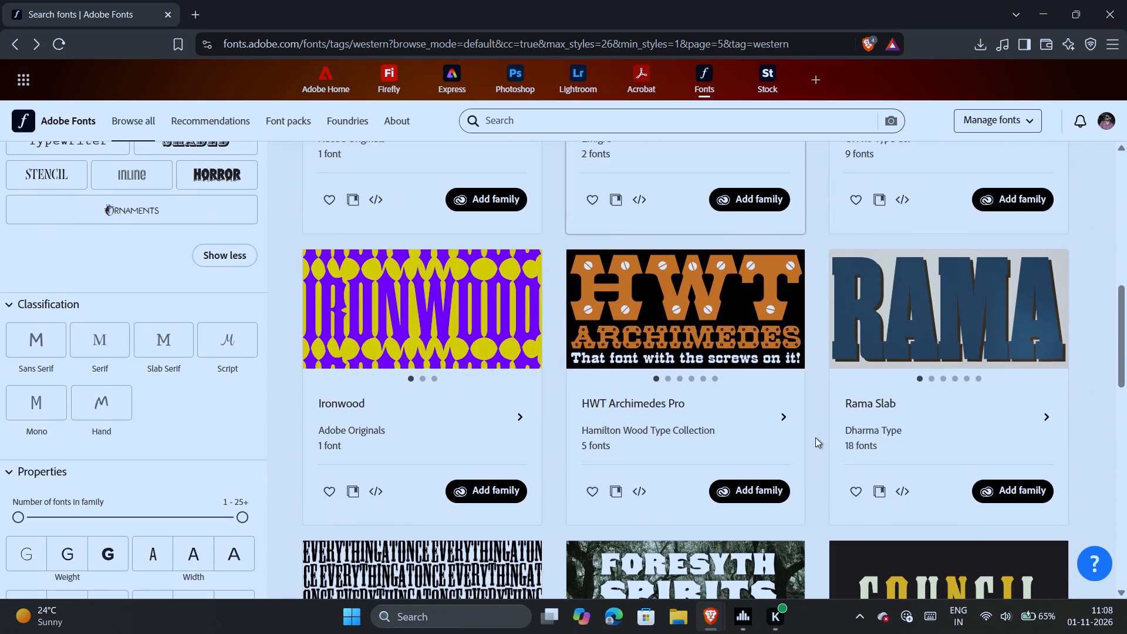
pyautogui.scroll(-3, 815, 437)
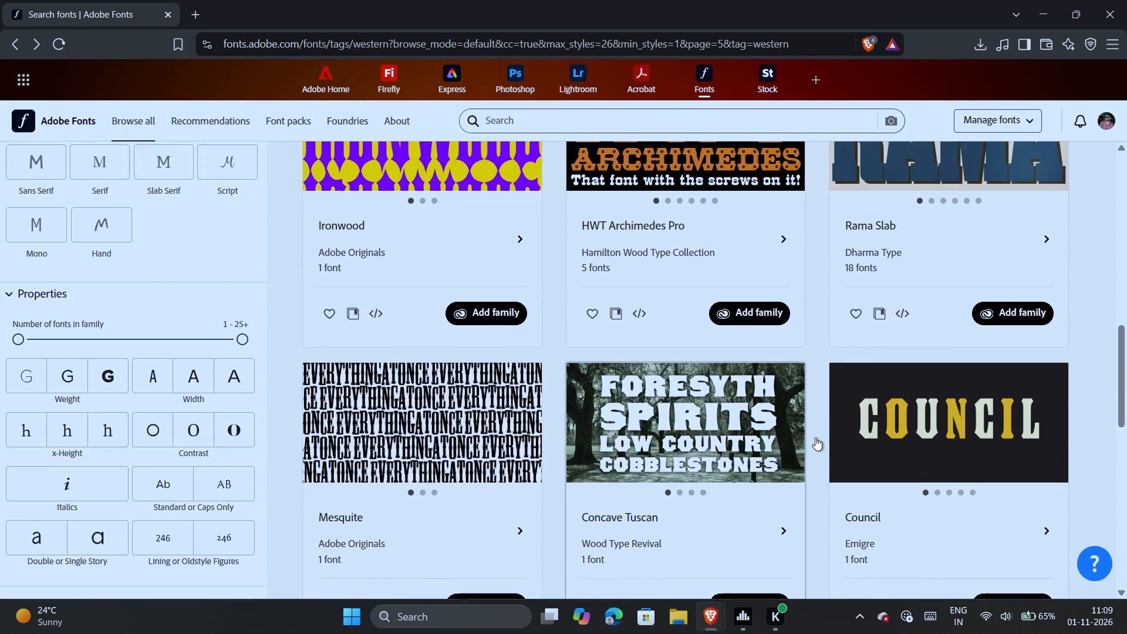
pyautogui.scroll(-3, 815, 437)
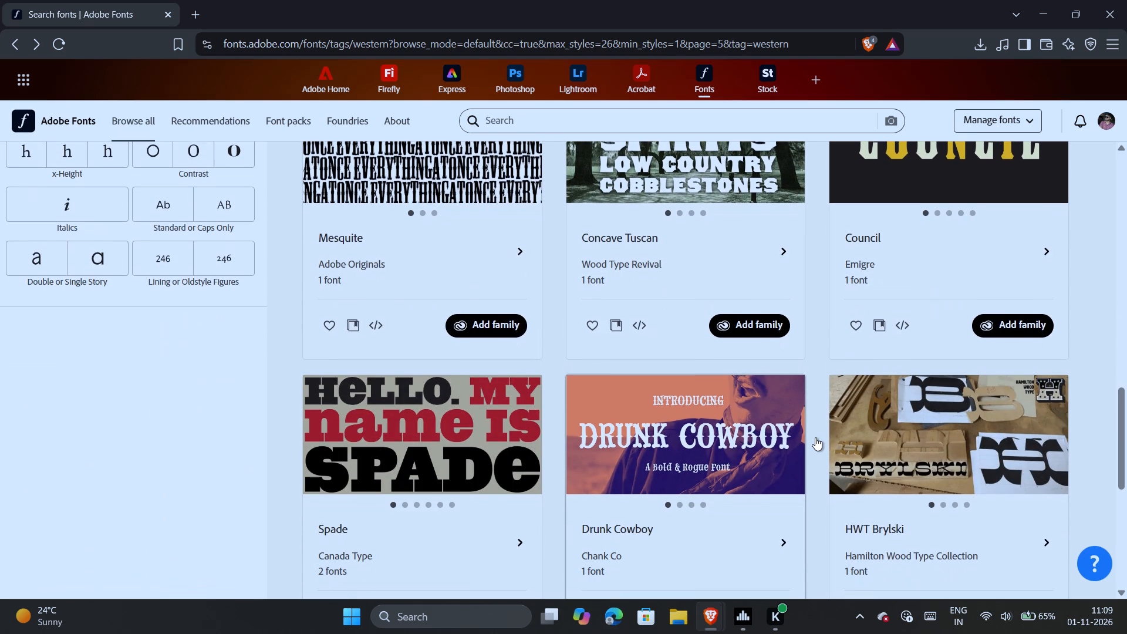
pyautogui.scroll(-2, 815, 437)
pyautogui.scroll(2, 815, 437)
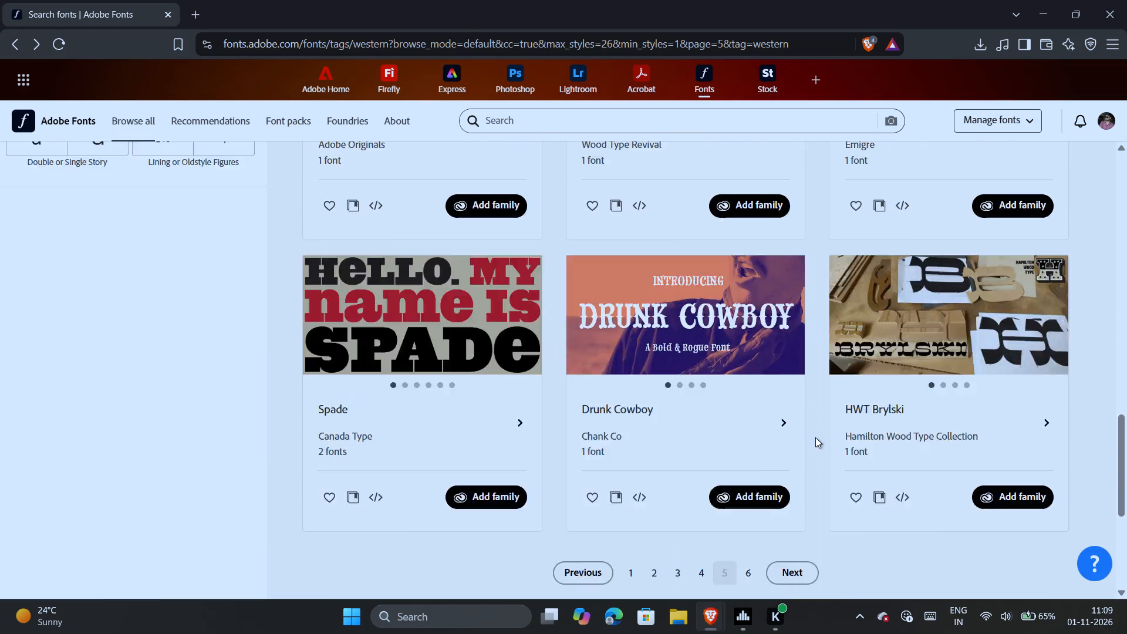
pyautogui.scroll(2, 815, 437)
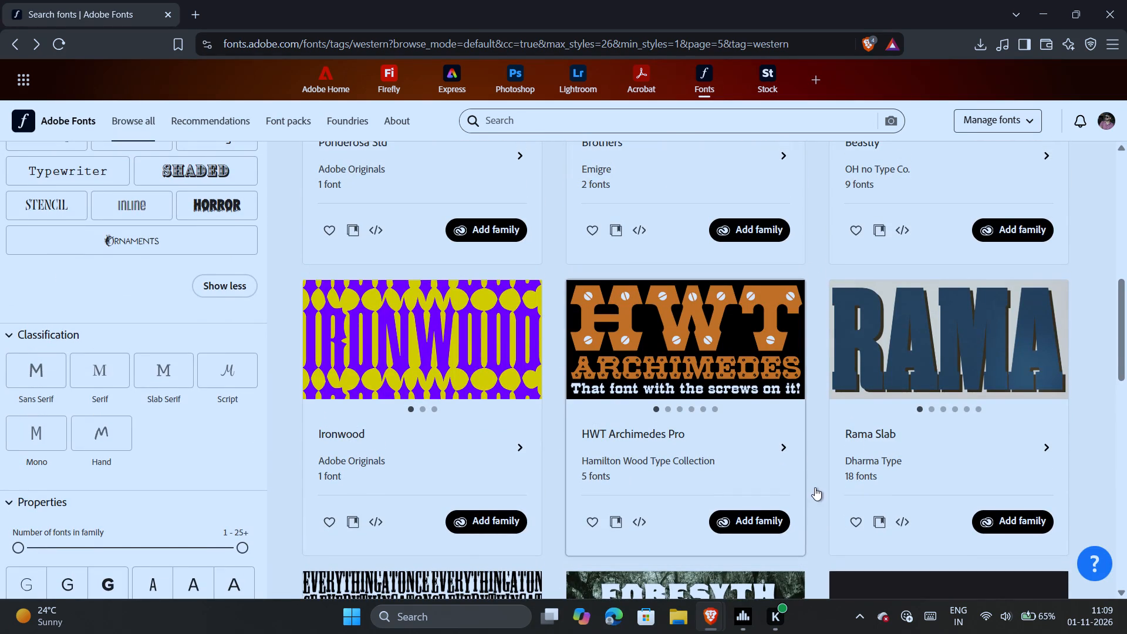
pyautogui.scroll(-7, 815, 487)
# Open page 6 of the Western font results and look through its font families.
pyautogui.click(796, 434)
pyautogui.click(796, 451)
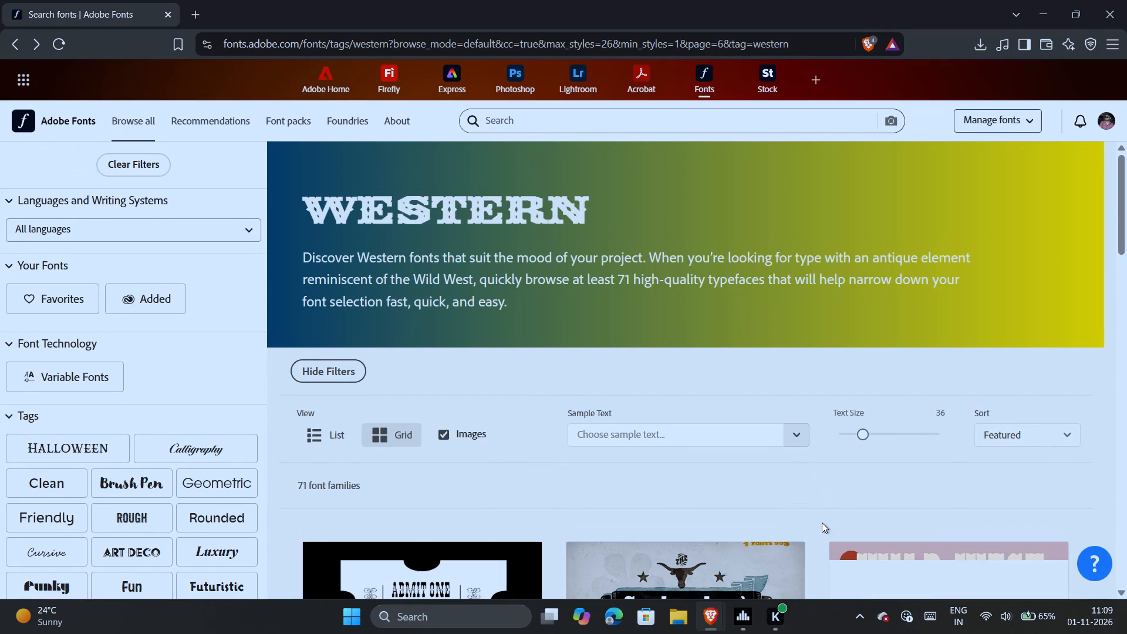
pyautogui.scroll(-6, 822, 522)
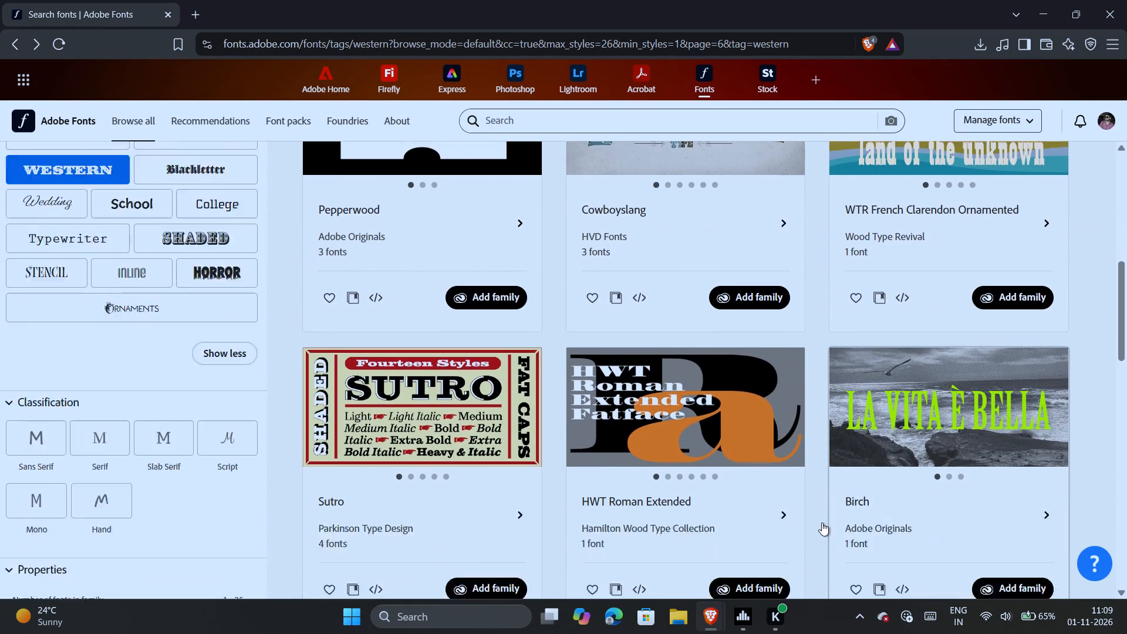
pyautogui.scroll(-2, 822, 522)
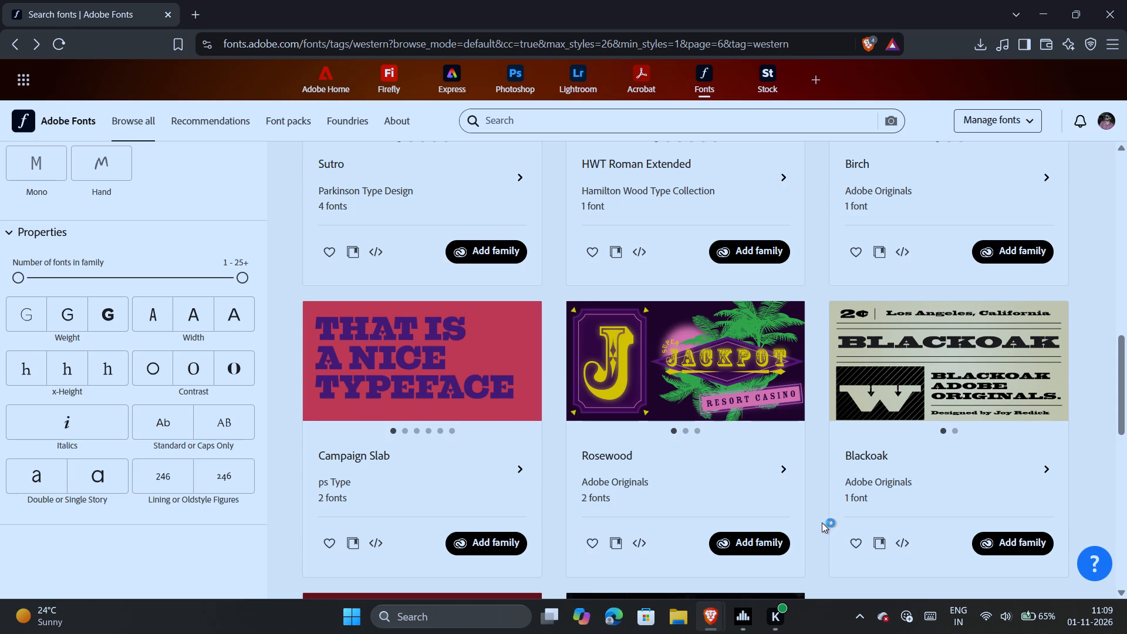
pyautogui.scroll(-3, 822, 522)
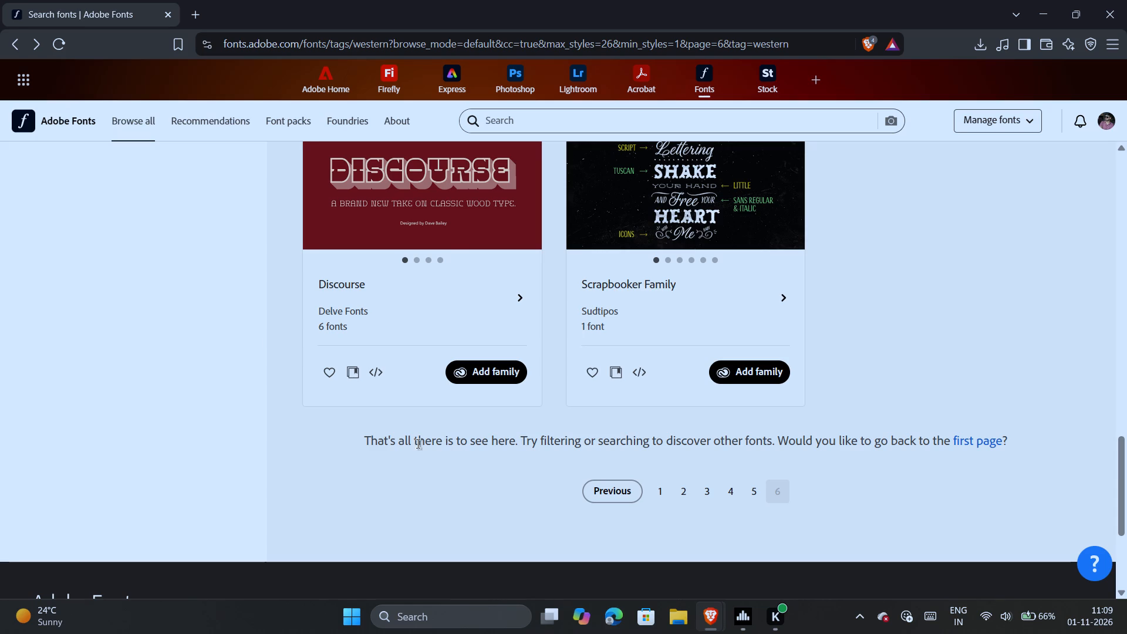
pyautogui.scroll(6, 155, 312)
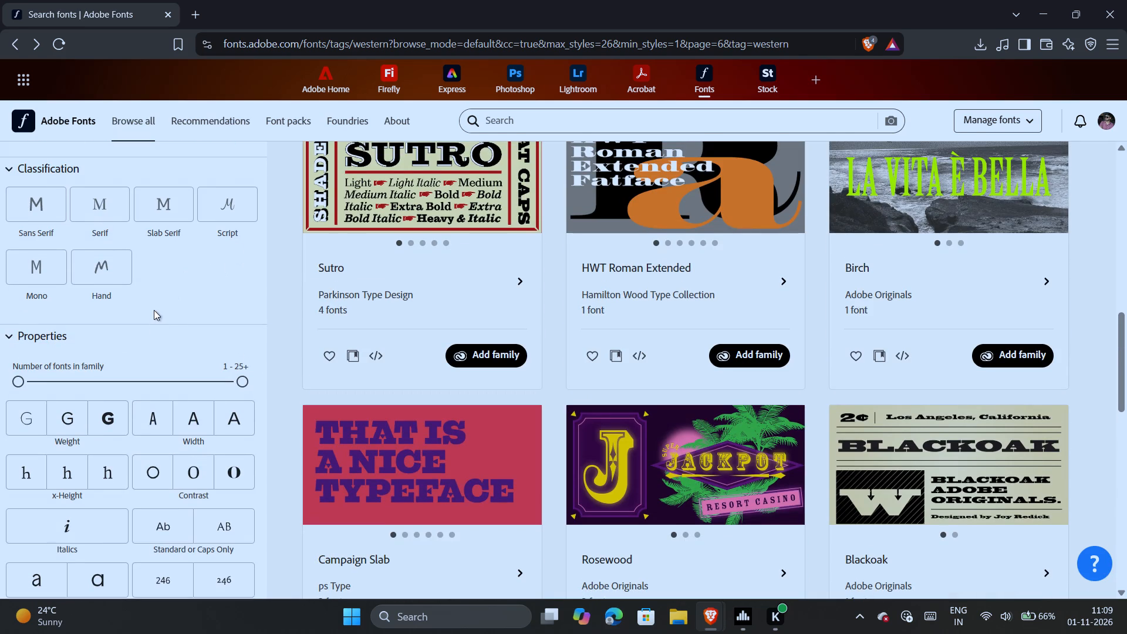
pyautogui.scroll(-1, 168, 288)
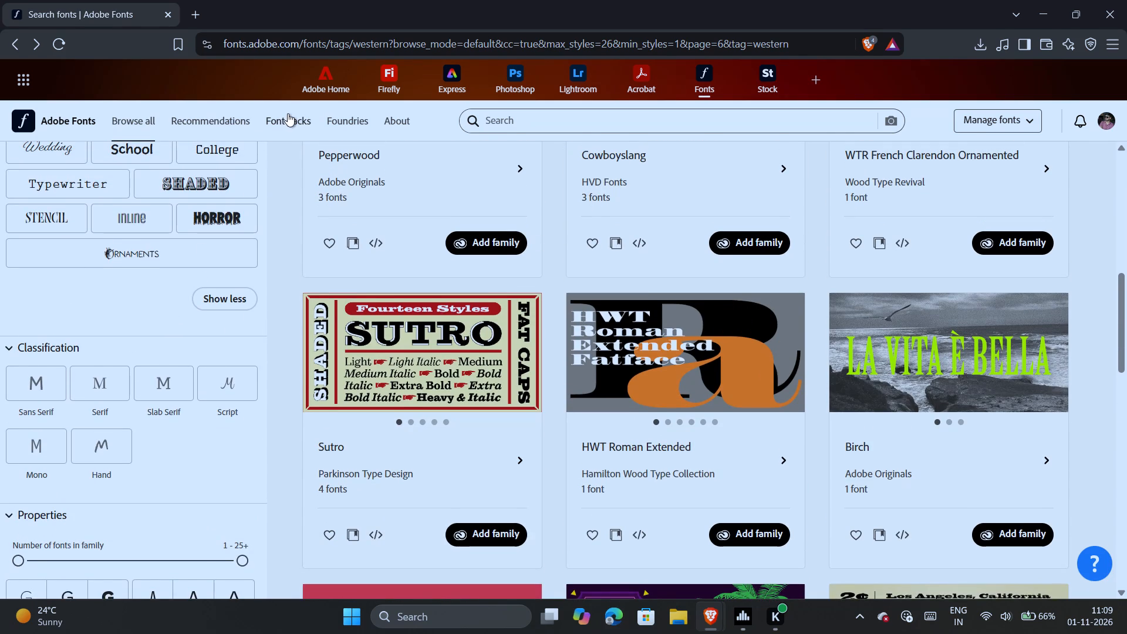
# Open the Font packs page in a separate browser tab.
pyautogui.rightClick(288, 113)
pyautogui.click(304, 124)
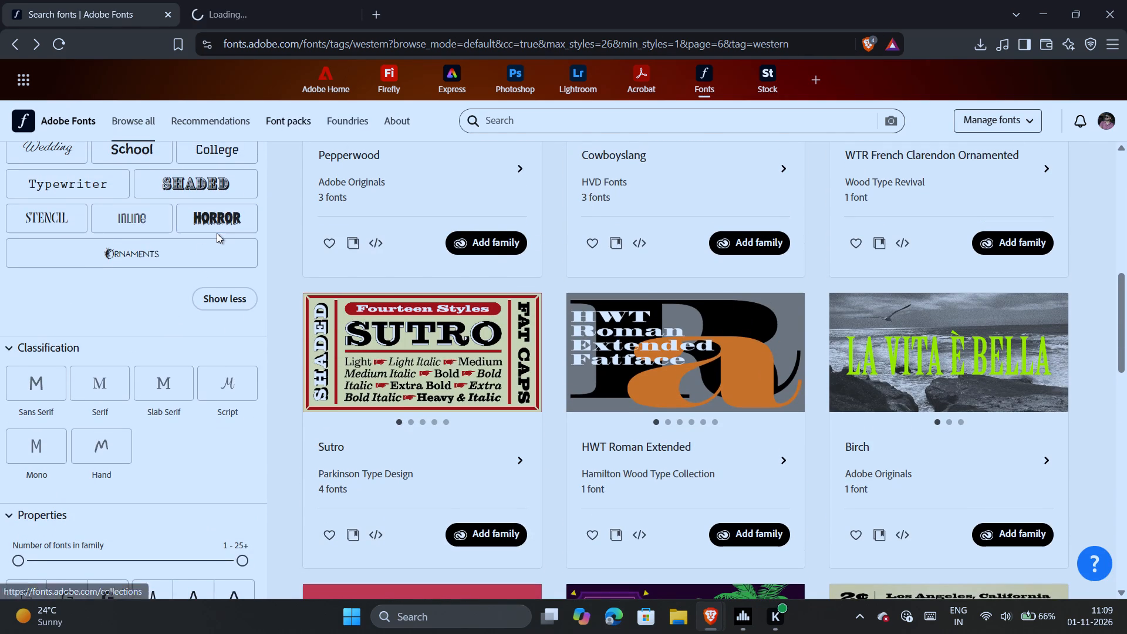
# Switch the font tag filter to Shaded and look through the first page of results.
pyautogui.click(195, 198)
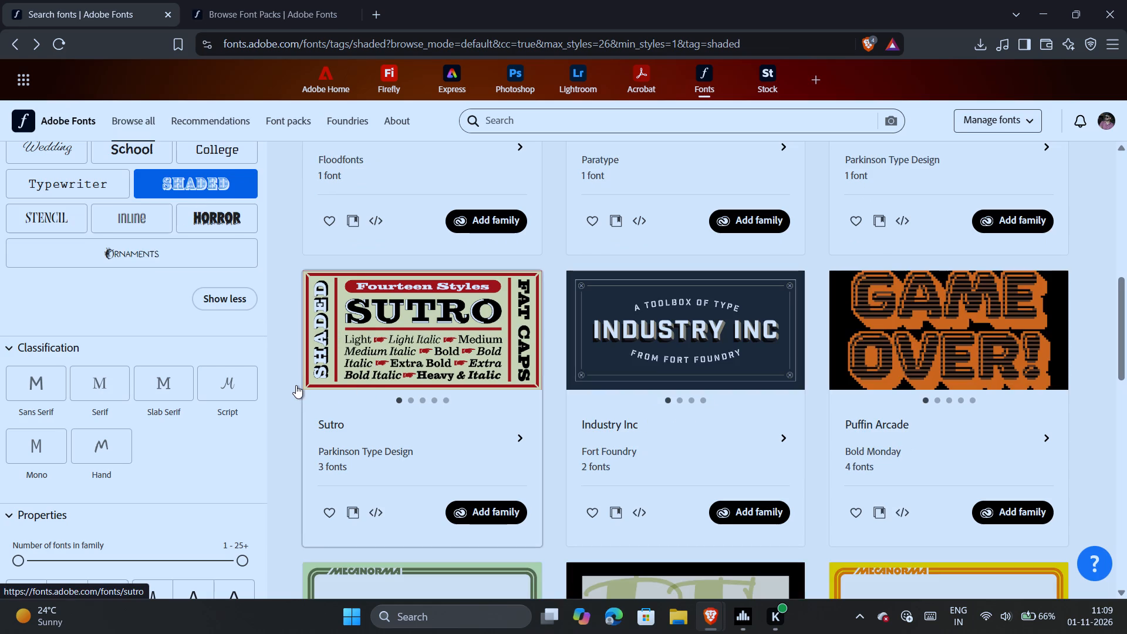
pyautogui.scroll(4, 296, 385)
pyautogui.scroll(-2, 296, 385)
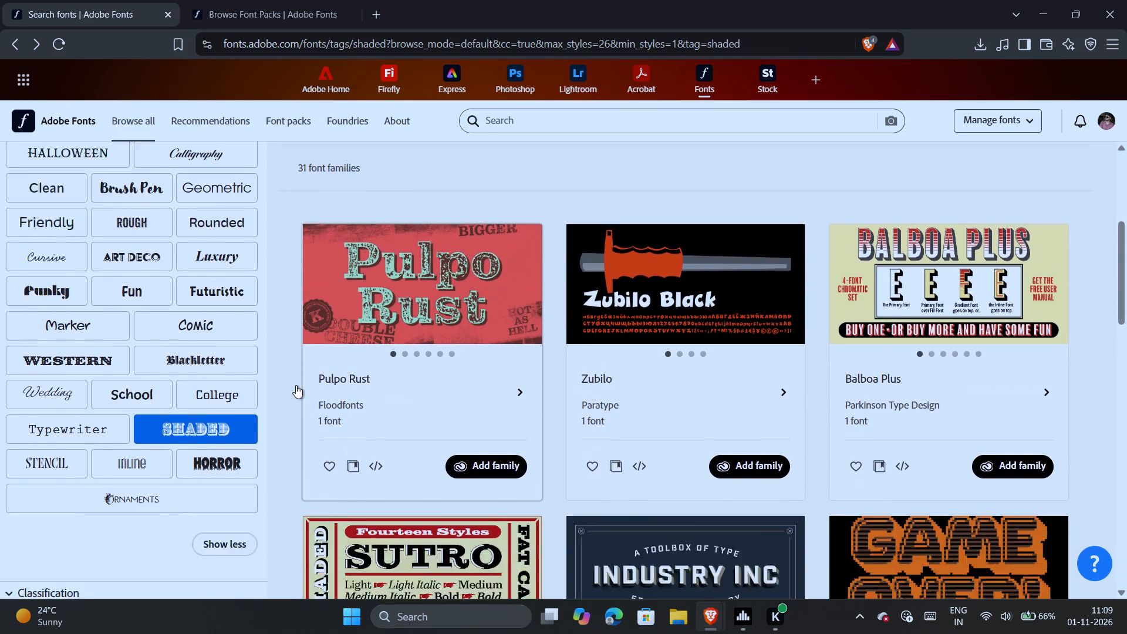
pyautogui.scroll(-6, 296, 385)
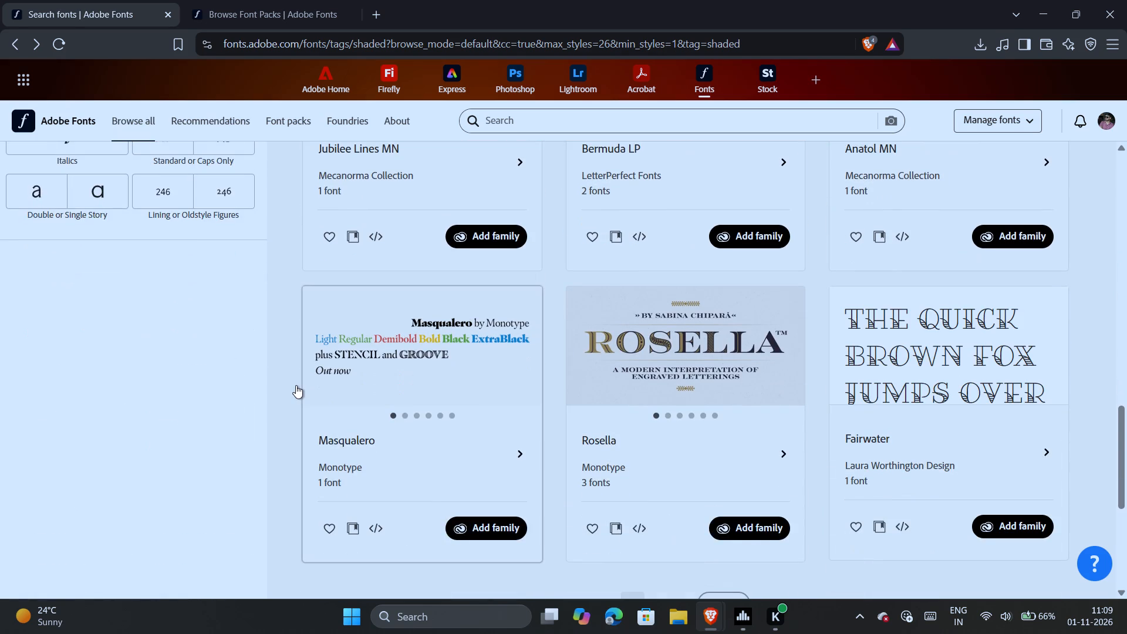
pyautogui.scroll(-3, 296, 385)
pyautogui.scroll(3, 296, 385)
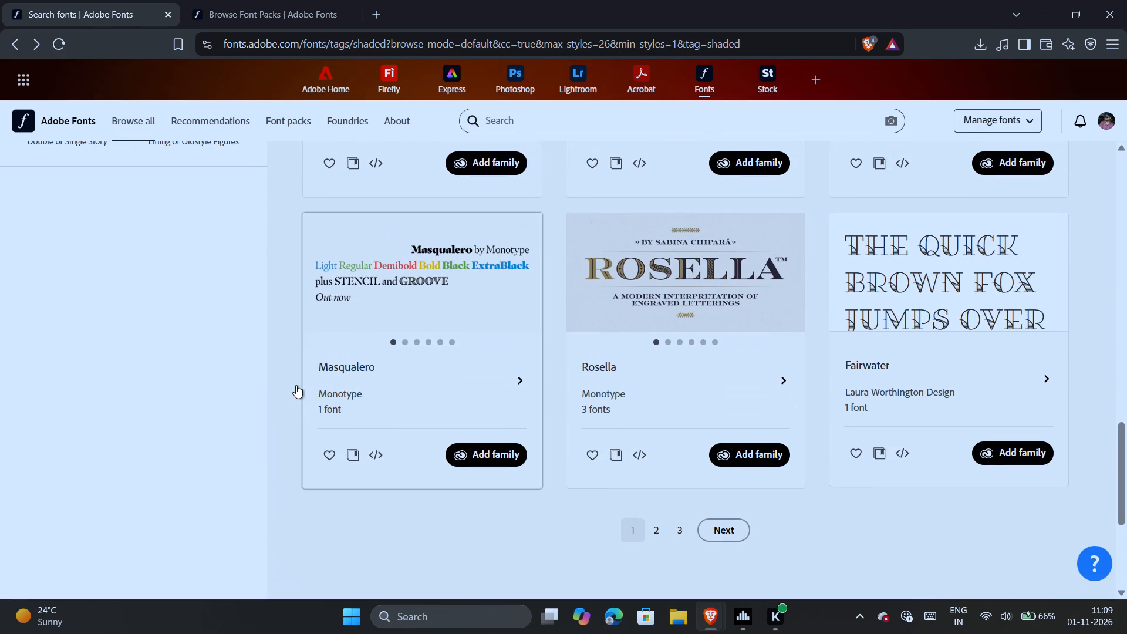
# Open page 2 of the Shaded font results and look through its font families.
pyautogui.click(656, 530)
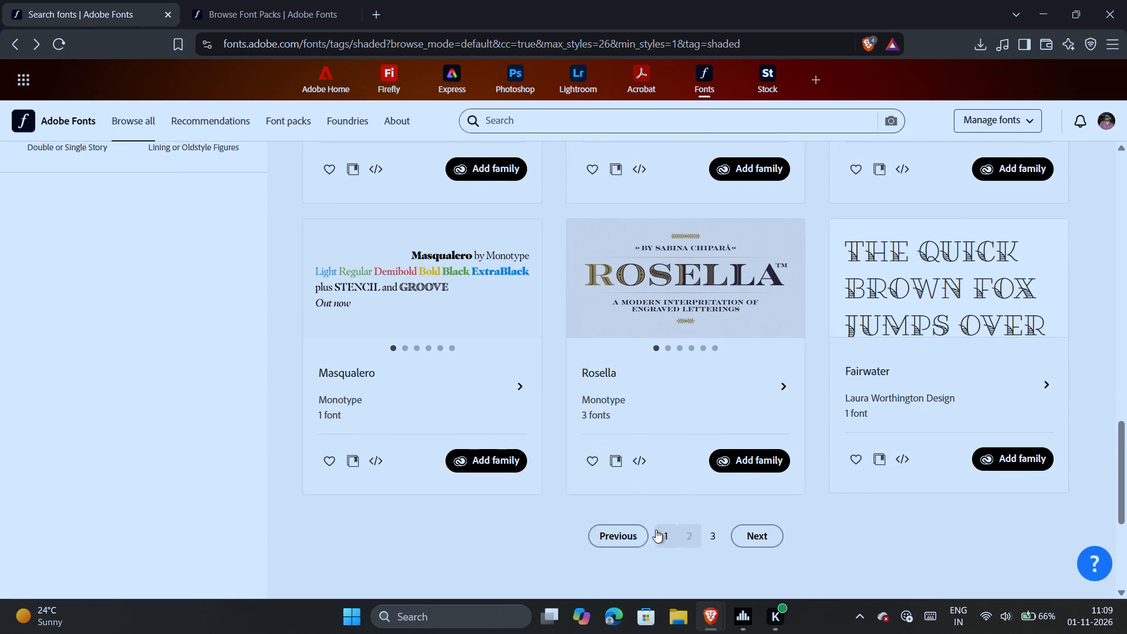
pyautogui.scroll(-1, 564, 505)
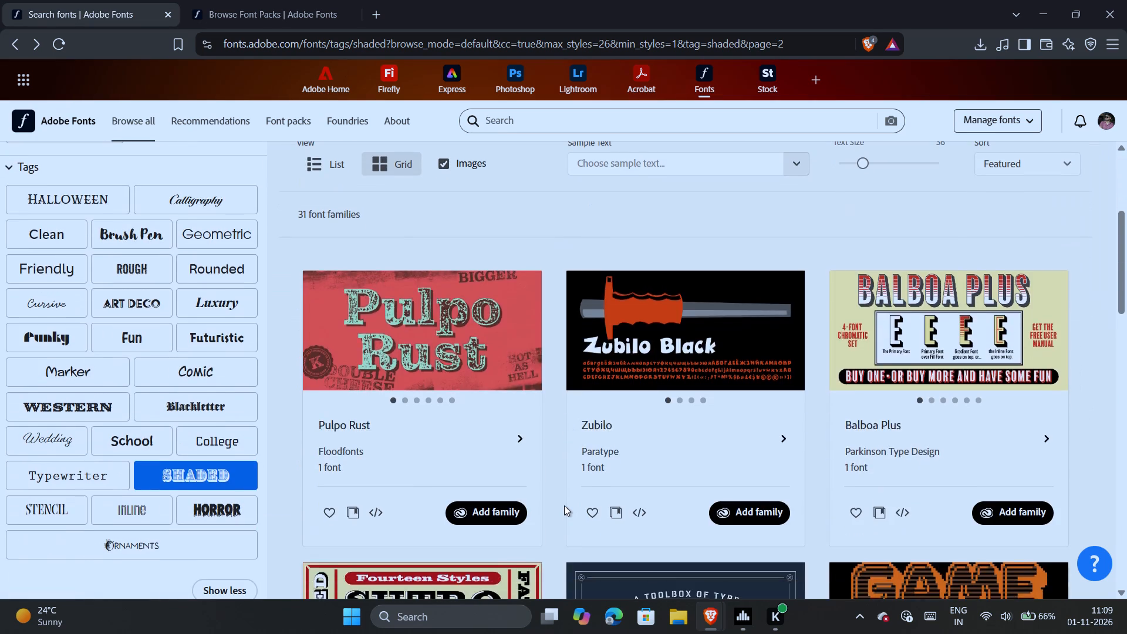
pyautogui.scroll(-2, 564, 505)
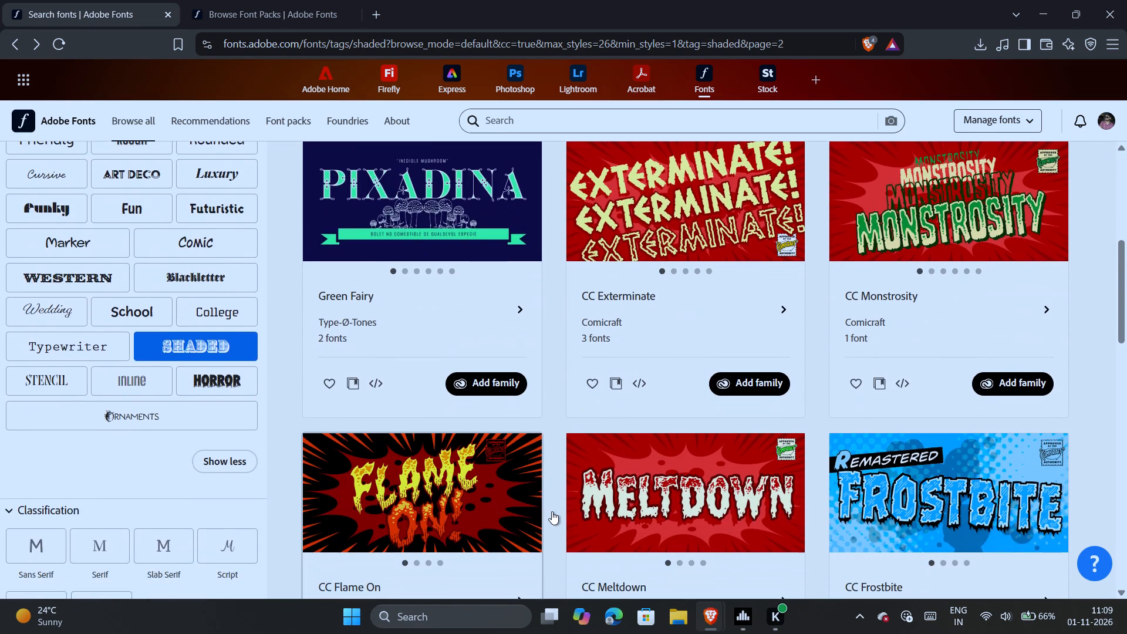
pyautogui.scroll(-5, 552, 511)
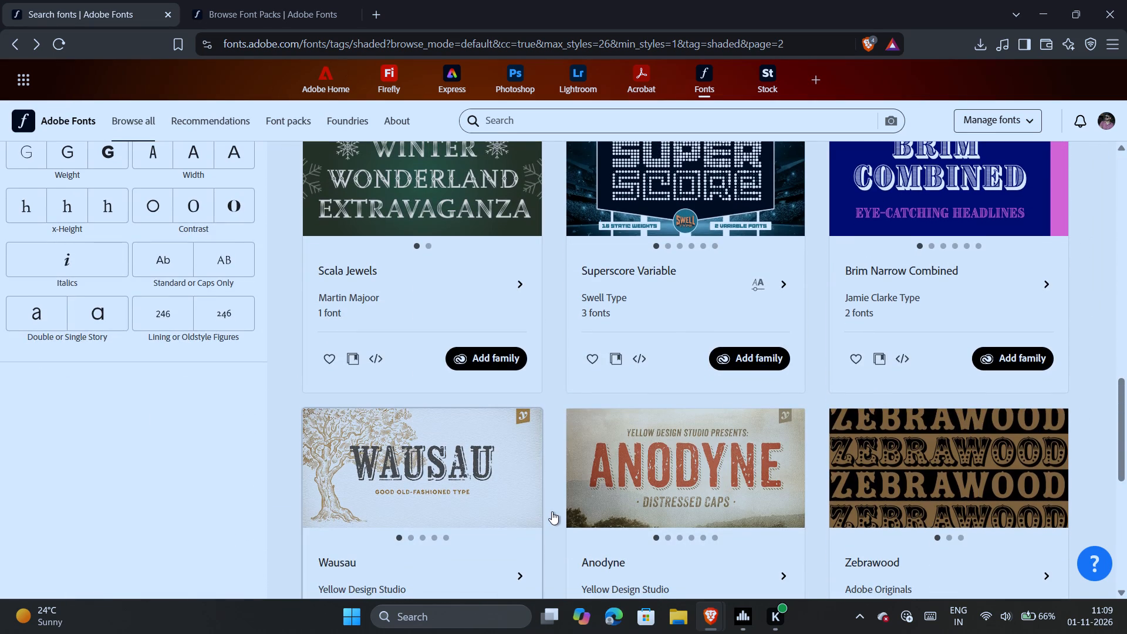
pyautogui.scroll(-2, 552, 511)
# Open page 3 of the Shaded font results, looking through its font families and the other available tags.
pyautogui.click(711, 467)
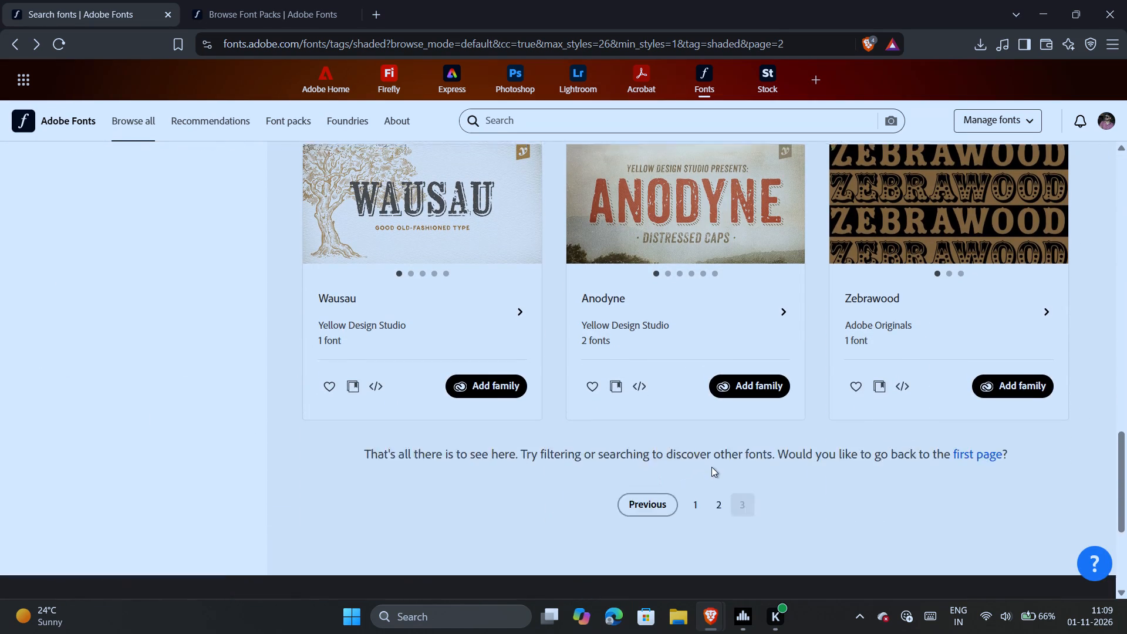
pyautogui.scroll(-2, 568, 451)
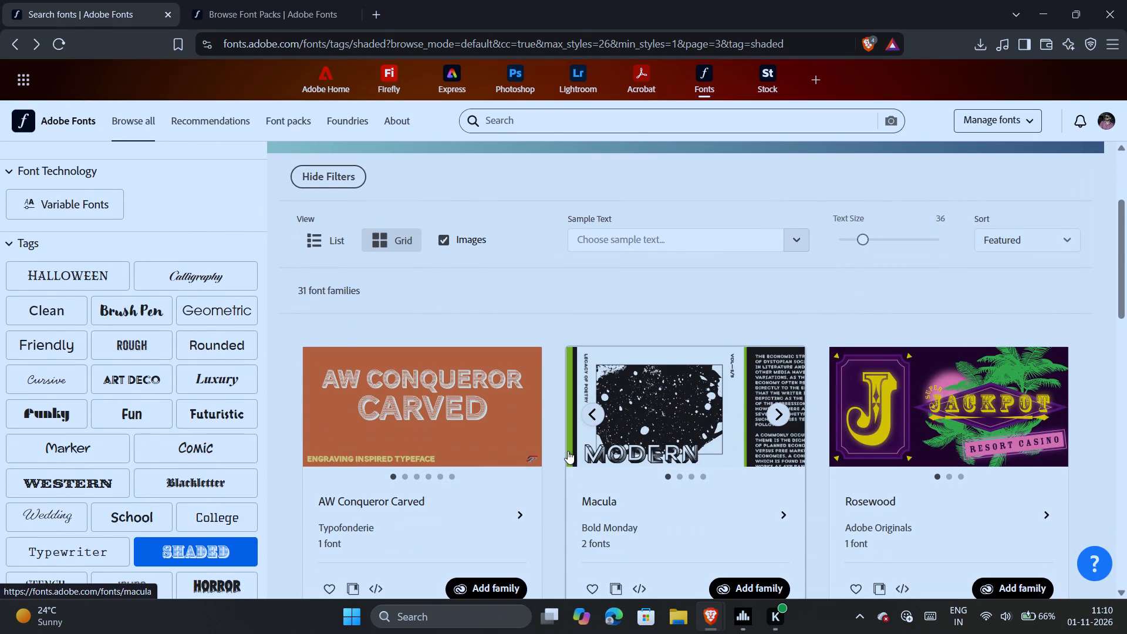
pyautogui.scroll(-3, 549, 481)
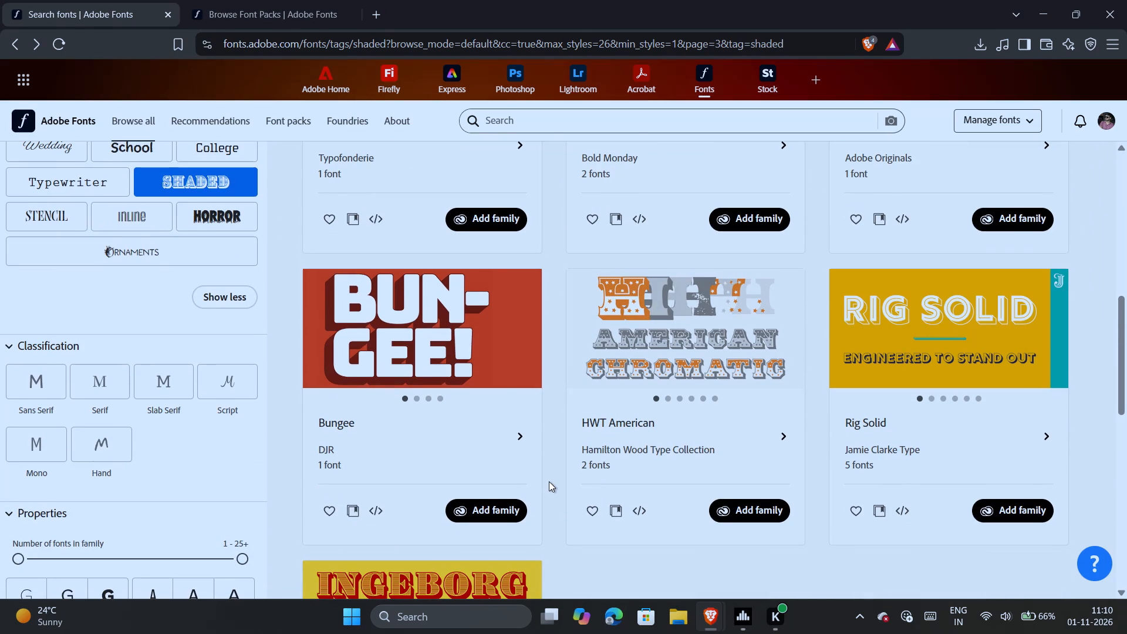
pyautogui.scroll(-2, 549, 481)
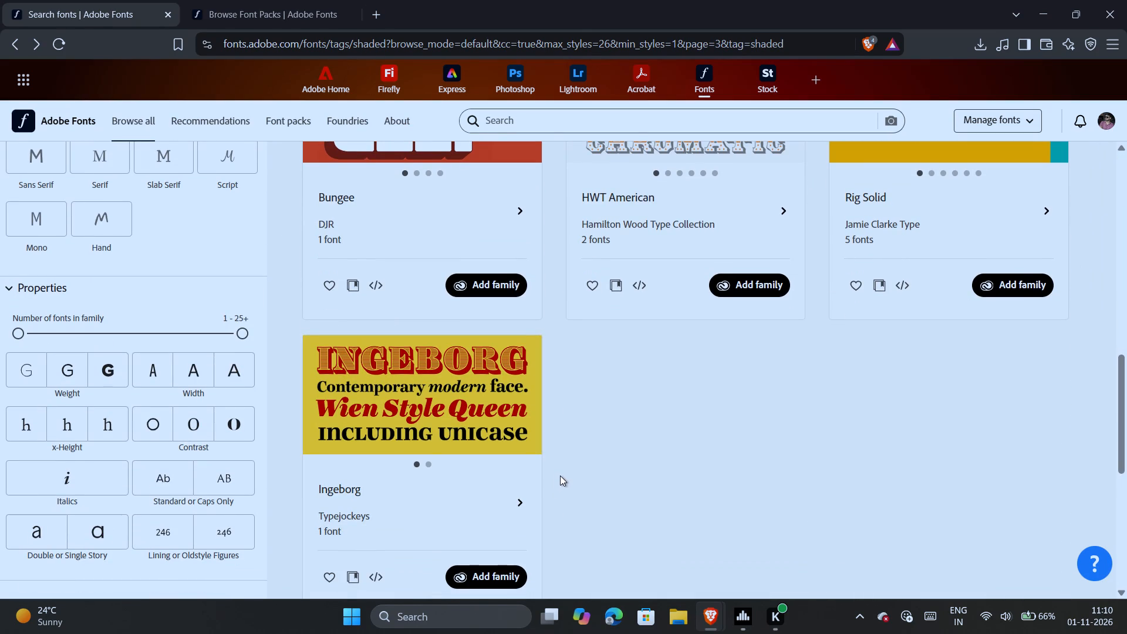
pyautogui.scroll(2, 249, 309)
pyautogui.scroll(1, 212, 339)
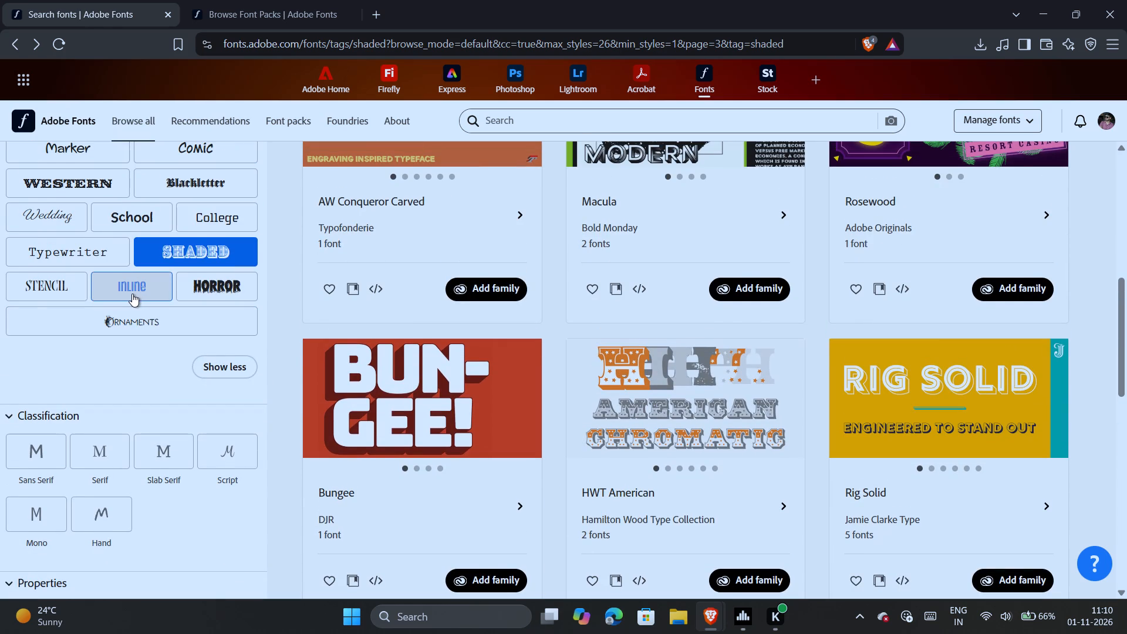
pyautogui.scroll(2, 132, 294)
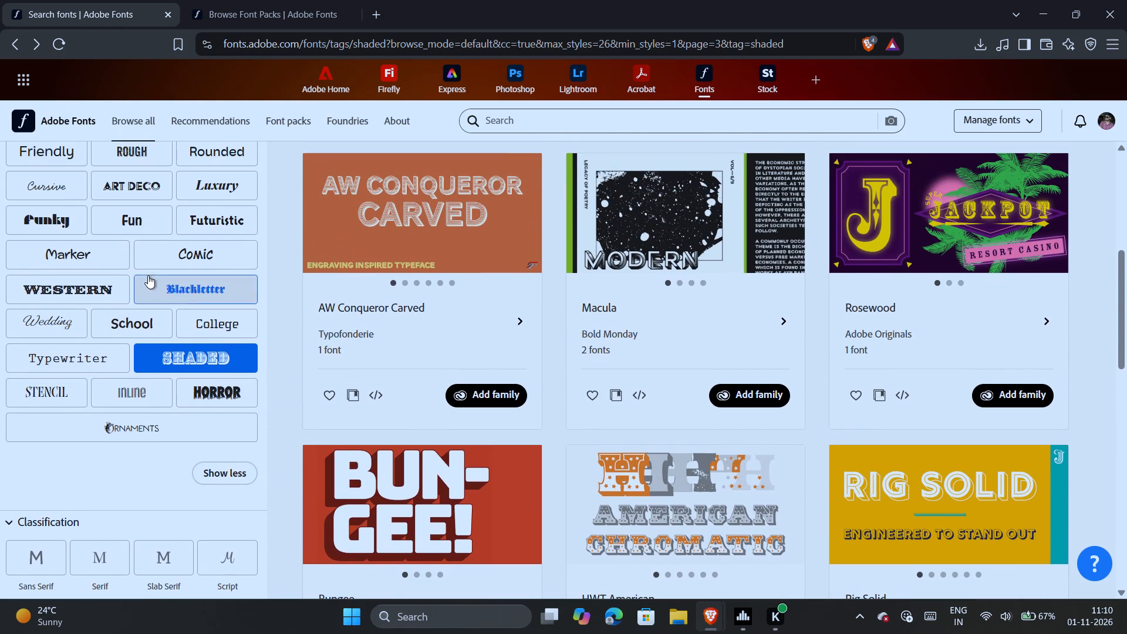
pyautogui.scroll(2, 153, 267)
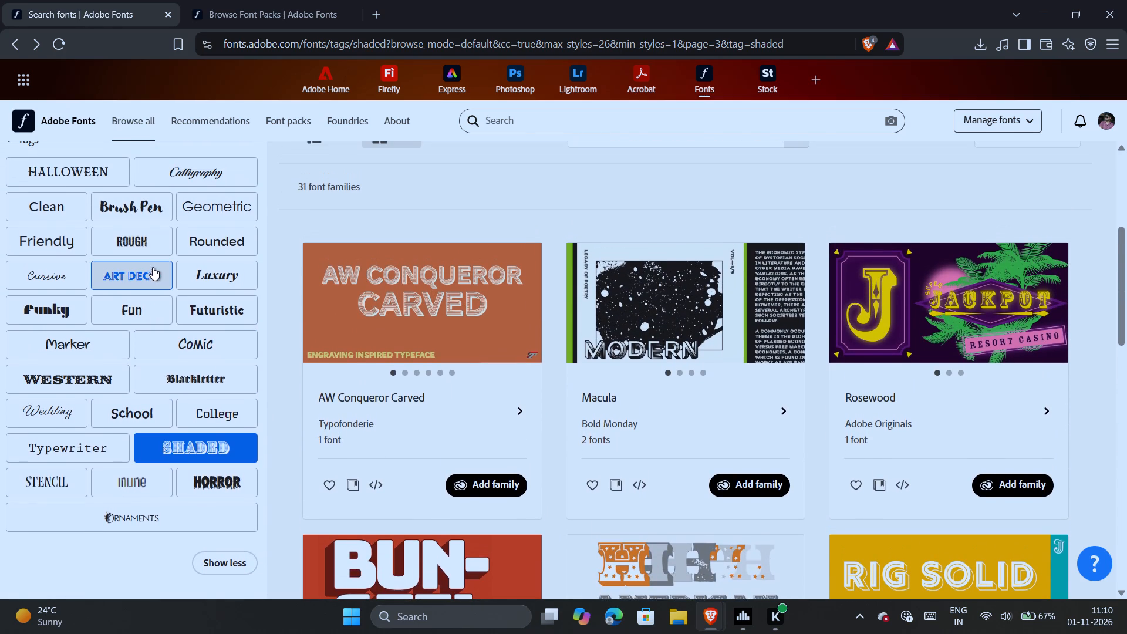
pyautogui.scroll(1, 151, 267)
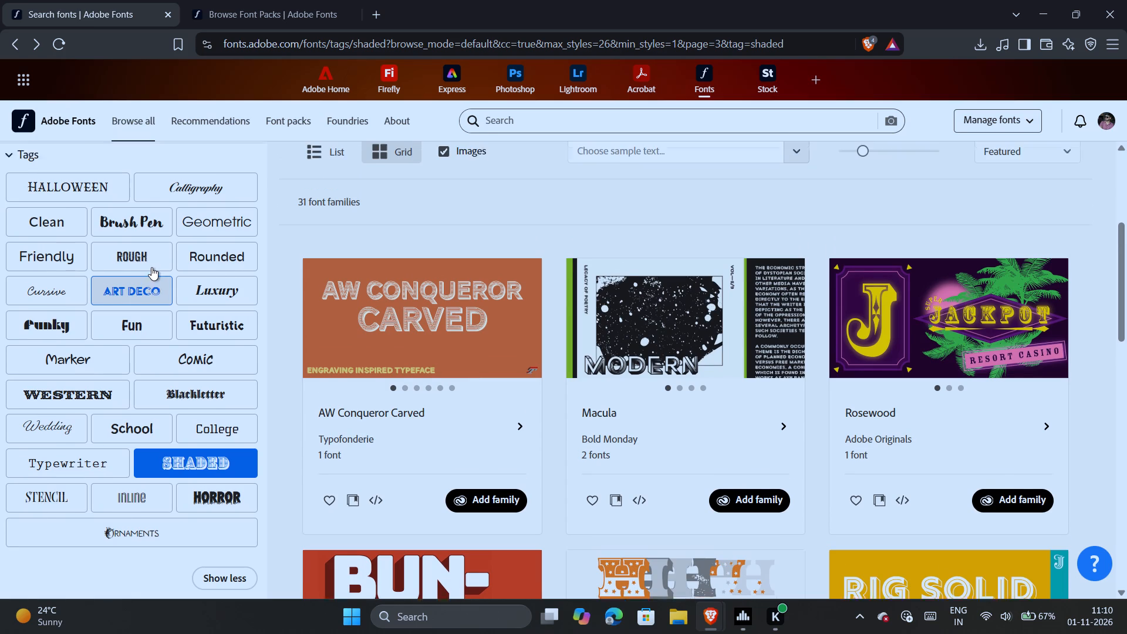
pyautogui.scroll(2, 151, 267)
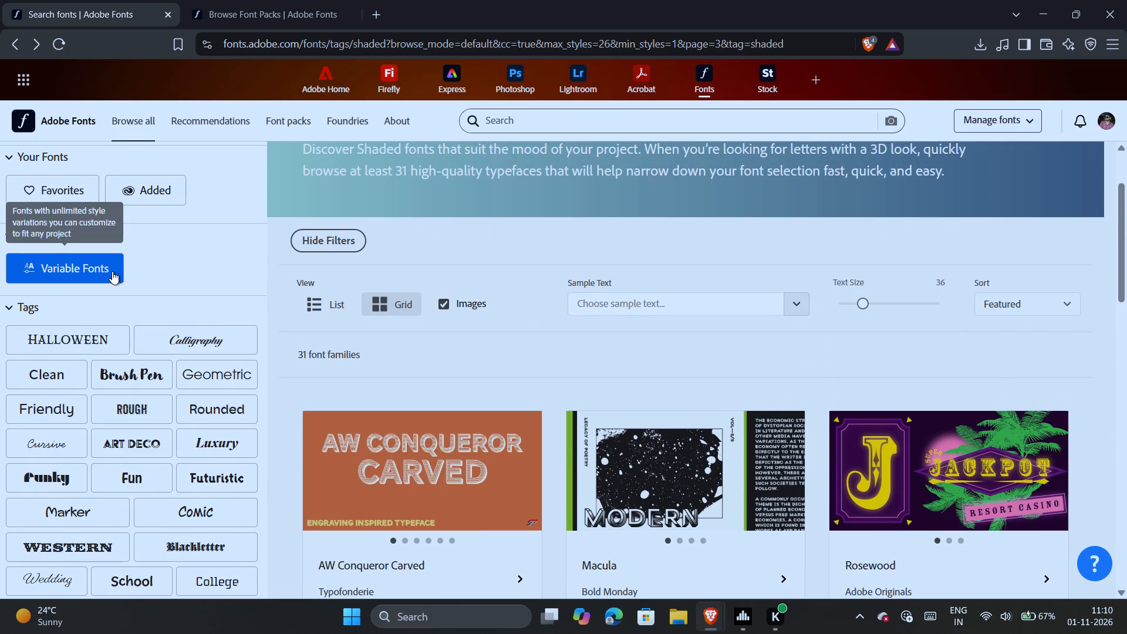
# Look through the first page of Adobe's curated font packs for a set suited to the T-shirt text.
pyautogui.click(232, 0)
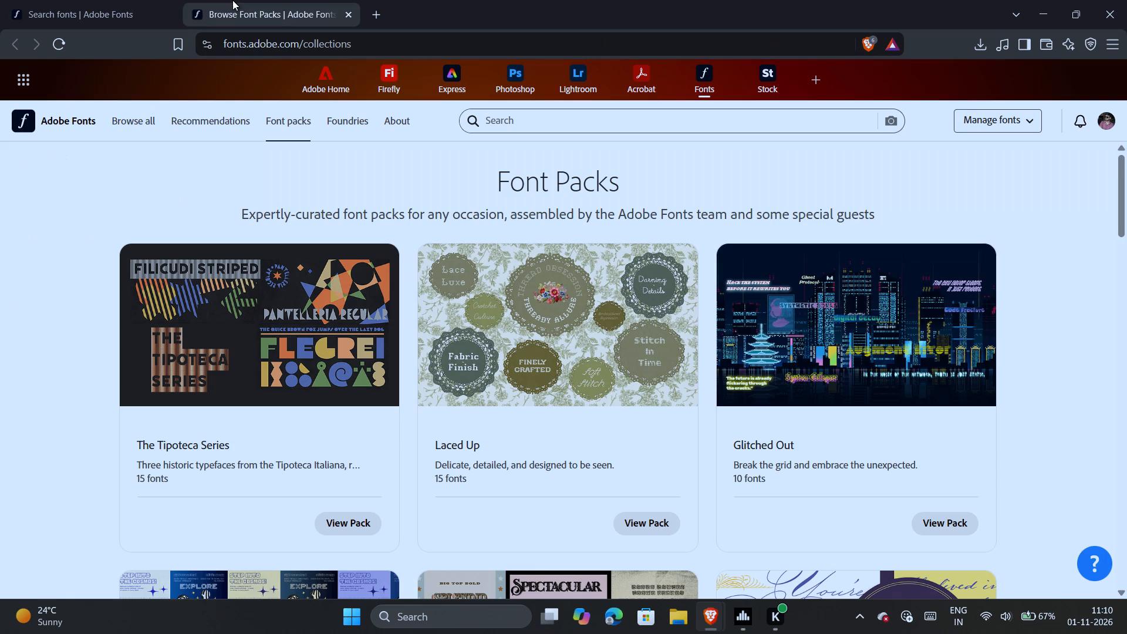
pyautogui.scroll(-4, 0, 246)
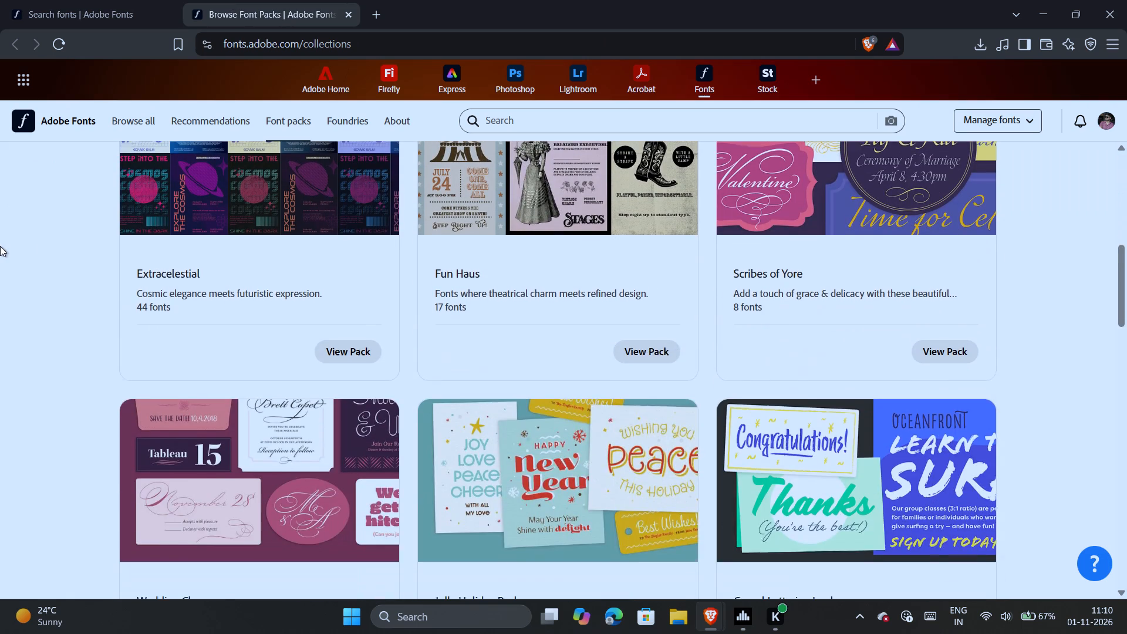
pyautogui.scroll(-7, 0, 246)
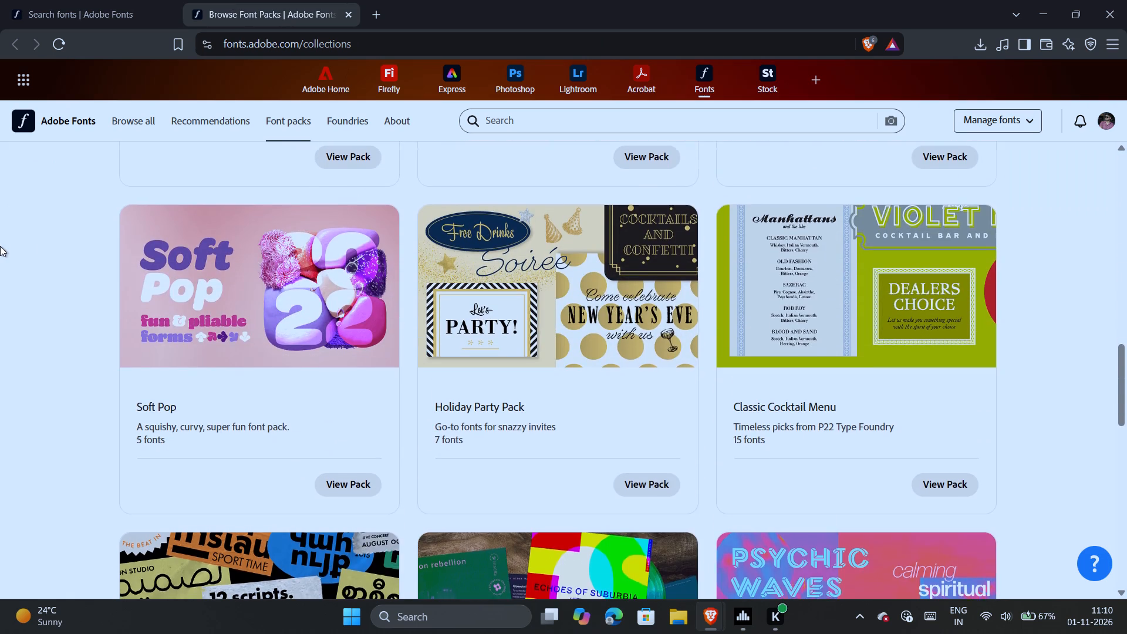
pyautogui.scroll(-6, 0, 246)
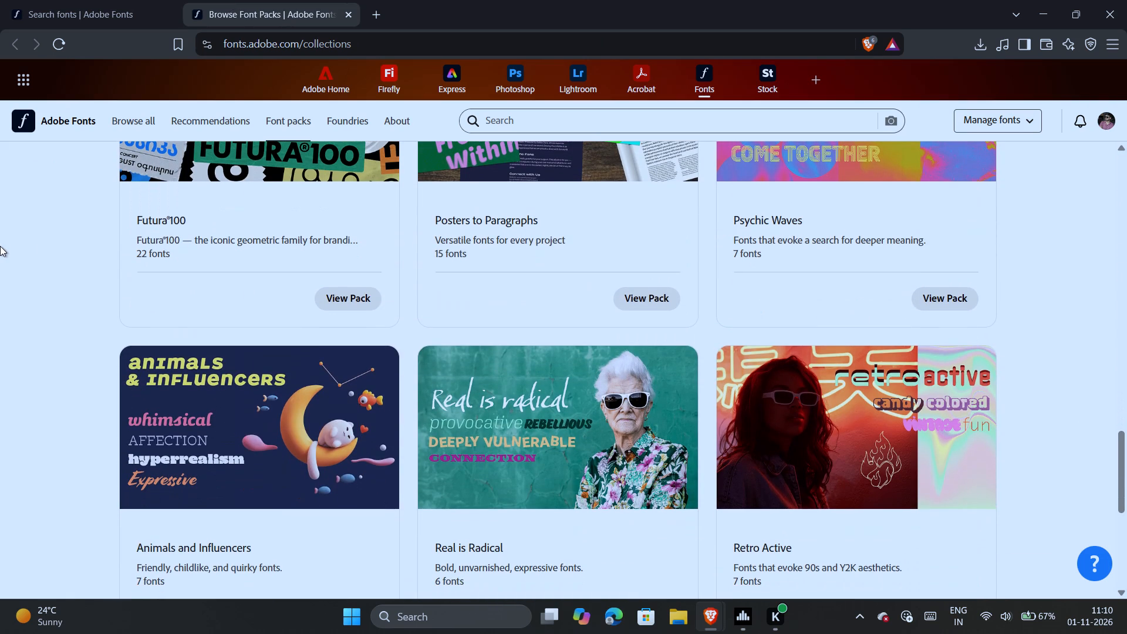
pyautogui.scroll(-5, 0, 246)
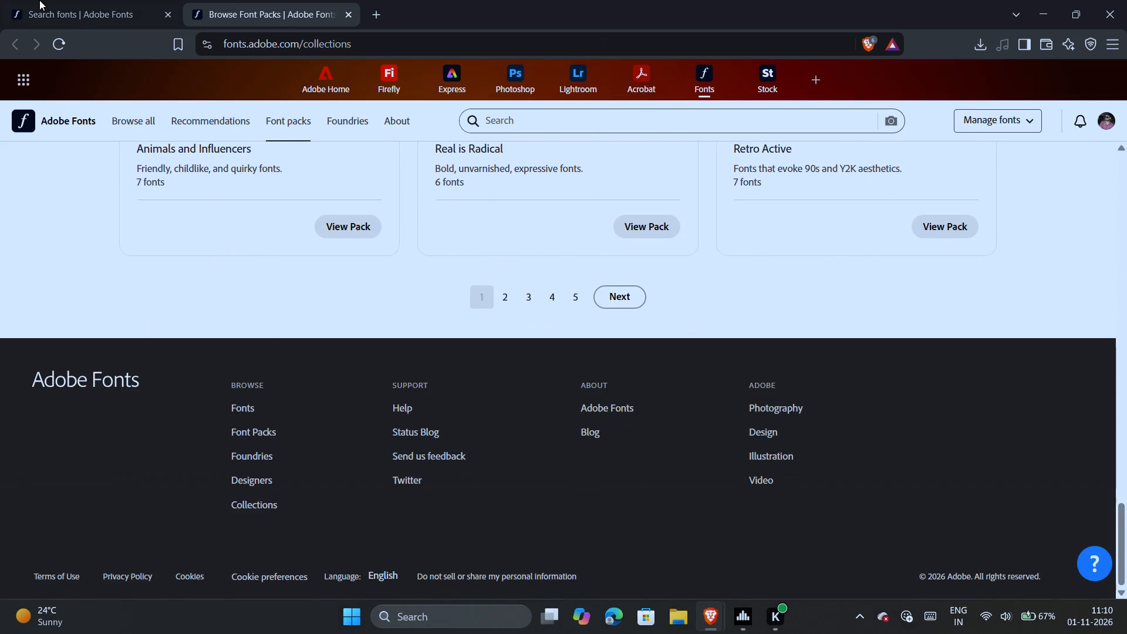
# Return to the Shaded font results, filter them to high-contrast typefaces and look through the matching families.
pyautogui.click(39, 0)
pyautogui.scroll(-4, 99, 299)
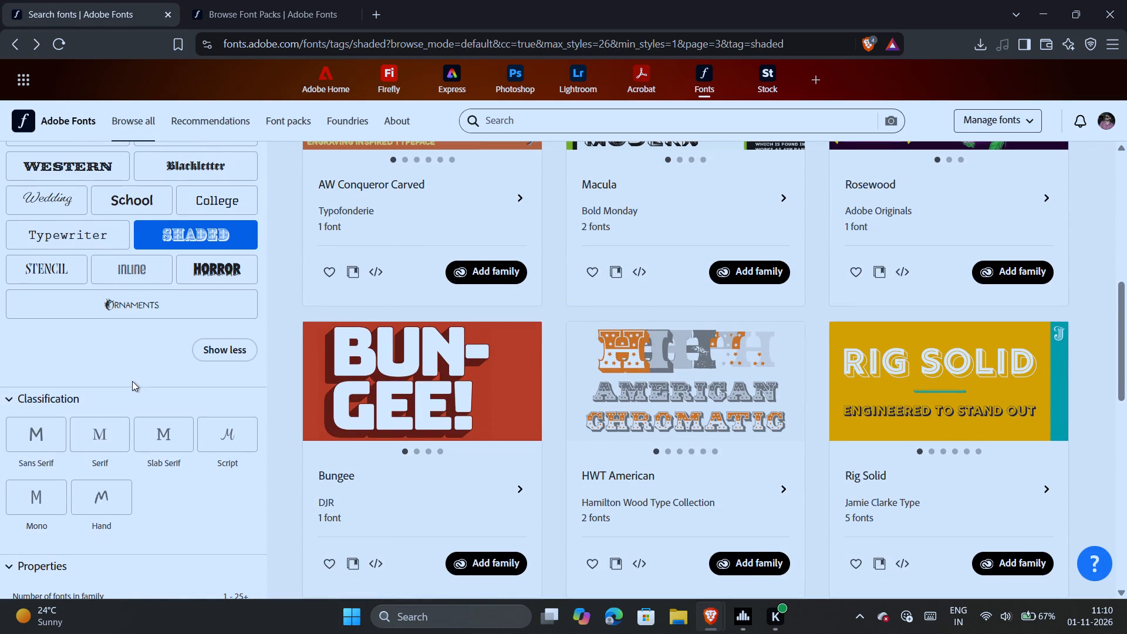
pyautogui.scroll(-2, 132, 378)
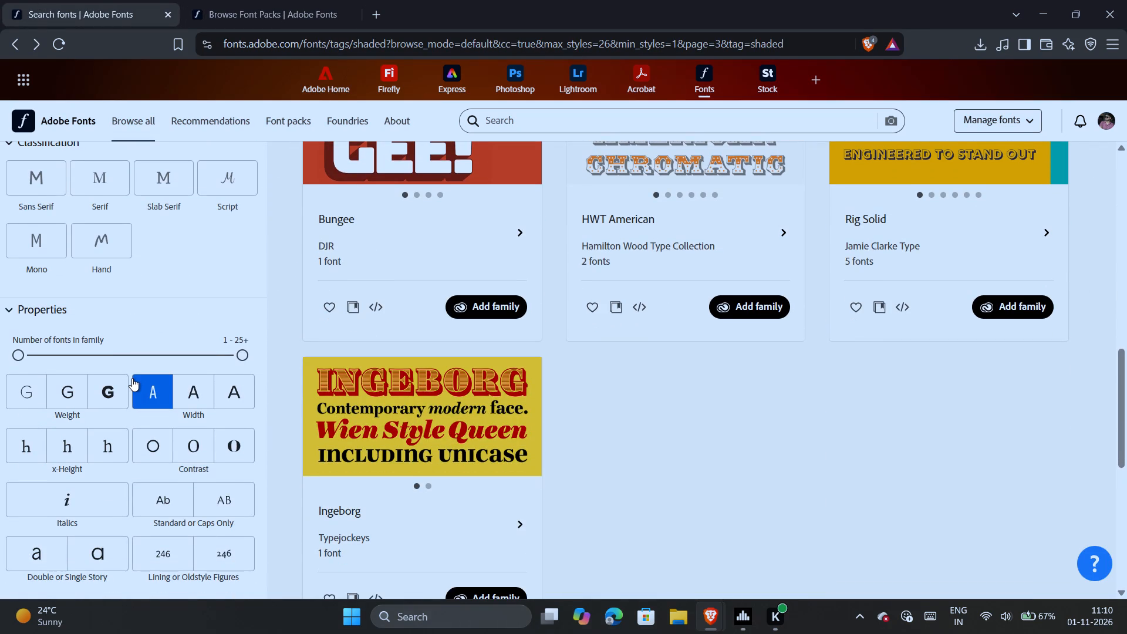
pyautogui.scroll(-1, 132, 378)
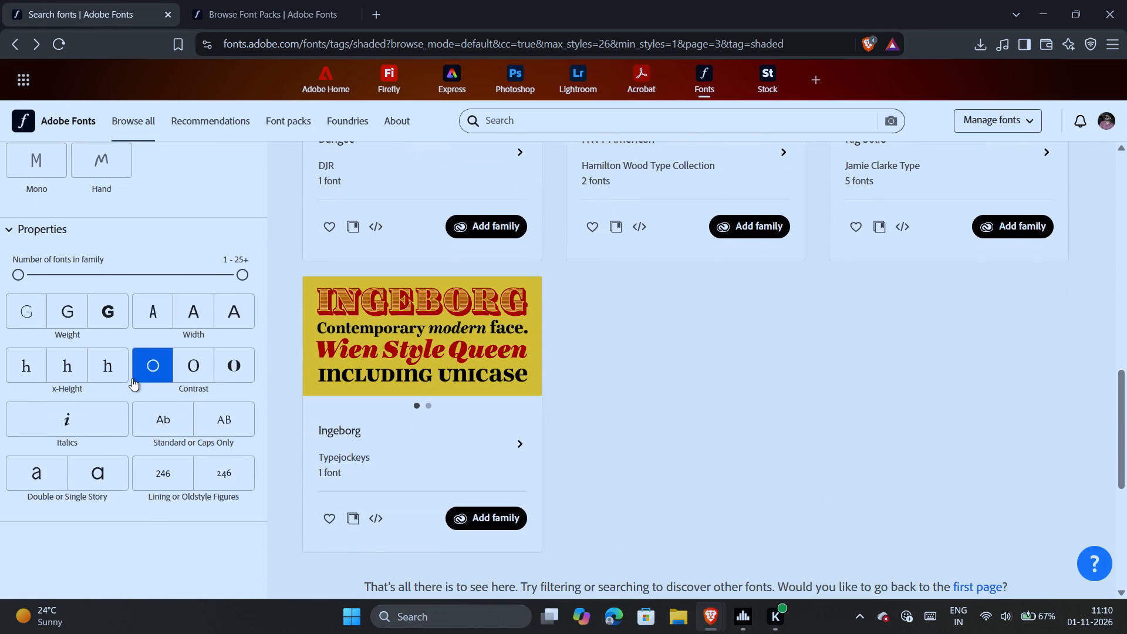
pyautogui.click(218, 376)
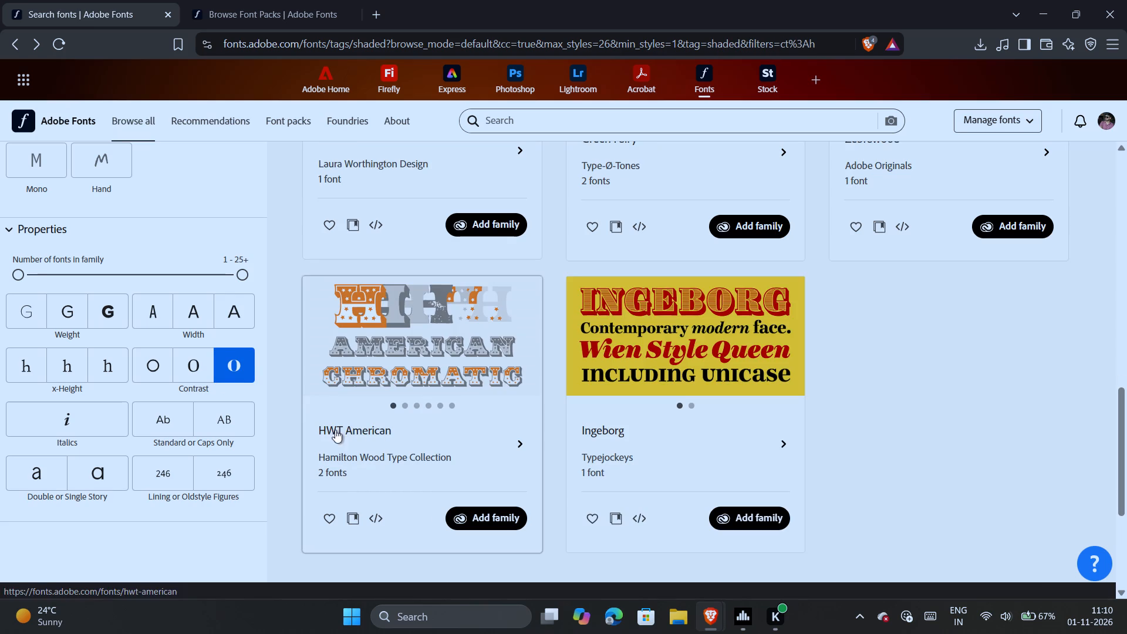
pyautogui.scroll(8, 308, 416)
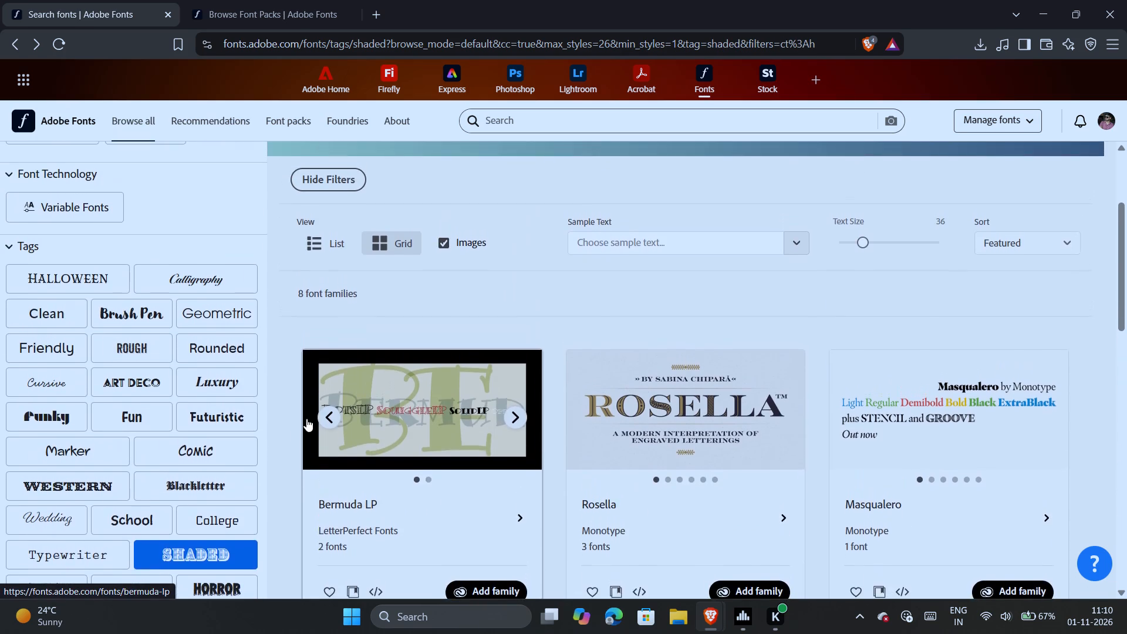
# Remove the Shaded tag filter from the font search.
pyautogui.scroll(-2, 275, 470)
pyautogui.click(203, 332)
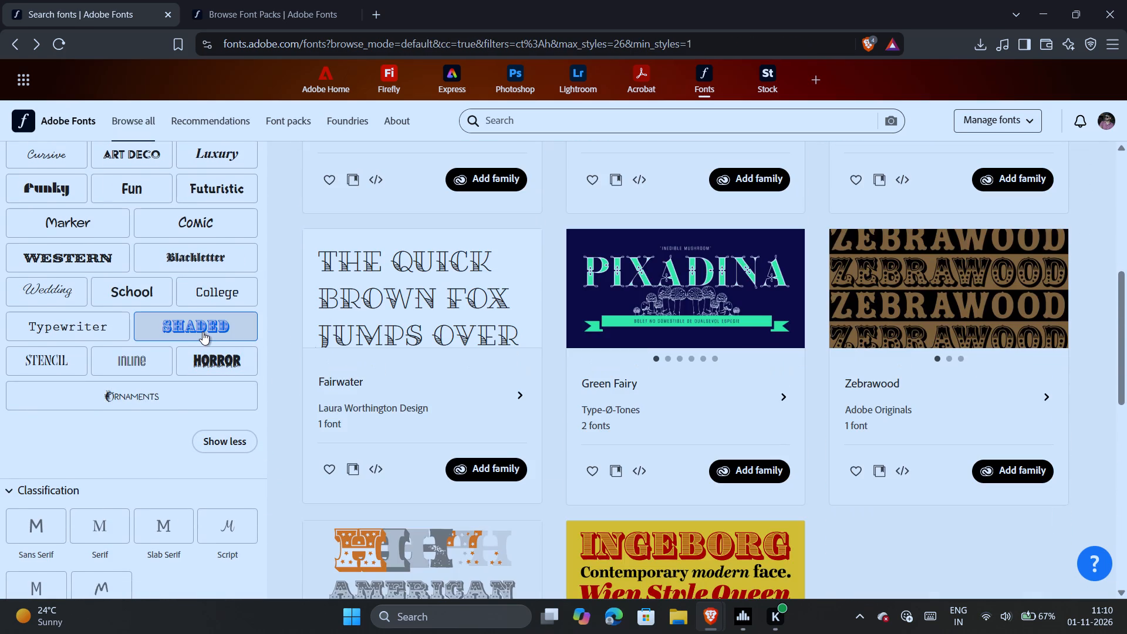
# Look through the first page of high-contrast font families now shown without the Shaded tag.
pyautogui.scroll(-4, 351, 372)
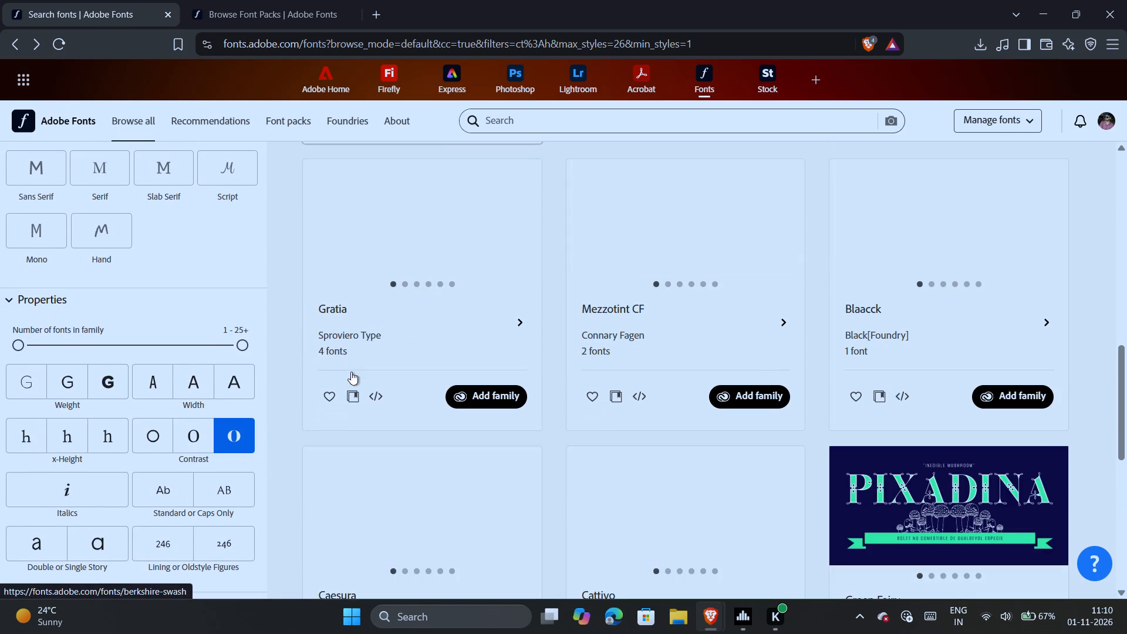
pyautogui.scroll(3, 351, 372)
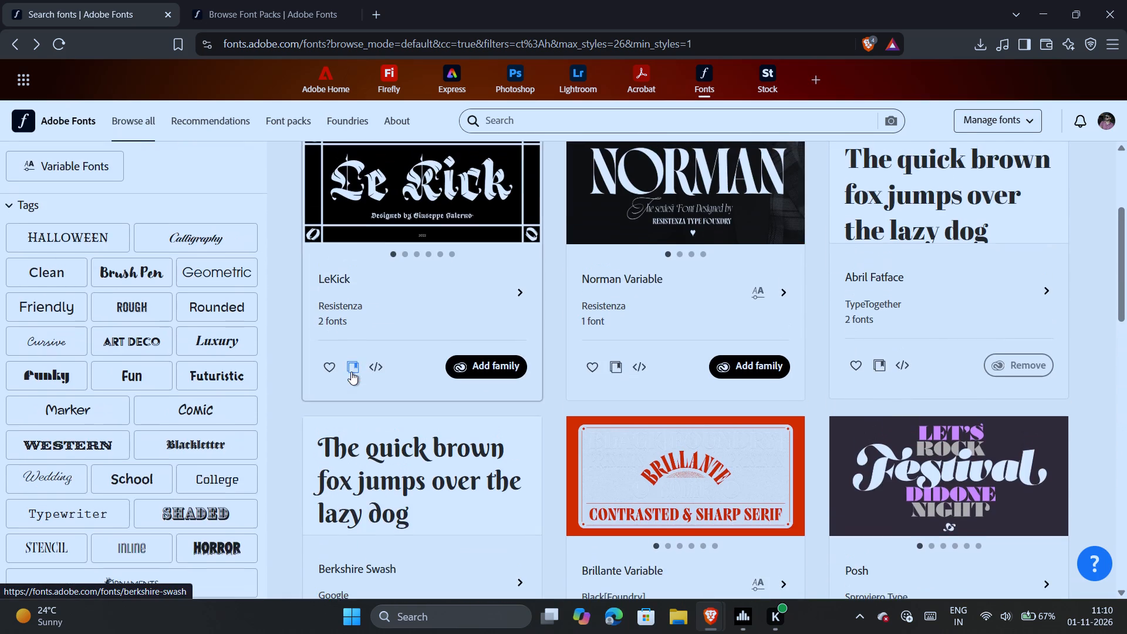
pyautogui.scroll(4, 351, 372)
pyautogui.scroll(-10, 351, 372)
pyautogui.scroll(1, 351, 372)
# Open page 7 of the high-contrast results and examine the font families there and on page 8.
pyautogui.click(716, 343)
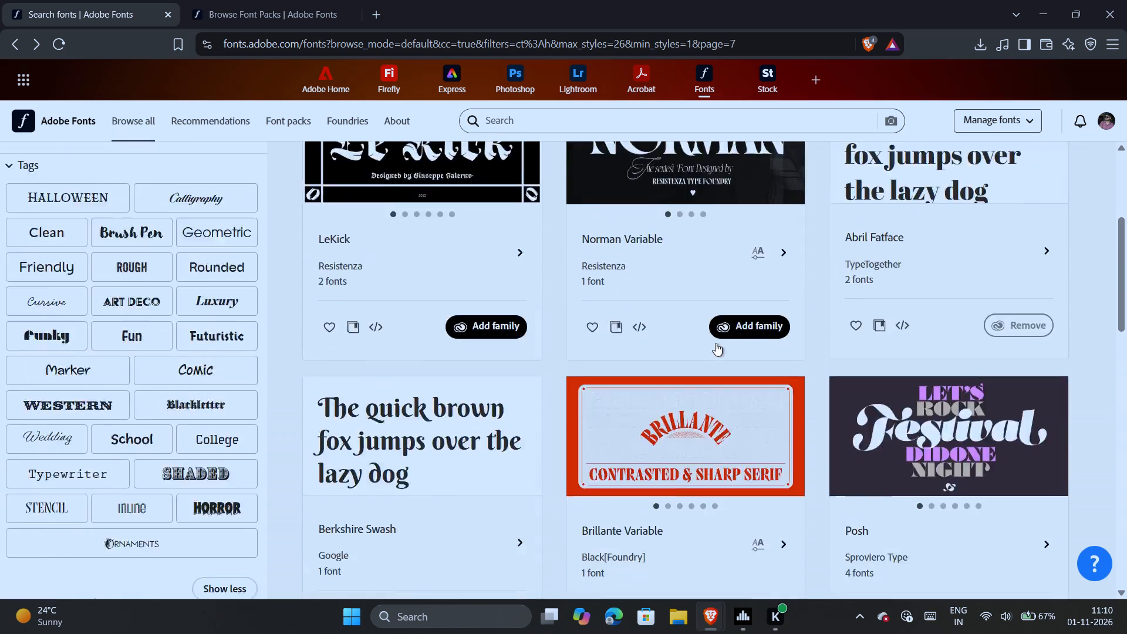
pyautogui.scroll(-3, 716, 343)
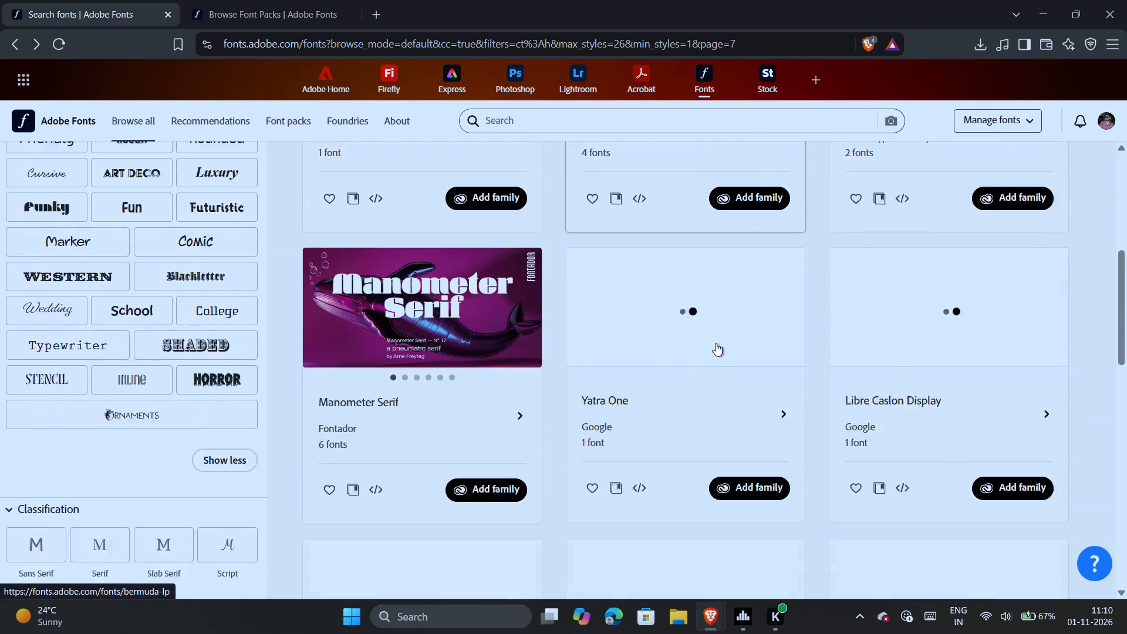
pyautogui.scroll(-6, 716, 343)
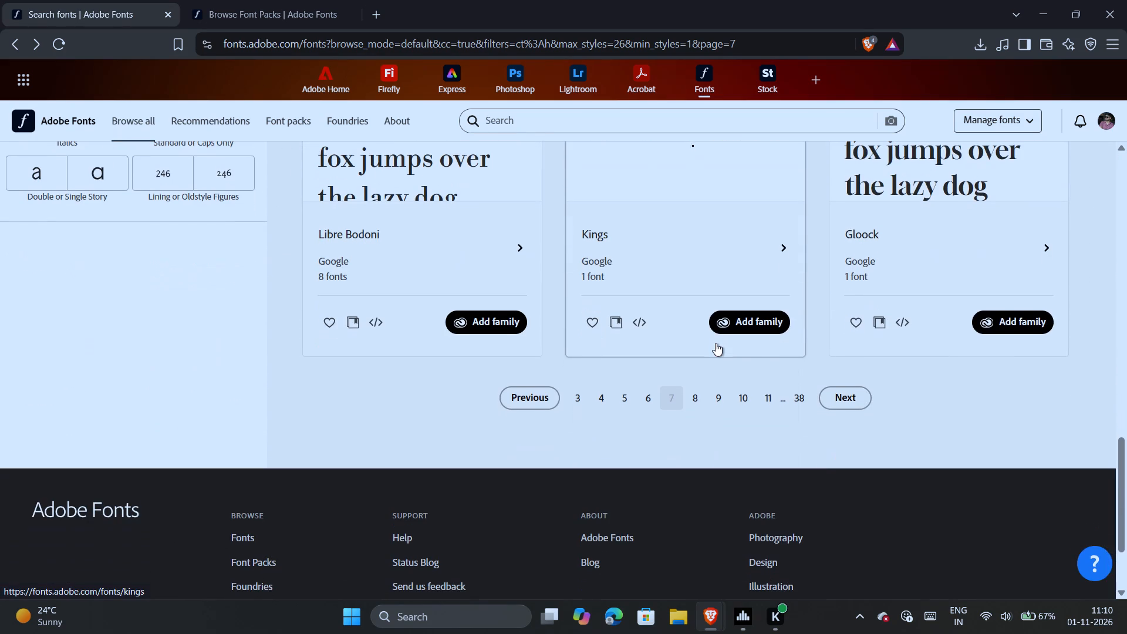
pyautogui.click(839, 390)
pyautogui.scroll(-5, 839, 390)
pyautogui.scroll(1, 839, 390)
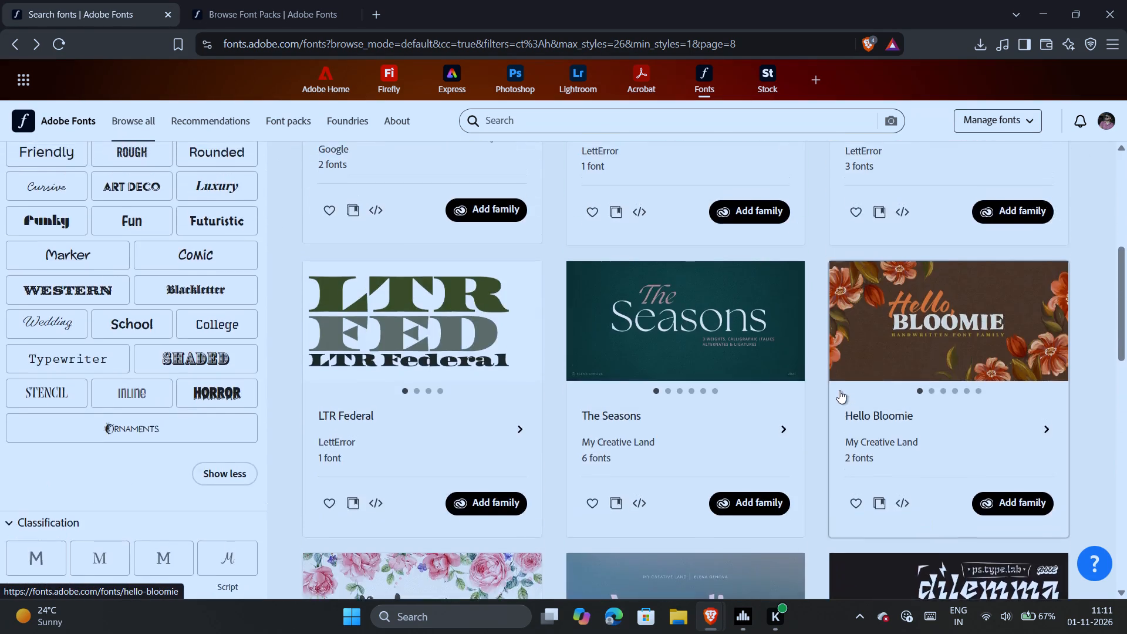
pyautogui.scroll(2, 839, 390)
pyautogui.scroll(-1, 839, 390)
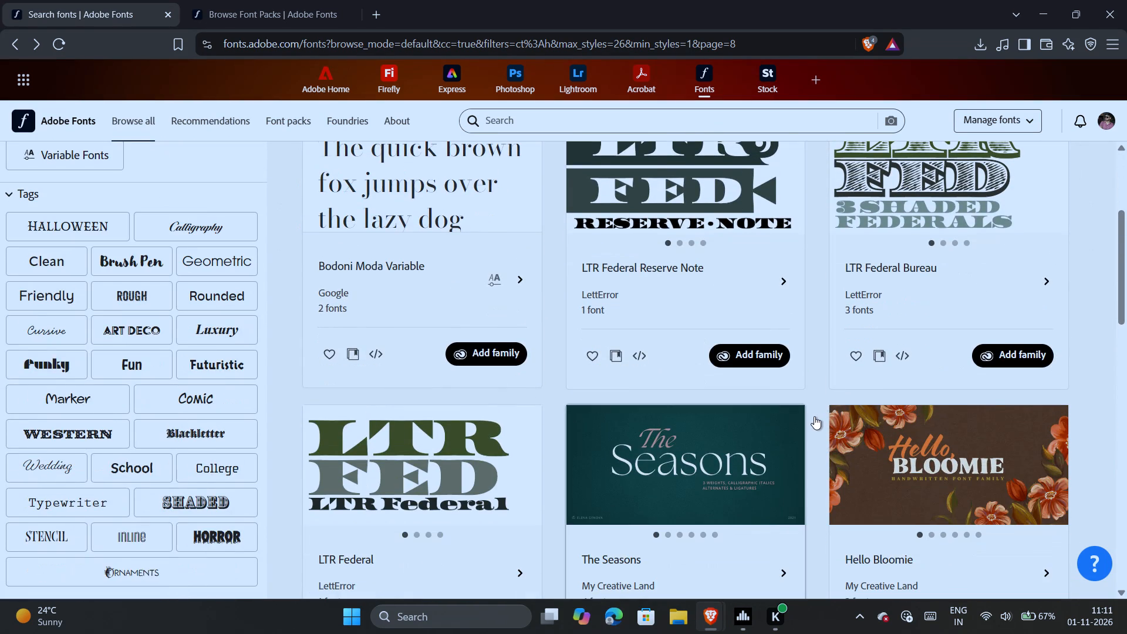
pyautogui.scroll(-4, 814, 417)
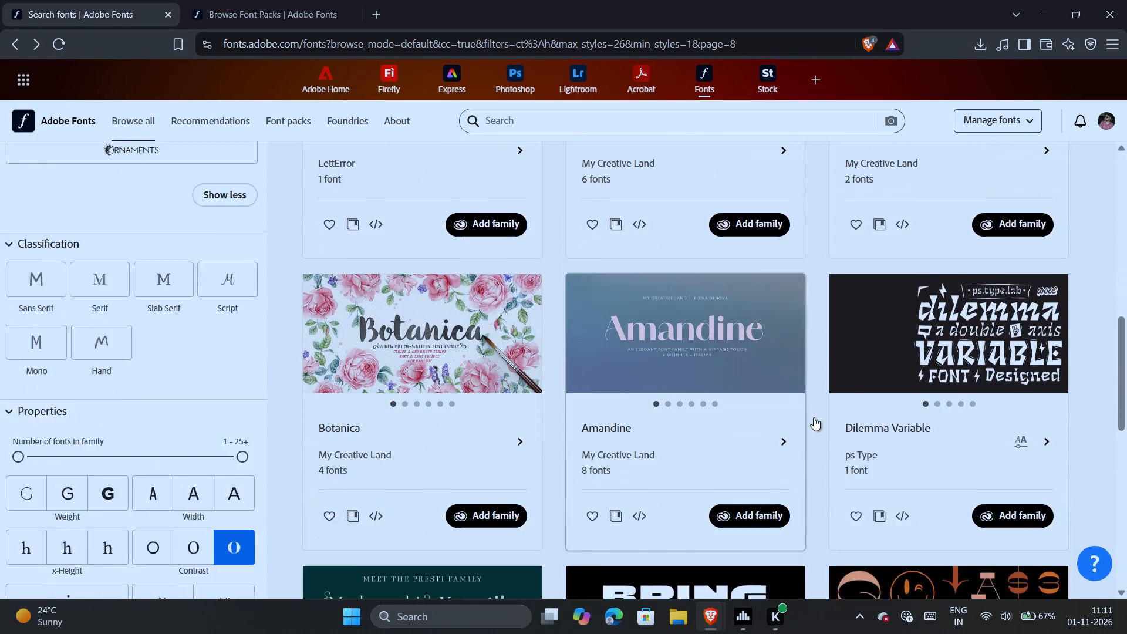
pyautogui.scroll(-4, 814, 417)
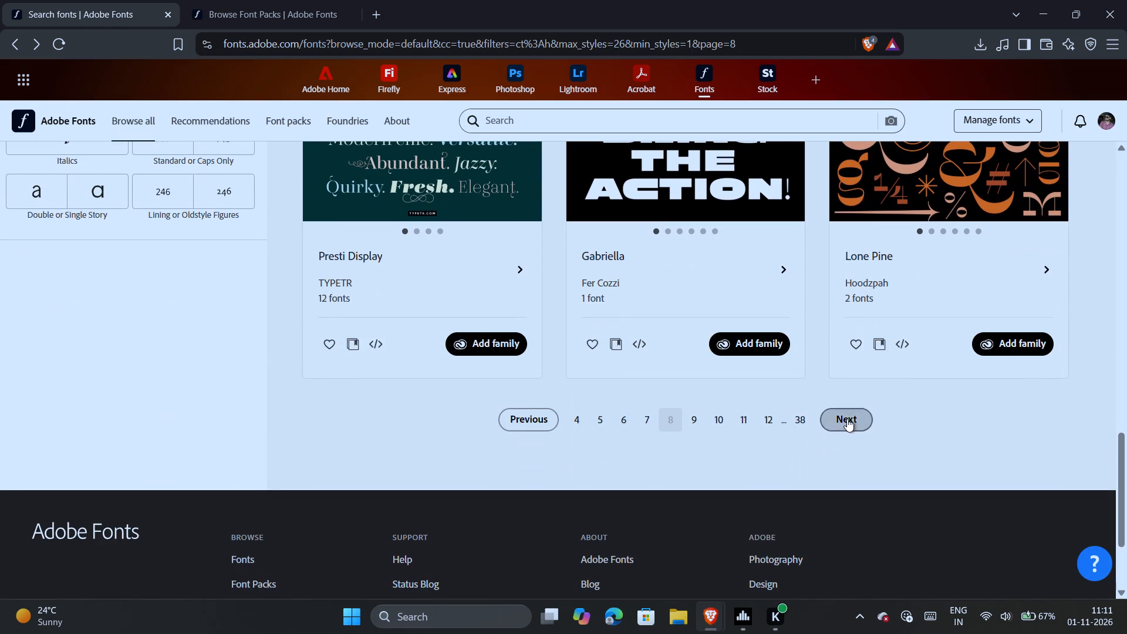
# Continue to pages 9 and 10 of the high-contrast results and examine their font families for a suitable display typeface.
pyautogui.click(849, 418)
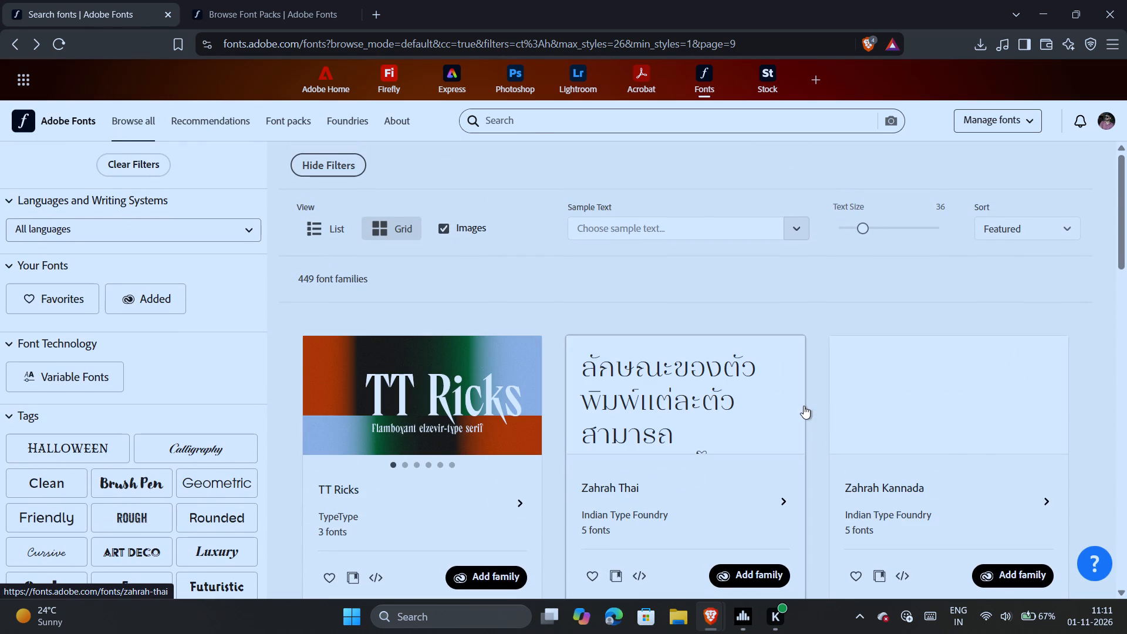
pyautogui.scroll(-6, 811, 409)
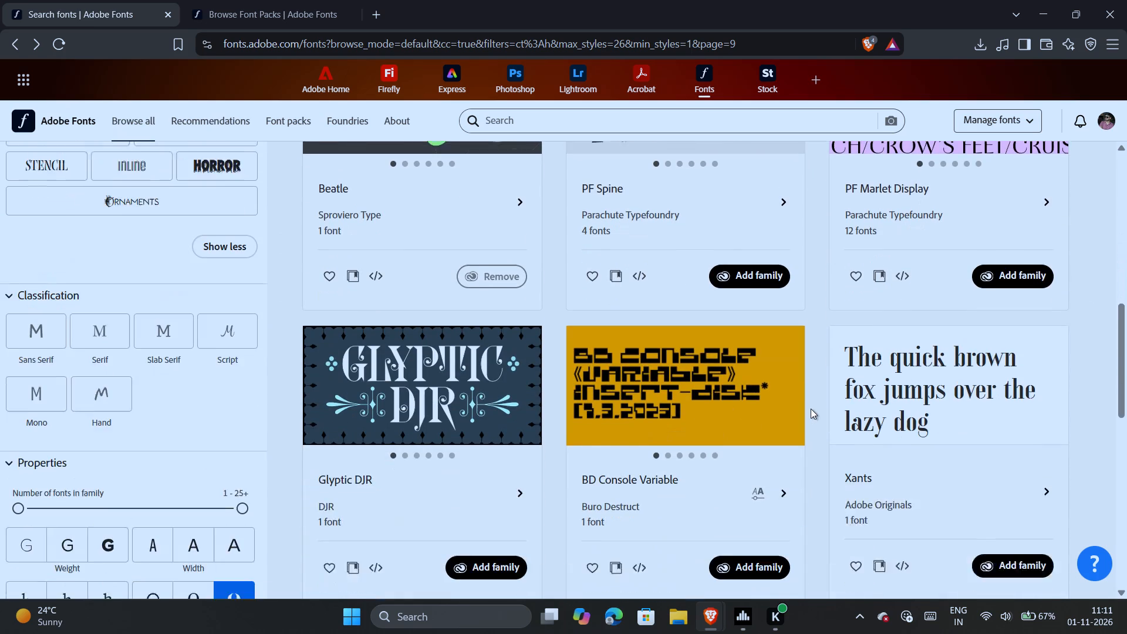
pyautogui.scroll(-2, 811, 409)
pyautogui.scroll(-2, 826, 494)
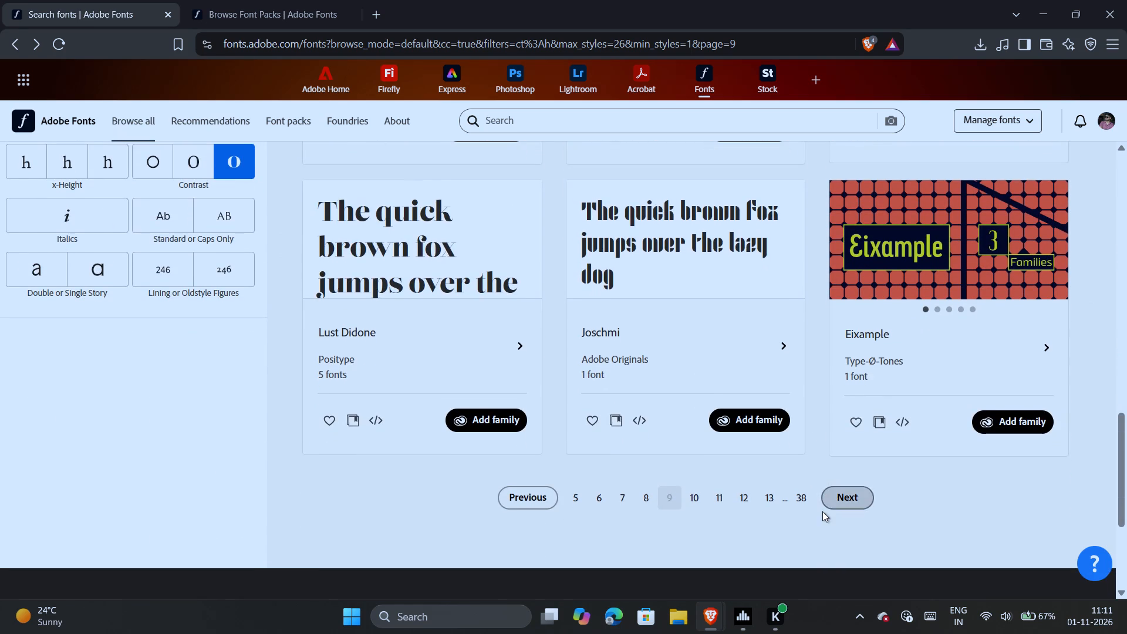
pyautogui.click(840, 503)
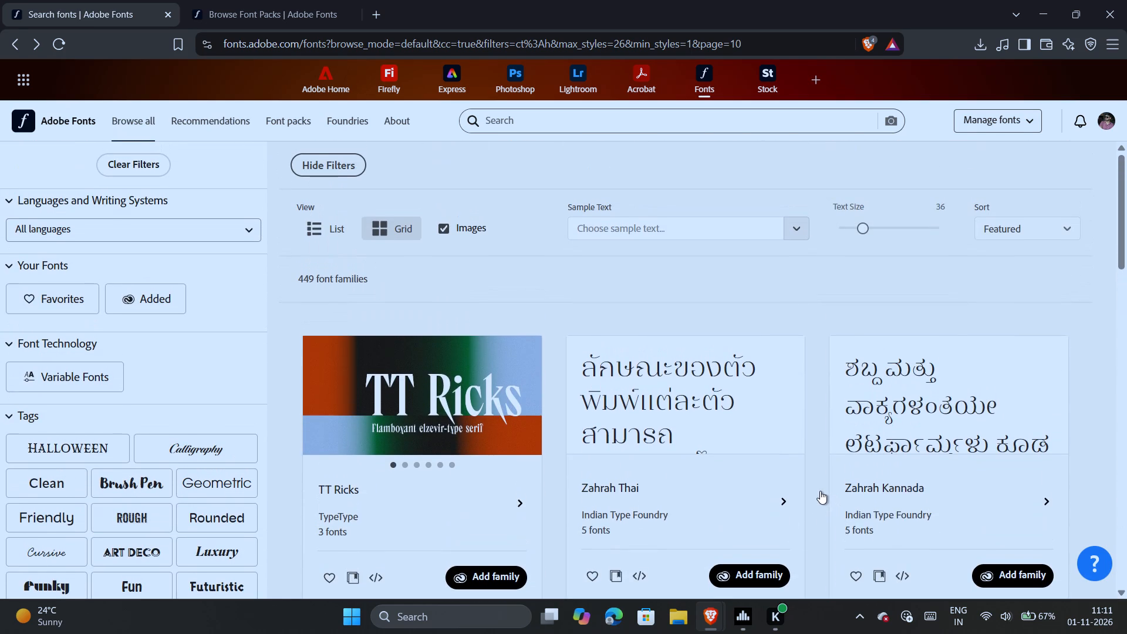
pyautogui.scroll(-3, 820, 491)
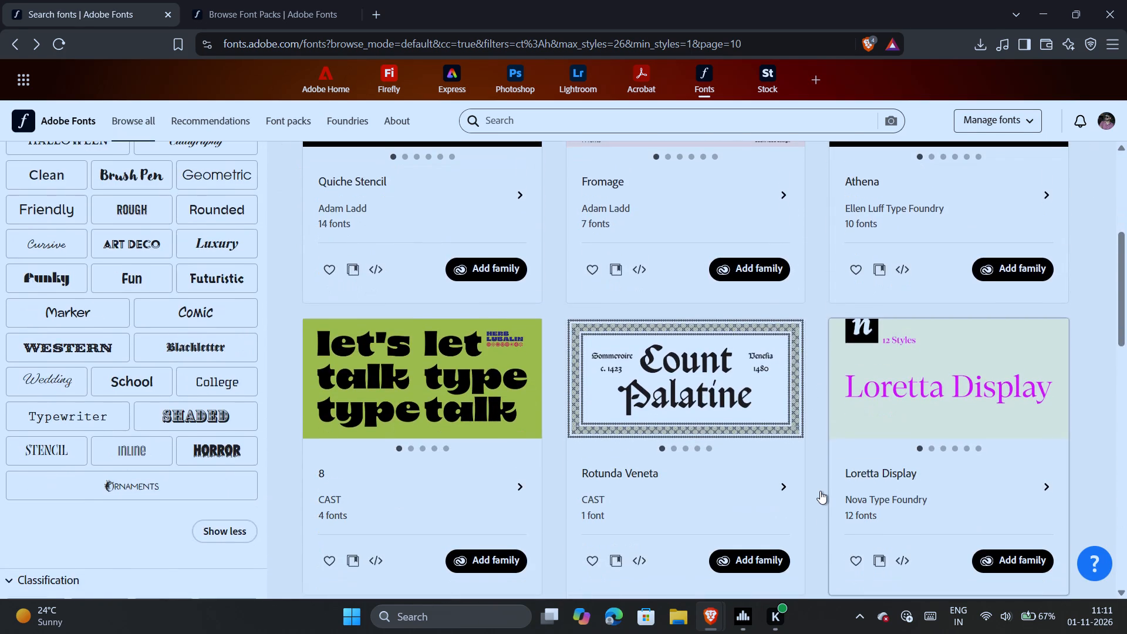
pyautogui.scroll(-6, 820, 491)
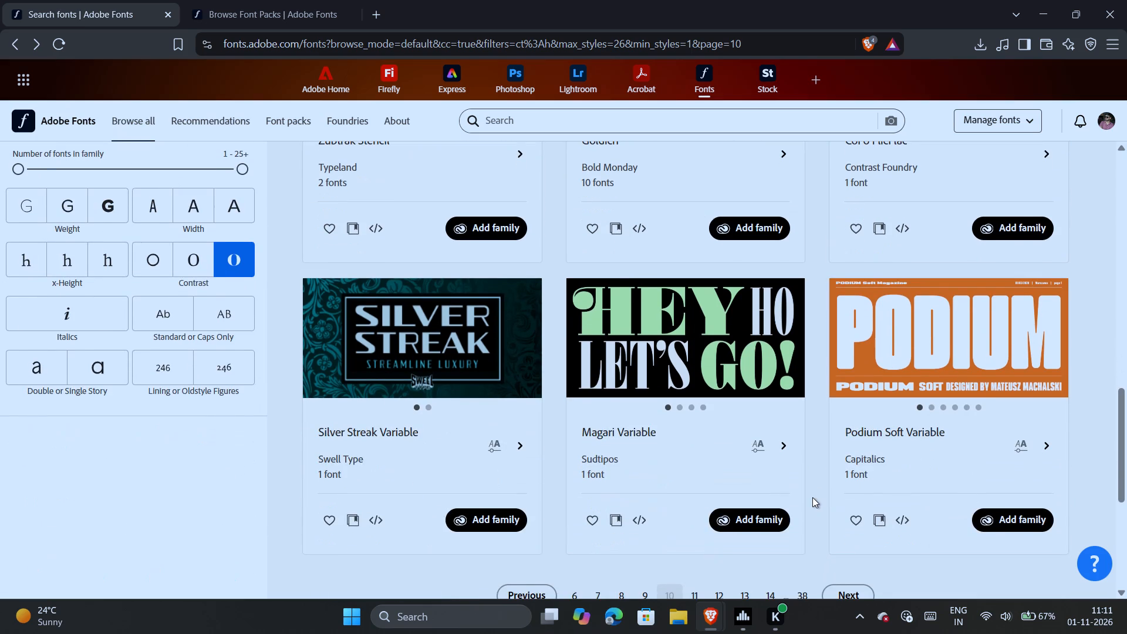
pyautogui.scroll(-2, 812, 497)
# Continue to pages 11 and 12 of the high-contrast results and examine the font families on them.
pyautogui.click(845, 372)
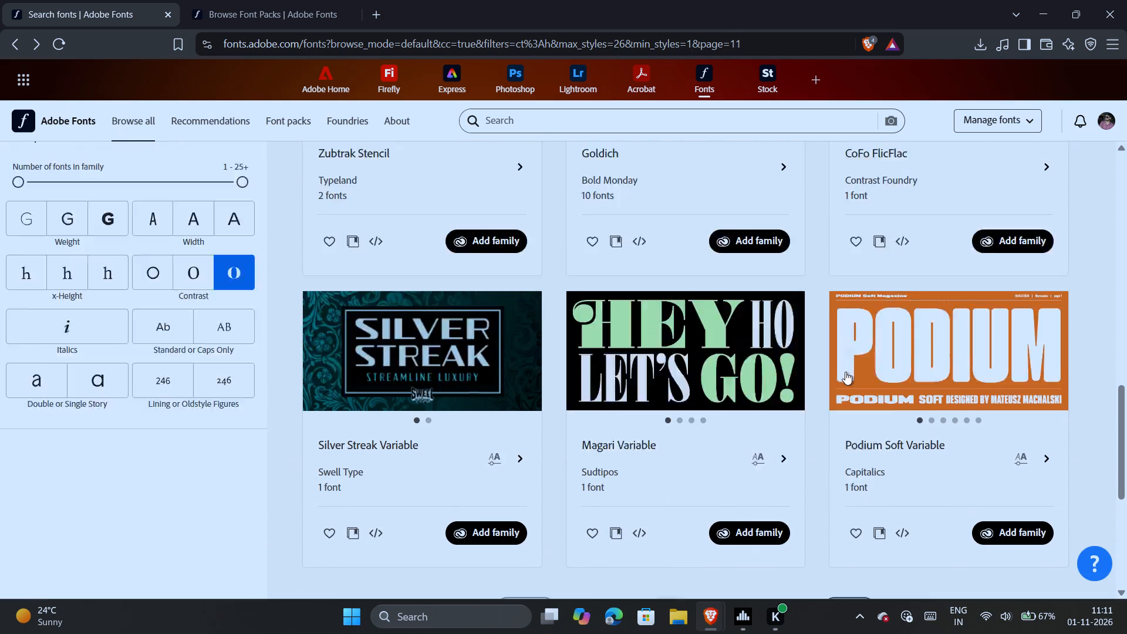
pyautogui.scroll(-2, 824, 376)
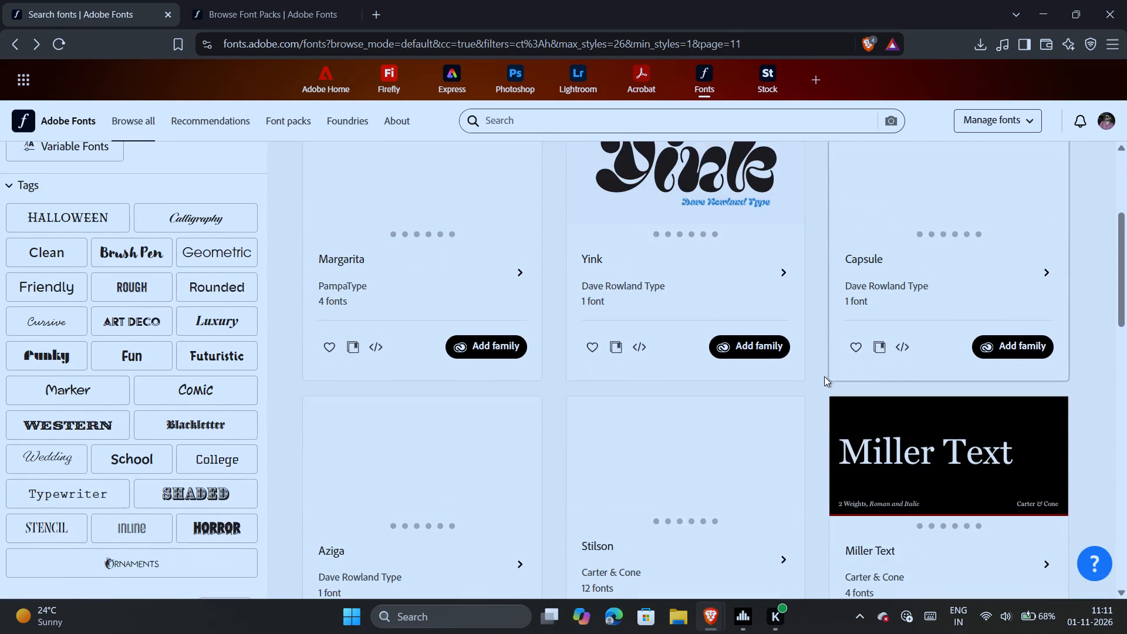
pyautogui.scroll(1, 824, 376)
pyautogui.scroll(-3, 824, 376)
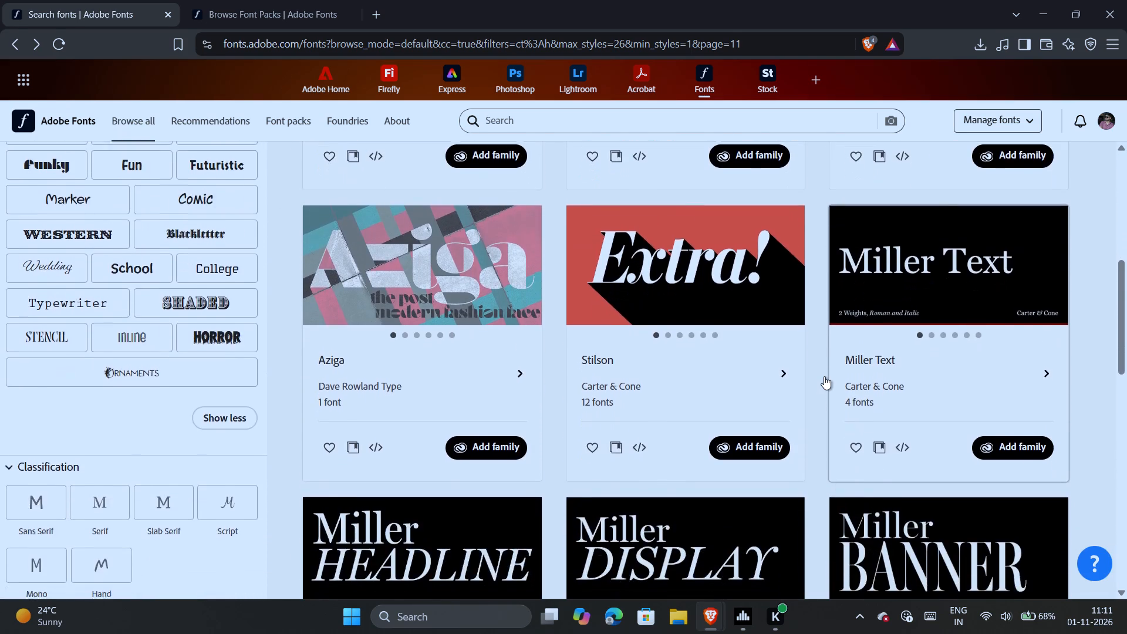
pyautogui.scroll(-7, 824, 376)
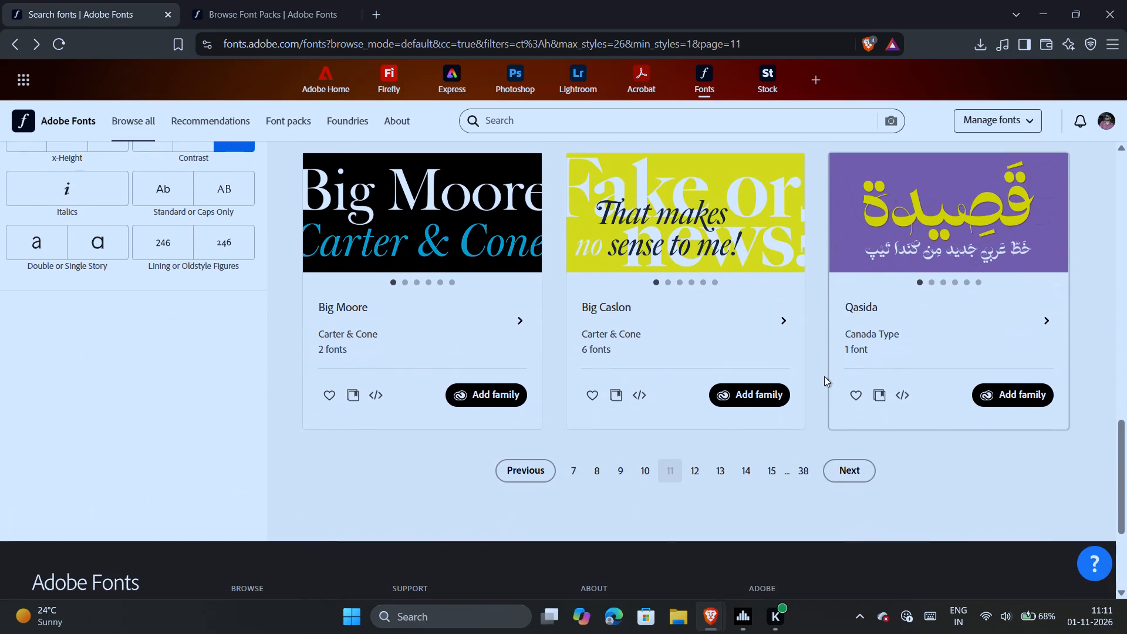
pyautogui.click(846, 464)
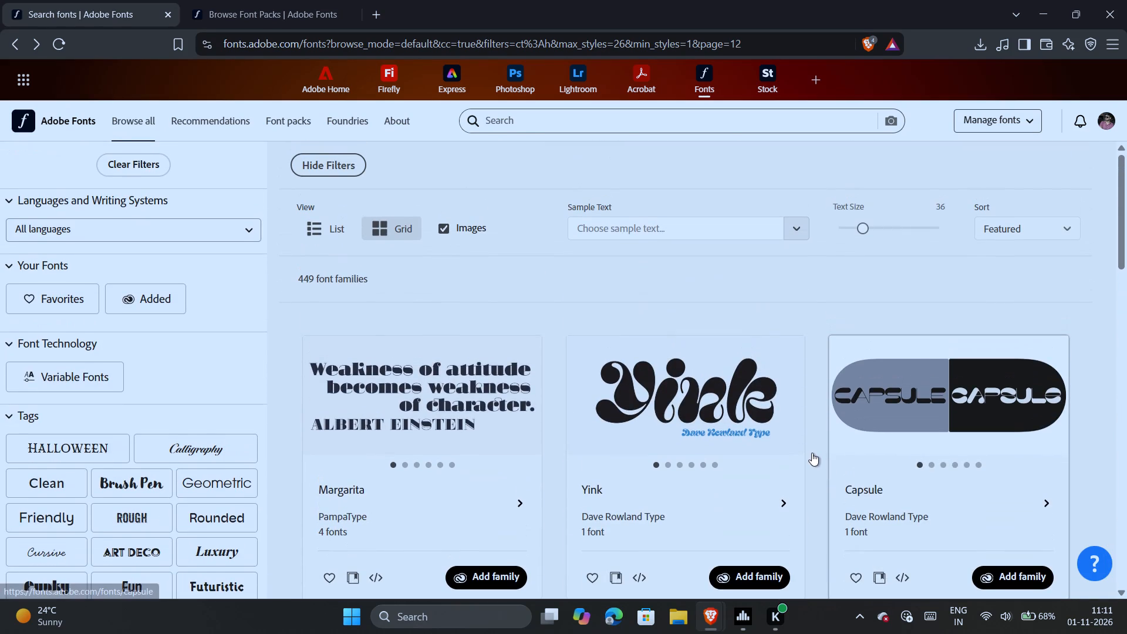
pyautogui.scroll(-5, 812, 453)
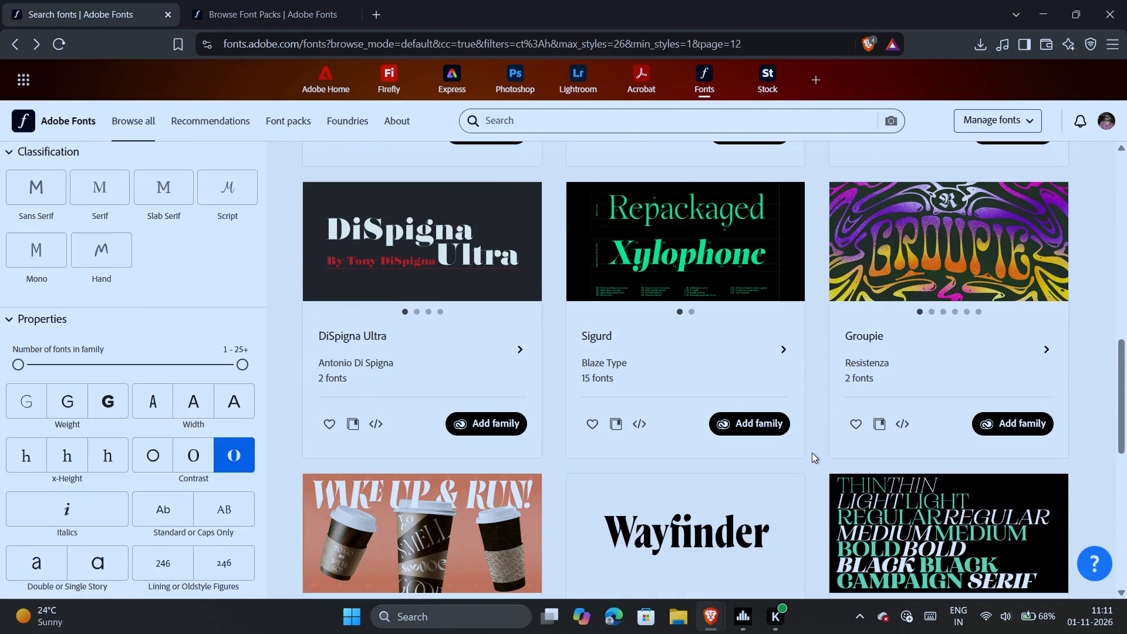
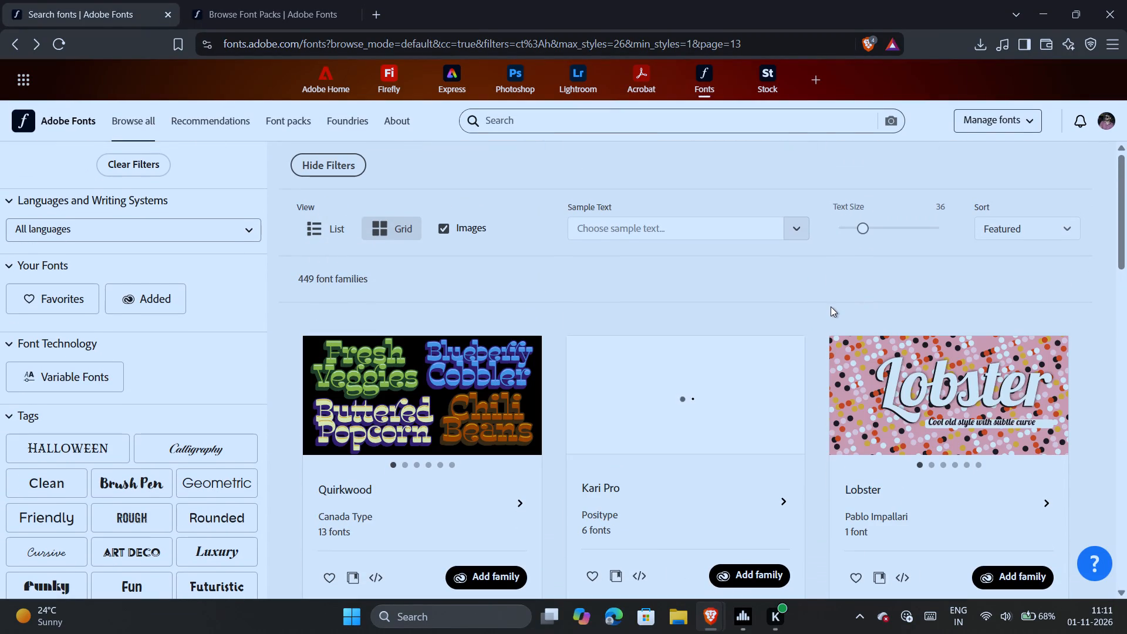
# Look through page 13 of the high-contrast results, then open page 14 and examine its font families.
pyautogui.scroll(-3, 824, 360)
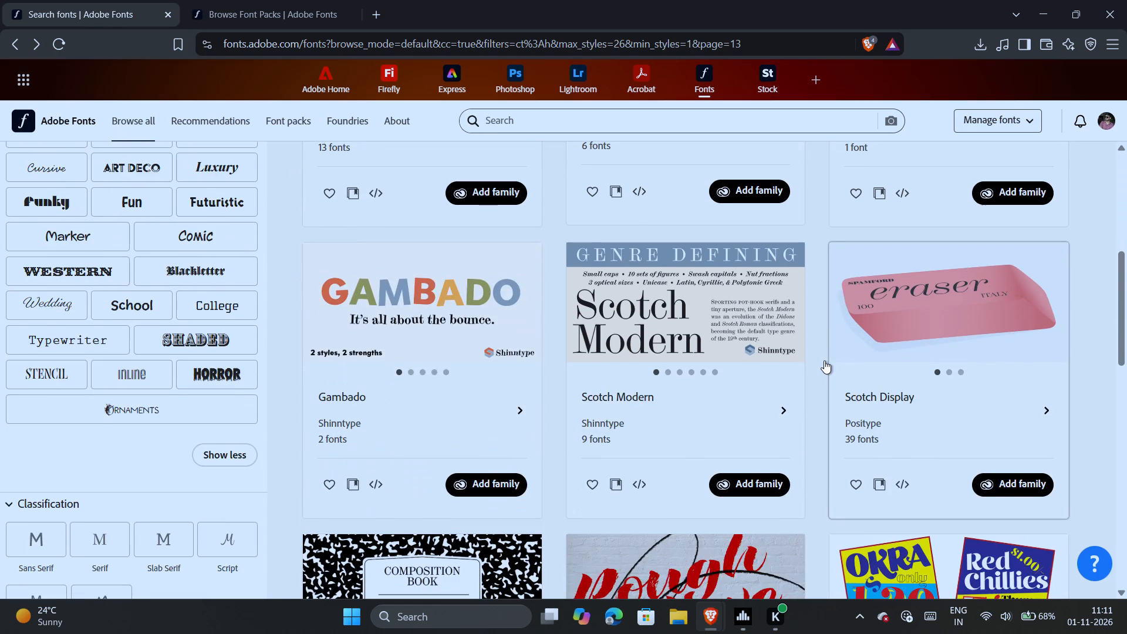
pyautogui.scroll(-5, 824, 360)
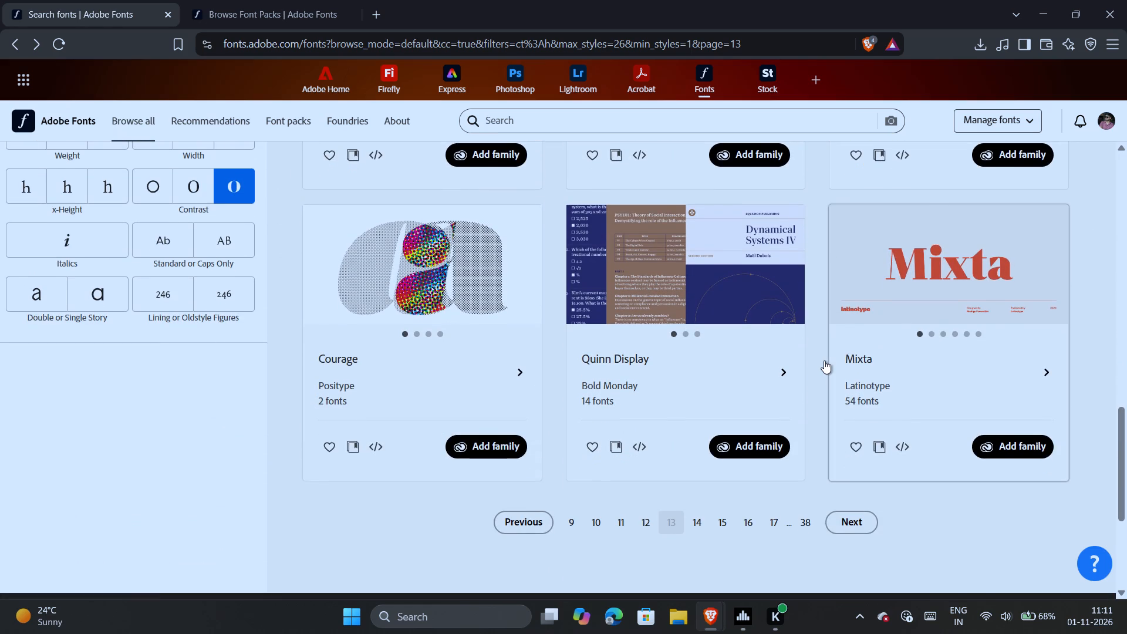
pyautogui.scroll(-2, 824, 360)
pyautogui.click(857, 316)
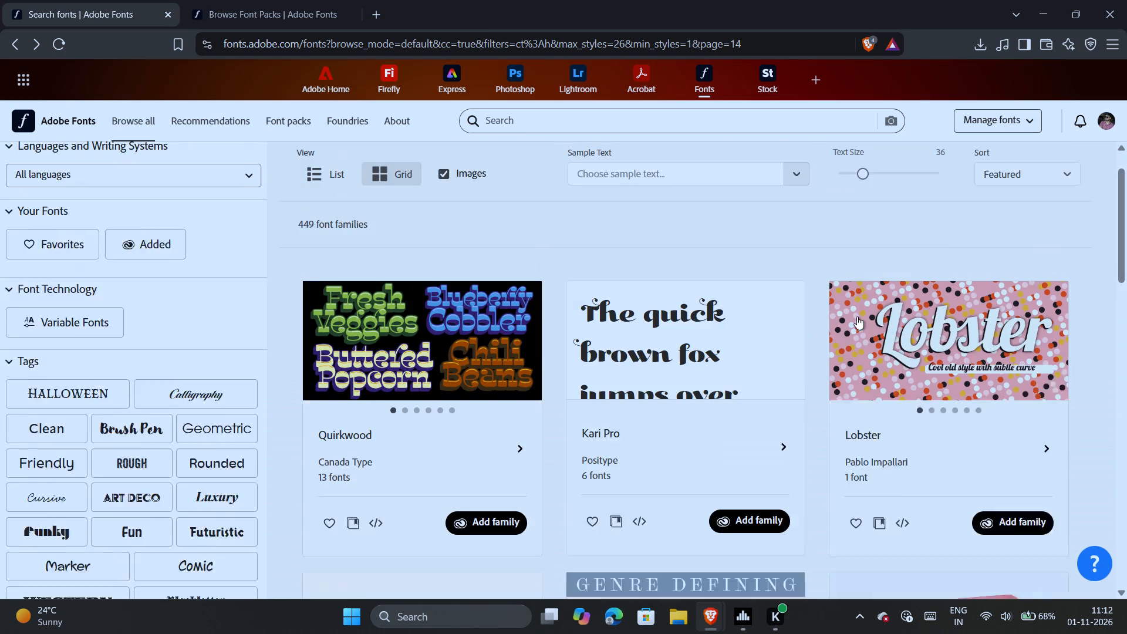
pyautogui.scroll(-1, 812, 385)
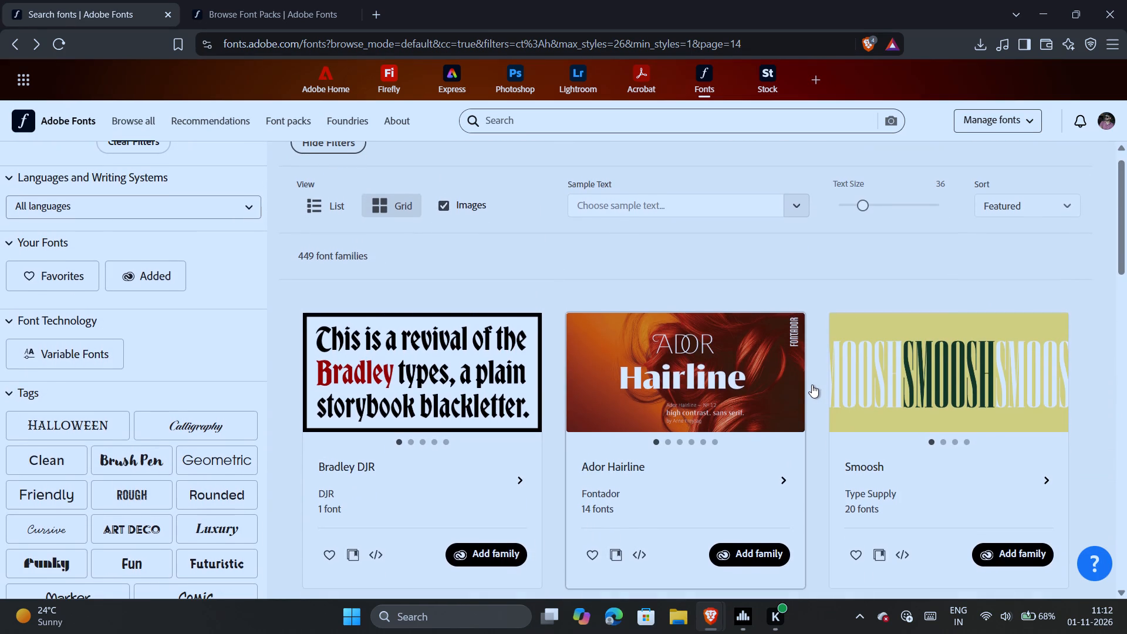
pyautogui.scroll(-5, 812, 385)
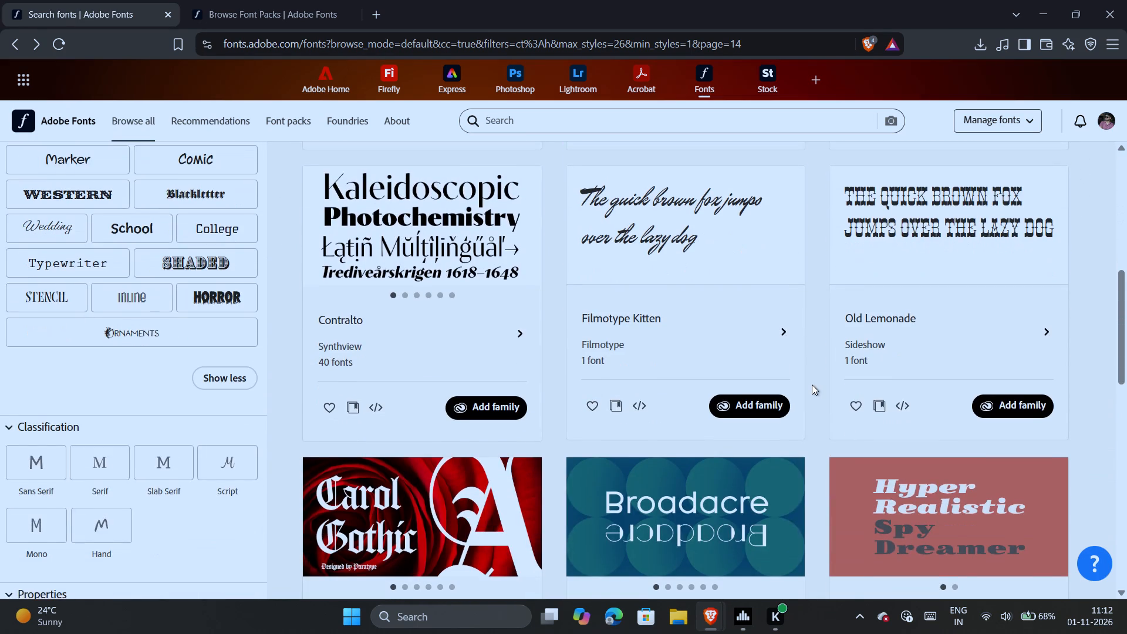
pyautogui.scroll(-5, 812, 385)
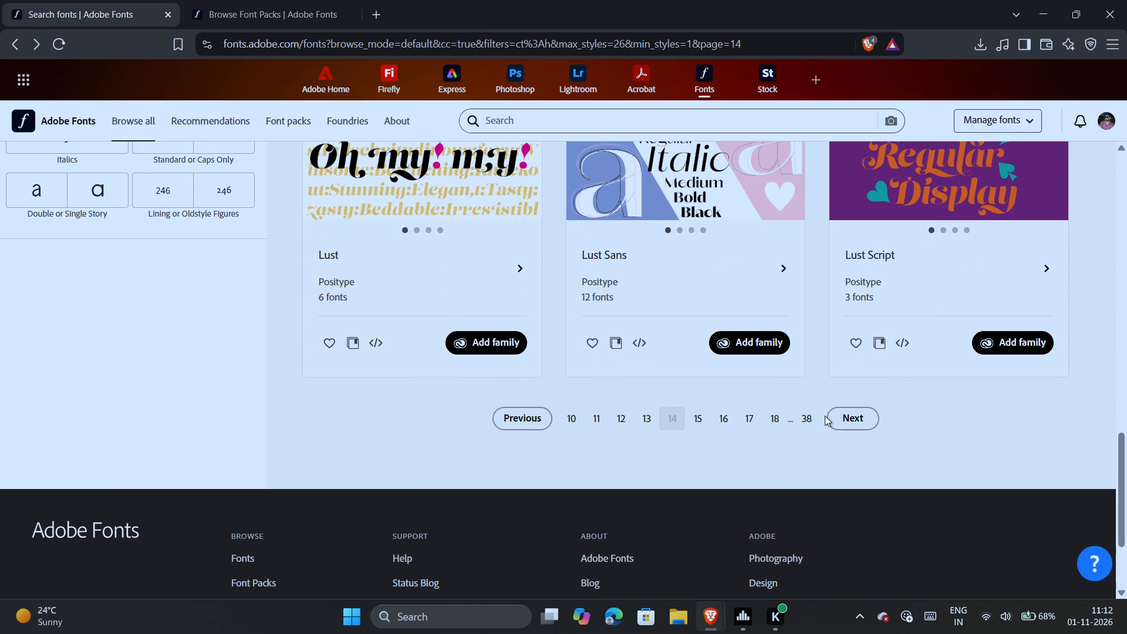
# Continue to pages 15 and 16 of the high-contrast results and examine their font families for a suitable display typeface.
pyautogui.moveTo(825, 416); pyautogui.dragTo(844, 415)
pyautogui.click(844, 415)
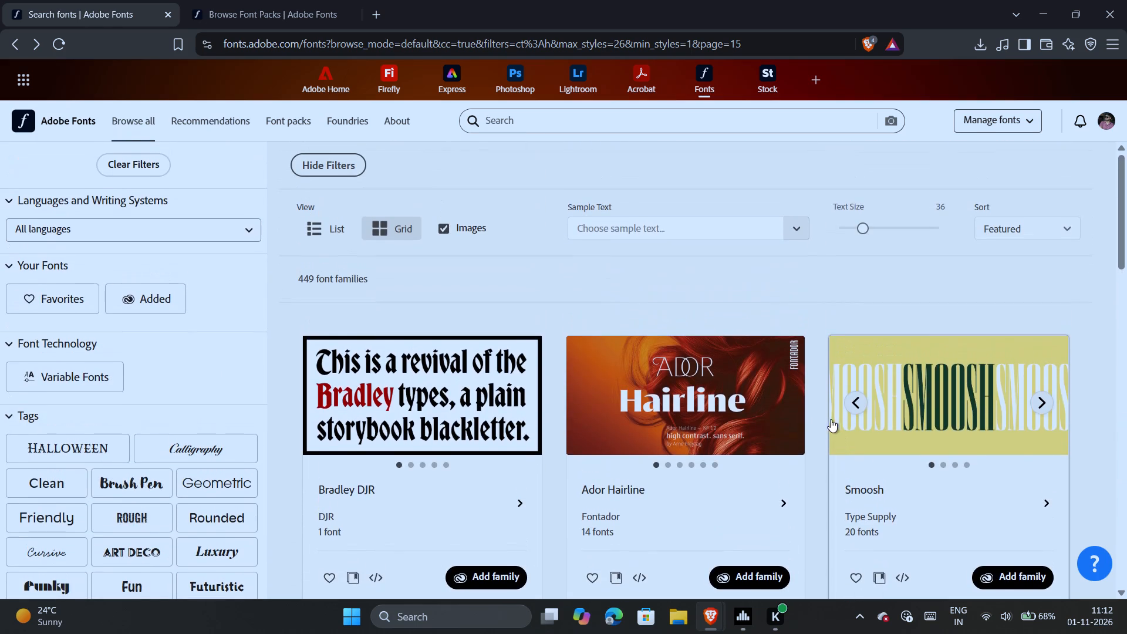
pyautogui.scroll(-2, 807, 434)
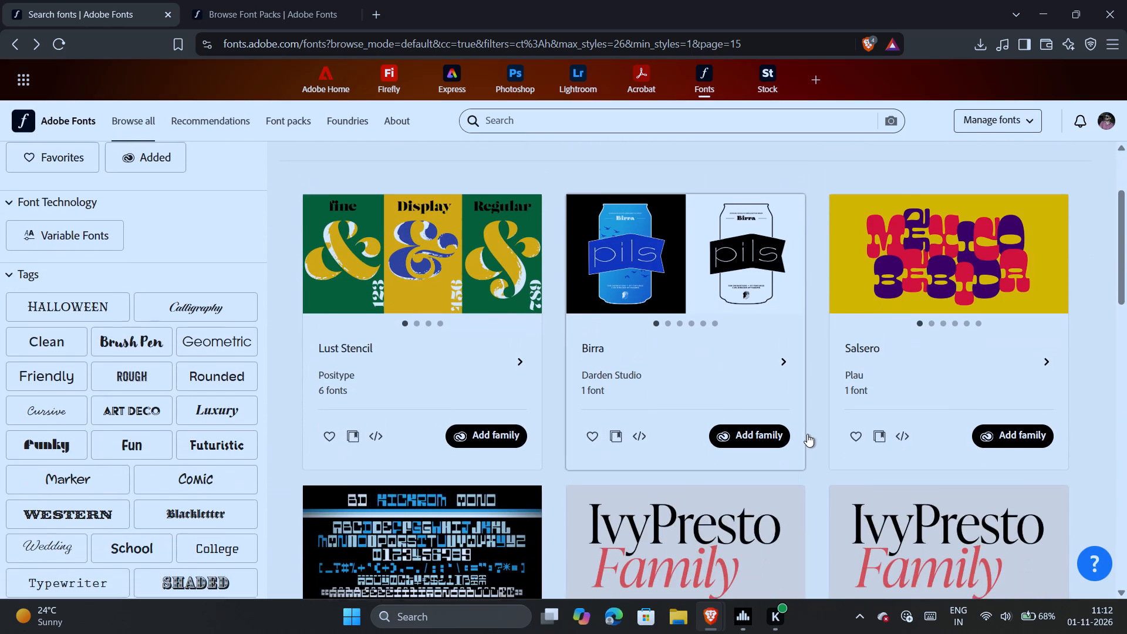
pyautogui.scroll(-6, 807, 434)
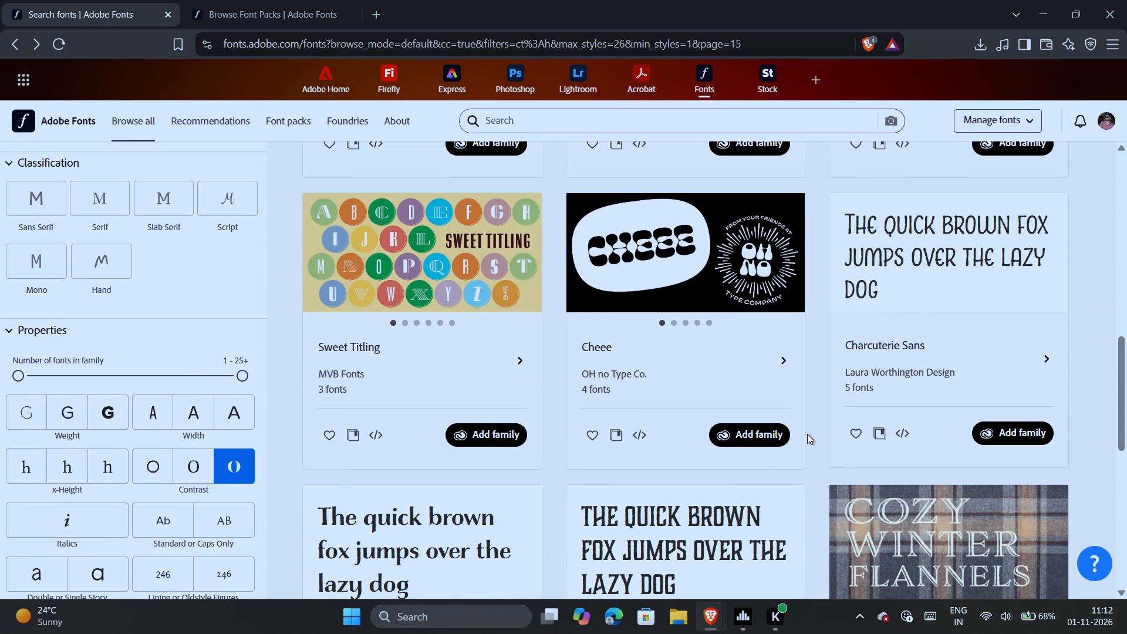
pyautogui.scroll(-4, 807, 434)
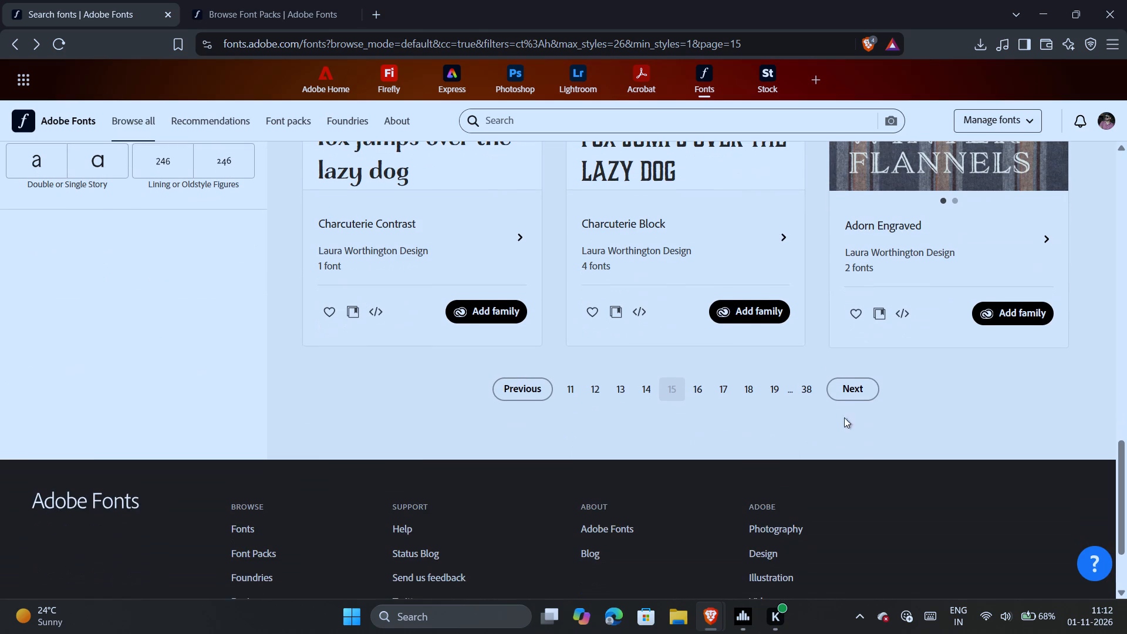
pyautogui.click(851, 394)
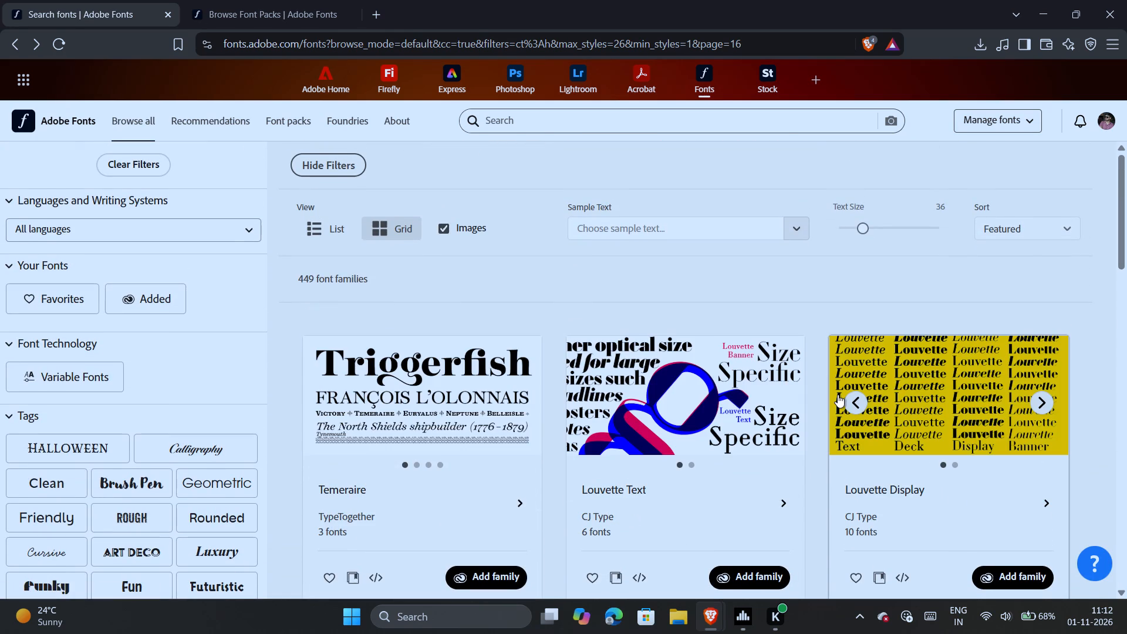
pyautogui.scroll(-1, 816, 386)
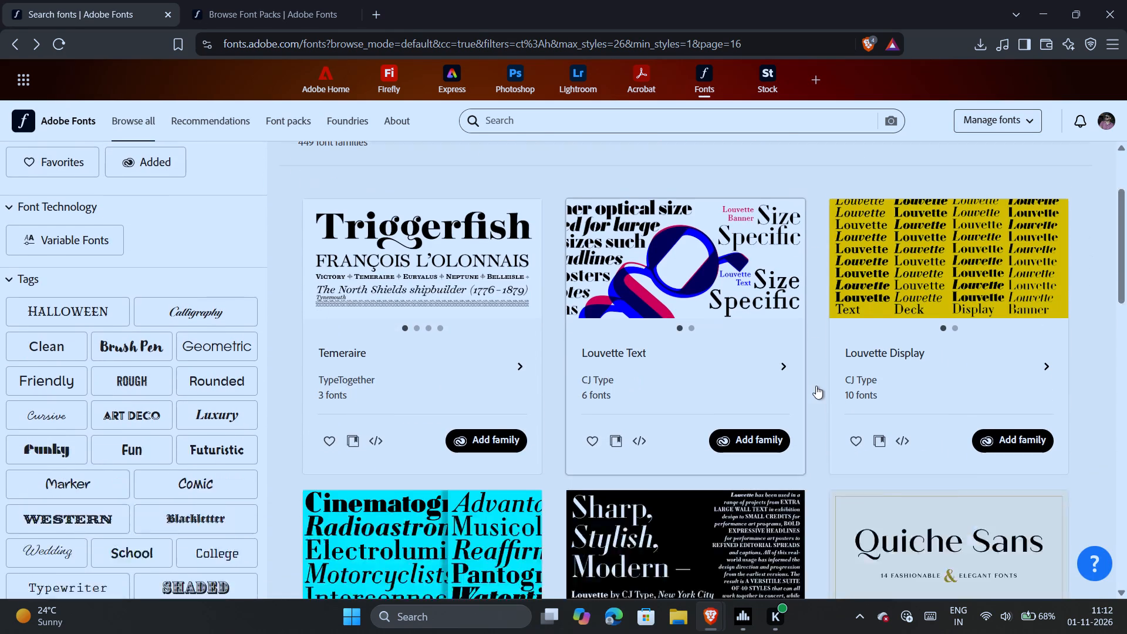
pyautogui.scroll(-5, 816, 386)
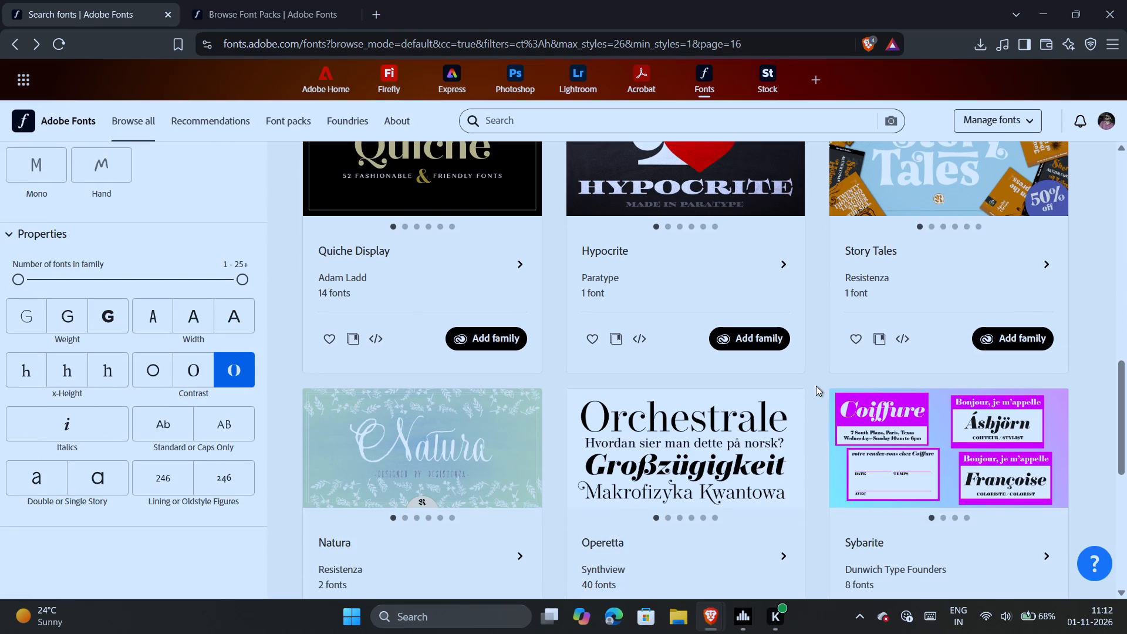
pyautogui.scroll(-3, 816, 386)
# Open page 17 of the high-contrast results and examine all the font families on it.
pyautogui.click(854, 442)
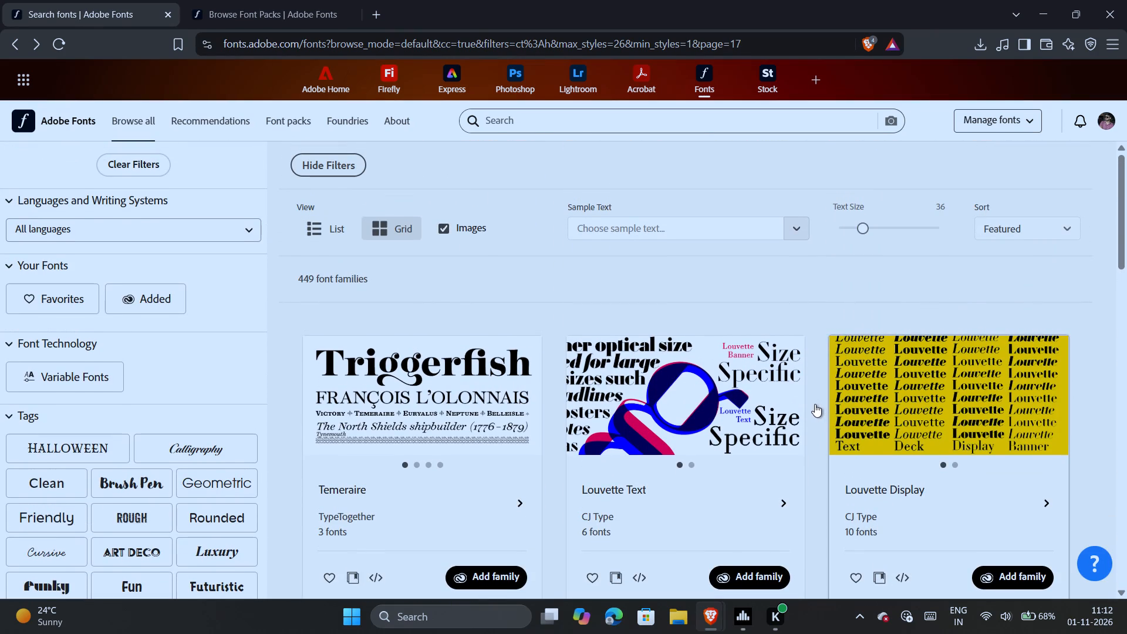
pyautogui.scroll(-3, 815, 404)
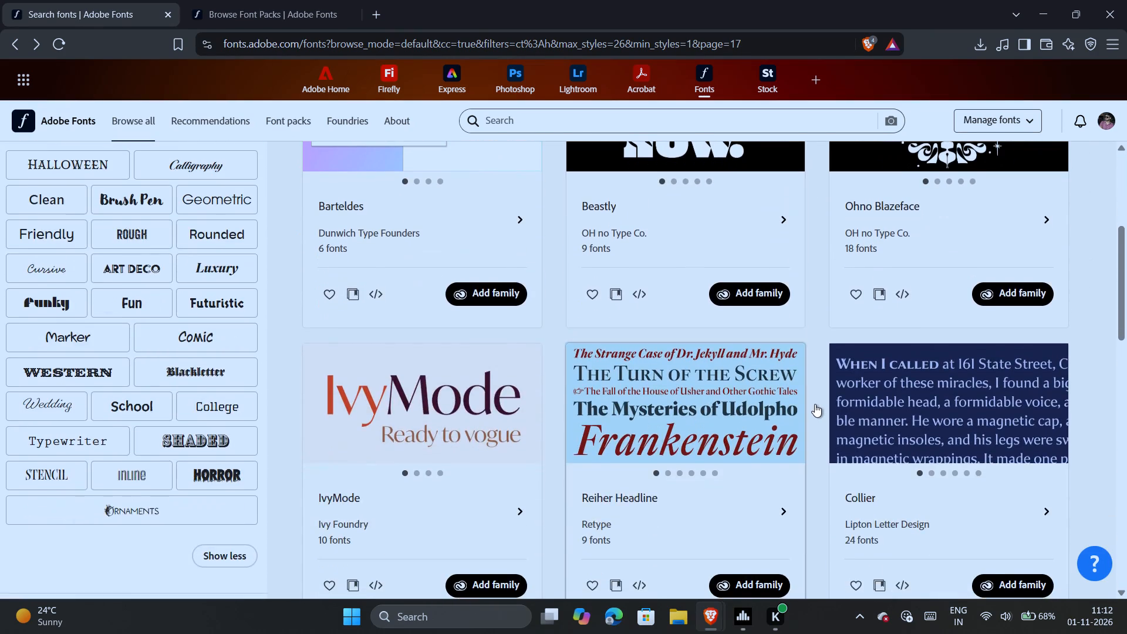
pyautogui.scroll(-9, 815, 404)
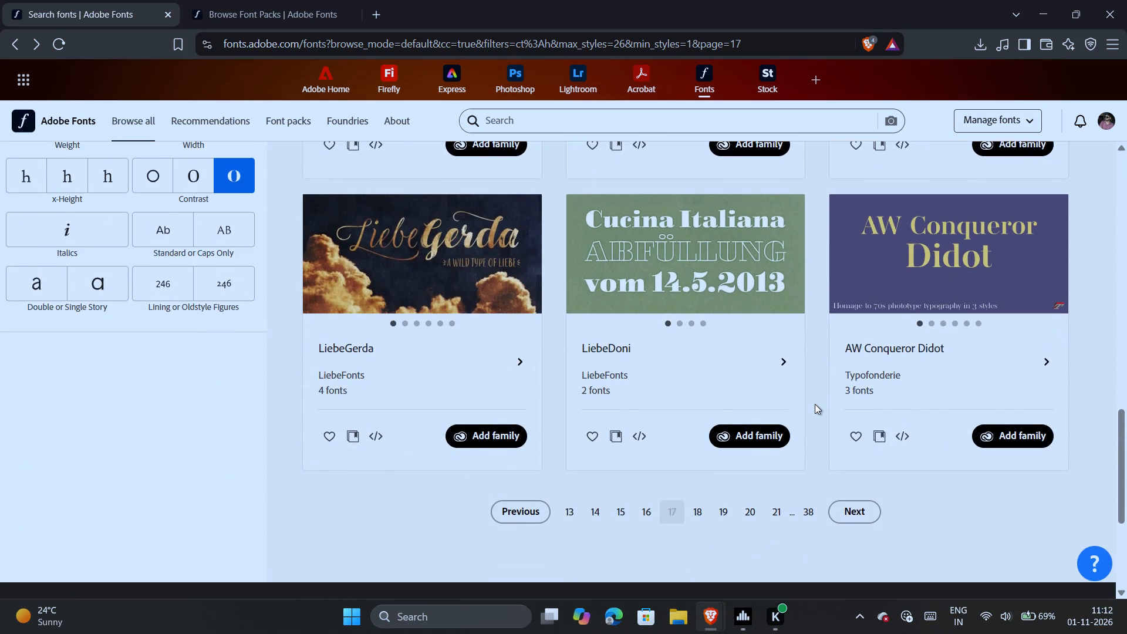
pyautogui.scroll(-1, 815, 404)
# Open page 18 of the high-contrast results and look through its font families for a suitable display typeface.
pyautogui.click(861, 456)
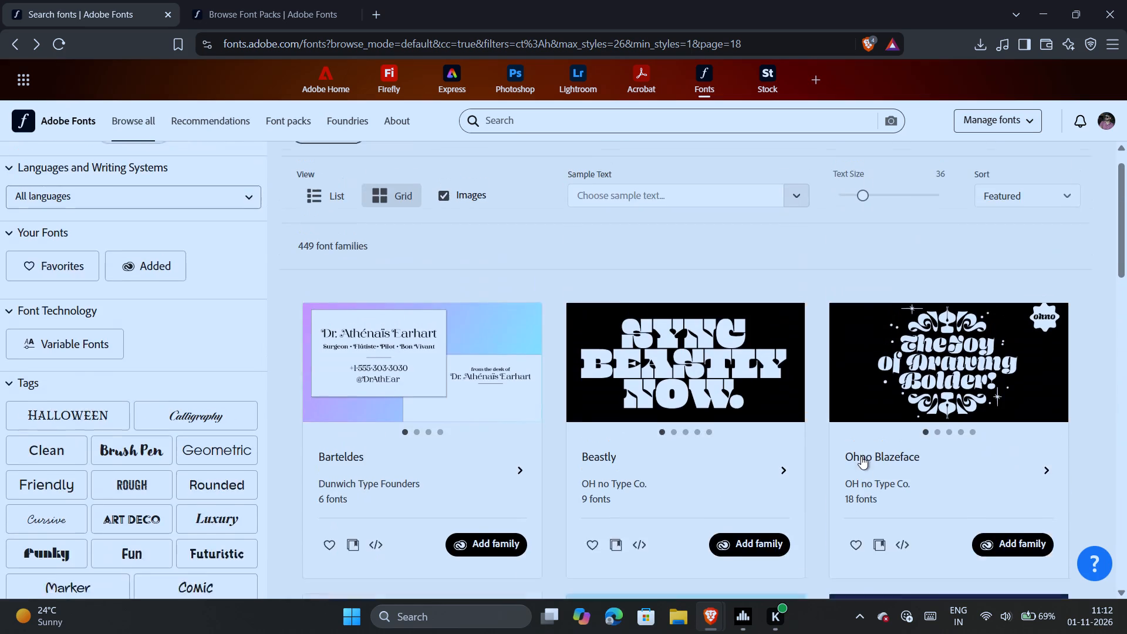
pyautogui.scroll(-1, 815, 429)
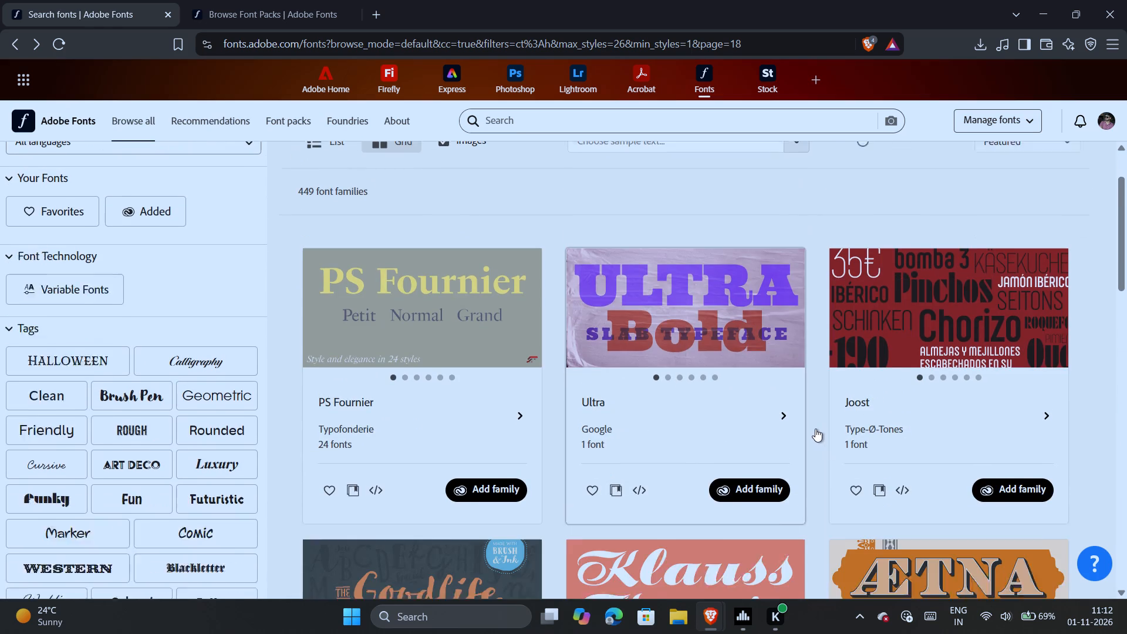
pyautogui.scroll(-5, 815, 429)
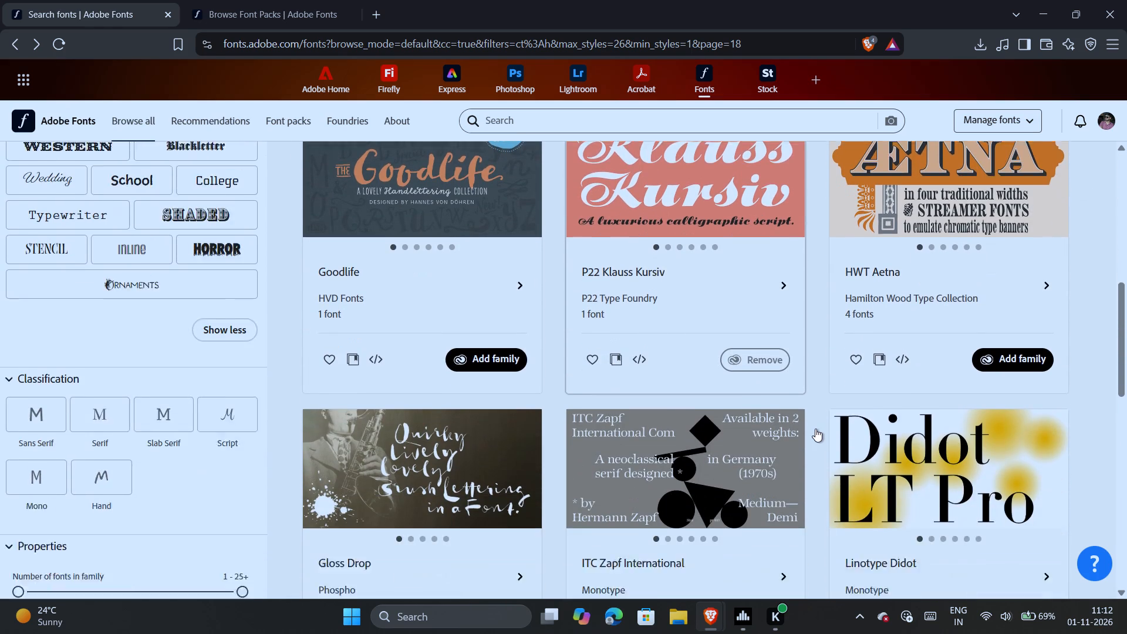
pyautogui.scroll(-2, 815, 429)
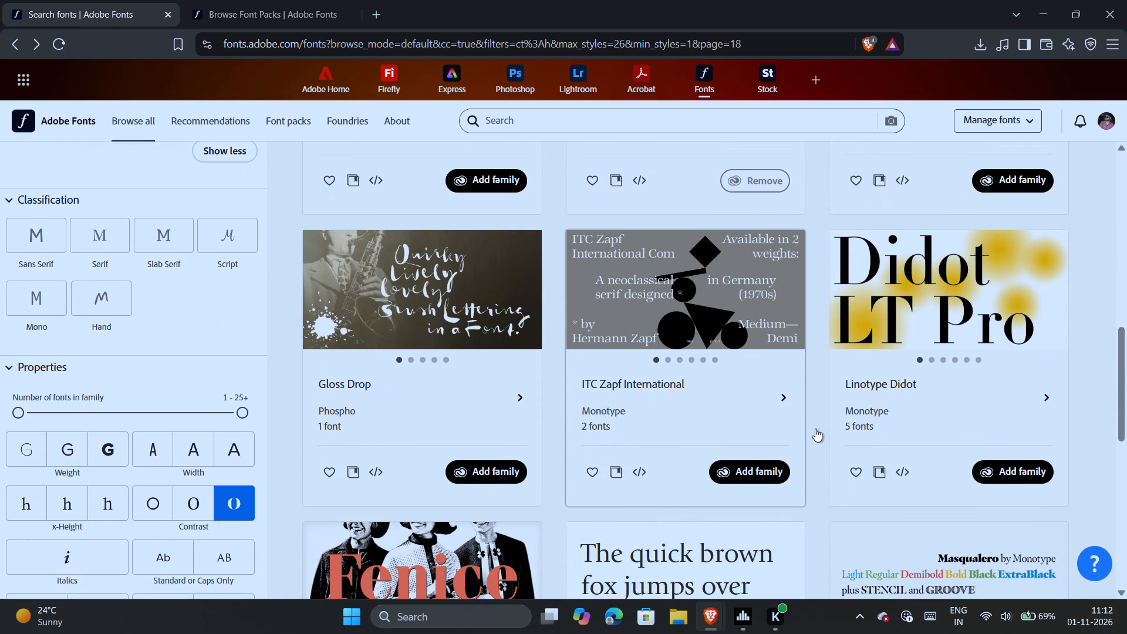
pyautogui.scroll(-4, 815, 429)
# Open page 19 of the high-contrast results and examine the font families on it.
pyautogui.click(858, 397)
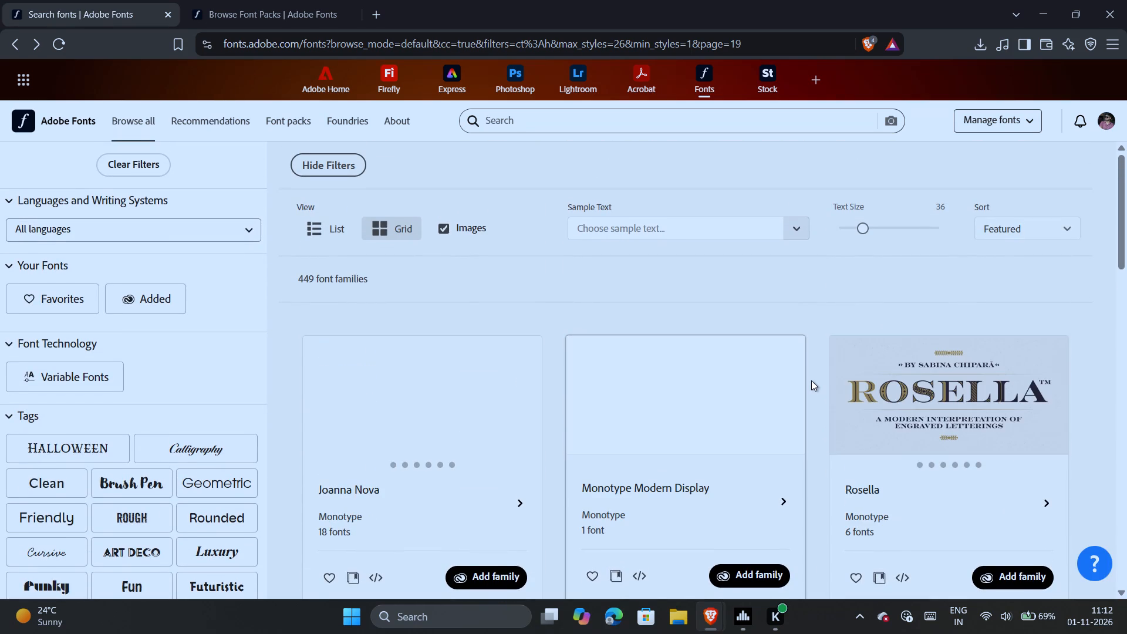
pyautogui.scroll(-3, 811, 380)
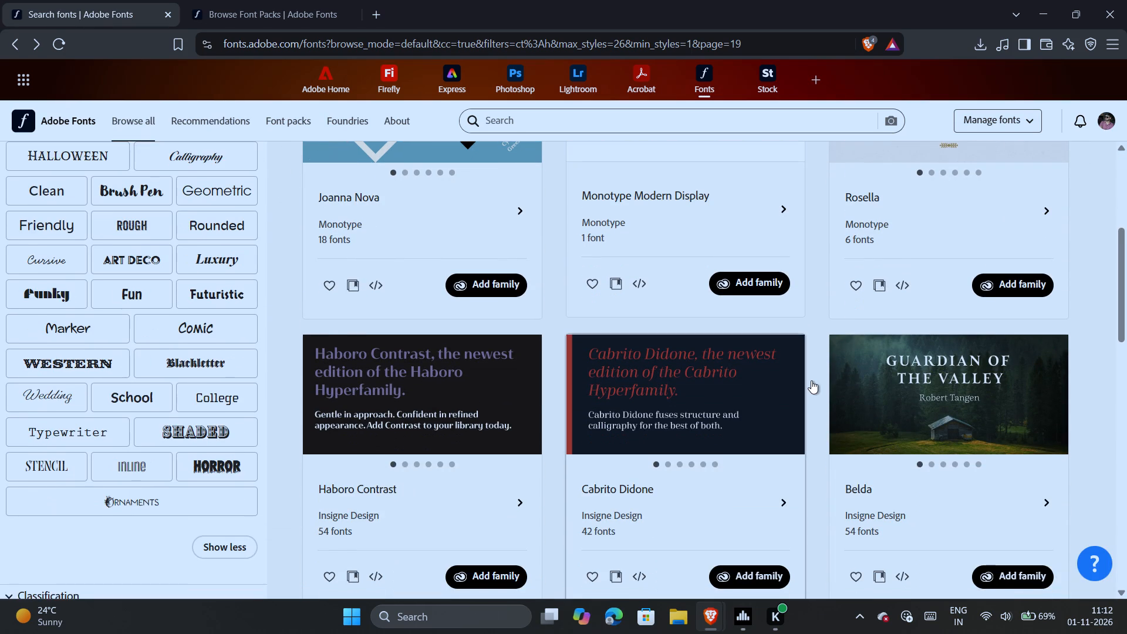
pyautogui.scroll(-1, 811, 380)
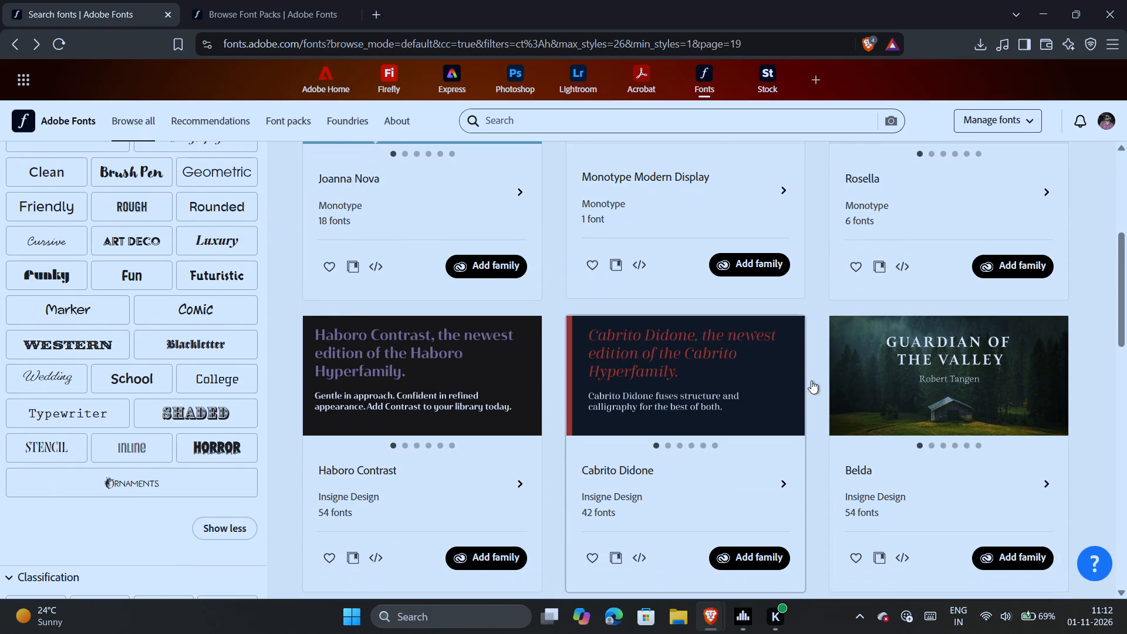
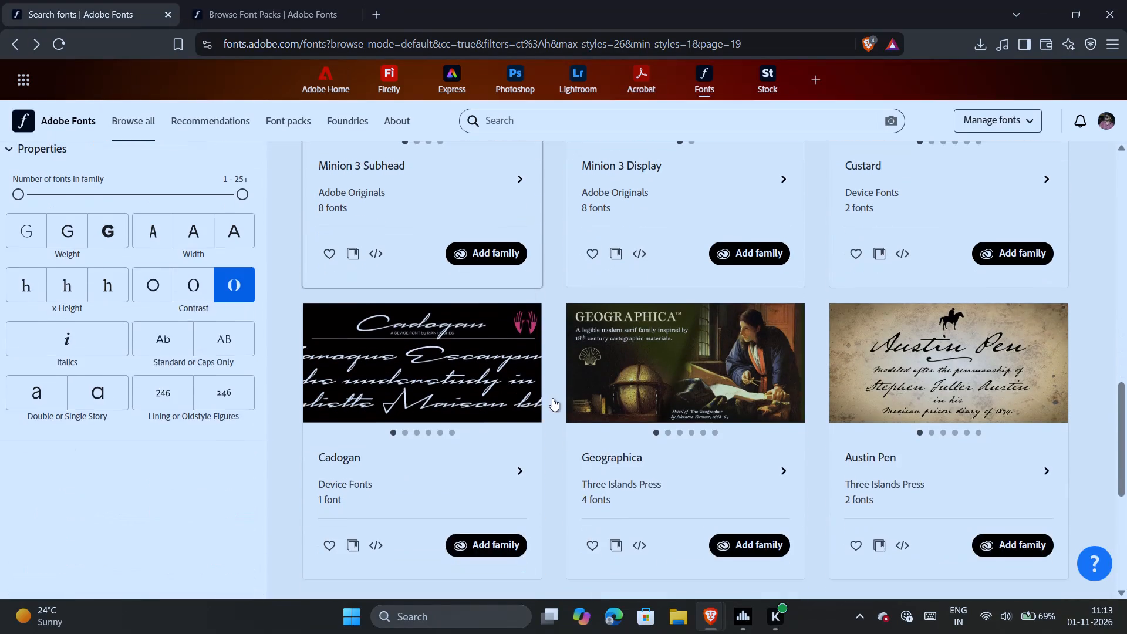
# Open page 20 of the high-contrast results and look through all its font families for a suitable display typeface.
pyautogui.scroll(-5, 552, 398)
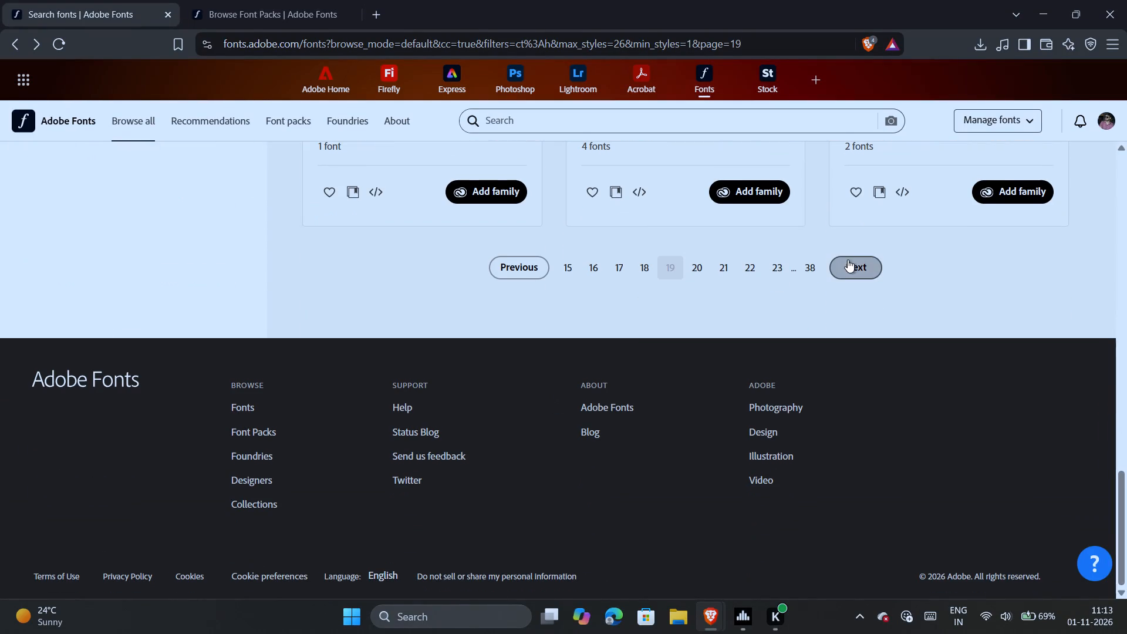
pyautogui.click(848, 259)
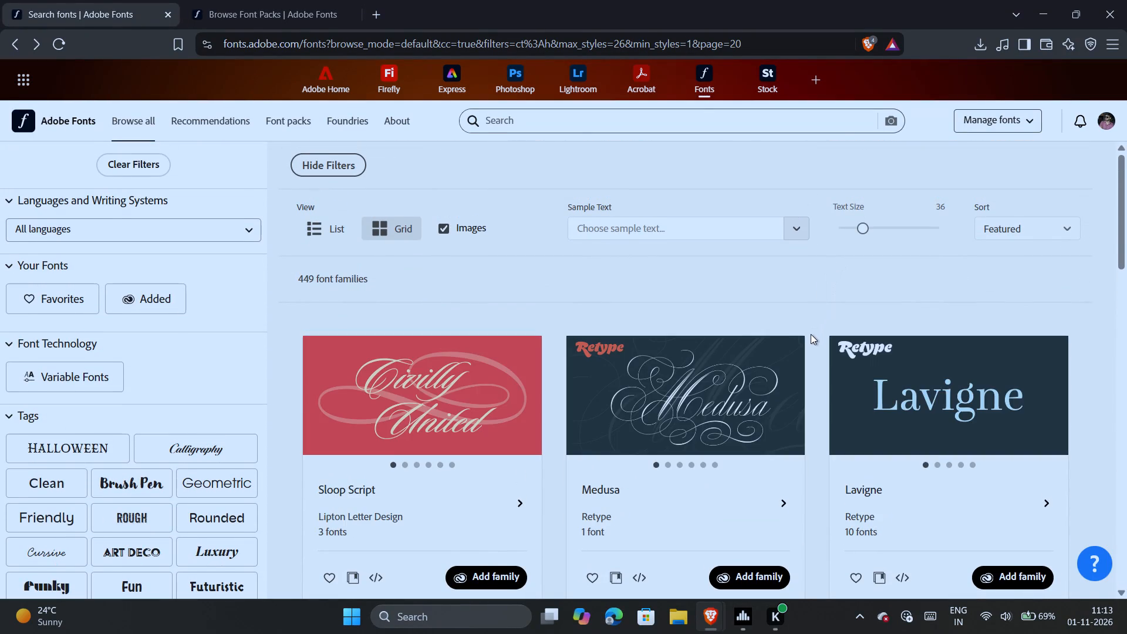
pyautogui.scroll(-6, 811, 334)
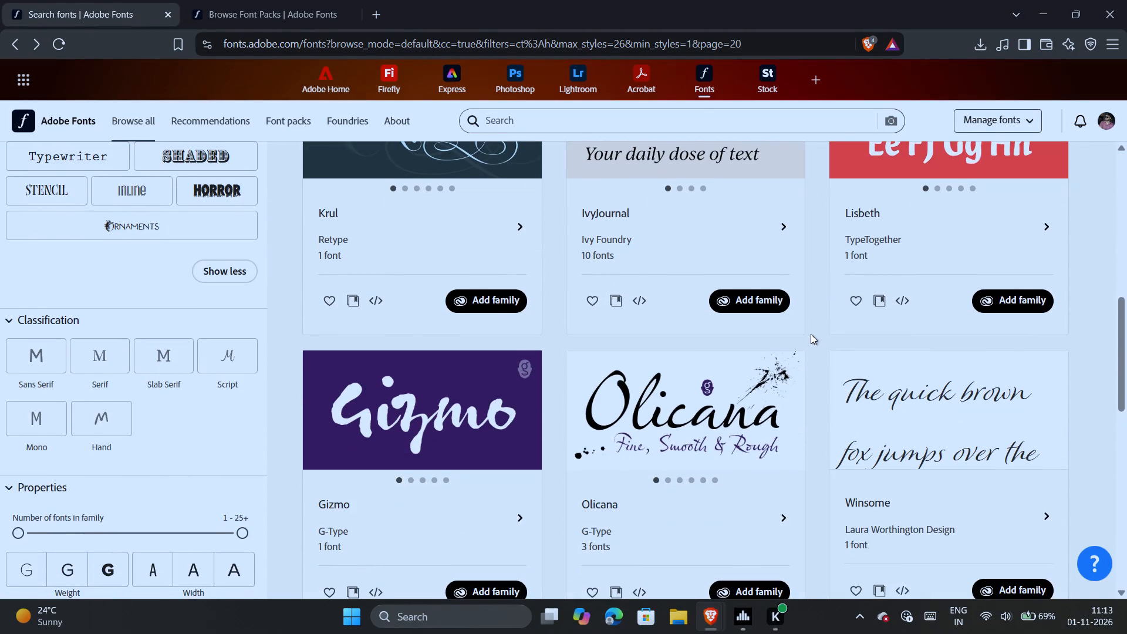
pyautogui.scroll(-6, 811, 334)
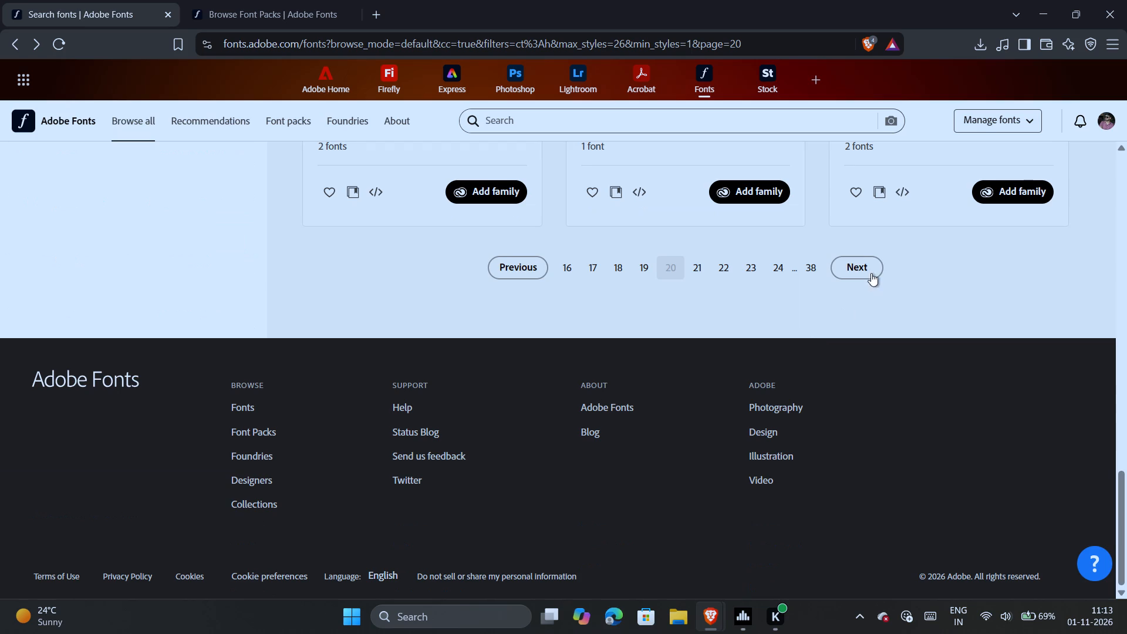
# Open page 21 of the high-contrast results and examine all the font families on it.
pyautogui.click(859, 264)
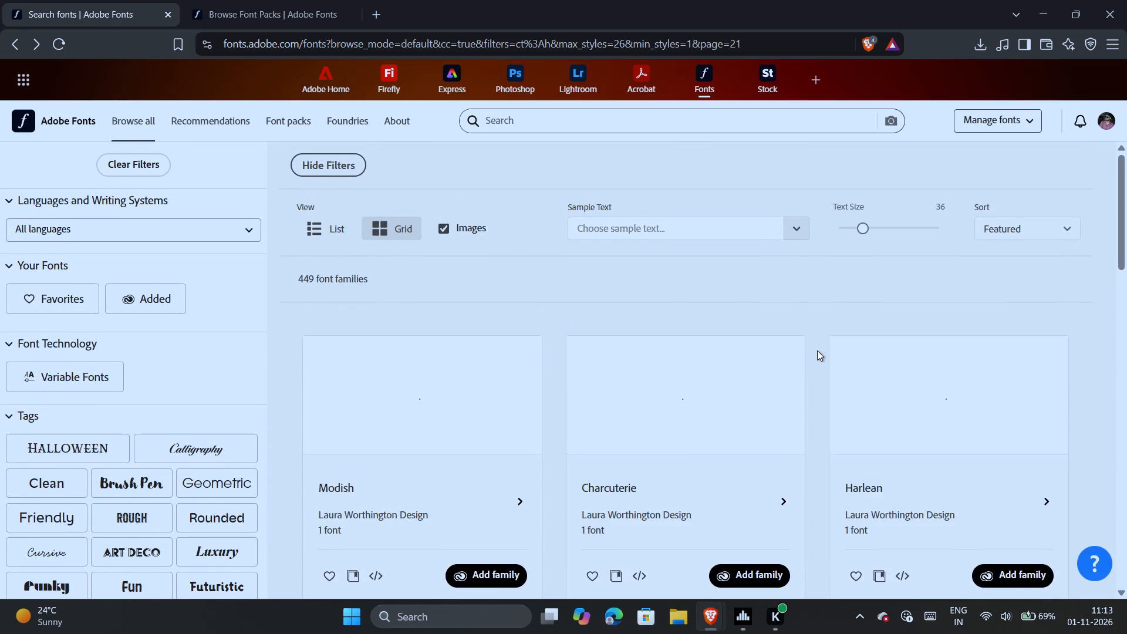
pyautogui.scroll(-4, 817, 350)
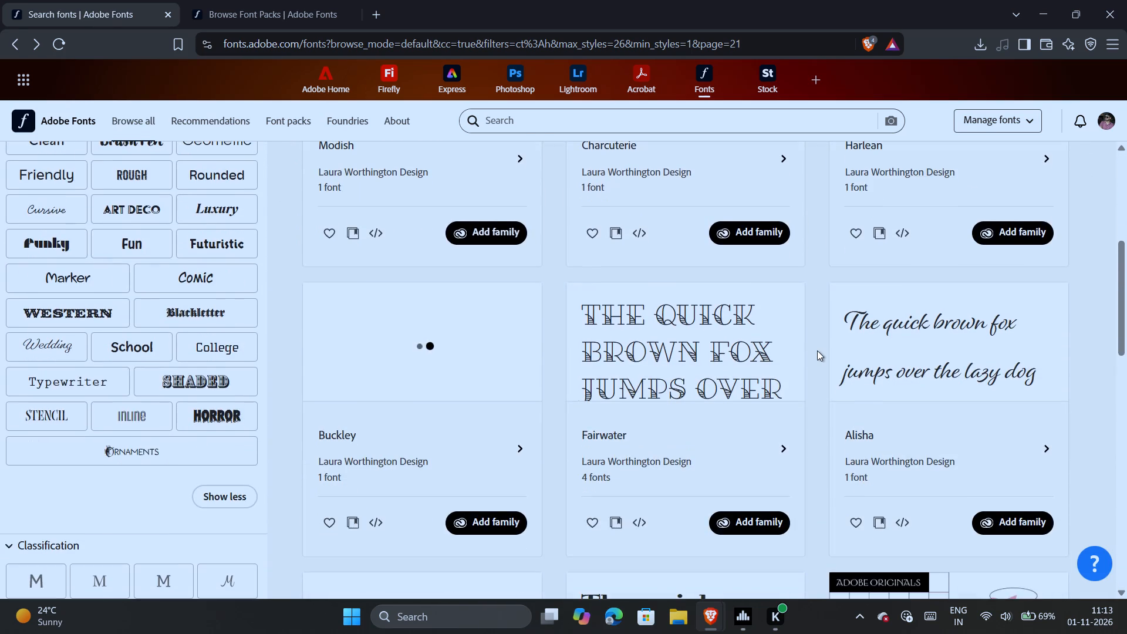
pyautogui.scroll(-5, 817, 350)
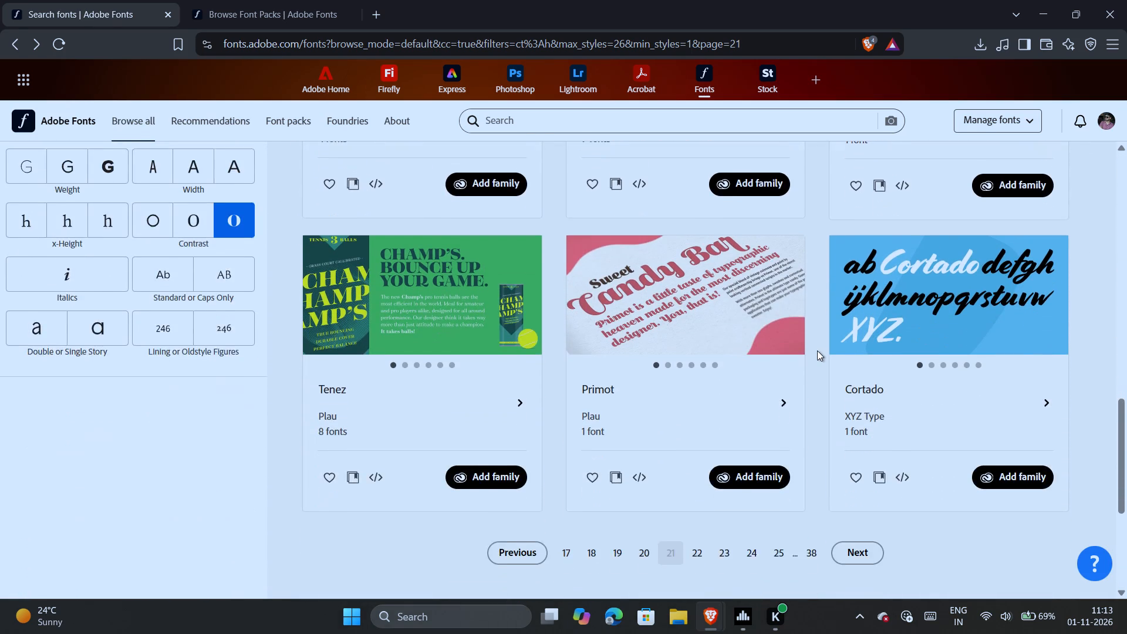
pyautogui.scroll(-1, 817, 350)
pyautogui.click(850, 326)
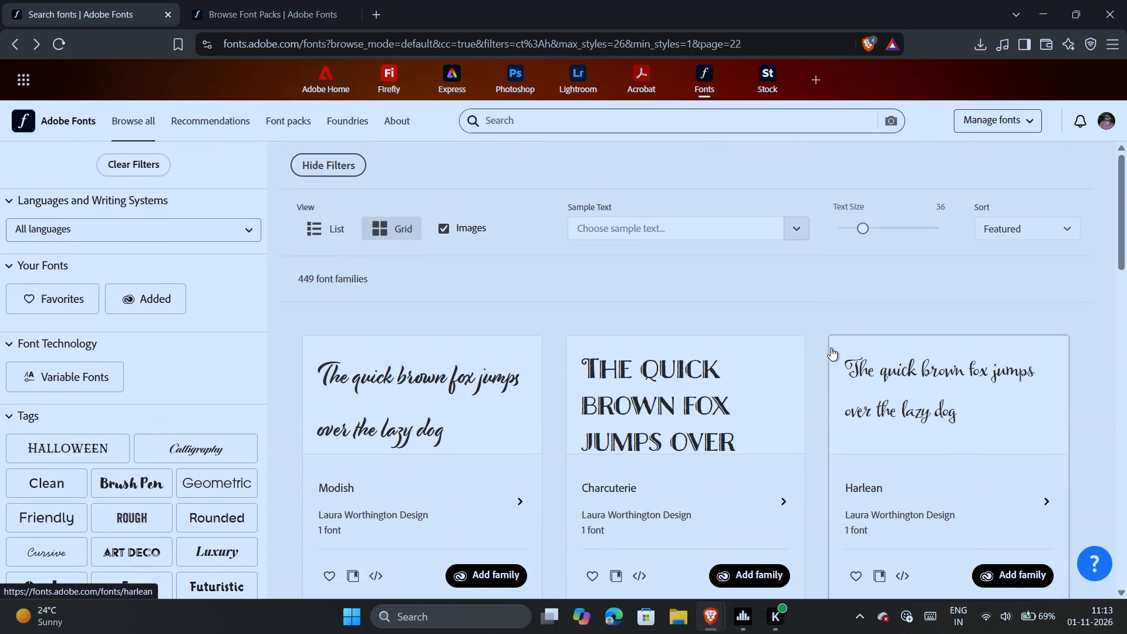
pyautogui.scroll(-2, 816, 371)
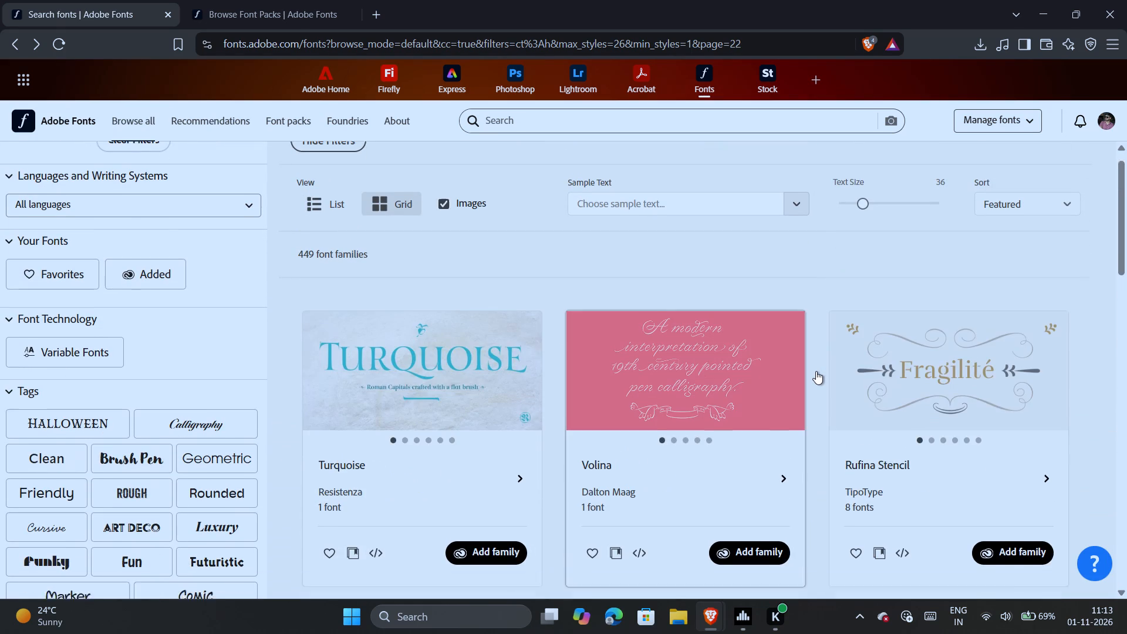
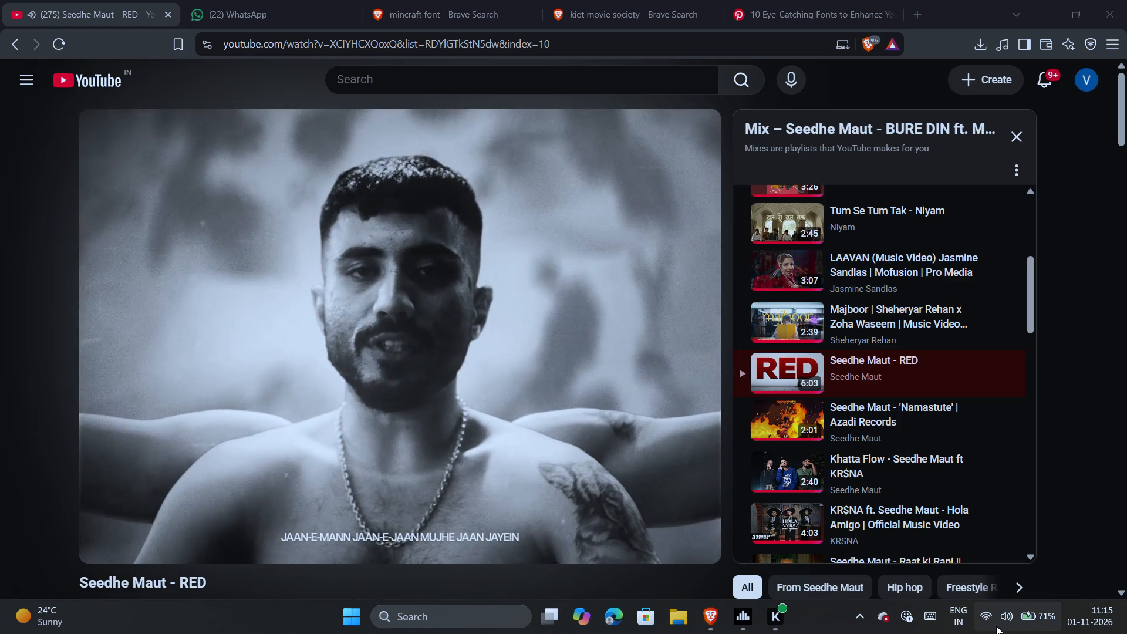
# Switch the system sound output device to Speakers (Conexant ISST Audio).
pyautogui.click(996, 626)
pyautogui.click(1093, 530)
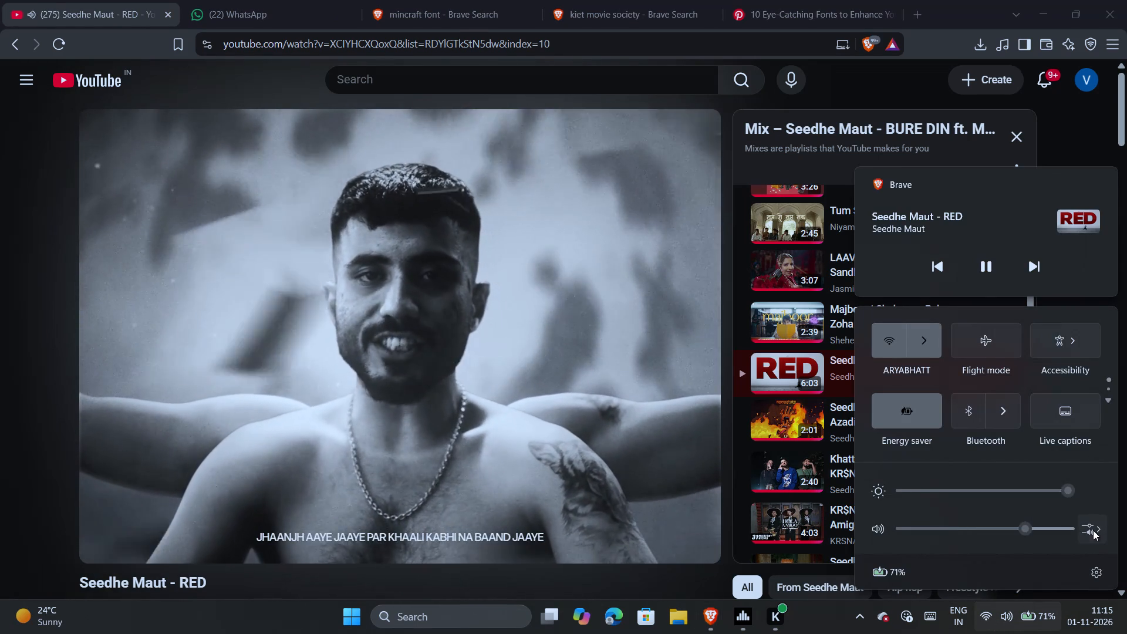
pyautogui.click(983, 419)
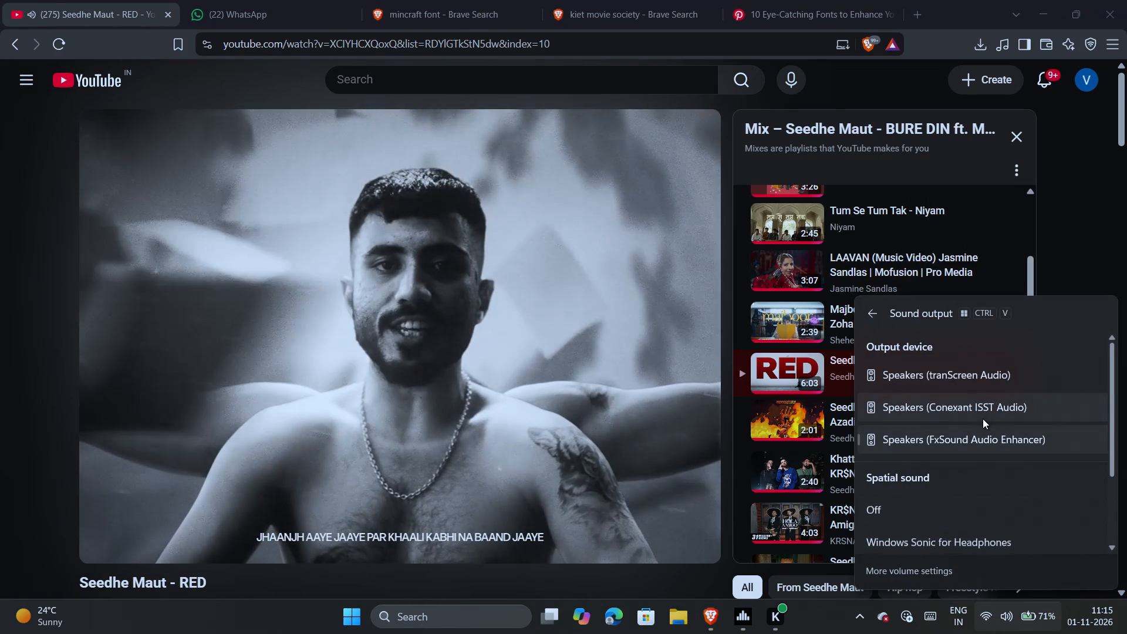
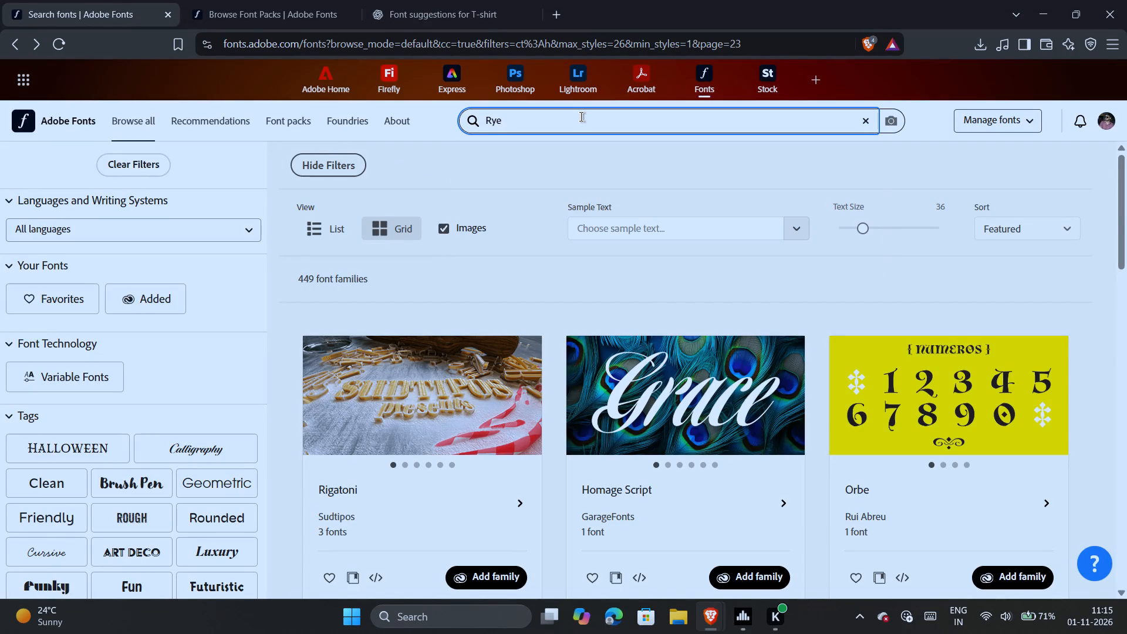
# Search Adobe Fonts for "Rye" and look through the font results for it.
pyautogui.press('Return')
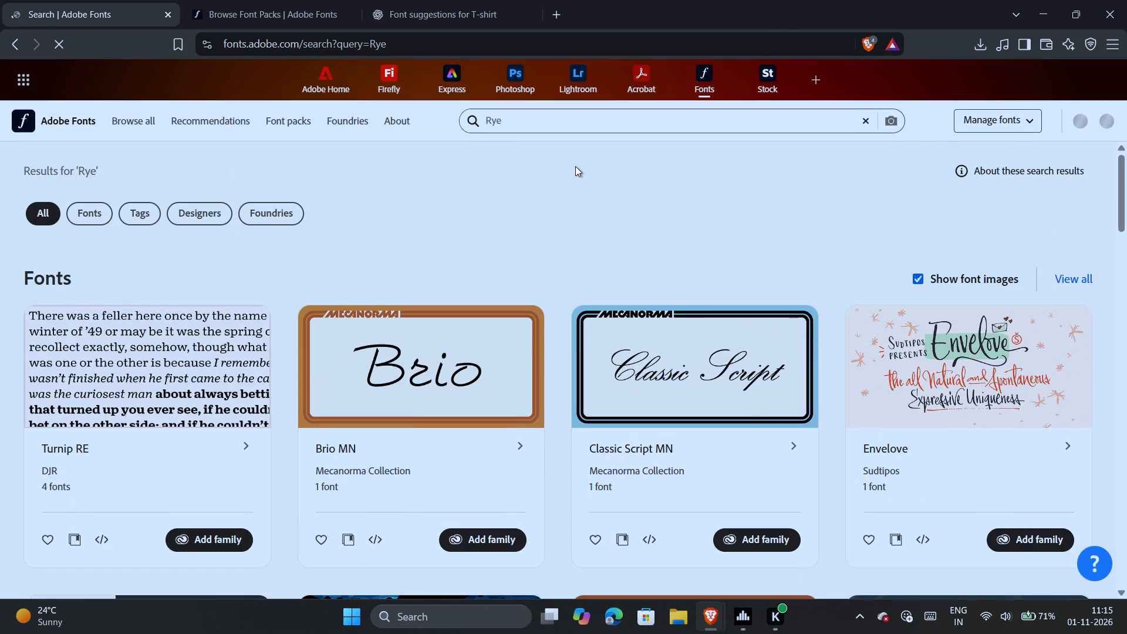
pyautogui.scroll(-3, 575, 166)
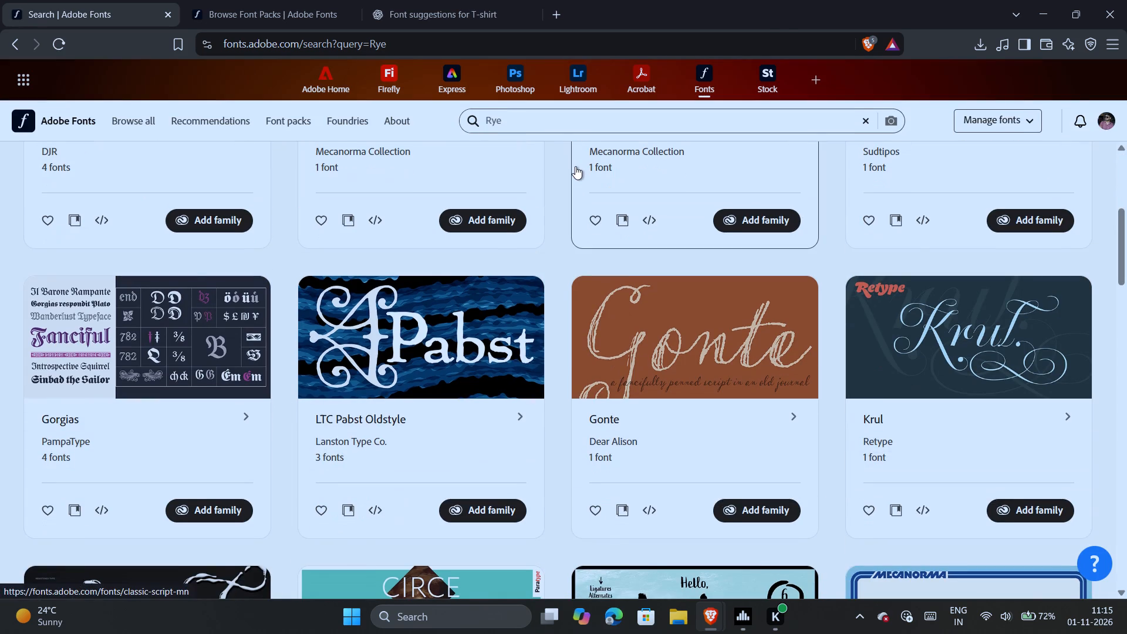
pyautogui.scroll(-4, 575, 166)
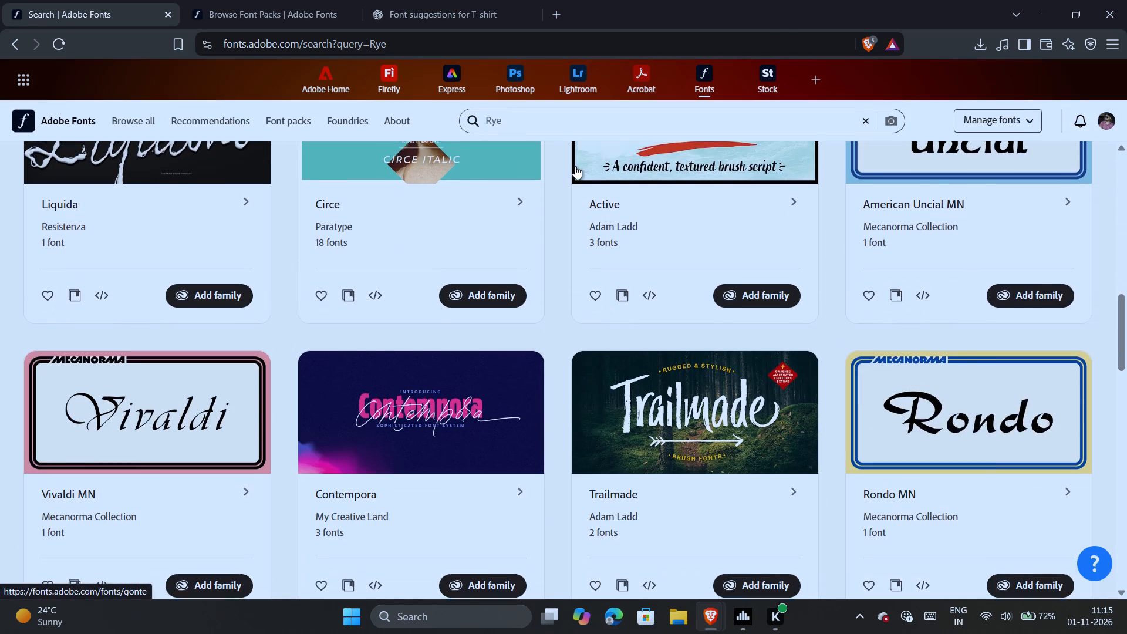
# Look through the fonts, tags, designers and foundries in the search results for "Rye".
pyautogui.scroll(-4, 575, 166)
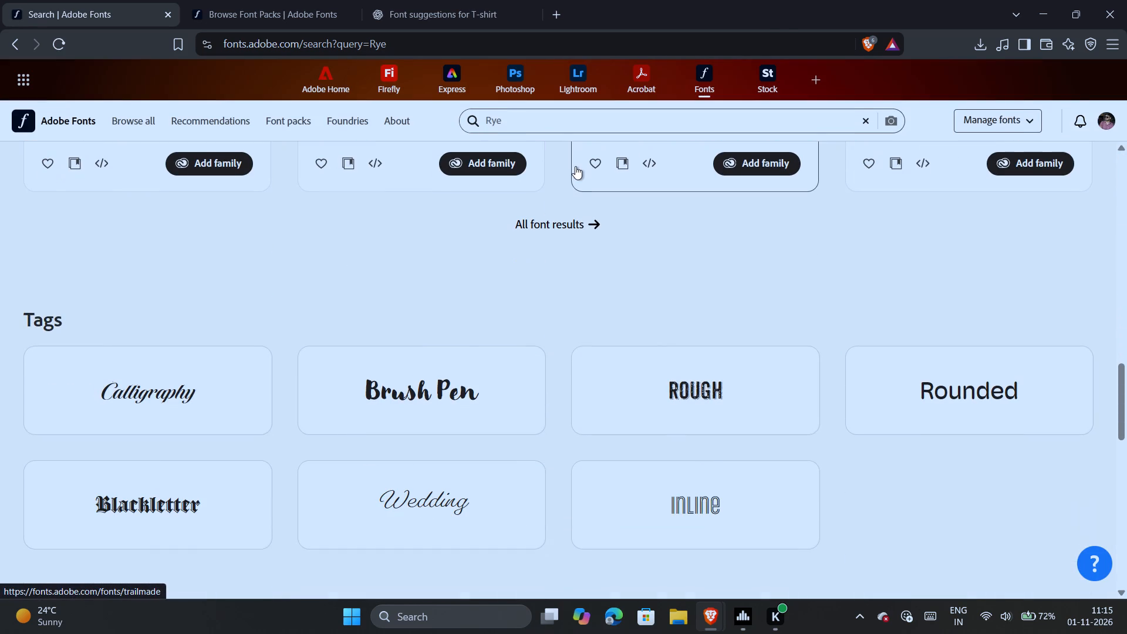
pyautogui.scroll(-3, 437, 287)
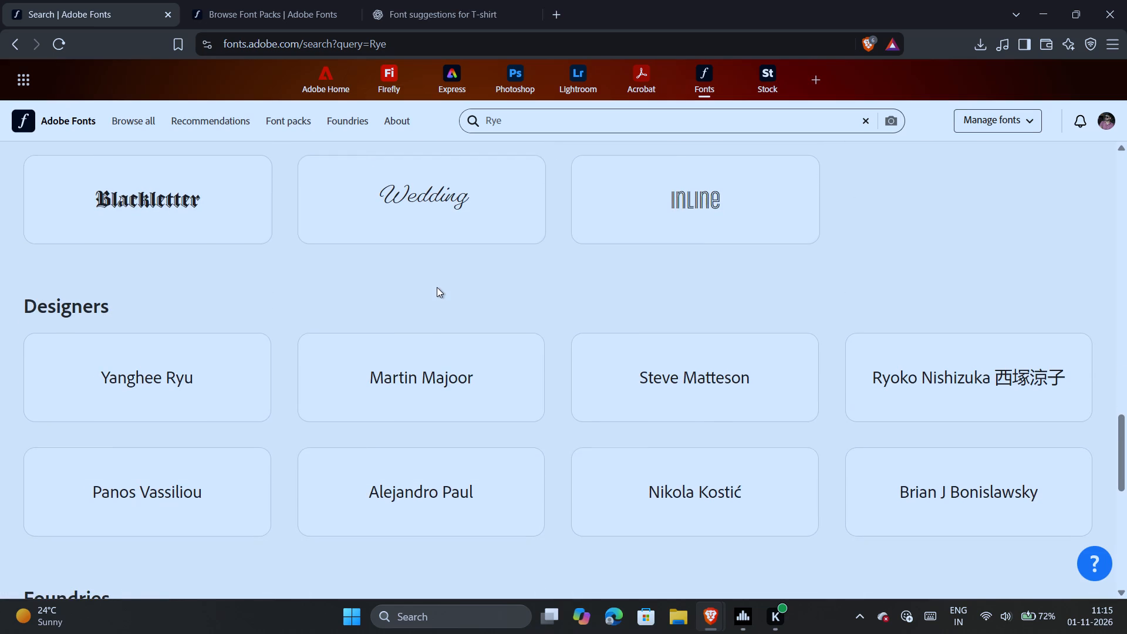
pyautogui.scroll(-3, 426, 324)
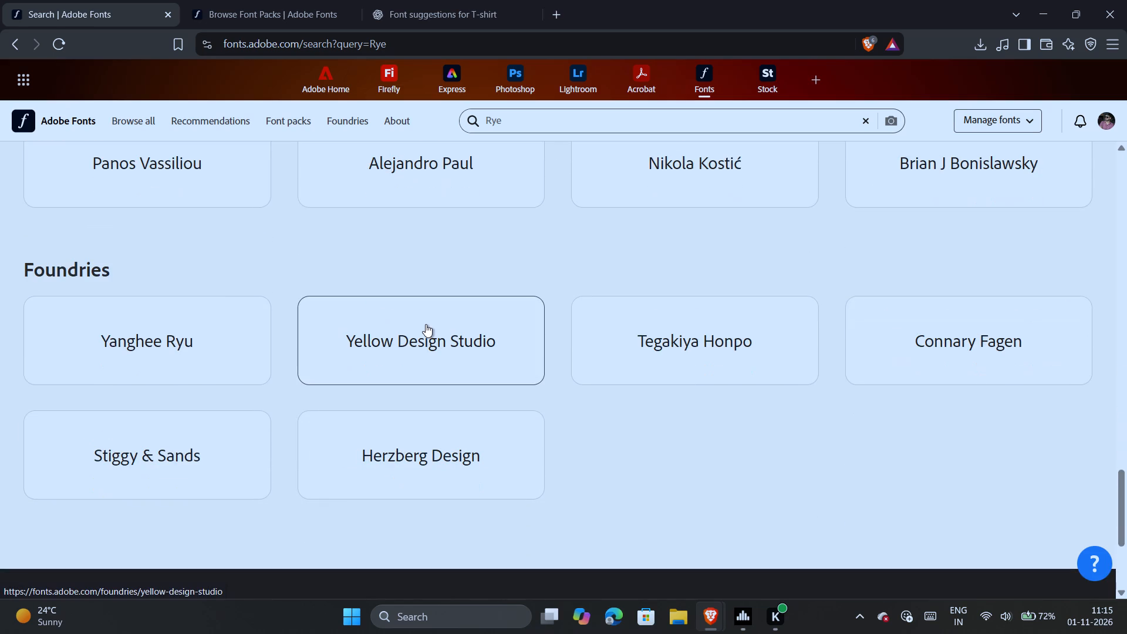
pyautogui.scroll(5, 512, 241)
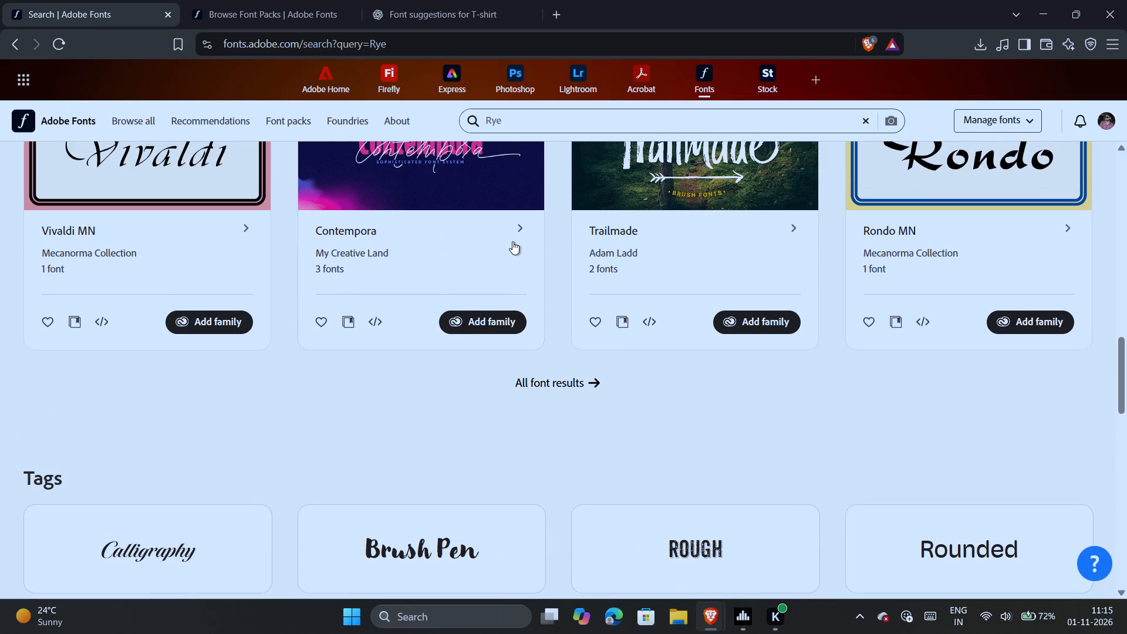
pyautogui.scroll(-2, 512, 241)
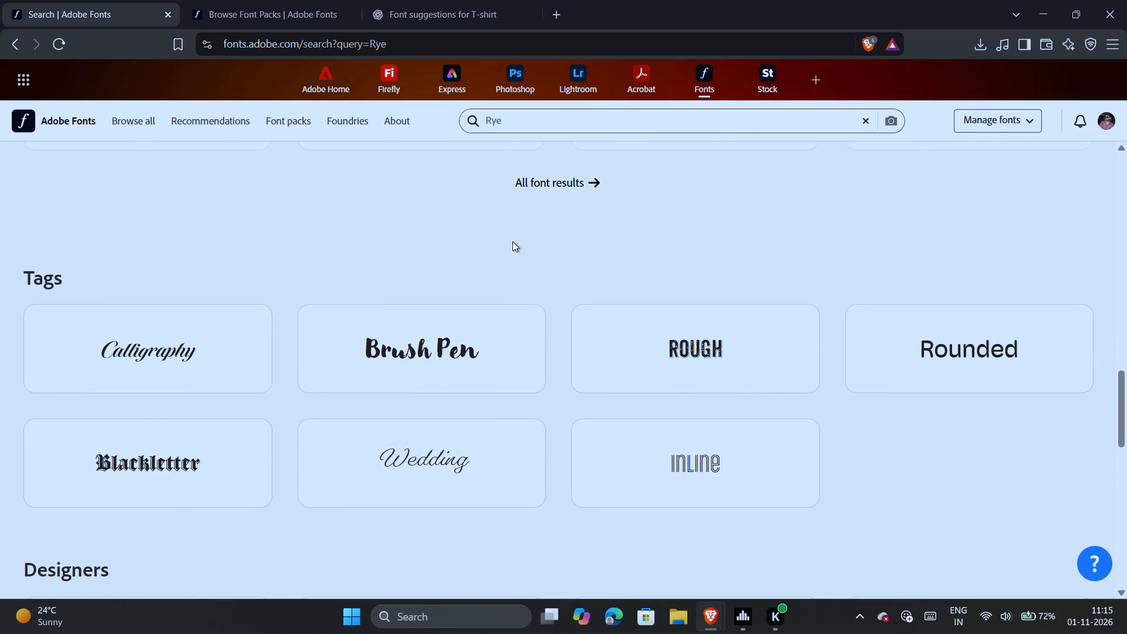
pyautogui.scroll(10, 512, 241)
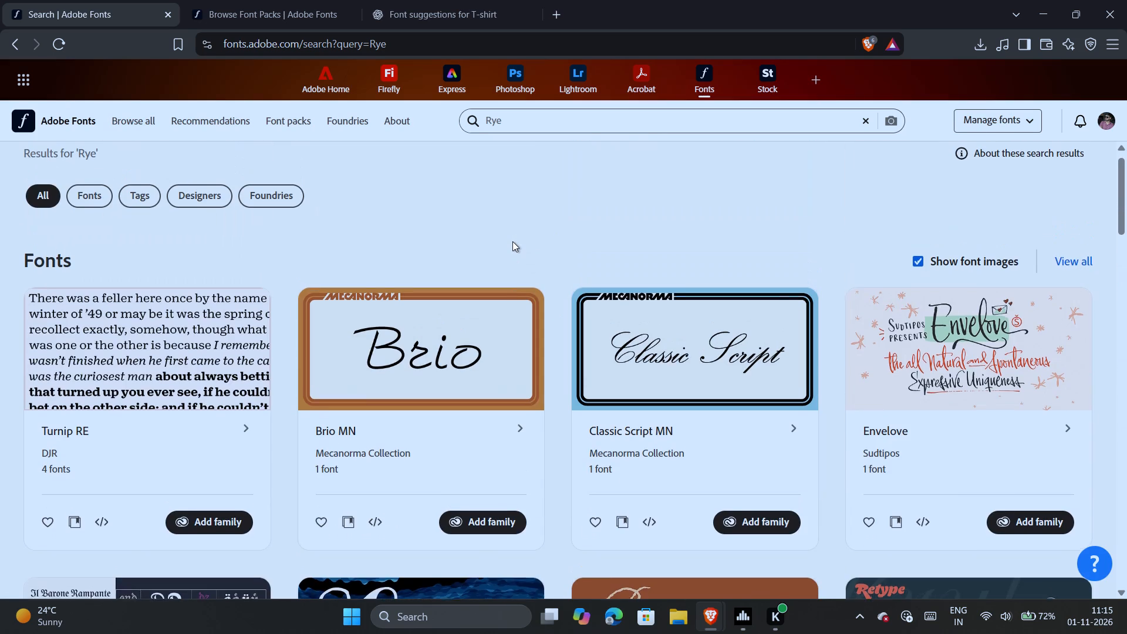
pyautogui.scroll(4, 512, 241)
# Return to the Adobe Fonts home page and look over its featured and newly released fonts.
pyautogui.click(43, 124)
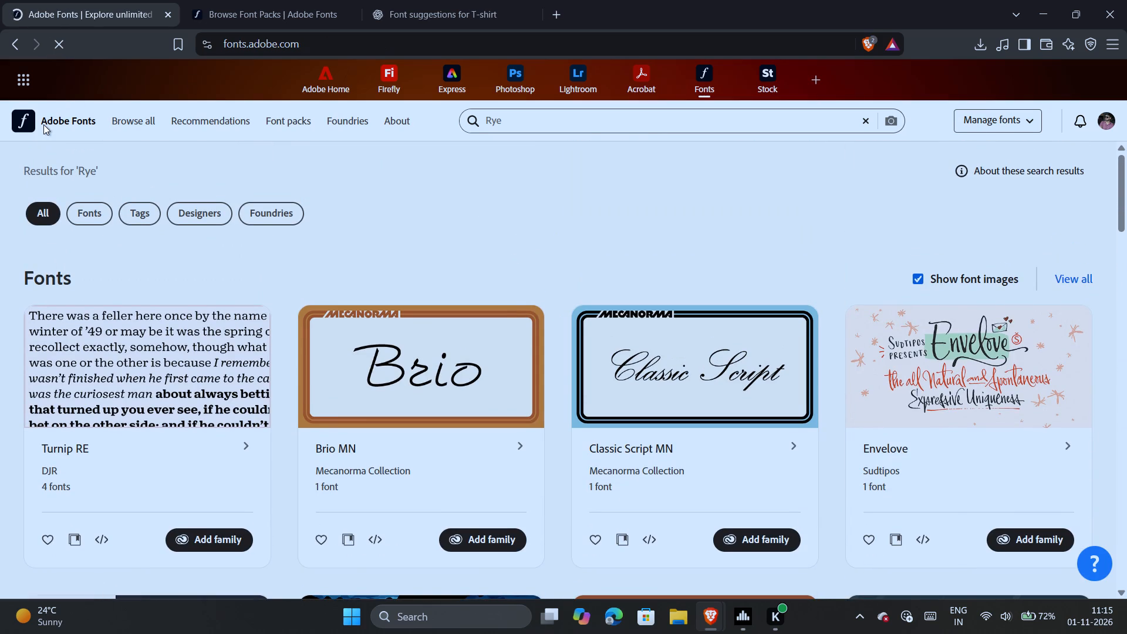
pyautogui.scroll(-1, 284, 326)
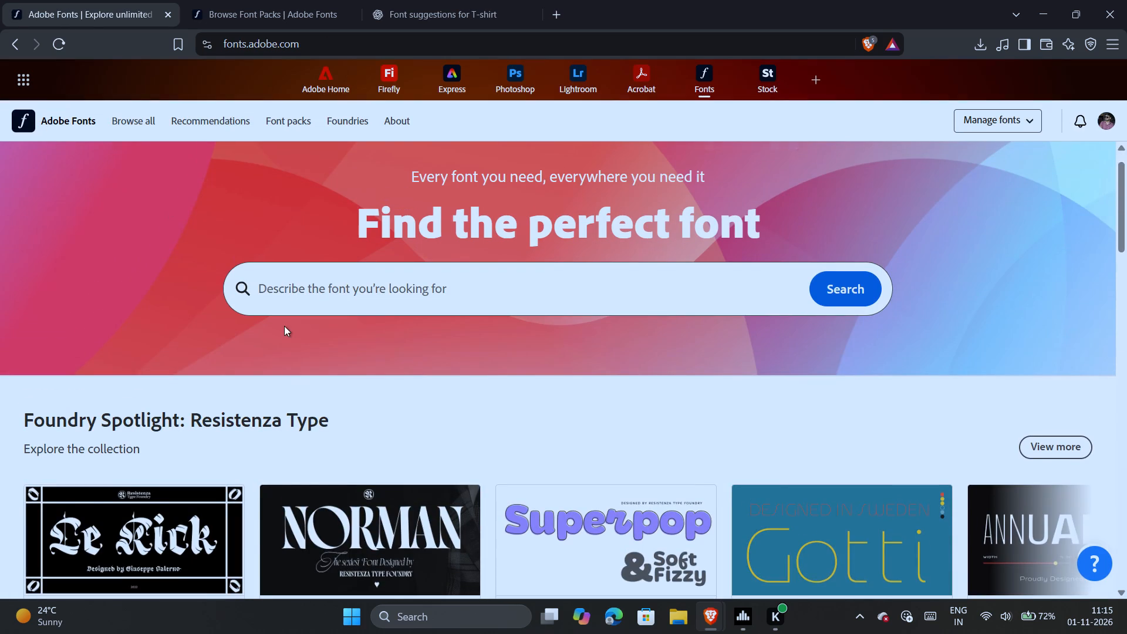
pyautogui.scroll(-1, 284, 326)
pyautogui.scroll(-3, 527, 359)
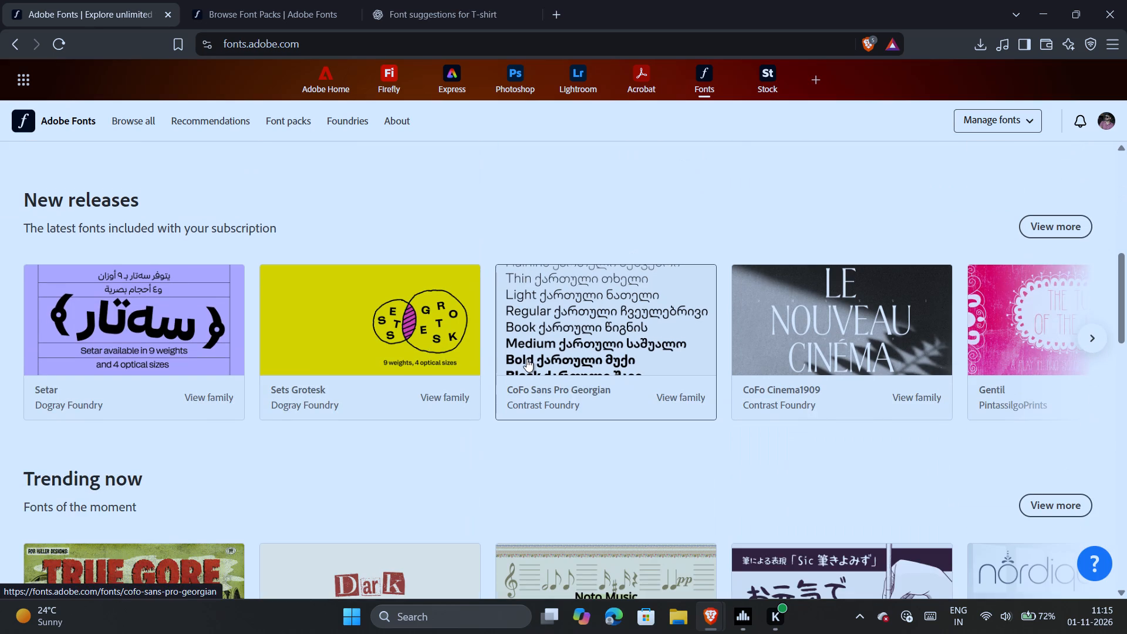
pyautogui.scroll(5, 501, 470)
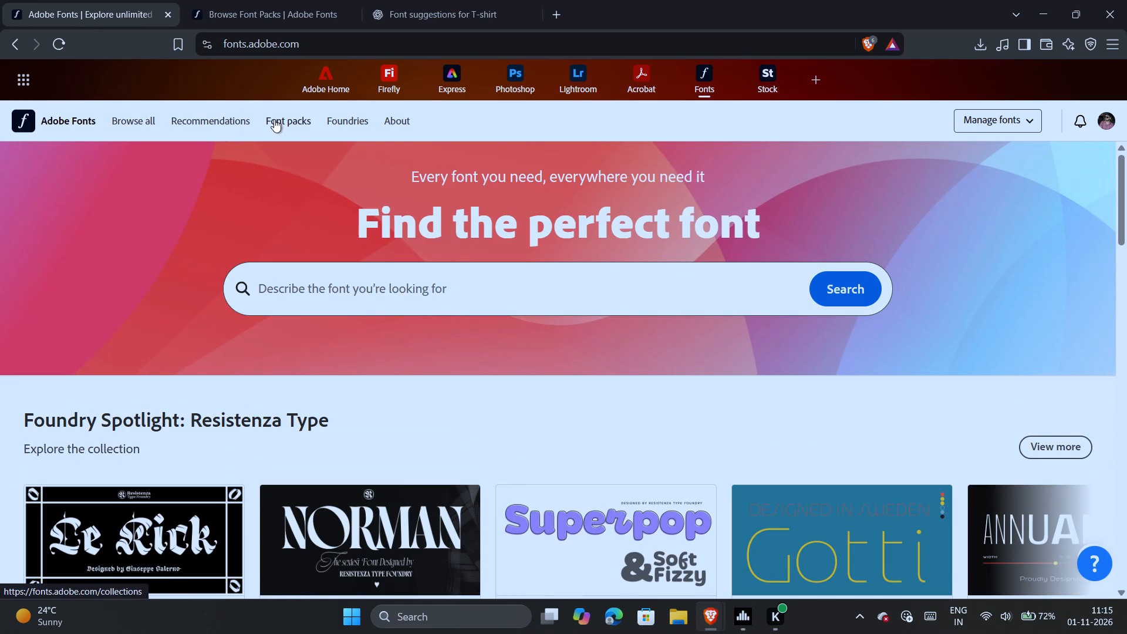
# Open the font recommendations and look through the full set of suggestions.
pyautogui.click(208, 122)
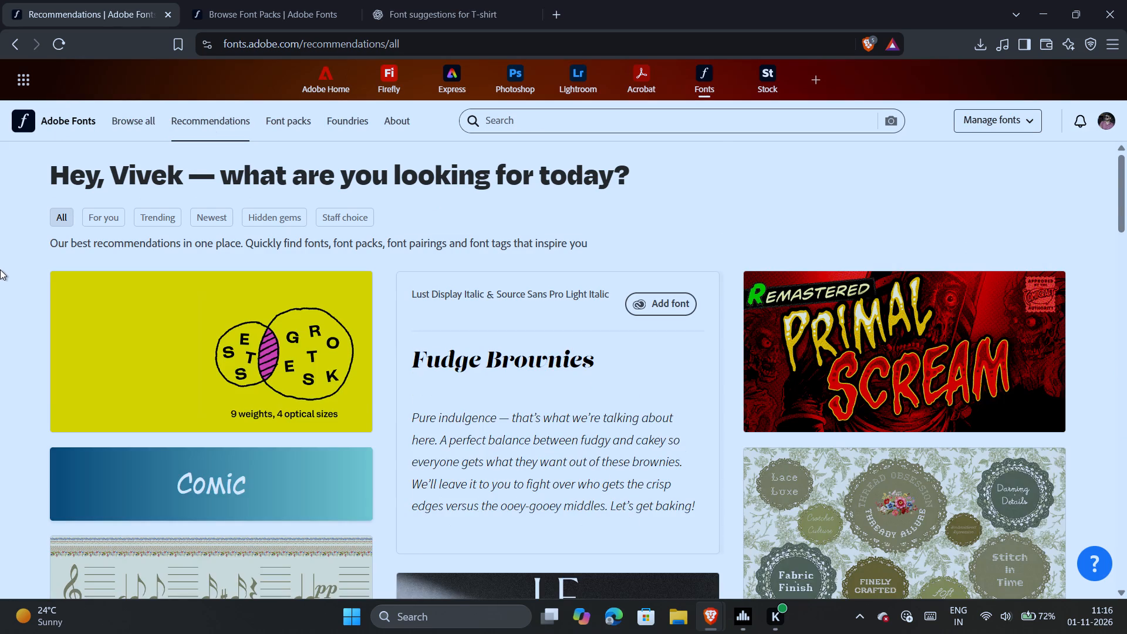
pyautogui.scroll(-7, 0, 269)
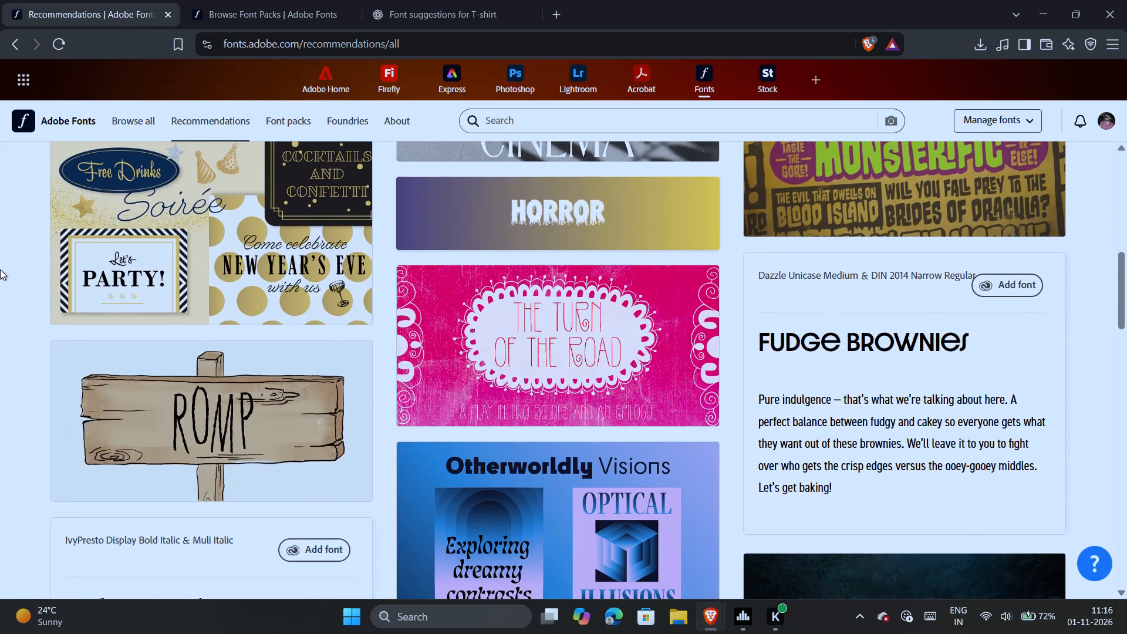
pyautogui.scroll(-2, 0, 269)
pyautogui.scroll(11, 0, 269)
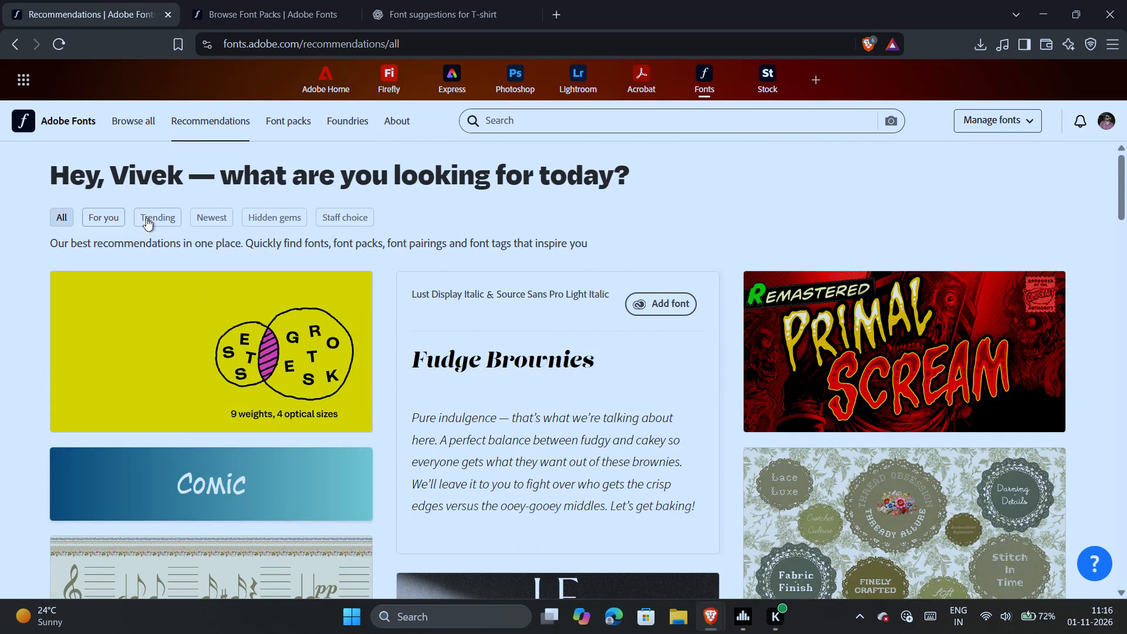
# Browse the Hidden gems recommendations and open the Venezuela font family in a separate tab.
pyautogui.click(289, 213)
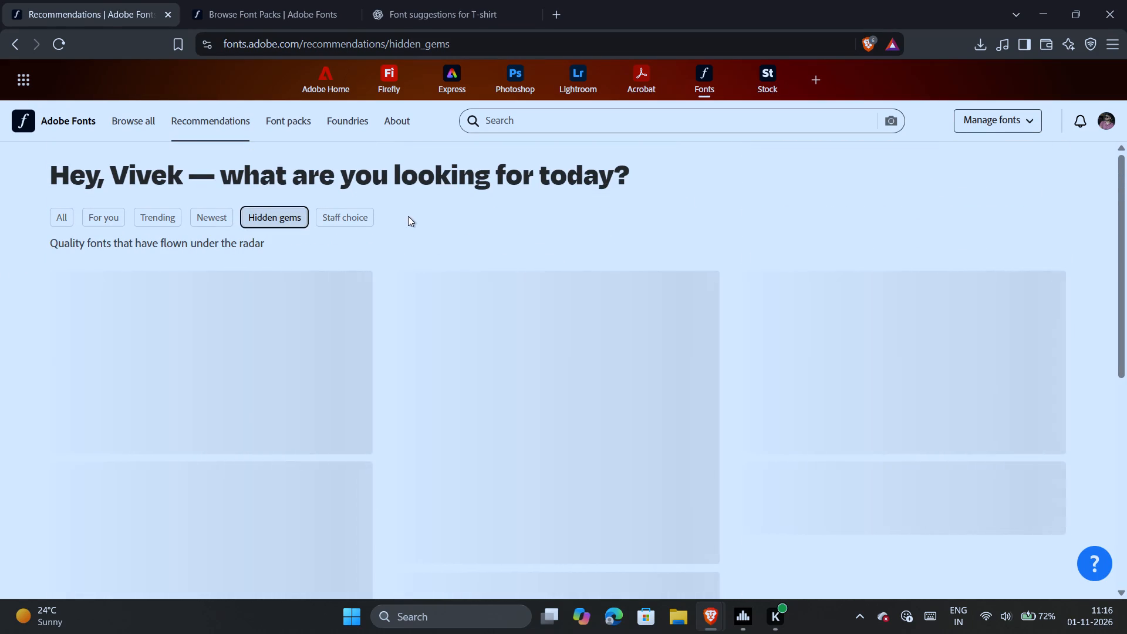
pyautogui.scroll(-2, 408, 216)
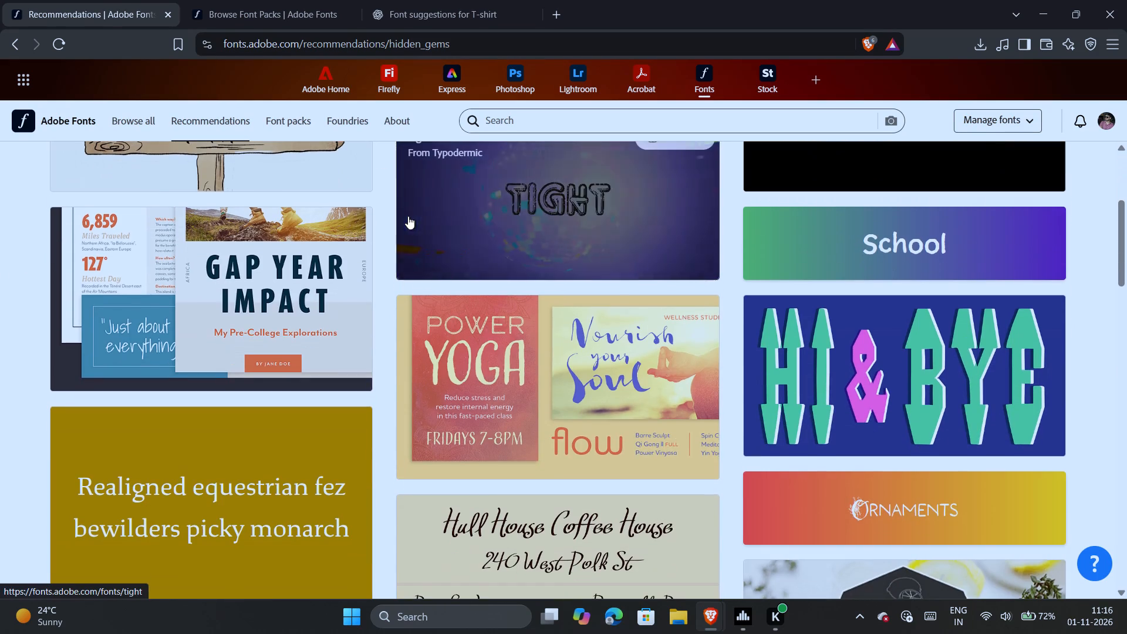
pyautogui.scroll(-3, 379, 249)
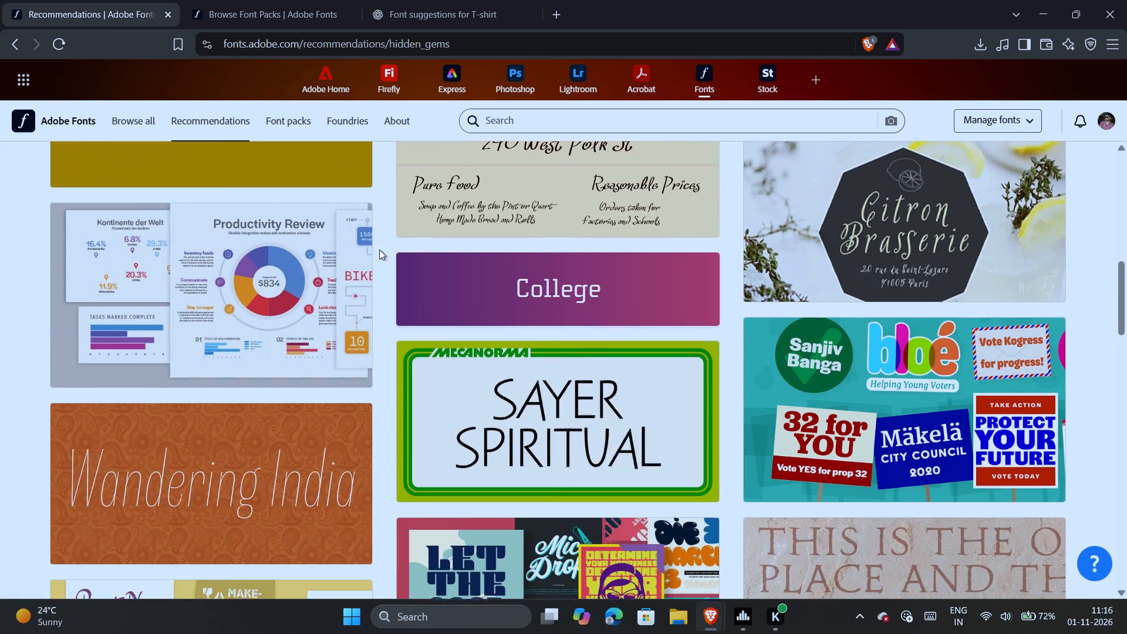
pyautogui.scroll(-6, 379, 249)
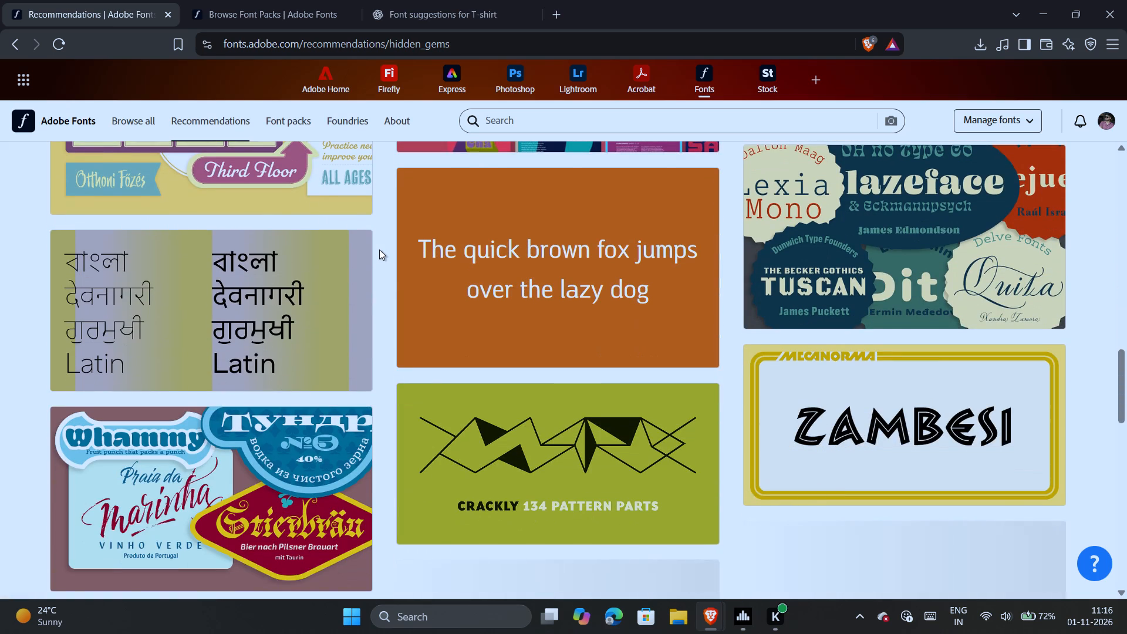
pyautogui.scroll(-6, 379, 249)
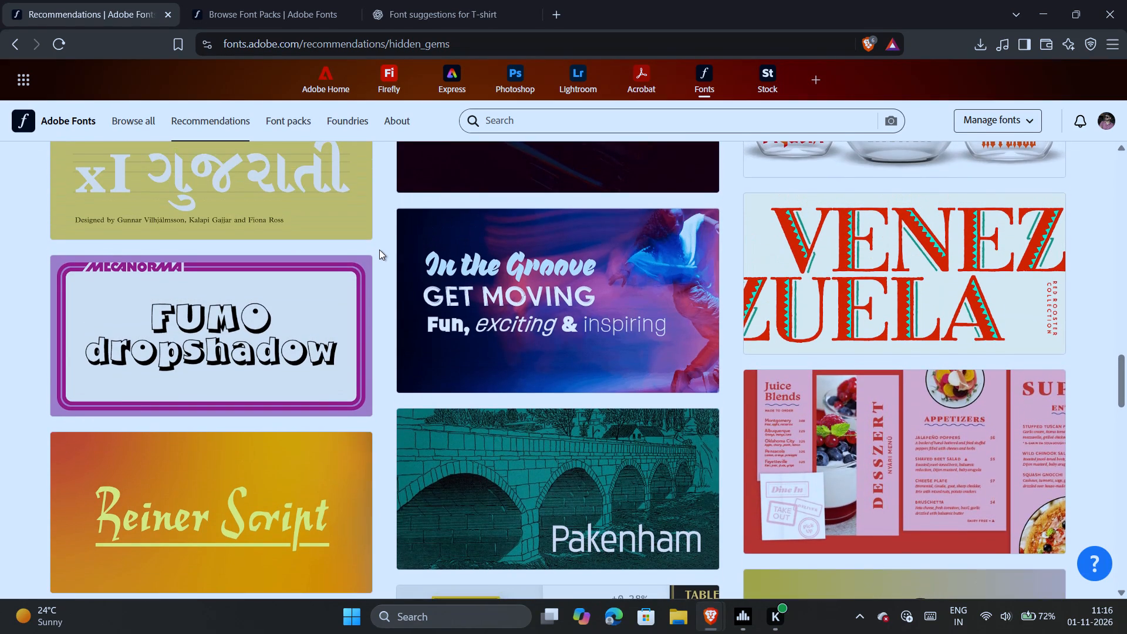
pyautogui.rightClick(966, 276)
pyautogui.click(873, 234)
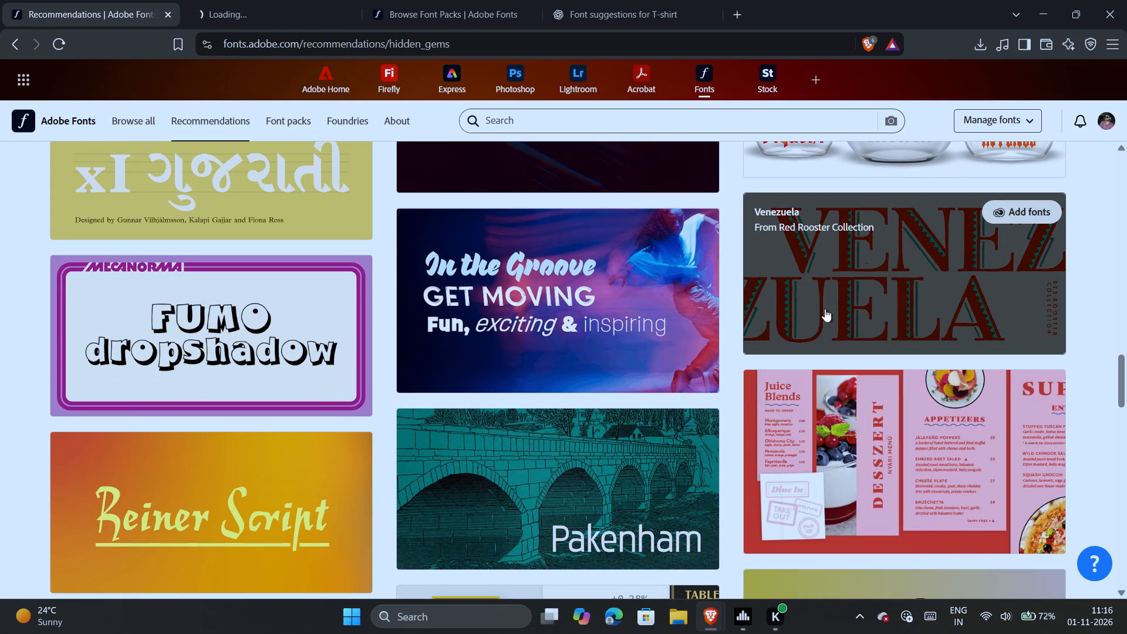
# Examine more of the Hidden gems recommendations for a display typeface that suits the T-shirt.
pyautogui.scroll(-9, 742, 379)
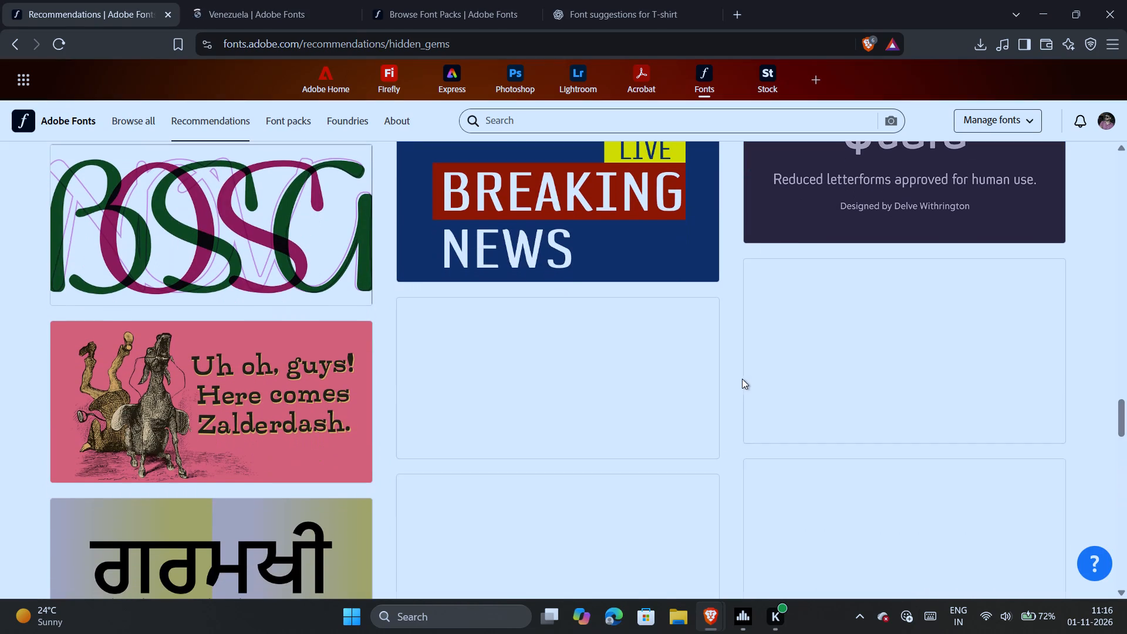
pyautogui.scroll(-4, 742, 379)
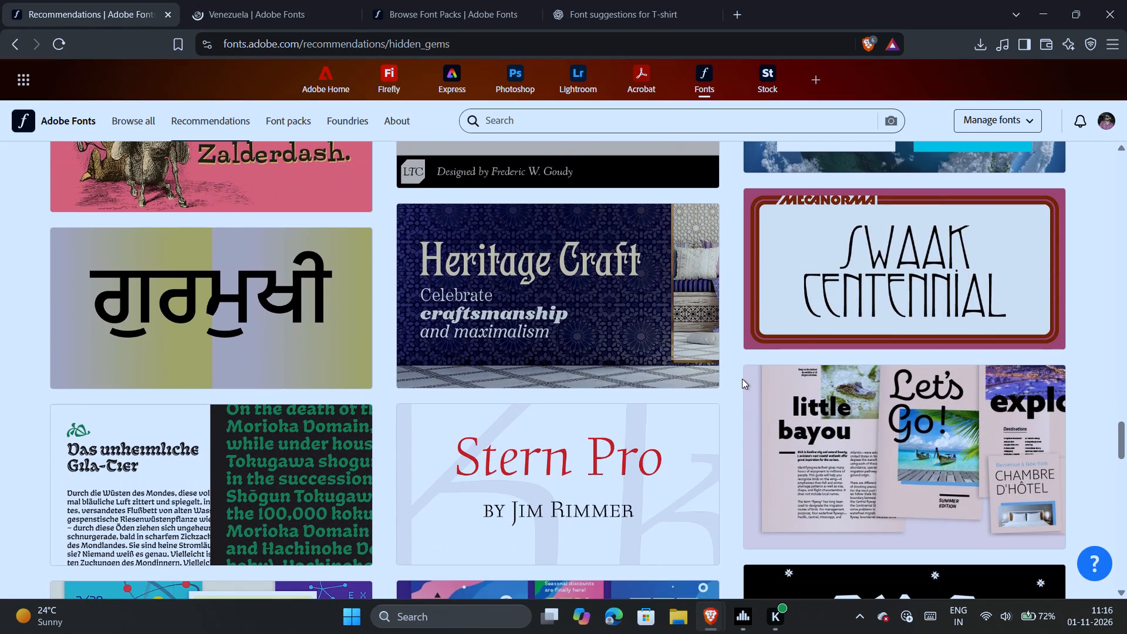
pyautogui.scroll(-2, 742, 379)
# Inspect the Venezuela font family's page, including its artwork and sample text.
pyautogui.click(248, 0)
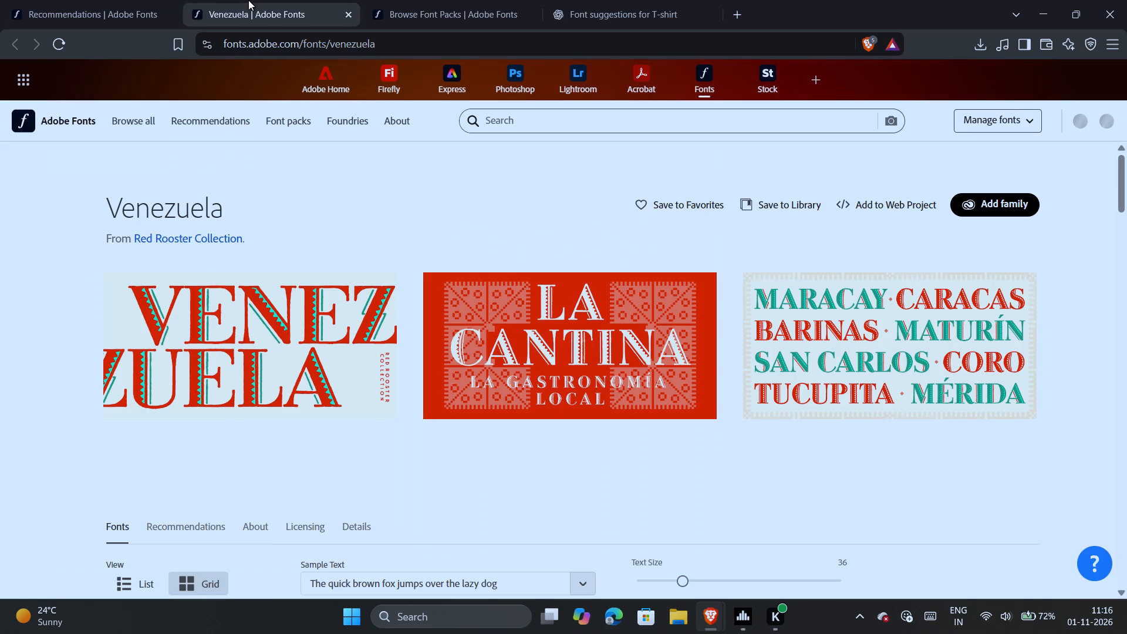
pyautogui.scroll(-4, 154, 295)
pyautogui.scroll(3, 154, 295)
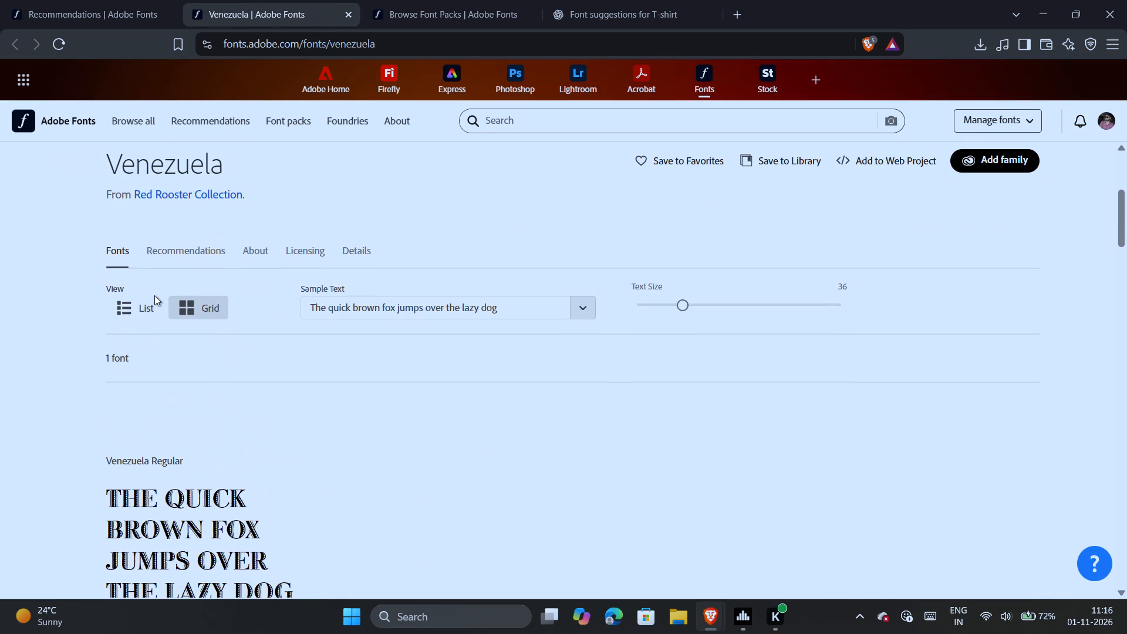
pyautogui.scroll(2, 41, 381)
# Return to the Hidden gems recommendations and examine the remaining fonts and font packs for a T-shirt typeface.
pyautogui.click(79, 0)
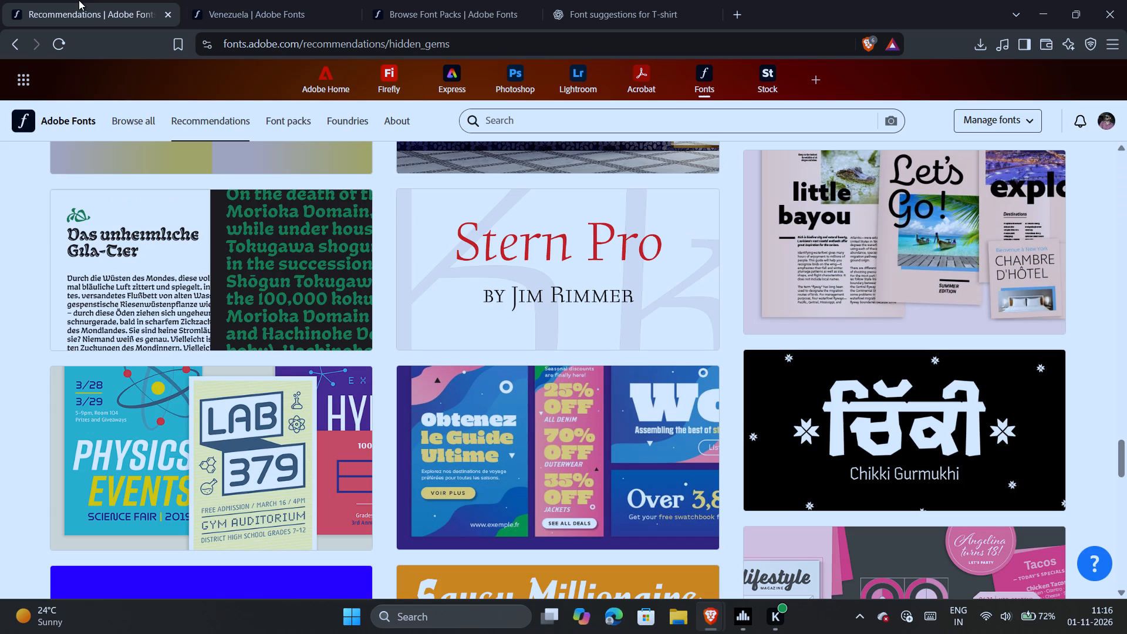
pyautogui.scroll(-4, 310, 317)
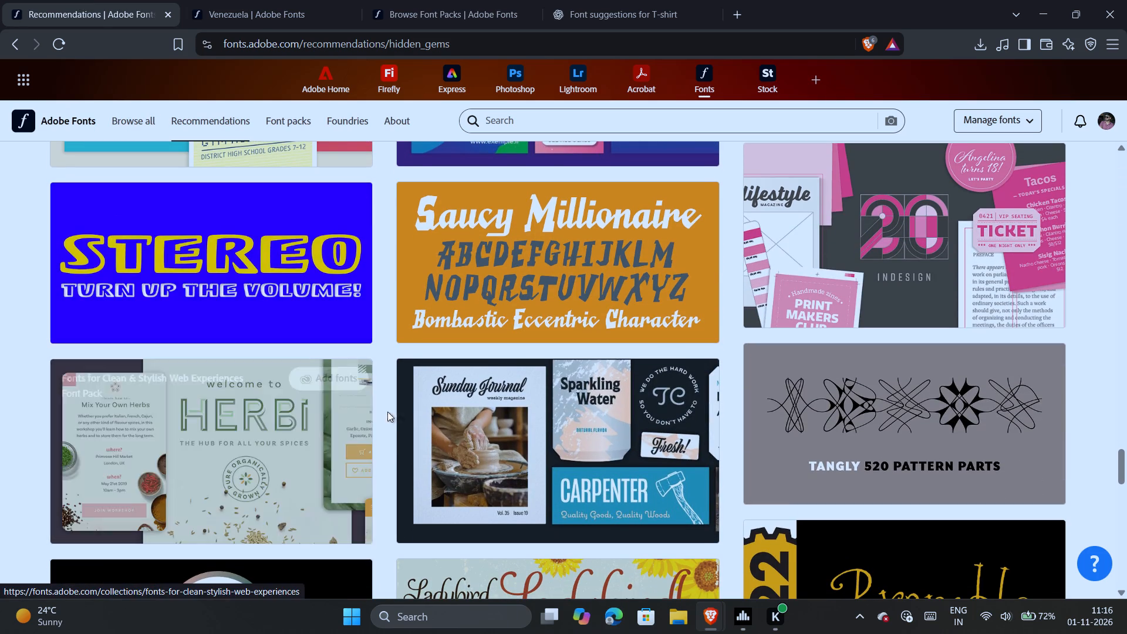
pyautogui.scroll(-8, 373, 411)
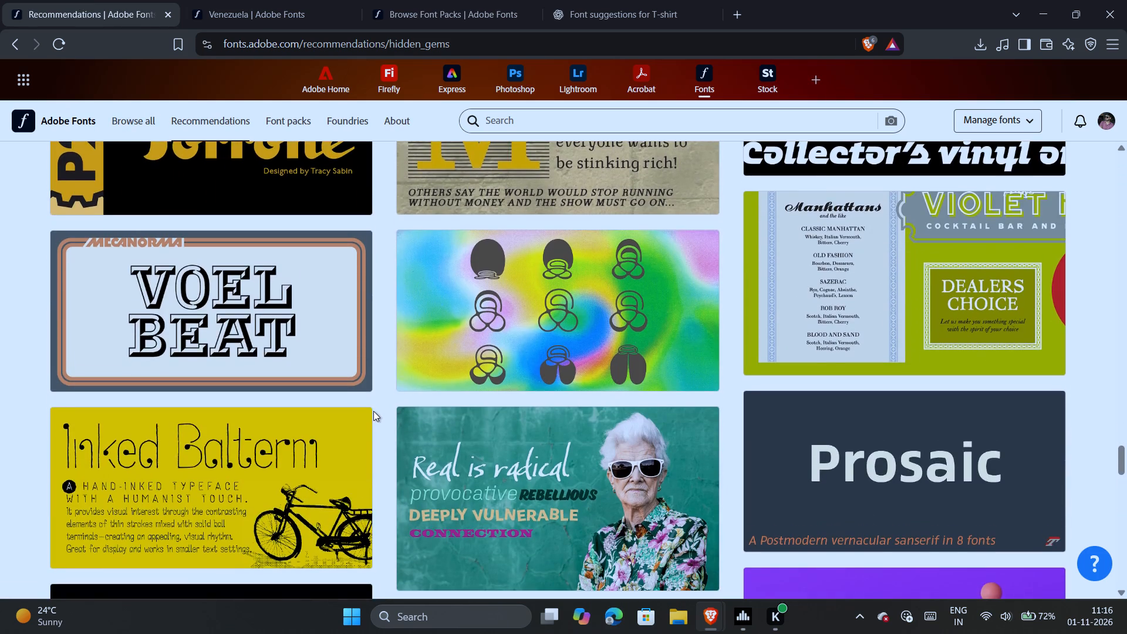
pyautogui.scroll(-4, 373, 411)
pyautogui.scroll(14, 373, 411)
pyautogui.scroll(-3, 373, 411)
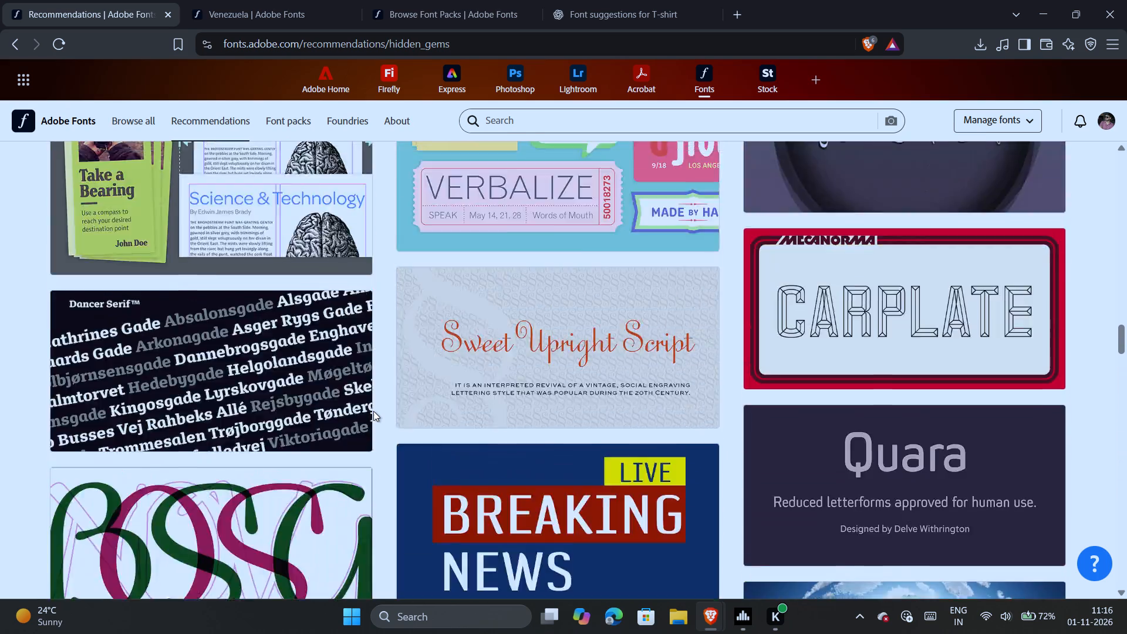
pyautogui.scroll(-10, 373, 411)
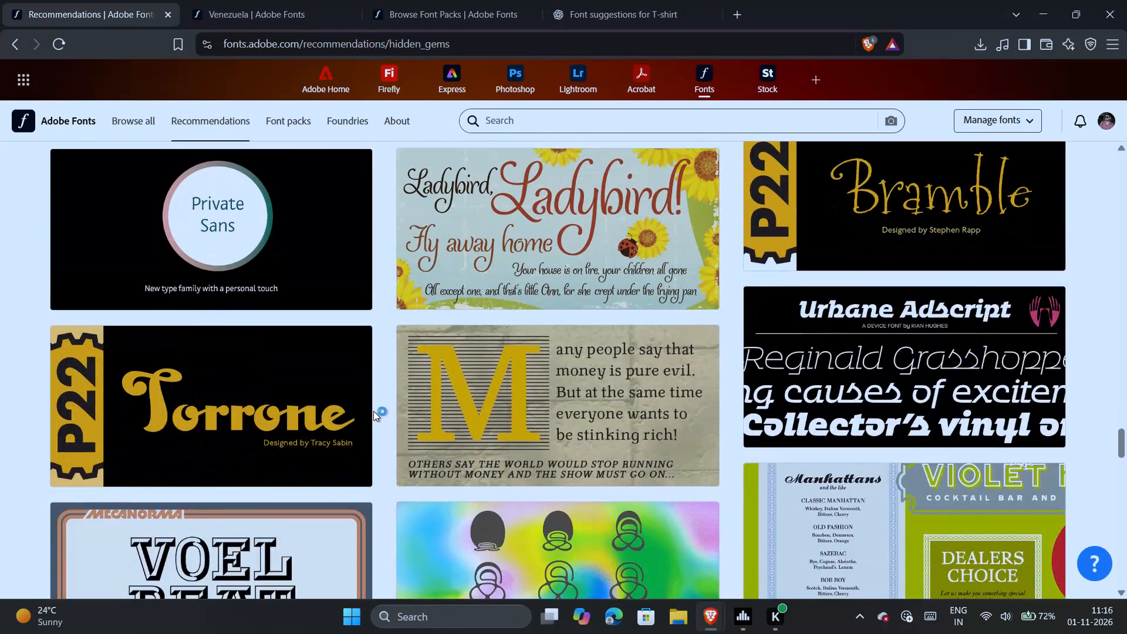
pyautogui.scroll(-3, 373, 411)
pyautogui.scroll(-3, 397, 480)
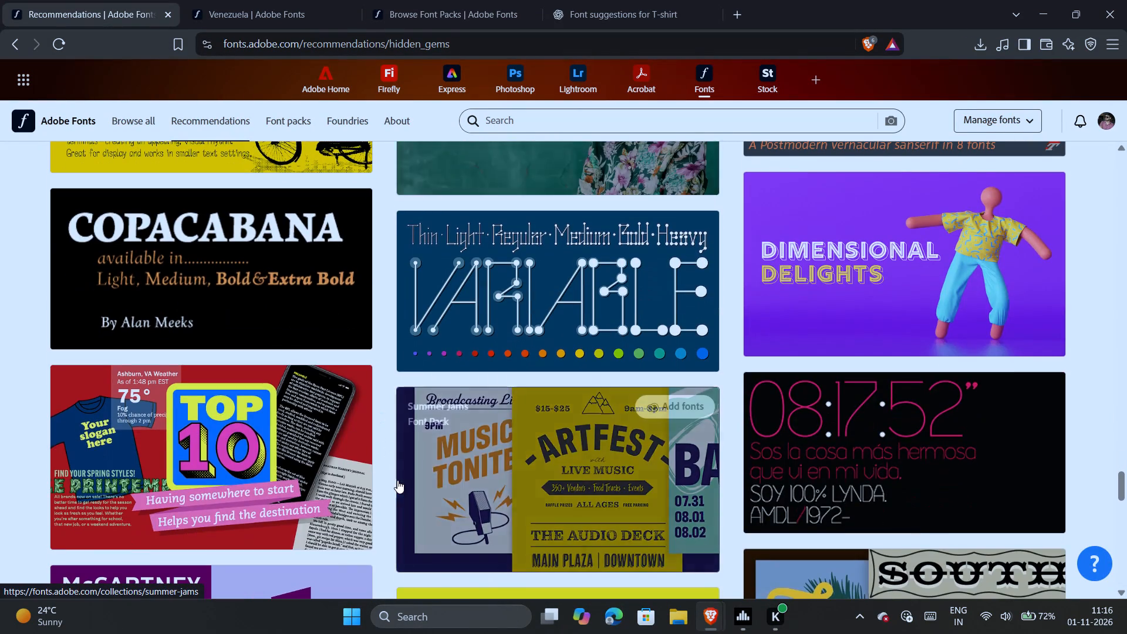
pyautogui.scroll(-4, 386, 464)
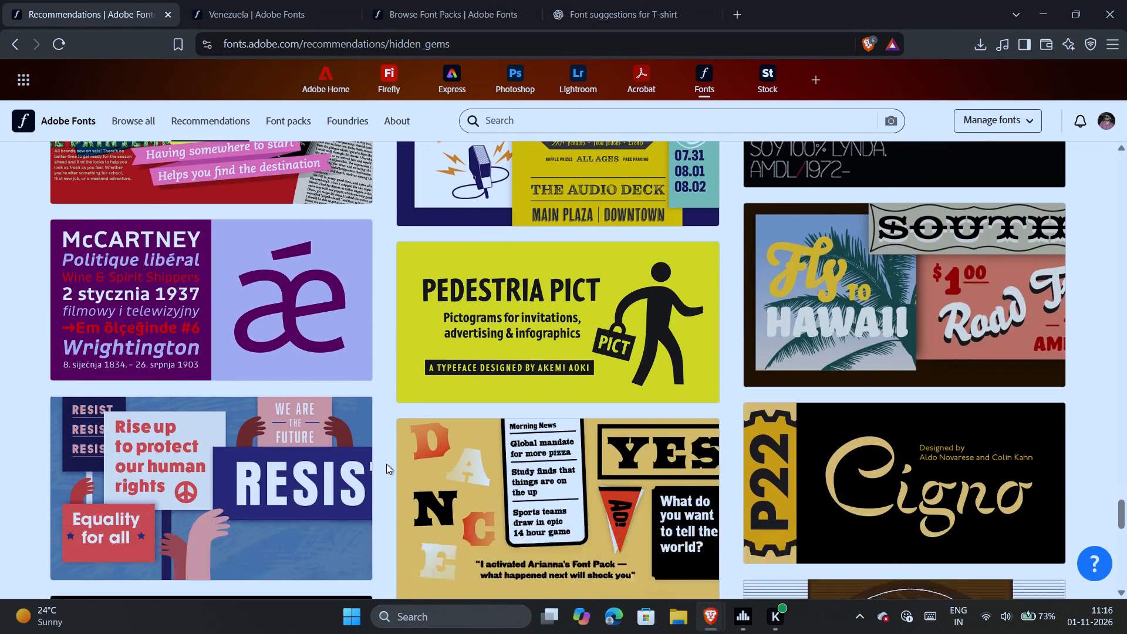
pyautogui.scroll(-2, 386, 464)
pyautogui.scroll(20, 386, 464)
pyautogui.scroll(11, 386, 464)
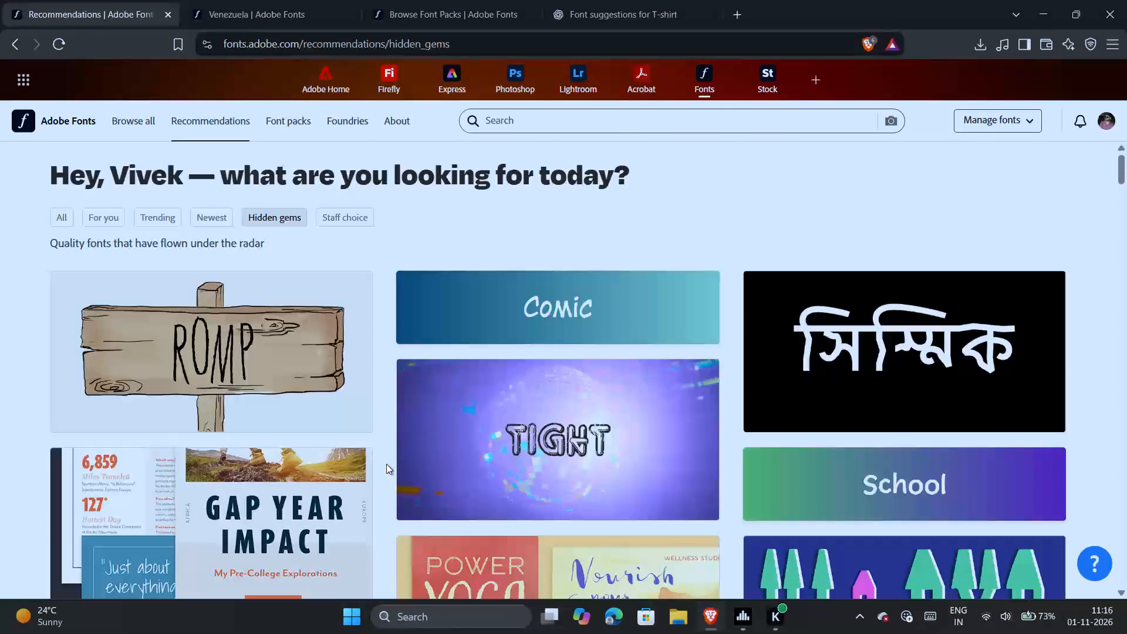
# Switch to the Staff choice font recommendations and examine them for a display typeface that suits the T-shirt.
pyautogui.click(339, 227)
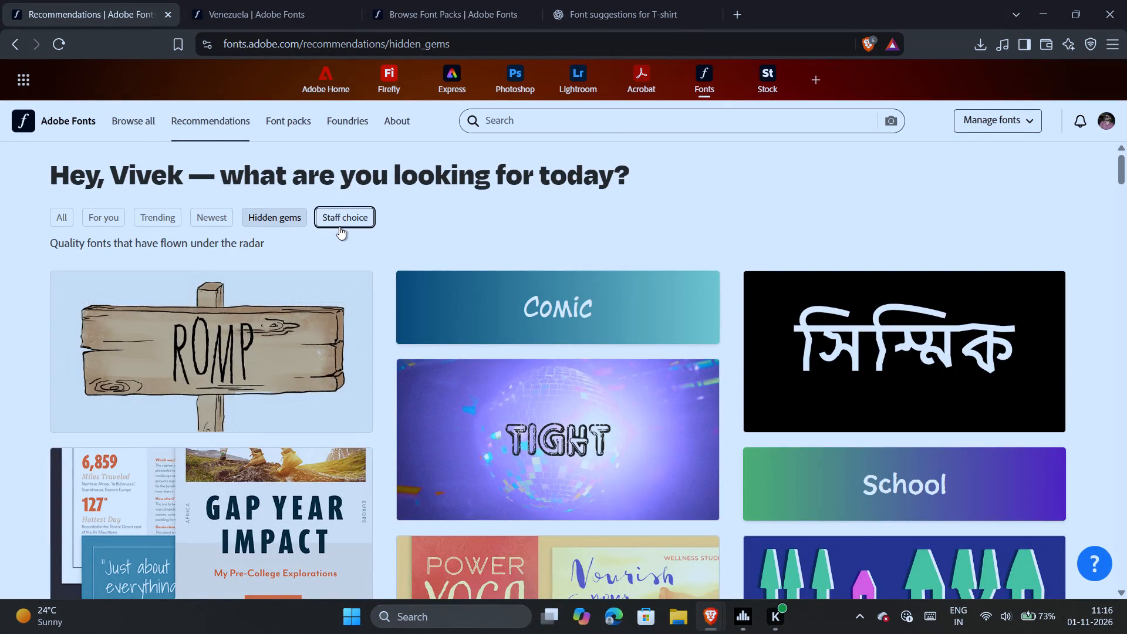
pyautogui.click(23, 257)
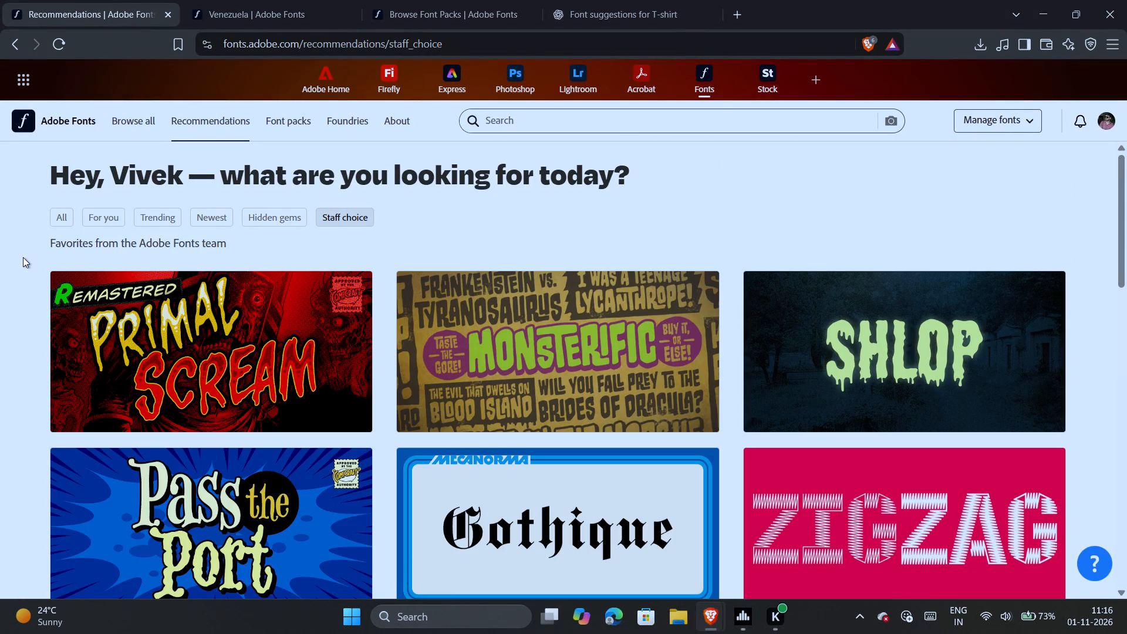
pyautogui.scroll(-4, 23, 257)
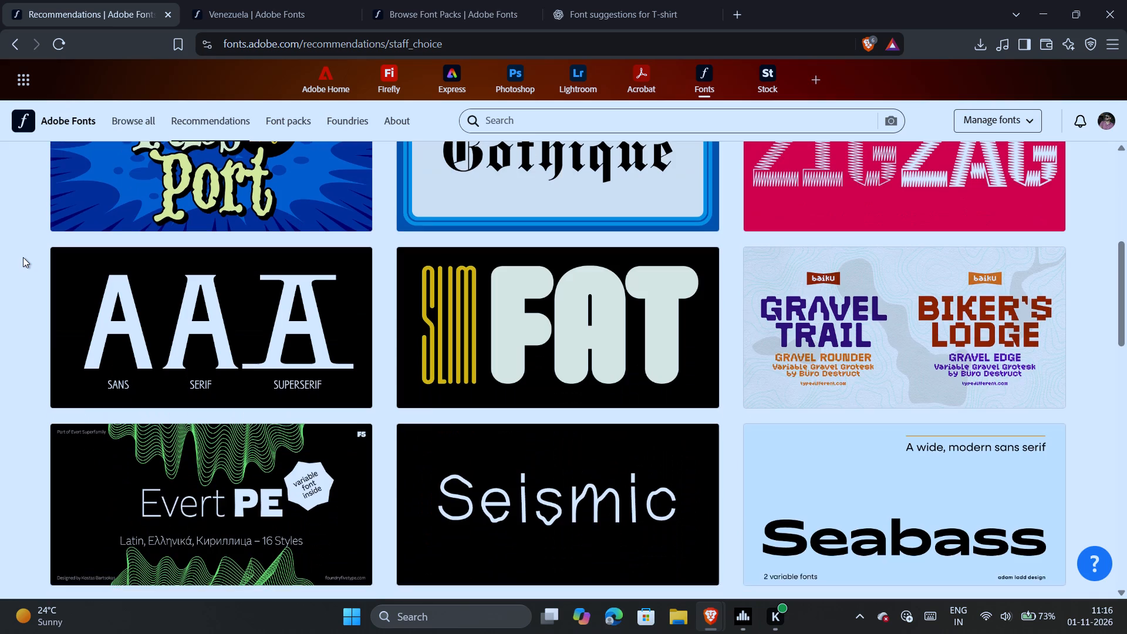
pyautogui.scroll(2, 23, 257)
pyautogui.scroll(-3, 23, 257)
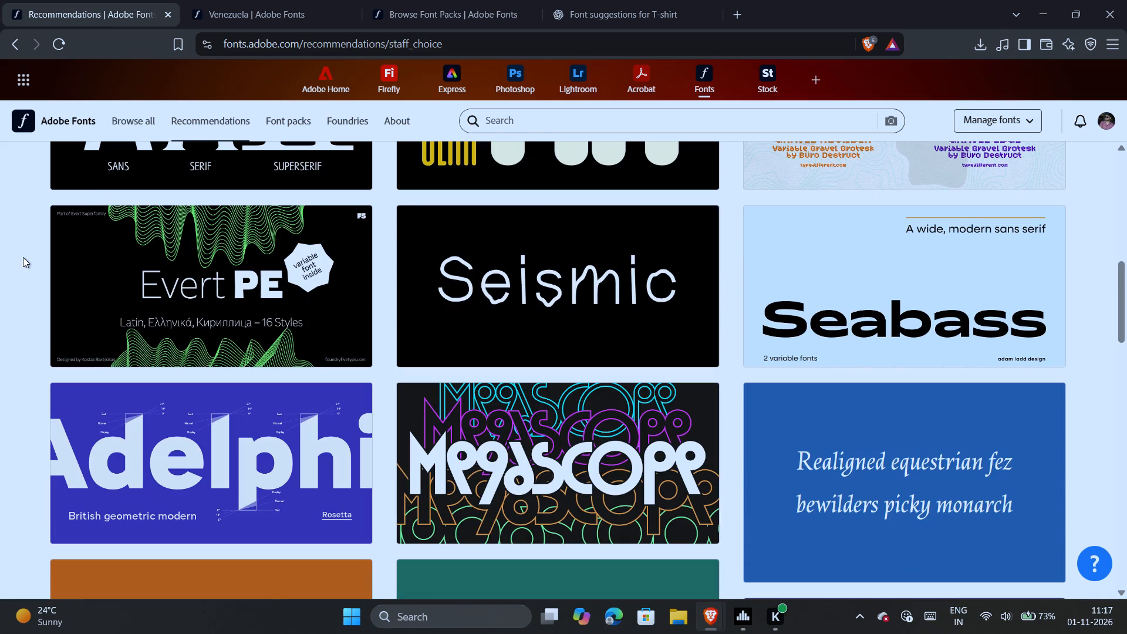
pyautogui.scroll(-2, 23, 257)
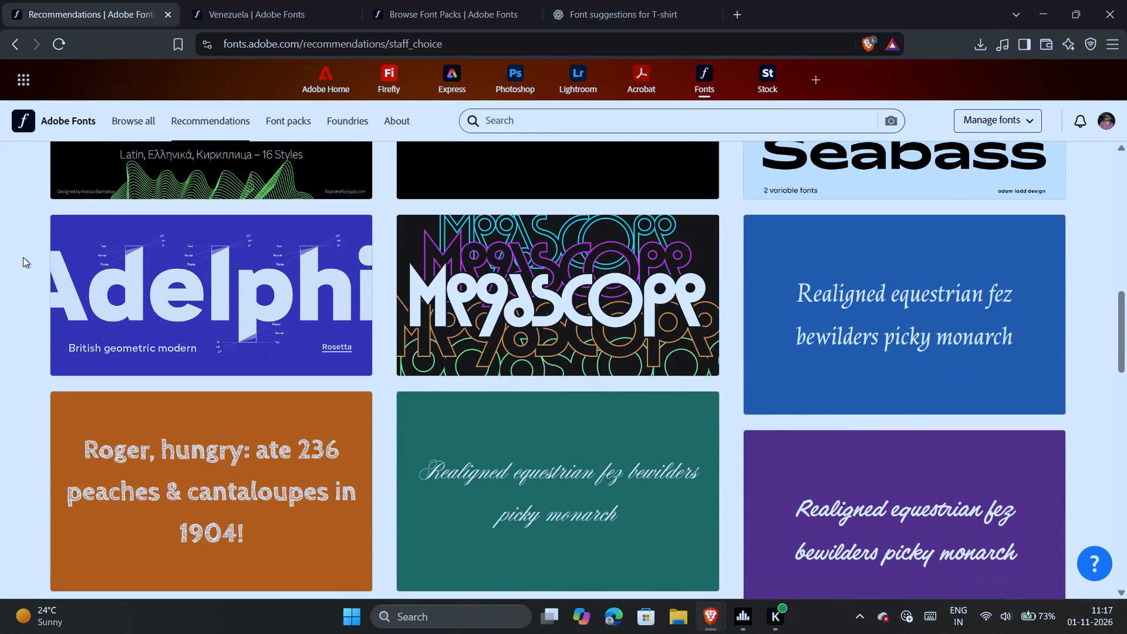
pyautogui.scroll(-3, 23, 257)
pyautogui.scroll(3, 23, 257)
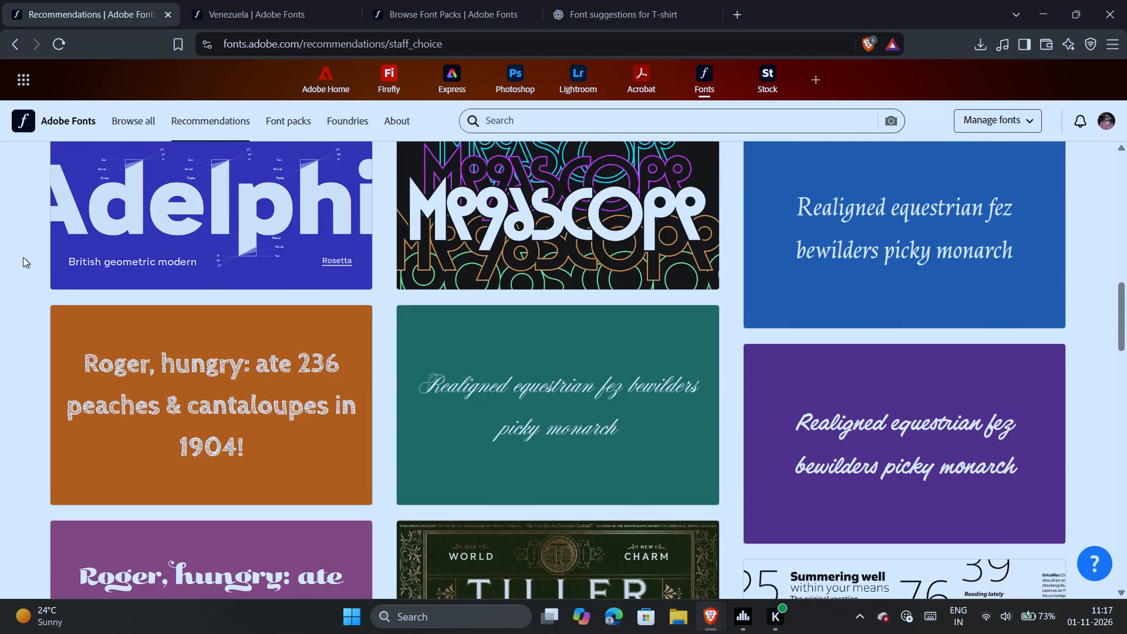
pyautogui.scroll(-7, 23, 257)
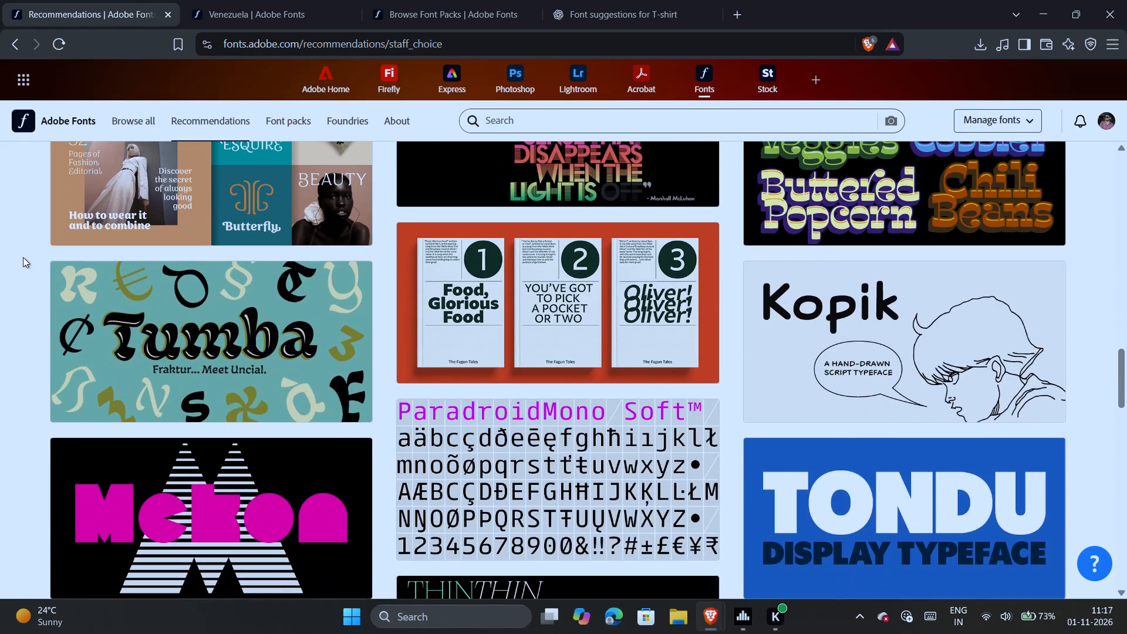
pyautogui.scroll(-4, 23, 257)
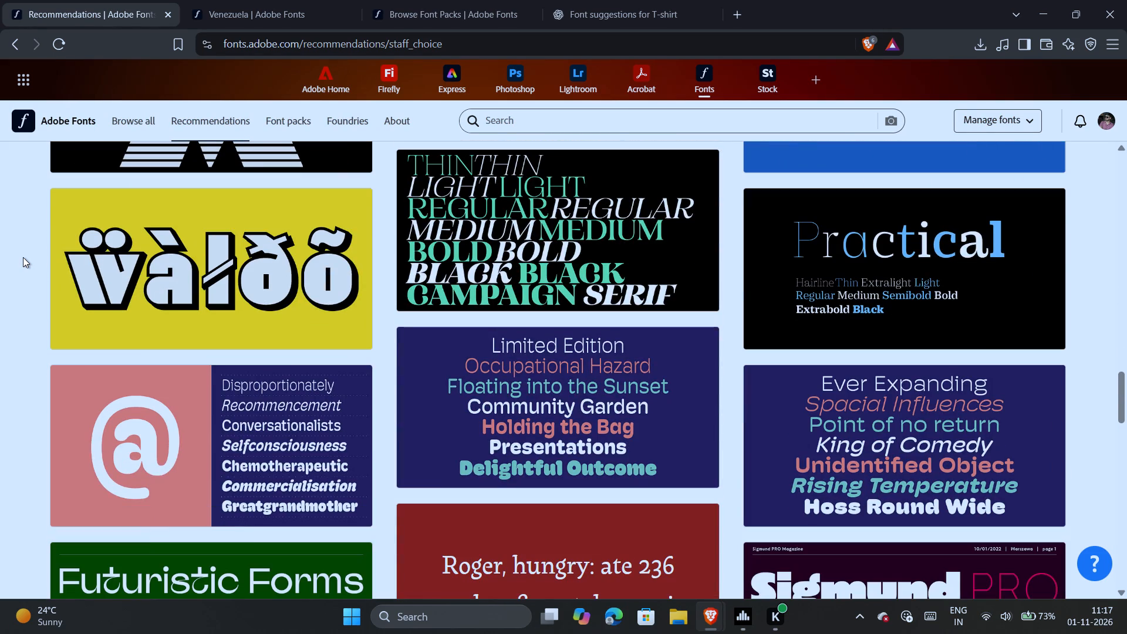
pyautogui.scroll(-3, 23, 257)
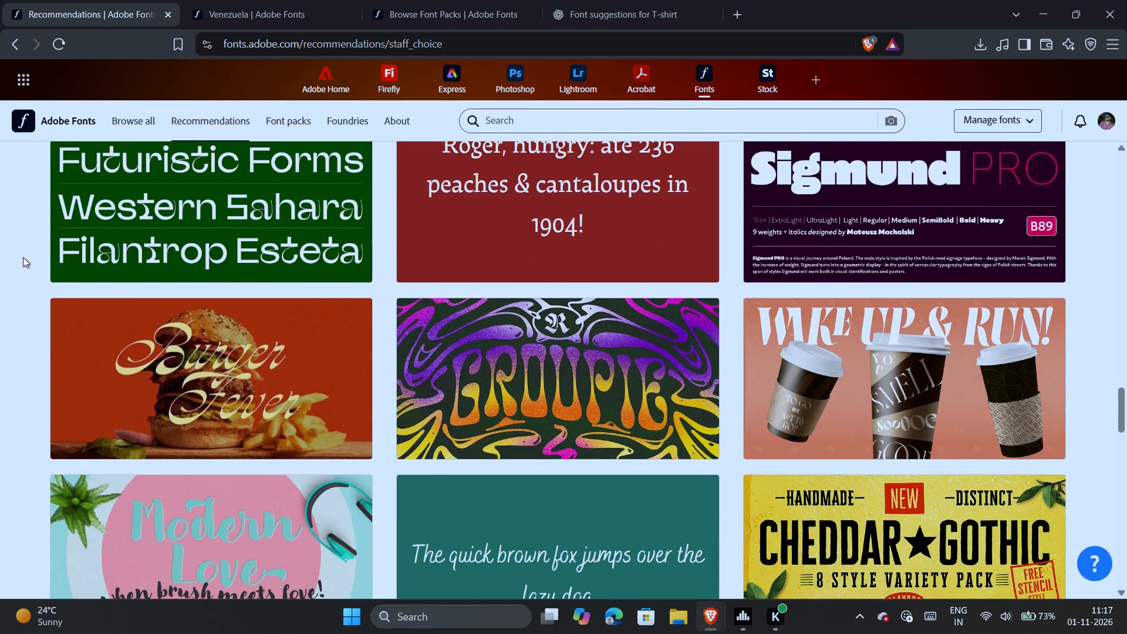
pyautogui.scroll(-3, 23, 257)
# Go back through the Staff choice recommendations to the Cabin Sketch font and re-examine the typefaces around it.
pyautogui.scroll(2, 23, 257)
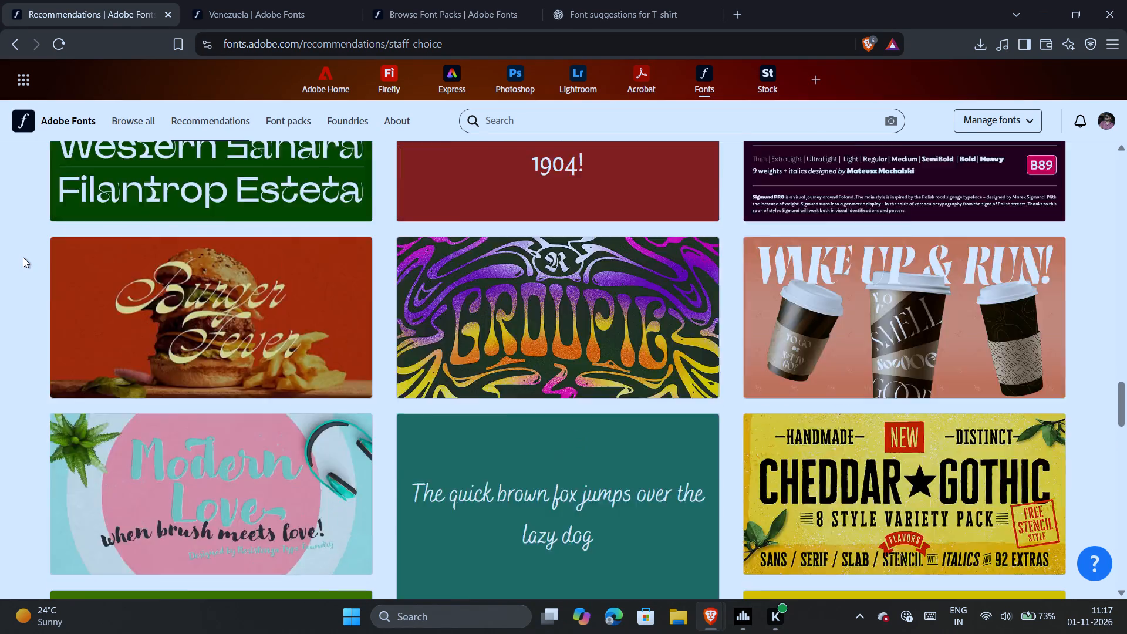
pyautogui.scroll(8, 23, 257)
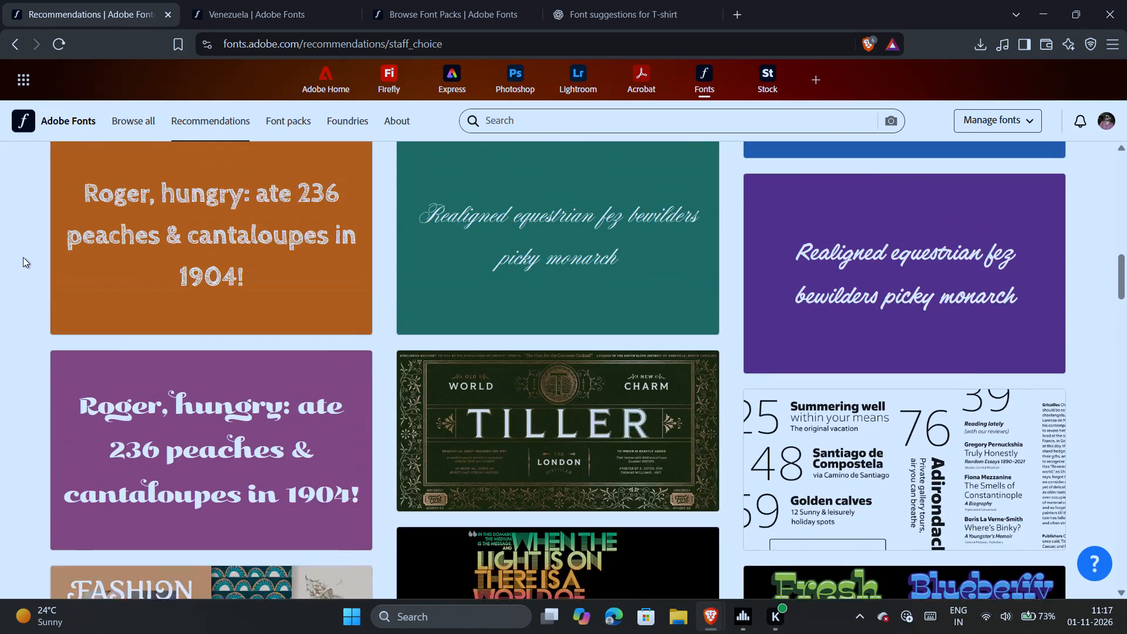
pyautogui.scroll(2, 23, 257)
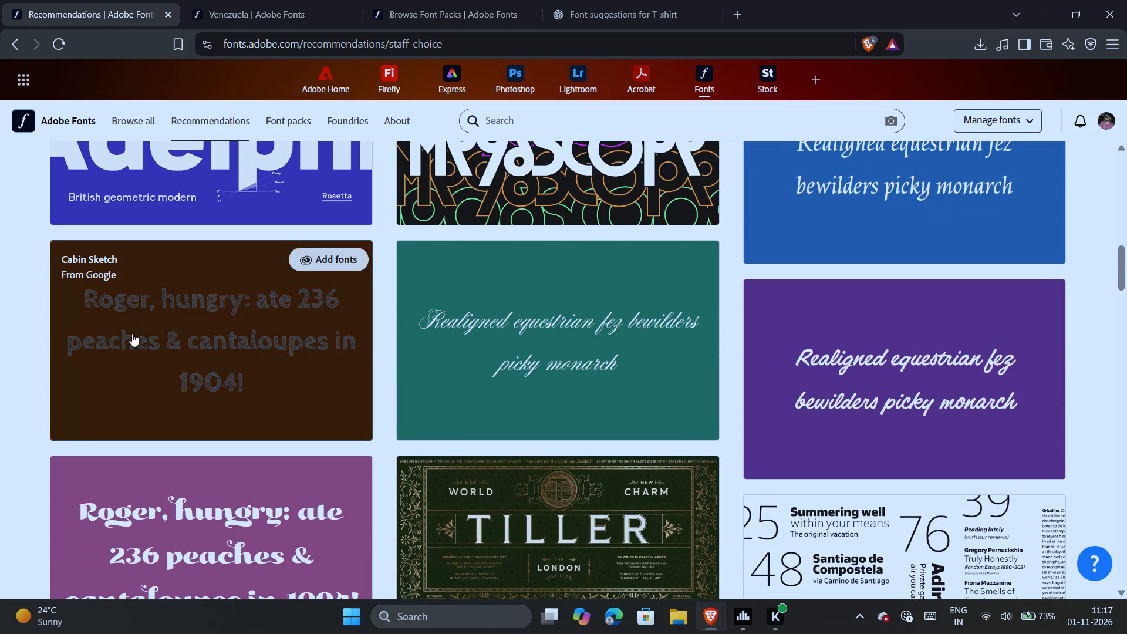
pyautogui.scroll(2, 136, 342)
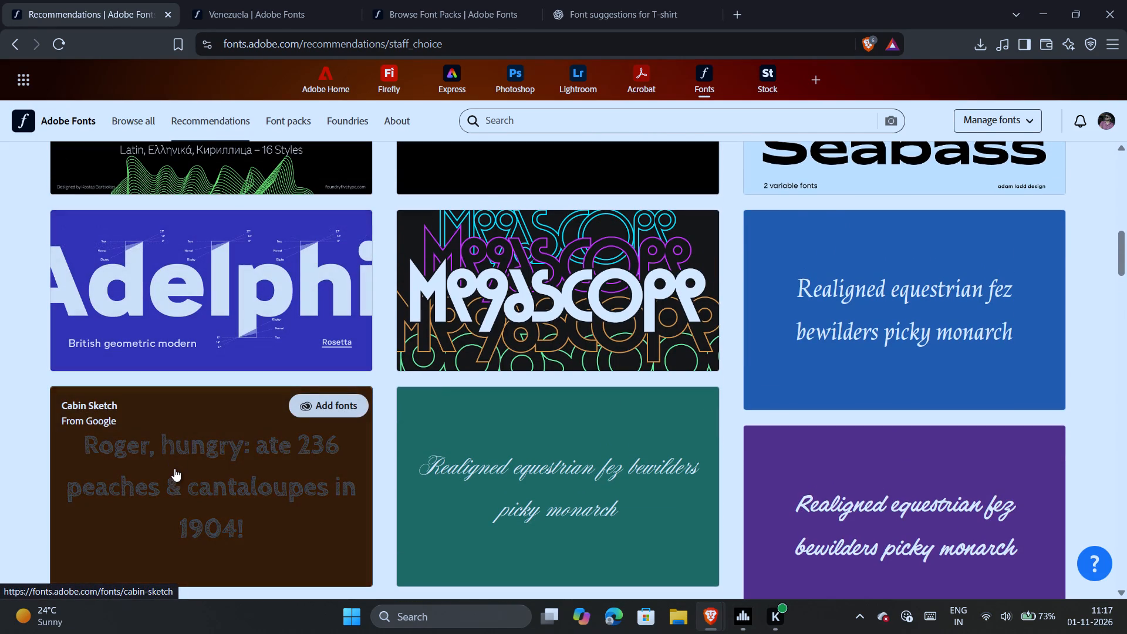
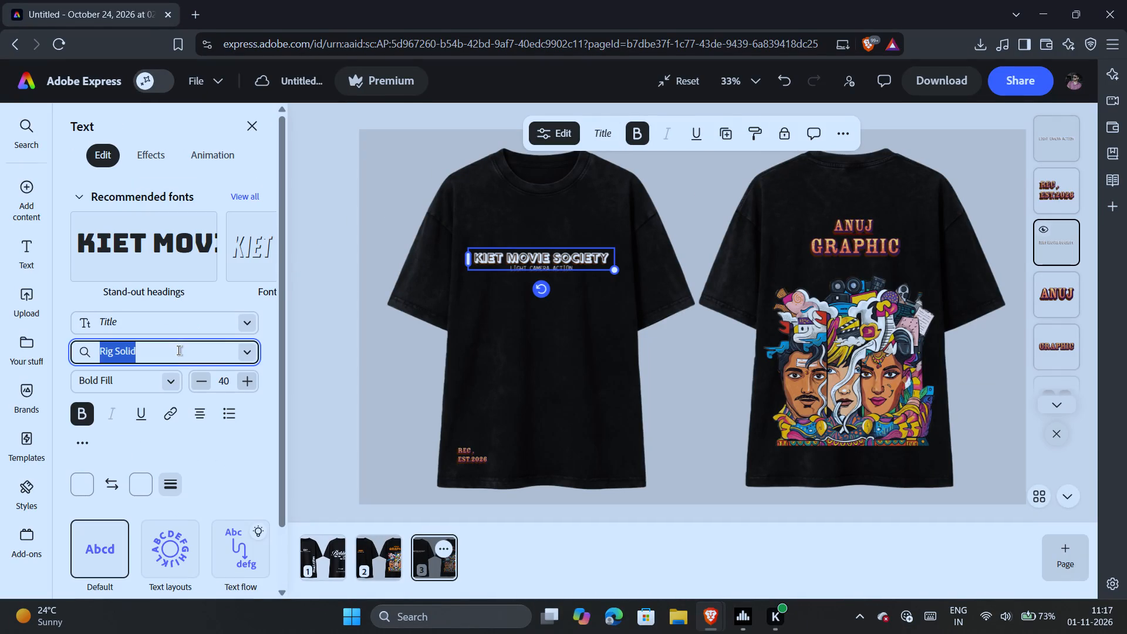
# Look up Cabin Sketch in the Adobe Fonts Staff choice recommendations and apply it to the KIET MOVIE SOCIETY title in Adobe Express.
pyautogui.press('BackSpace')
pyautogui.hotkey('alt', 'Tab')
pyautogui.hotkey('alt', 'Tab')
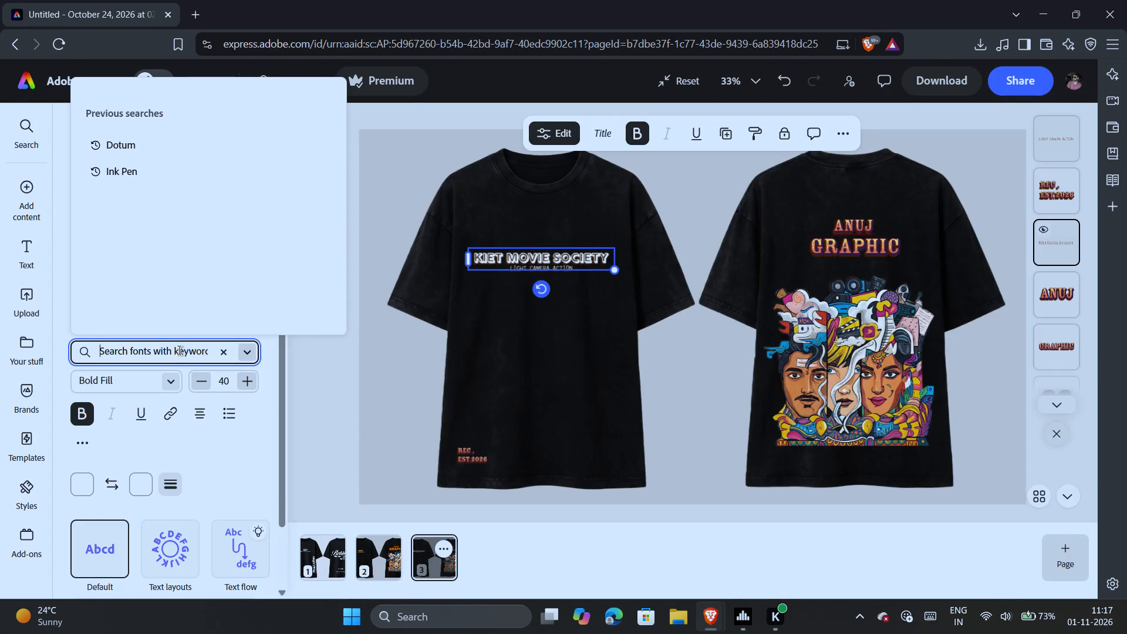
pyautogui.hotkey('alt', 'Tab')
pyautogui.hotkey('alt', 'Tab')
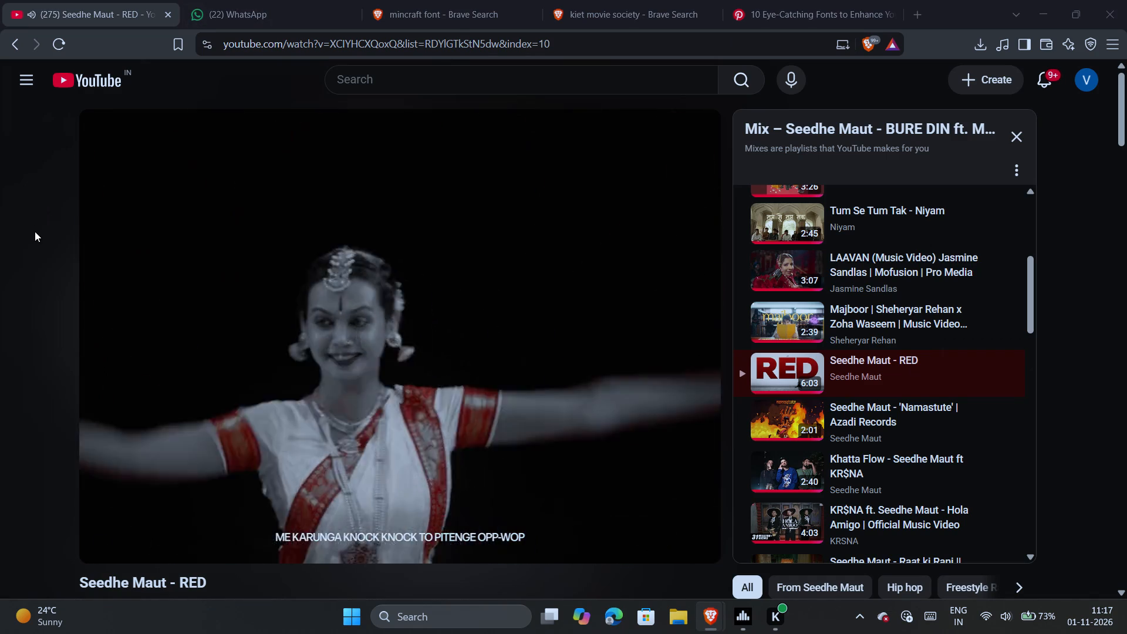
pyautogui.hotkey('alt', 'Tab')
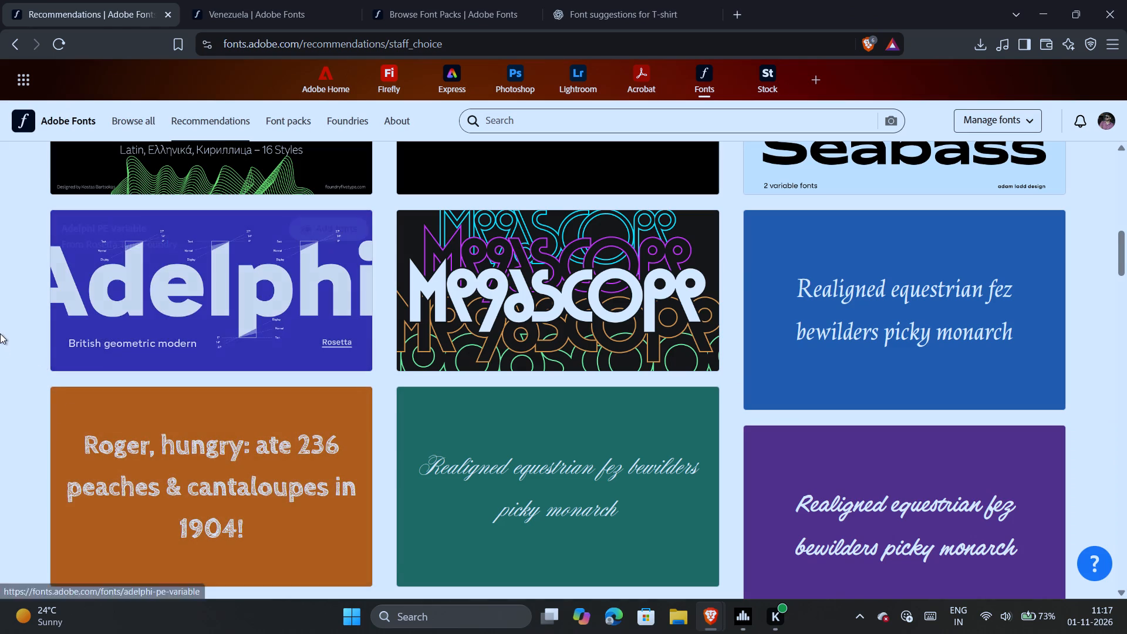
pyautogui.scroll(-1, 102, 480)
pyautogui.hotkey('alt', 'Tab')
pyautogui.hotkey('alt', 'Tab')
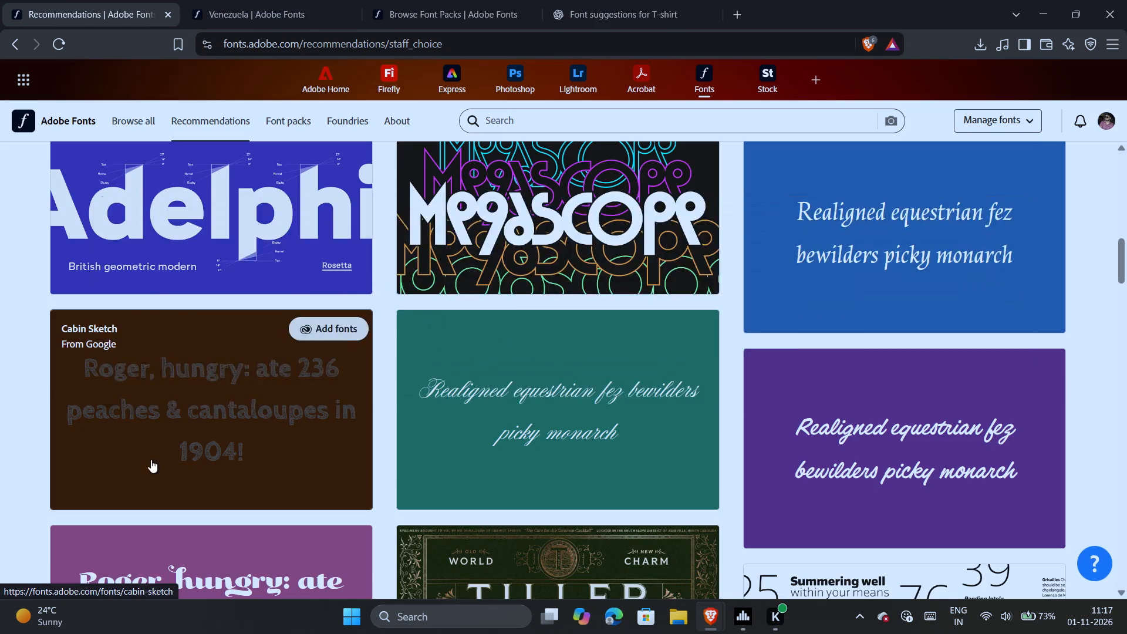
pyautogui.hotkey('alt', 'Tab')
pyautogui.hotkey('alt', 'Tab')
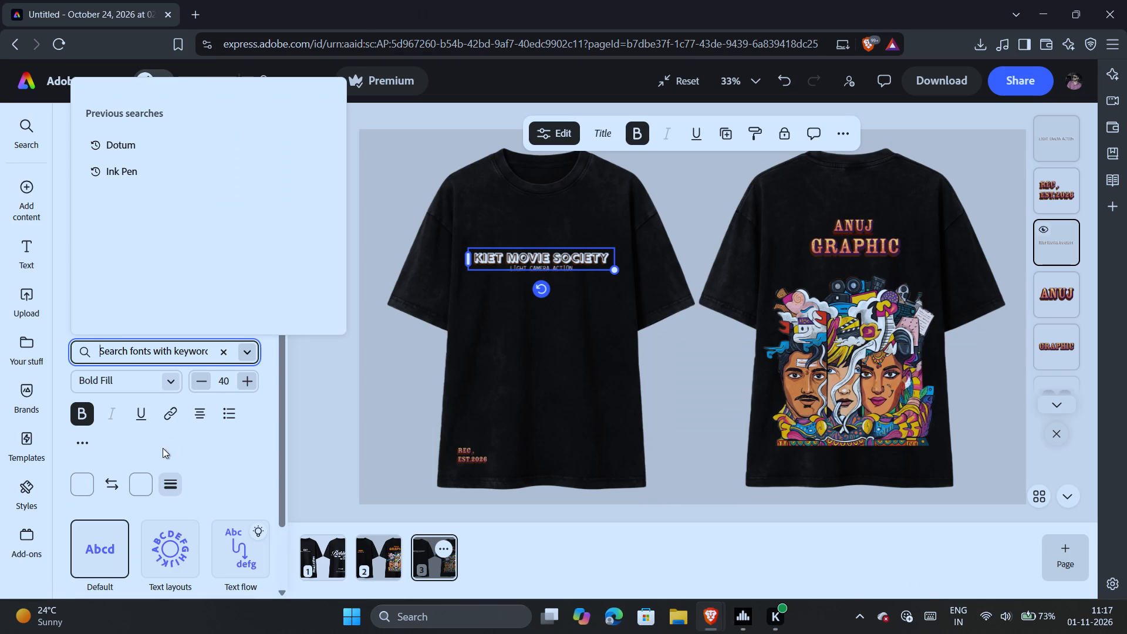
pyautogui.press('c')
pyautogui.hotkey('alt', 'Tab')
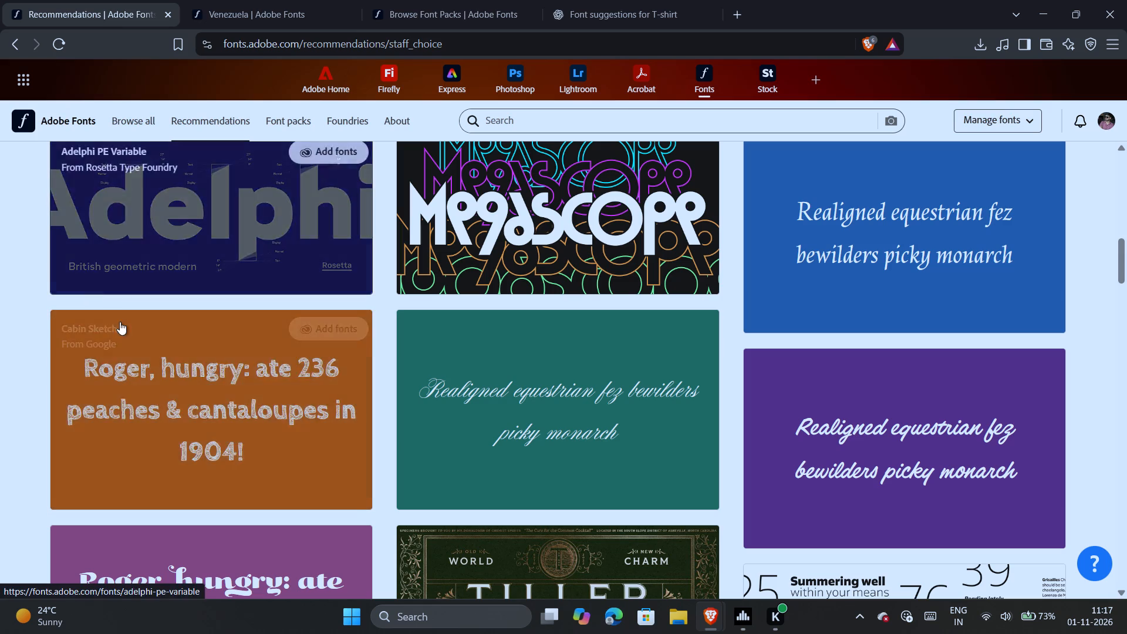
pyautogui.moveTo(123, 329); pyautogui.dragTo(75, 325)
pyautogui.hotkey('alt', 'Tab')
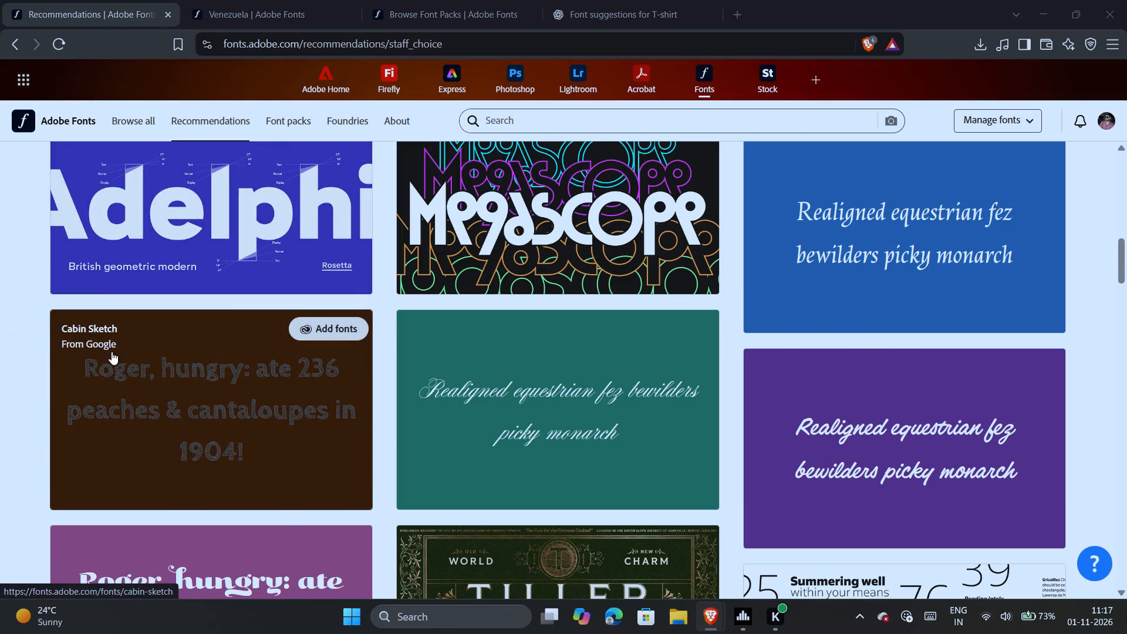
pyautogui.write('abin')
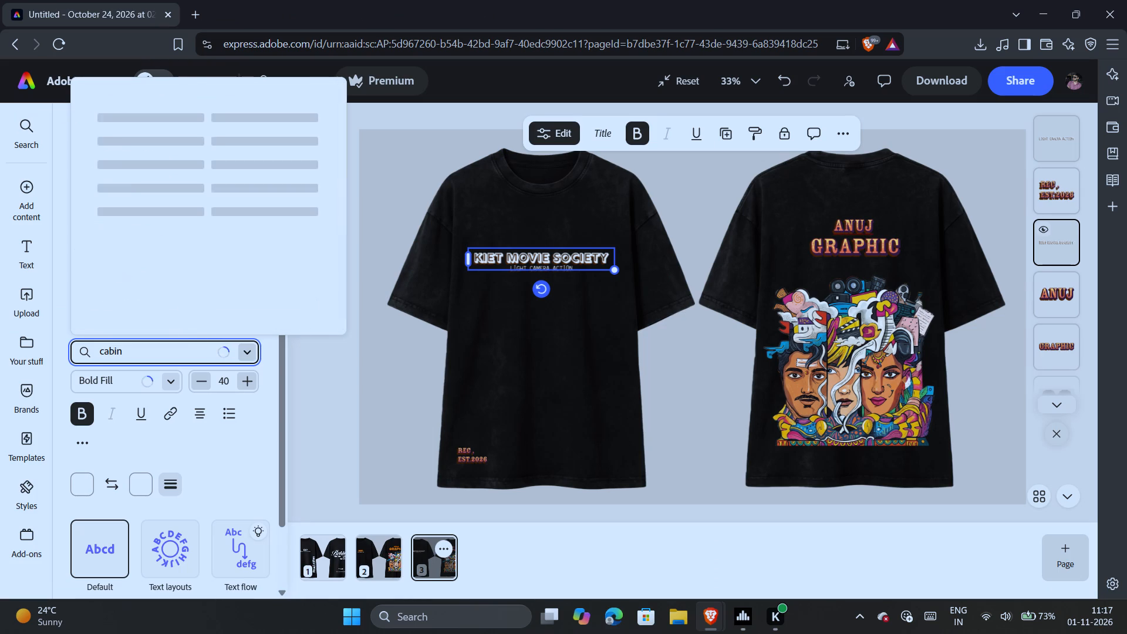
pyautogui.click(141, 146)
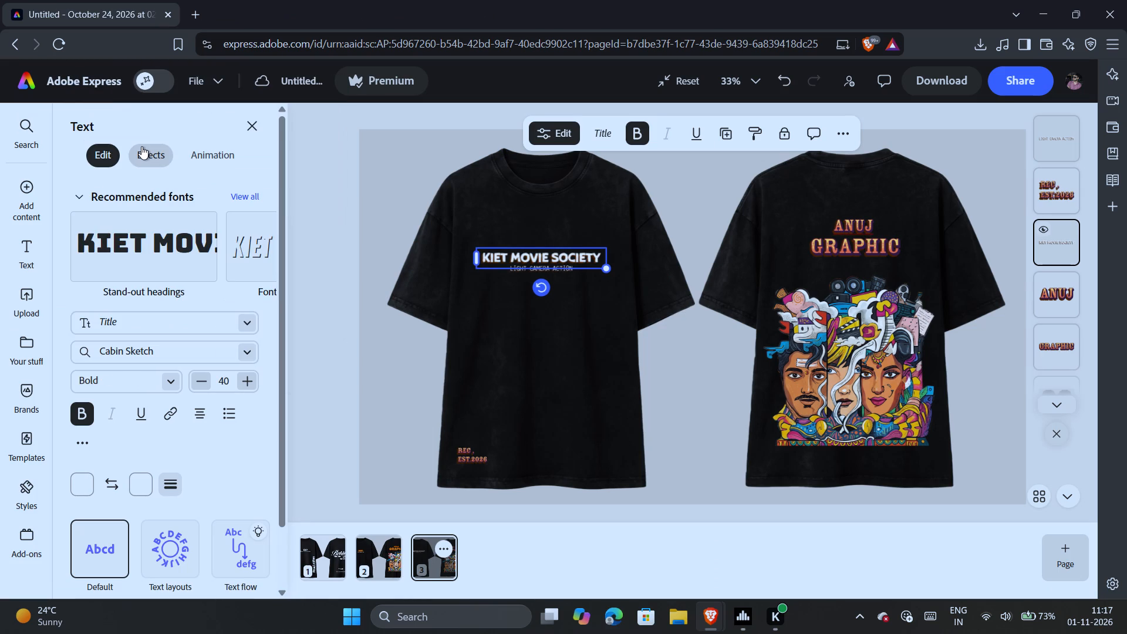
# Preview fonts from the Recent and Your fonts groups on the KIET MOVIE SOCIETY title.
pyautogui.click(208, 350)
pyautogui.click(251, 342)
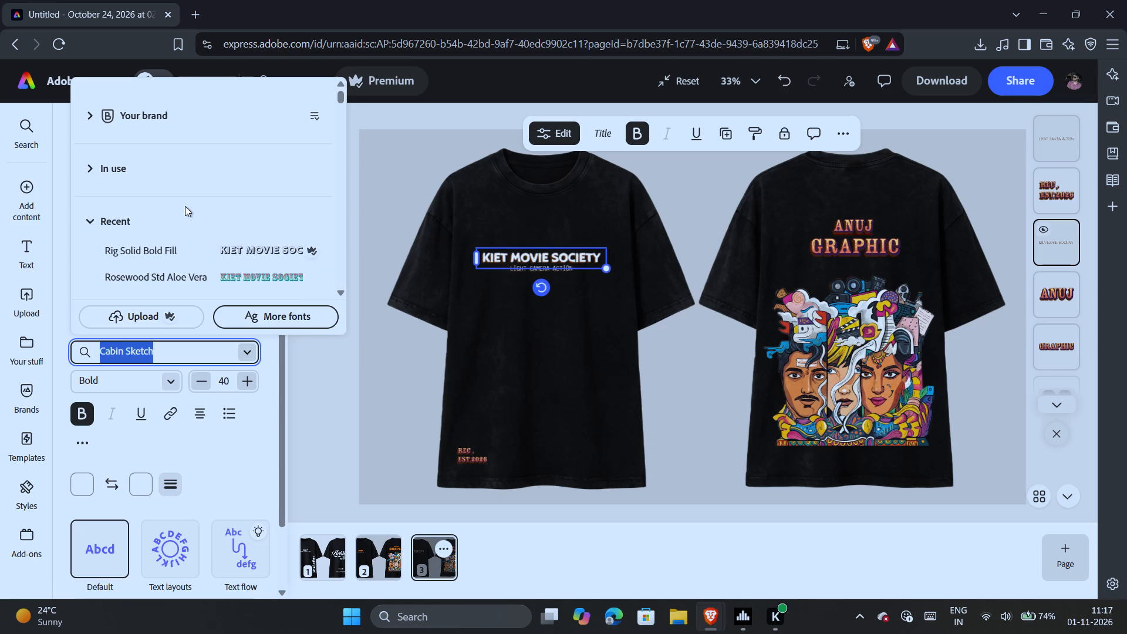
pyautogui.scroll(-2, 185, 206)
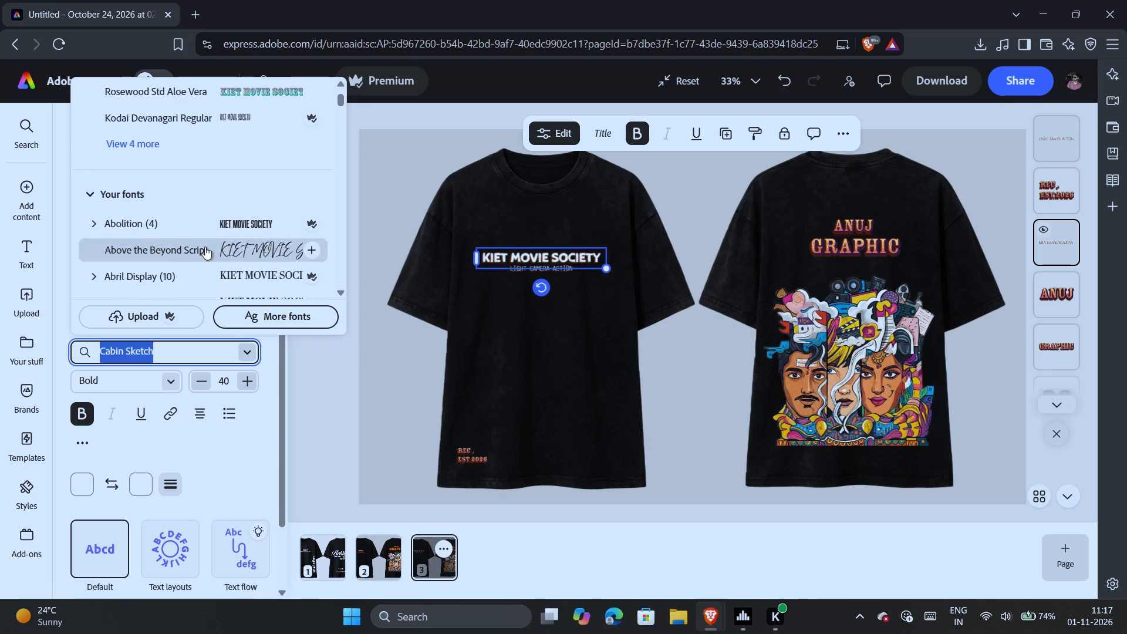
pyautogui.scroll(-1, 227, 271)
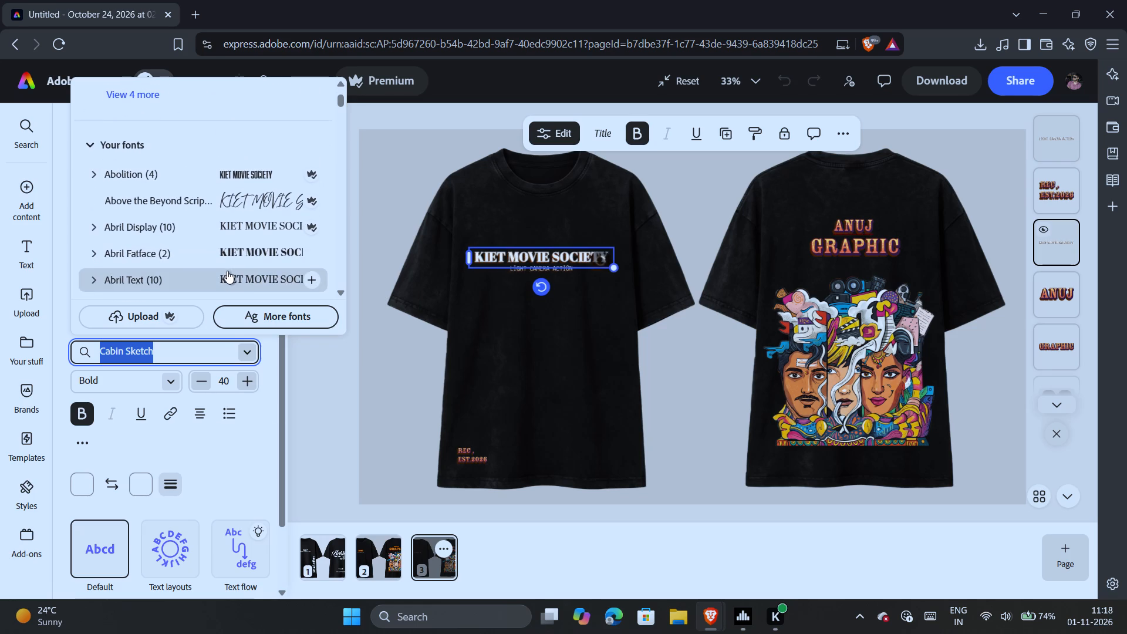
pyautogui.scroll(-1, 240, 249)
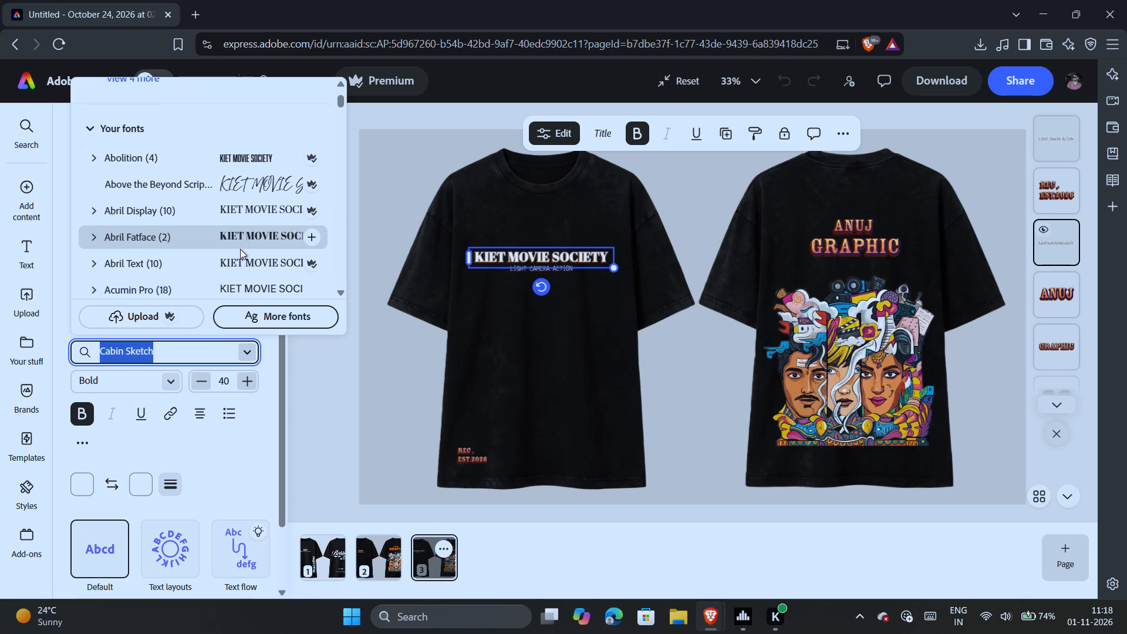
pyautogui.scroll(-1, 240, 249)
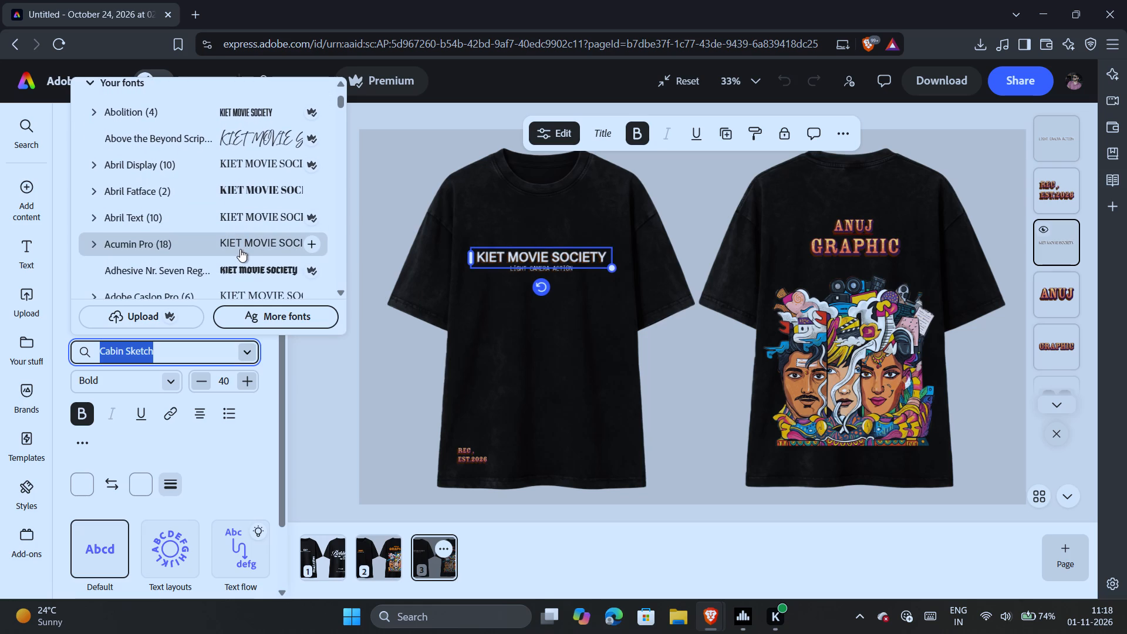
pyautogui.press('Down')
pyautogui.press('Down')
pyautogui.press('Down')
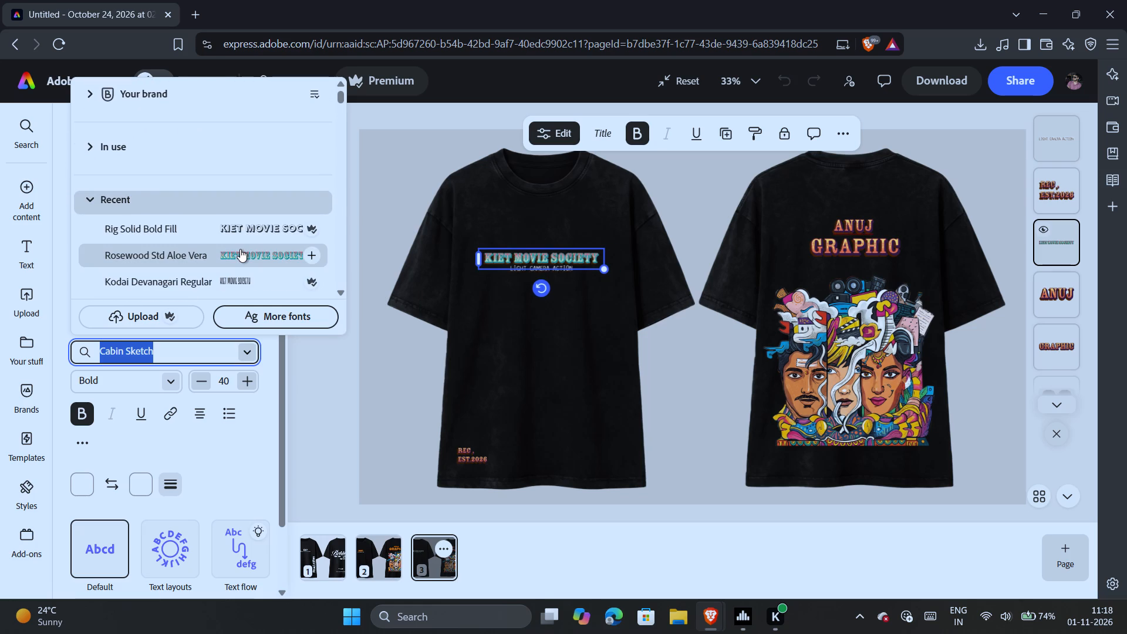
pyautogui.press('Down')
pyautogui.press('Up')
pyautogui.press('Down')
pyautogui.press('Down')
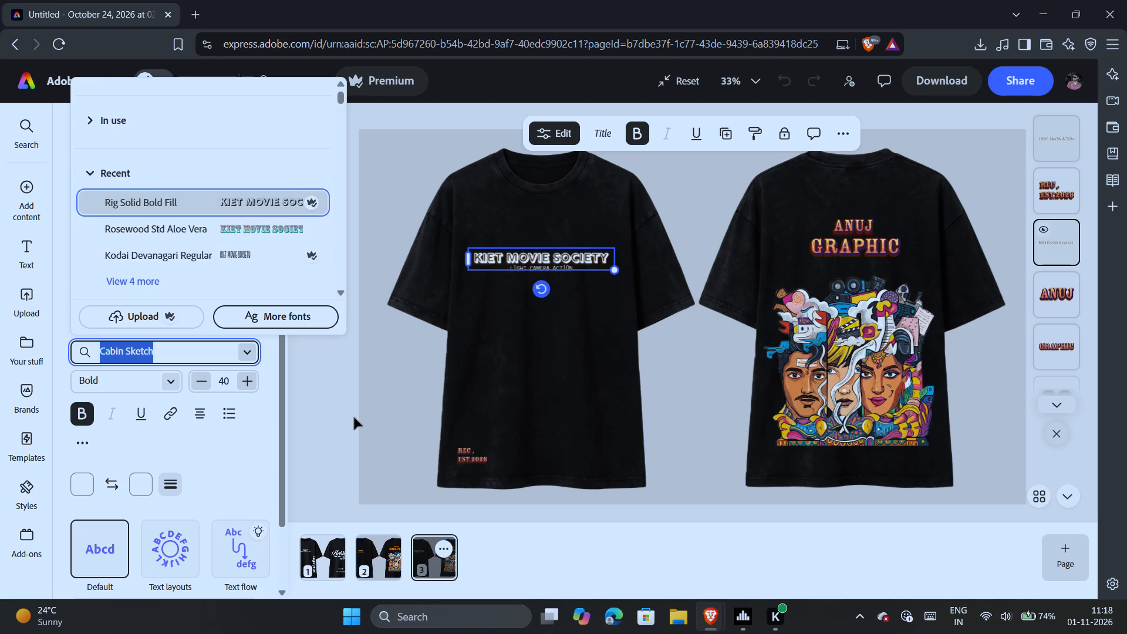
pyautogui.press('Down')
pyautogui.press('Down')
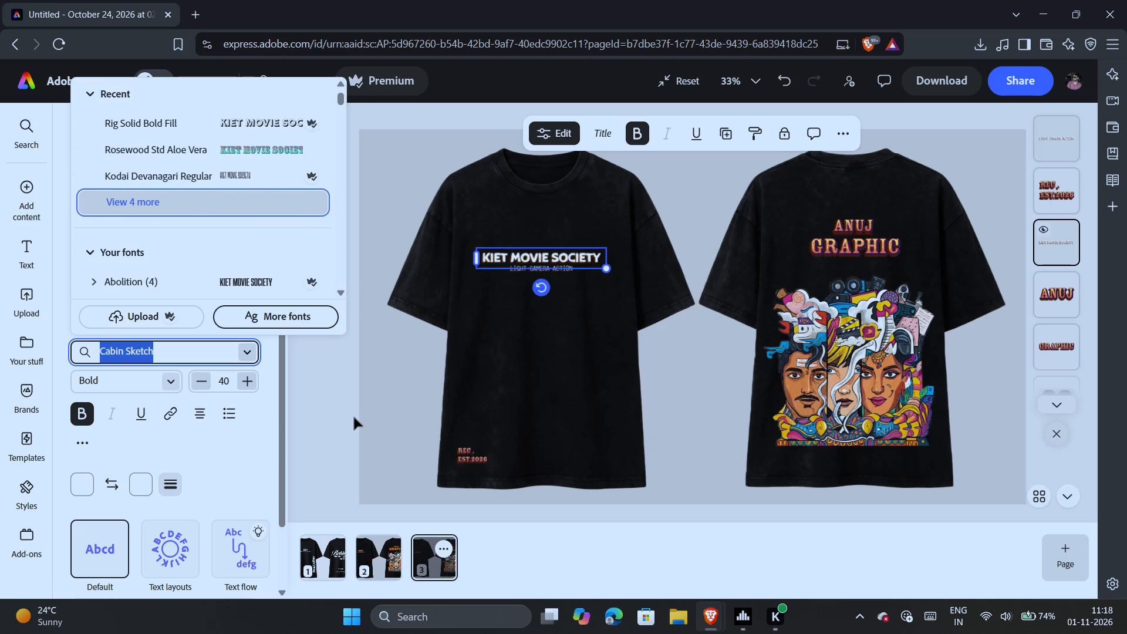
# Expand the Recent fonts group and preview its additional fonts on the KIET MOVIE SOCIETY title.
pyautogui.click(209, 202)
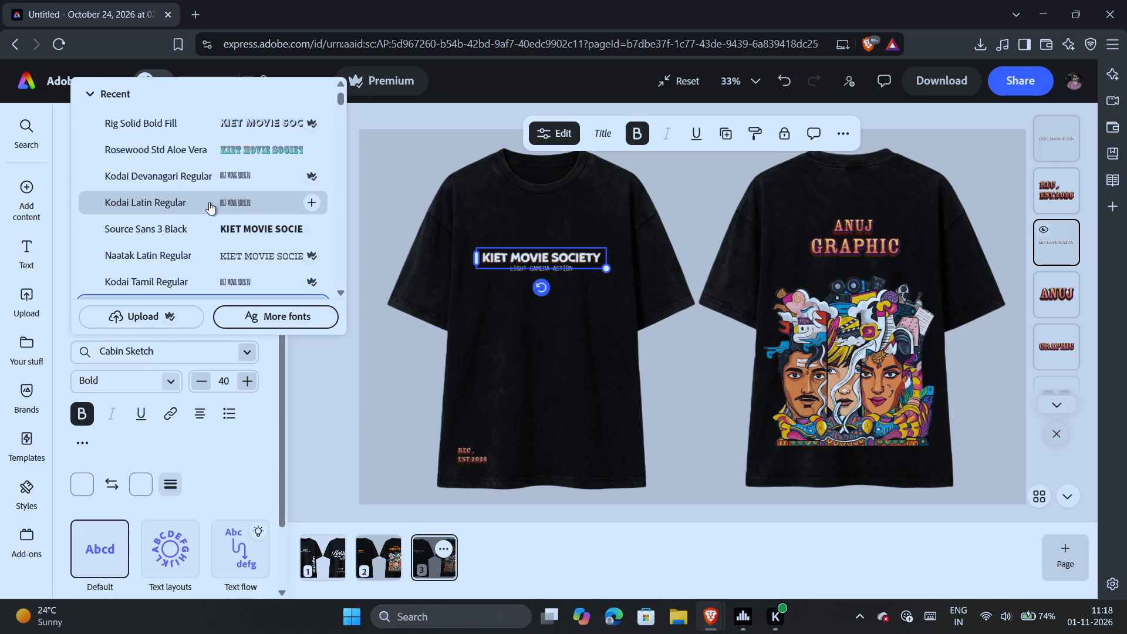
pyautogui.press('Down')
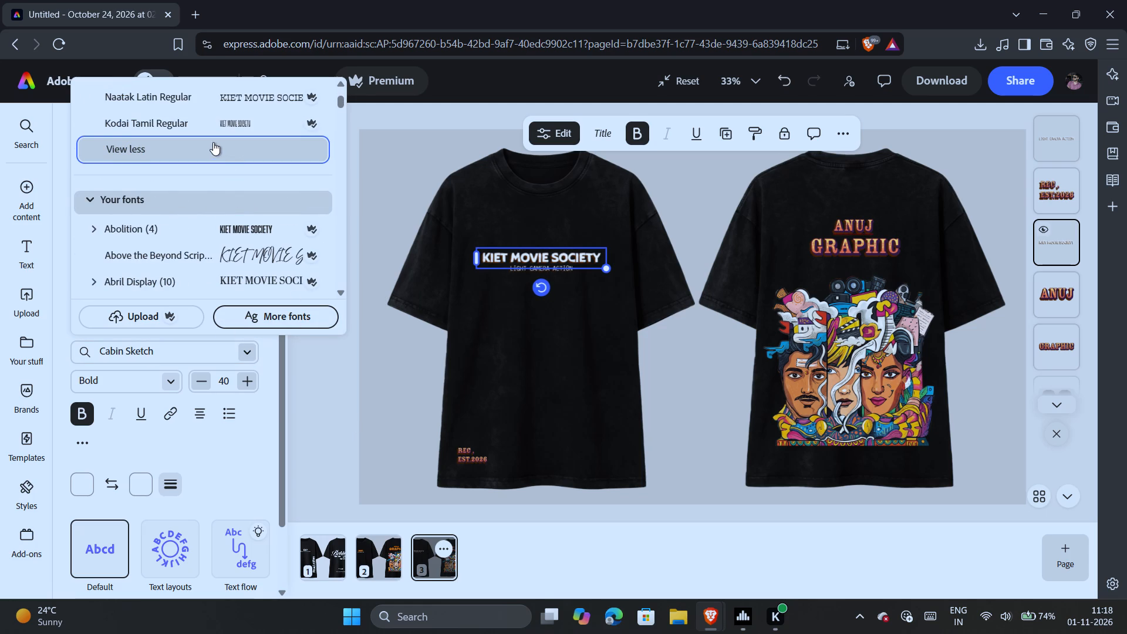
pyautogui.press('Up')
pyautogui.press('Up')
pyautogui.press('Up')
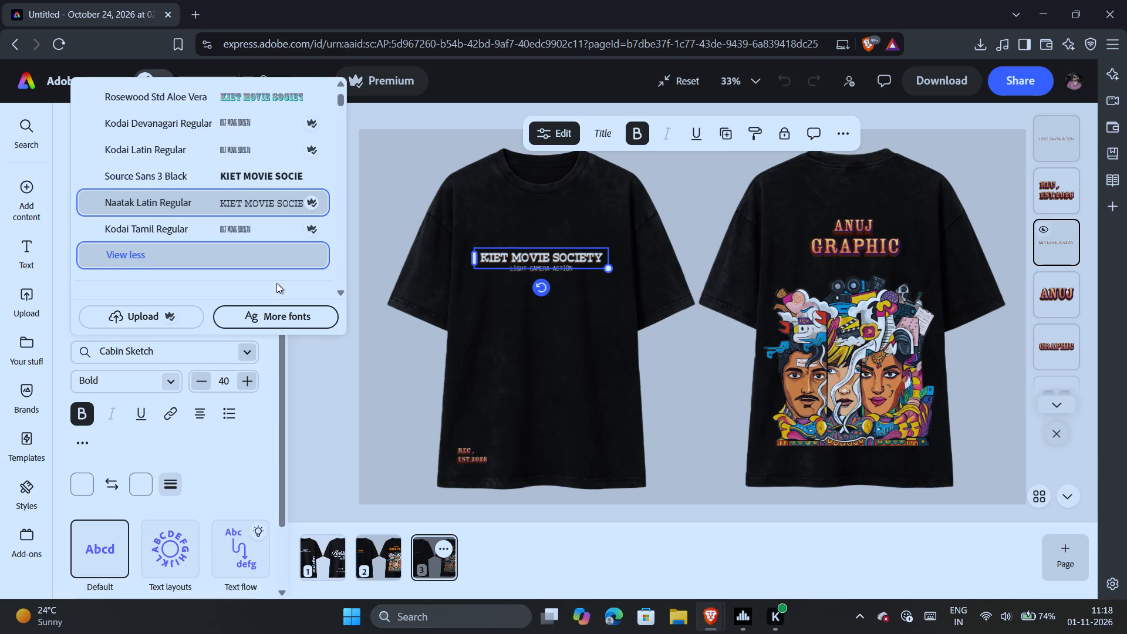
pyautogui.press('Up')
pyautogui.press('Up')
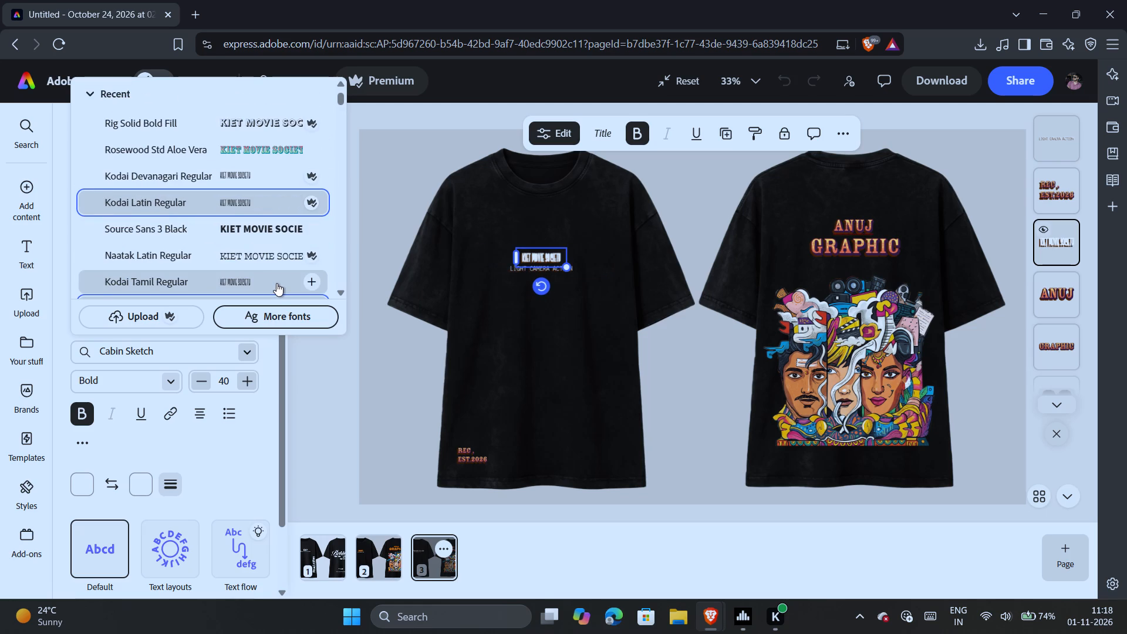
pyautogui.press('Up')
pyautogui.press('Up')
pyautogui.press('Down')
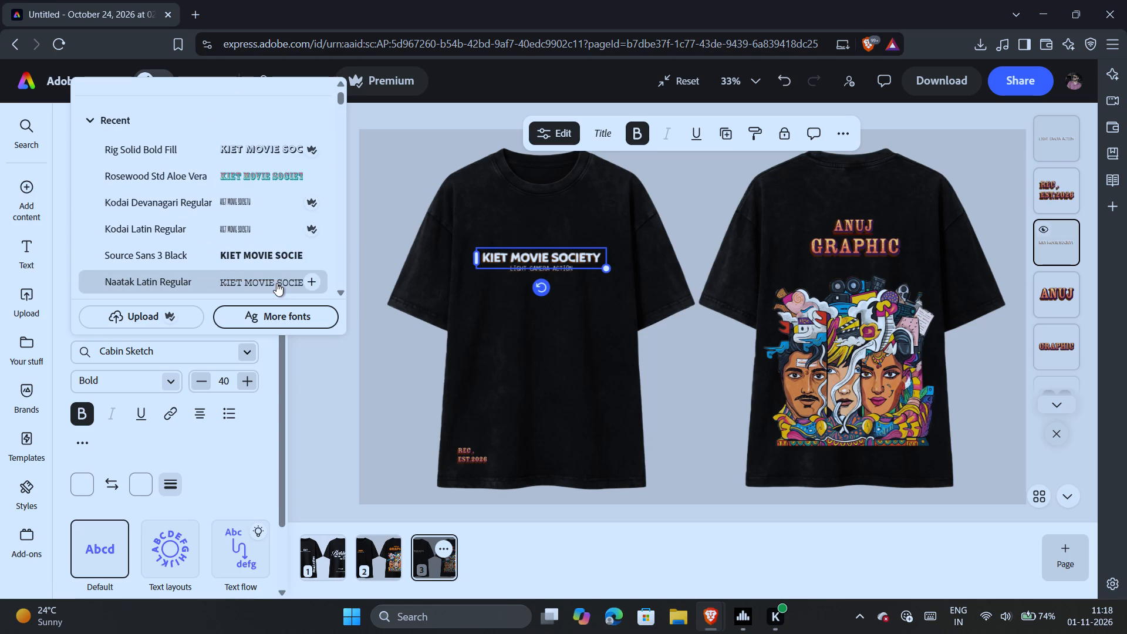
pyautogui.press('Up')
pyautogui.press('Up')
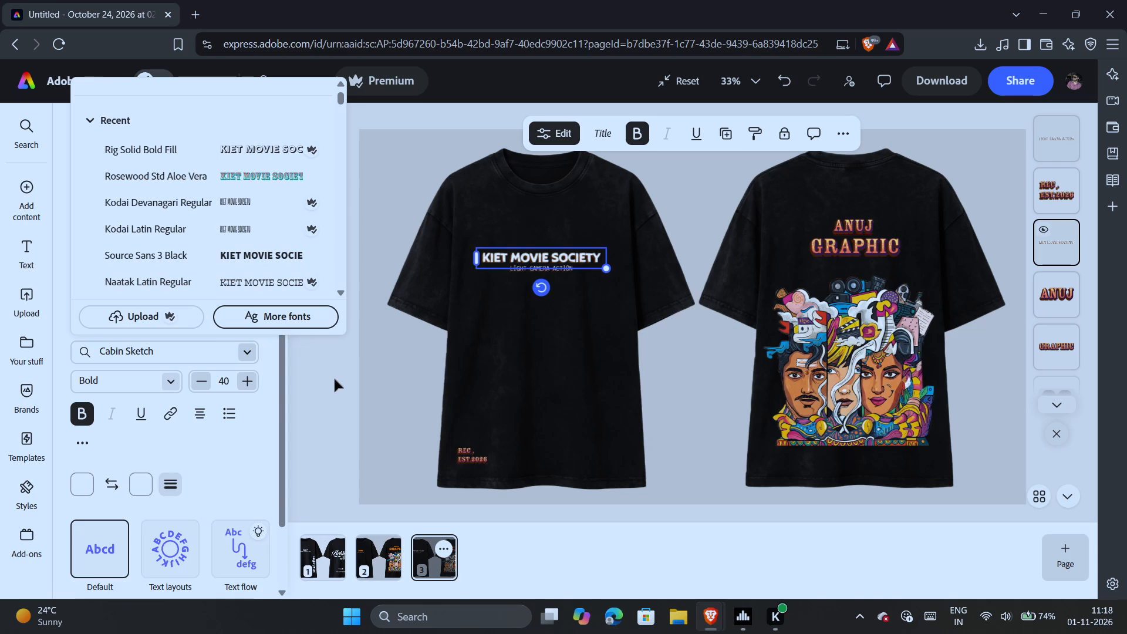
pyautogui.press('Down')
pyautogui.press('Down')
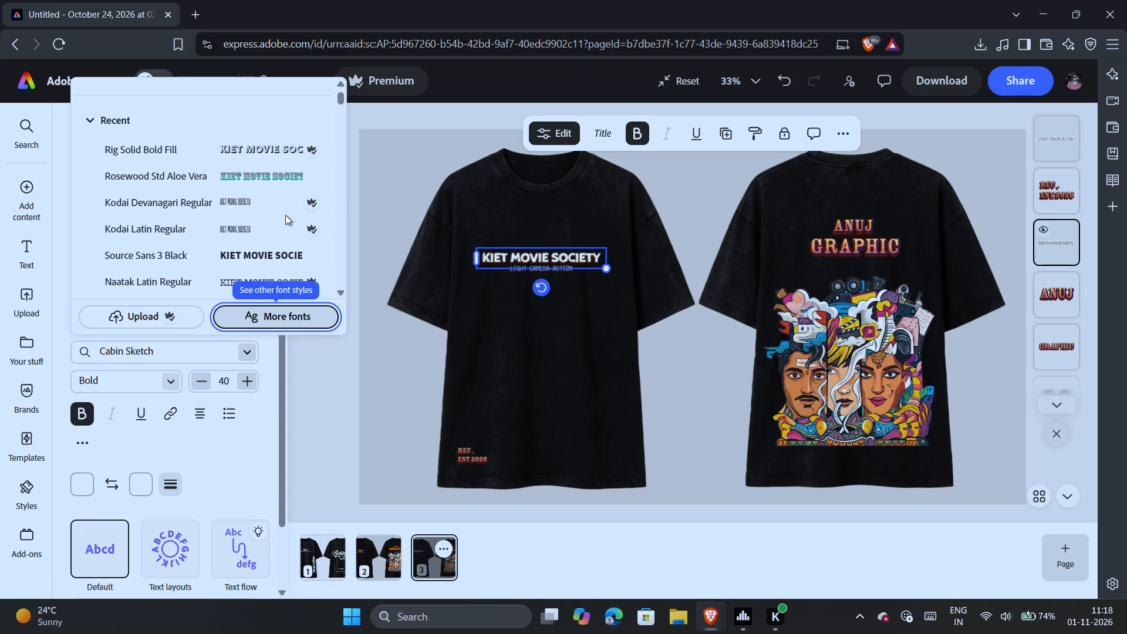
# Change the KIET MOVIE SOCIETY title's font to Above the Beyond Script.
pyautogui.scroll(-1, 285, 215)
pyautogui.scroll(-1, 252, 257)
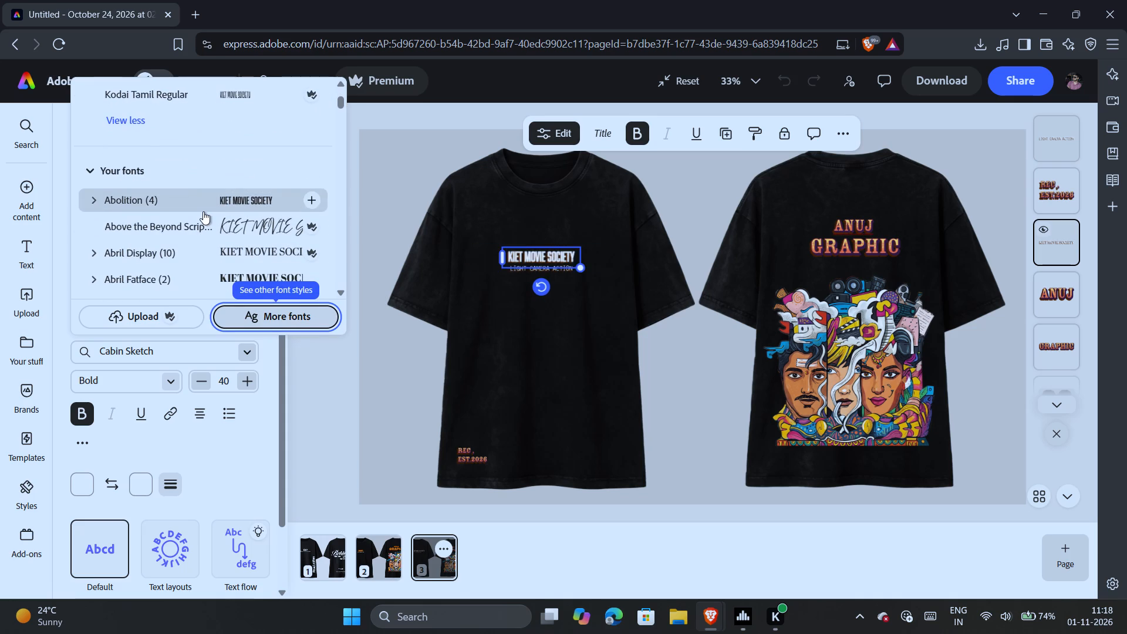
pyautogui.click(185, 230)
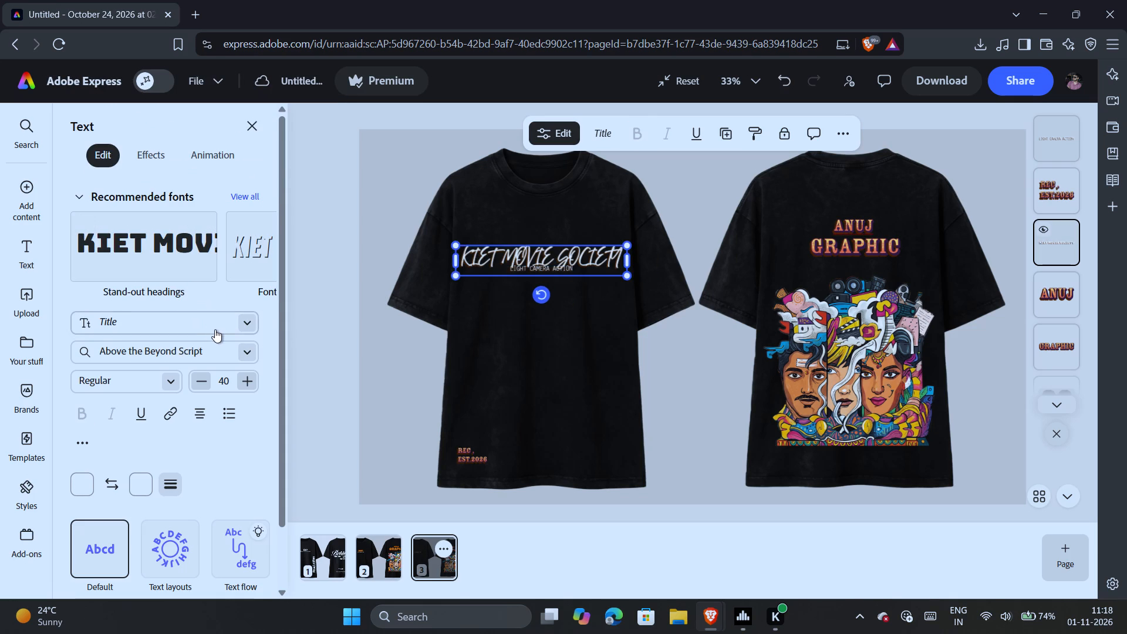
# Find Waldo in the Adobe Fonts Staff choice recommendations and apply it to the KIET MOVIE SOCIETY title in Adobe Express.
pyautogui.hotkey('alt', 'Tab')
pyautogui.scroll(-3, 31, 446)
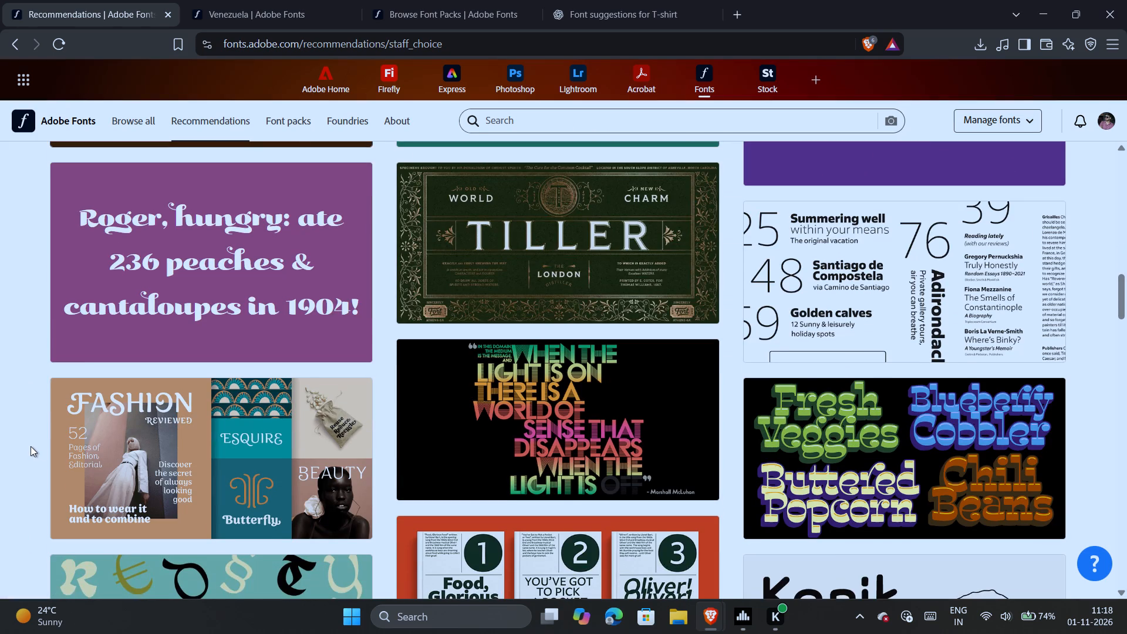
pyautogui.scroll(-5, 31, 446)
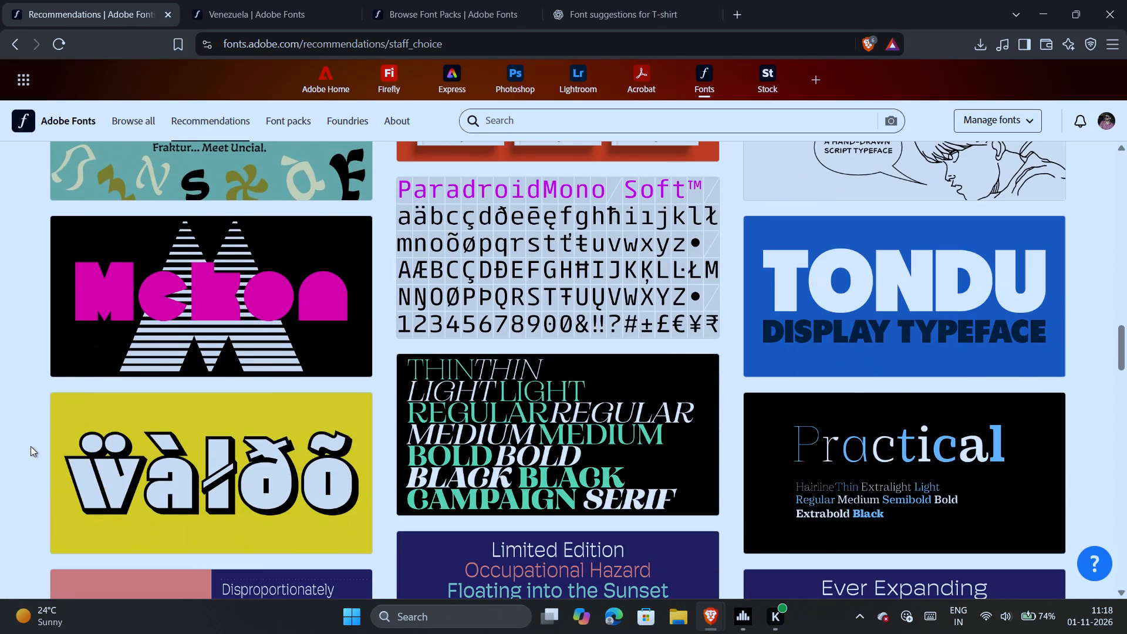
pyautogui.scroll(-1, 31, 446)
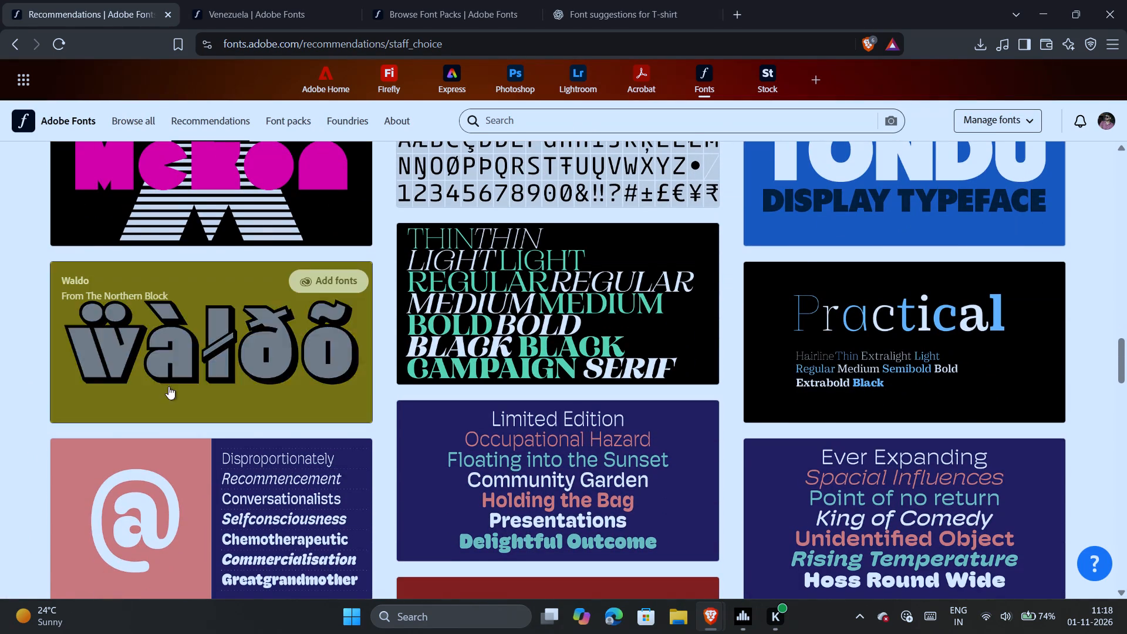
pyautogui.hotkey('alt', 'Tab')
pyautogui.click(176, 352)
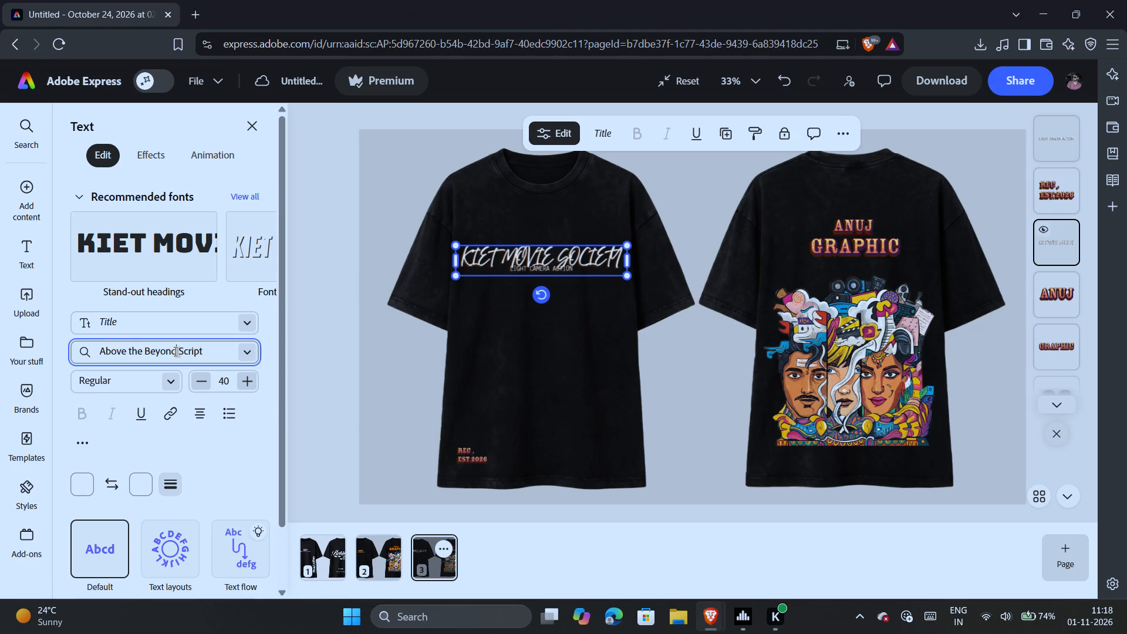
pyautogui.hotkey('ctrl', 'a')
pyautogui.write('waldo')
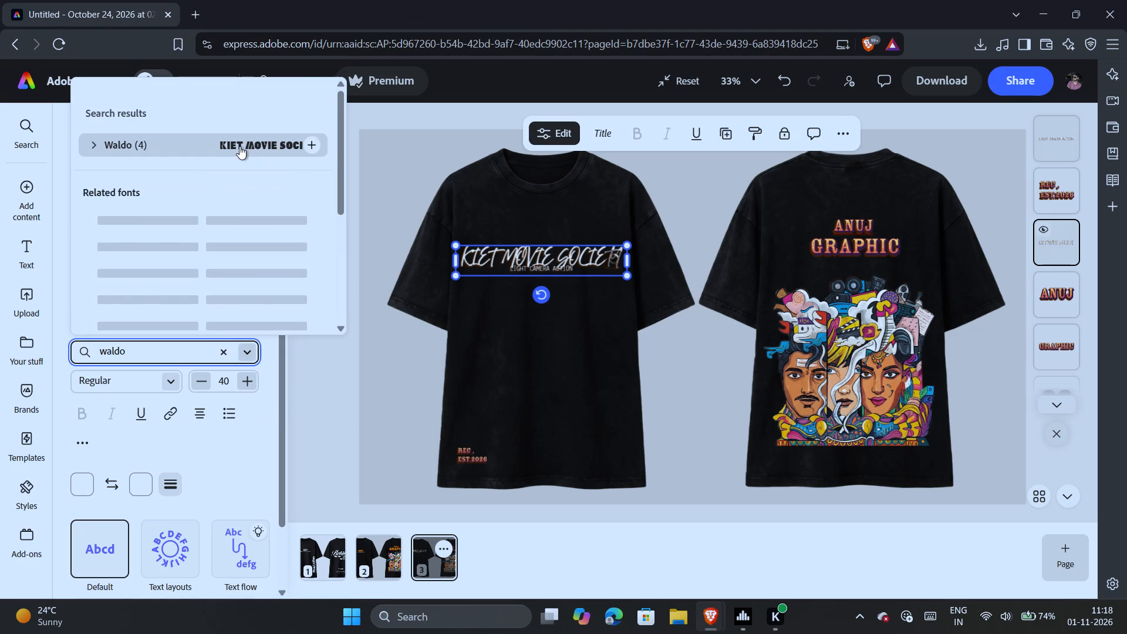
pyautogui.click(239, 146)
# Find Citrus Gothic in the Adobe Fonts Staff choice recommendations and apply it to the KIET MOVIE SOCIETY title in Adobe Express.
pyautogui.hotkey('alt', 'Tab')
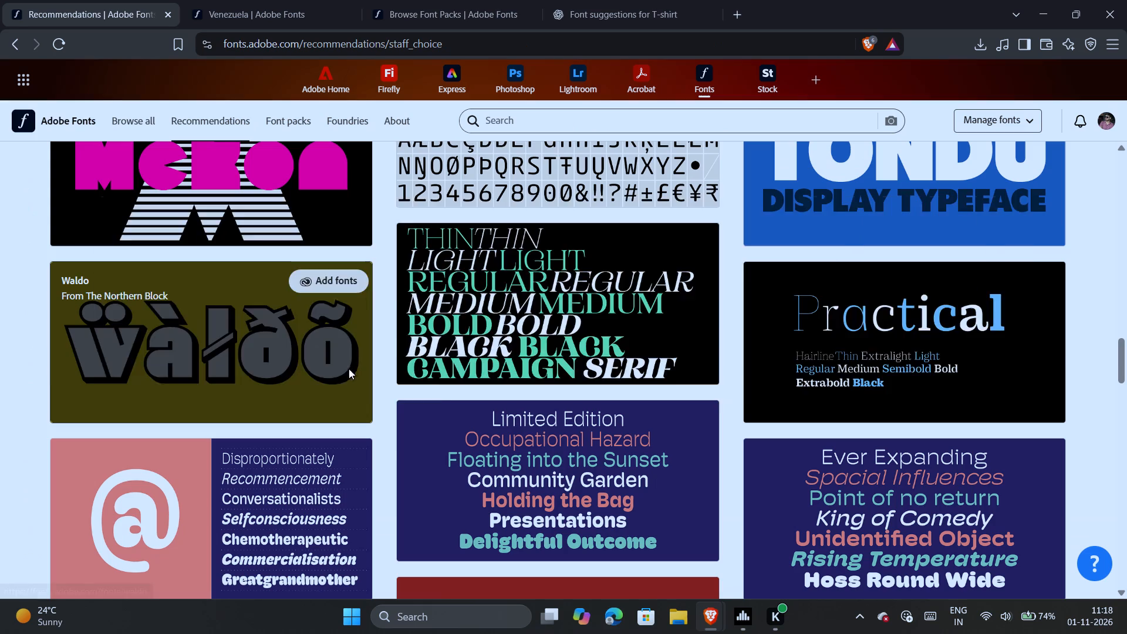
pyautogui.scroll(2, 21, 370)
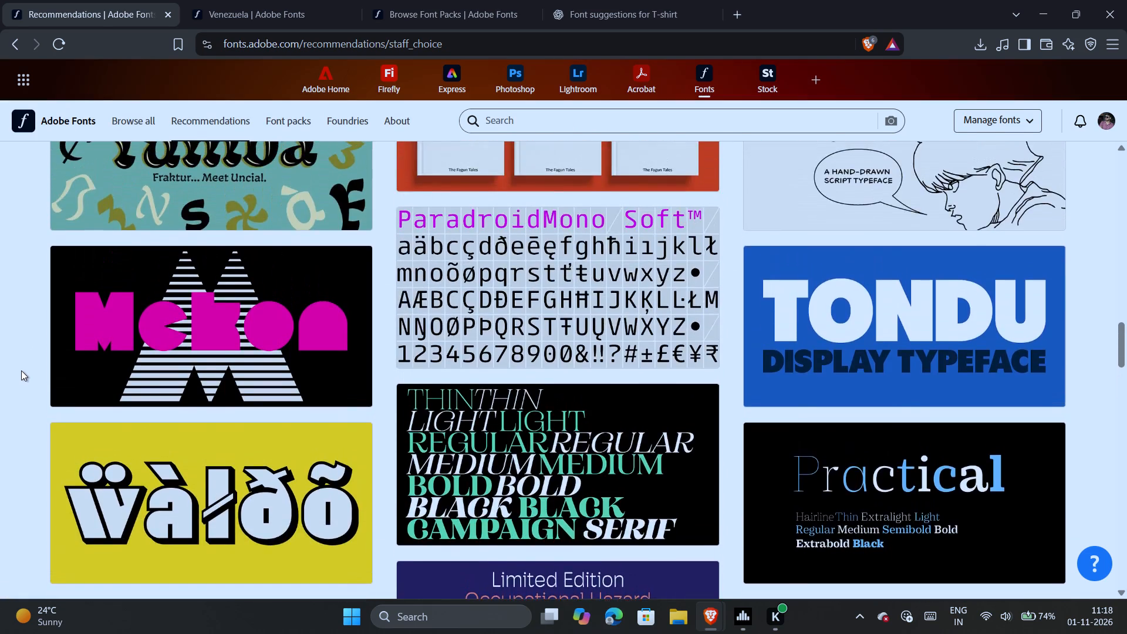
pyautogui.scroll(-10, 21, 370)
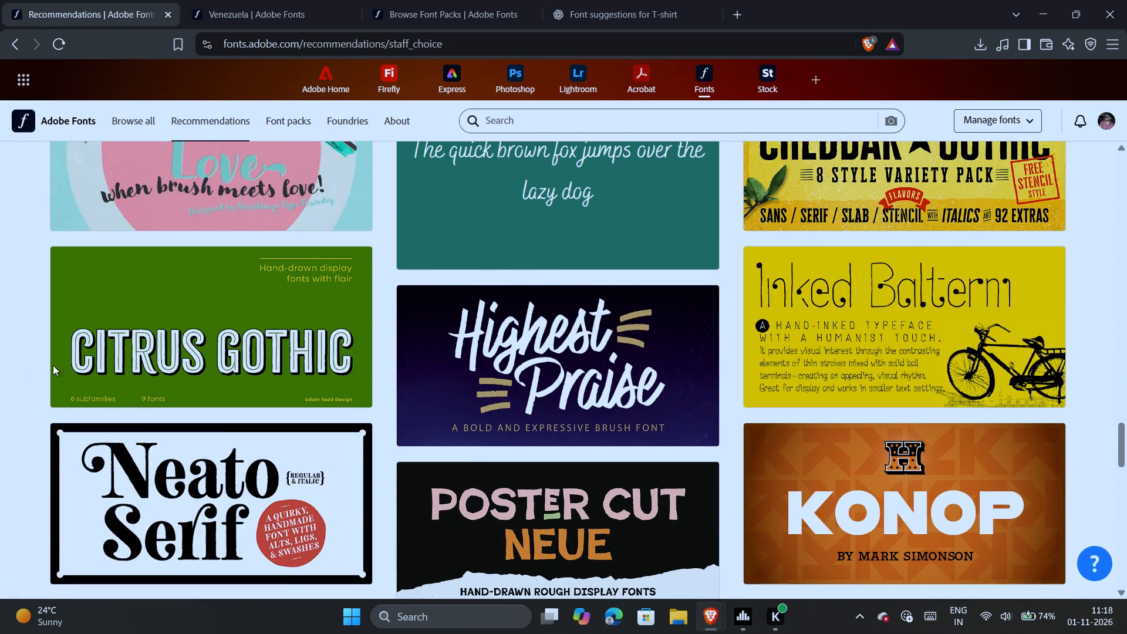
pyautogui.hotkey('alt', 'Tab')
pyautogui.click(149, 355)
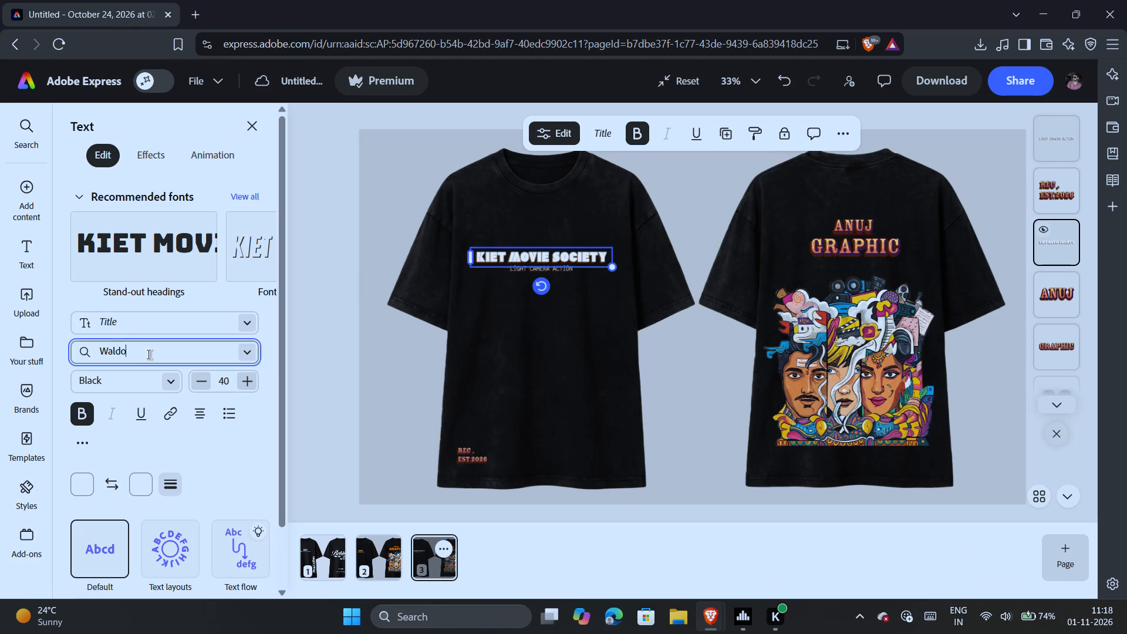
pyautogui.write('ci')
pyautogui.hotkey('alt', 'Tab')
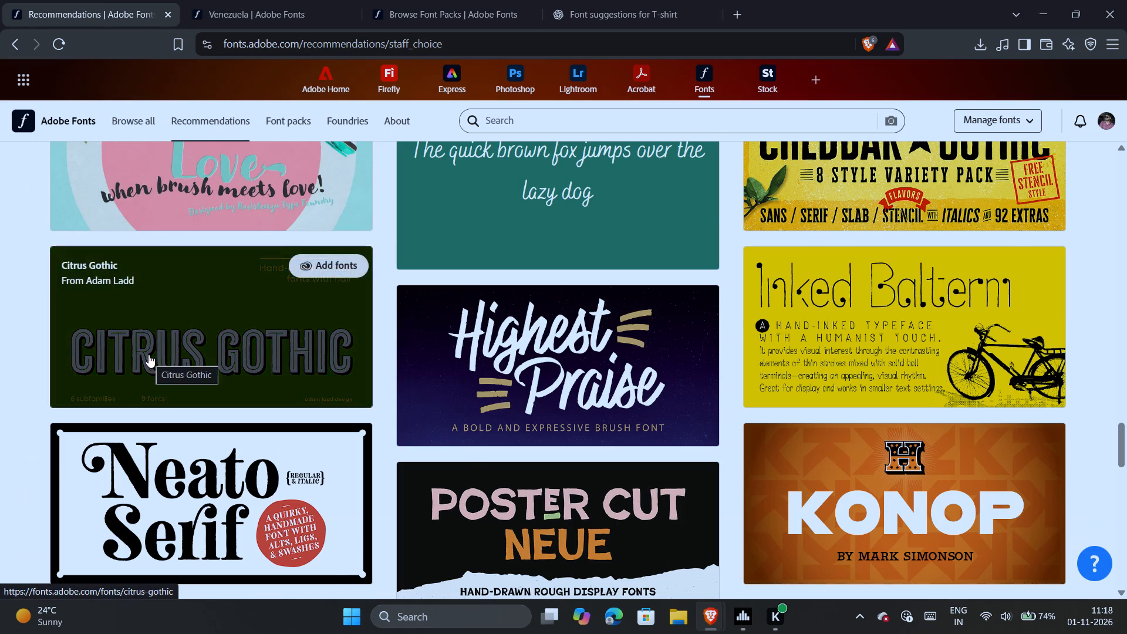
pyautogui.hotkey('alt', 'Tab')
pyautogui.press('t')
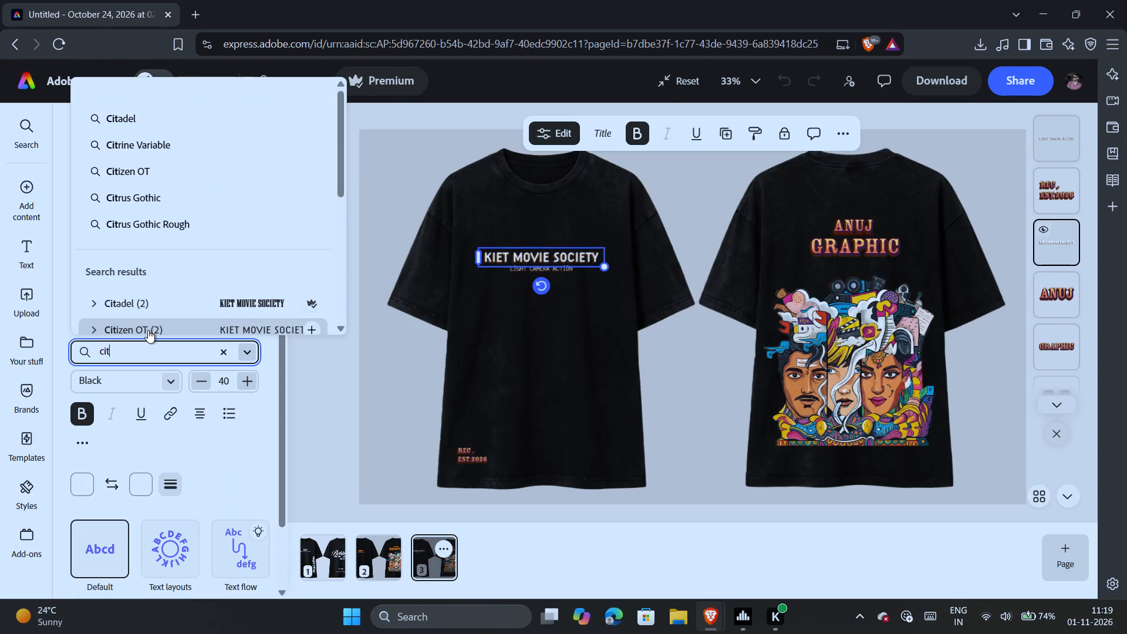
pyautogui.click(136, 197)
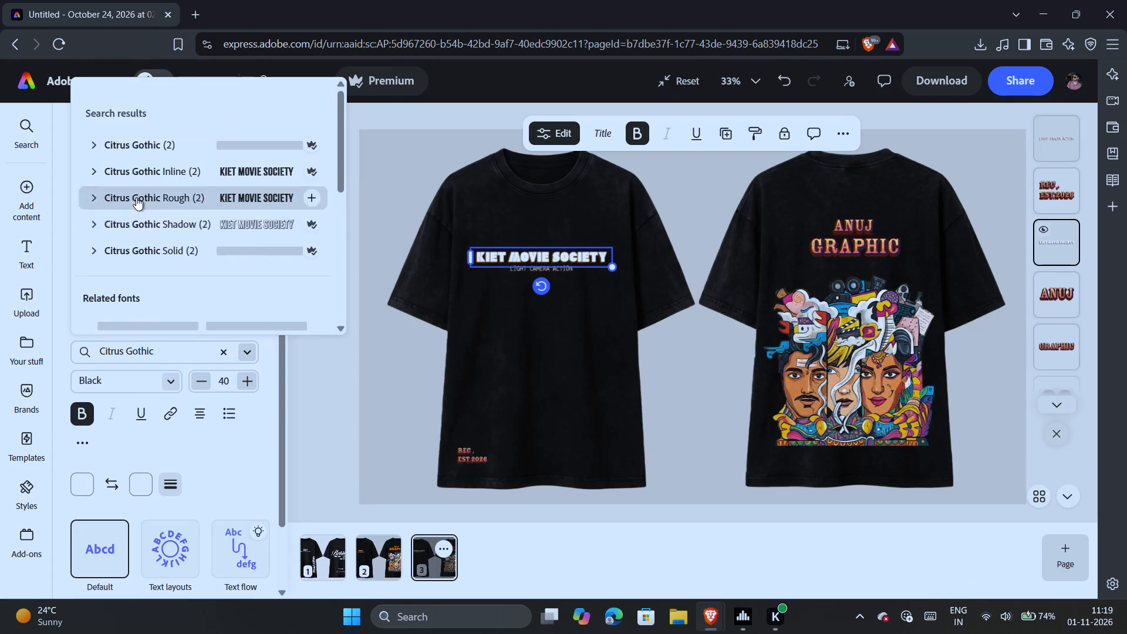
pyautogui.click(164, 152)
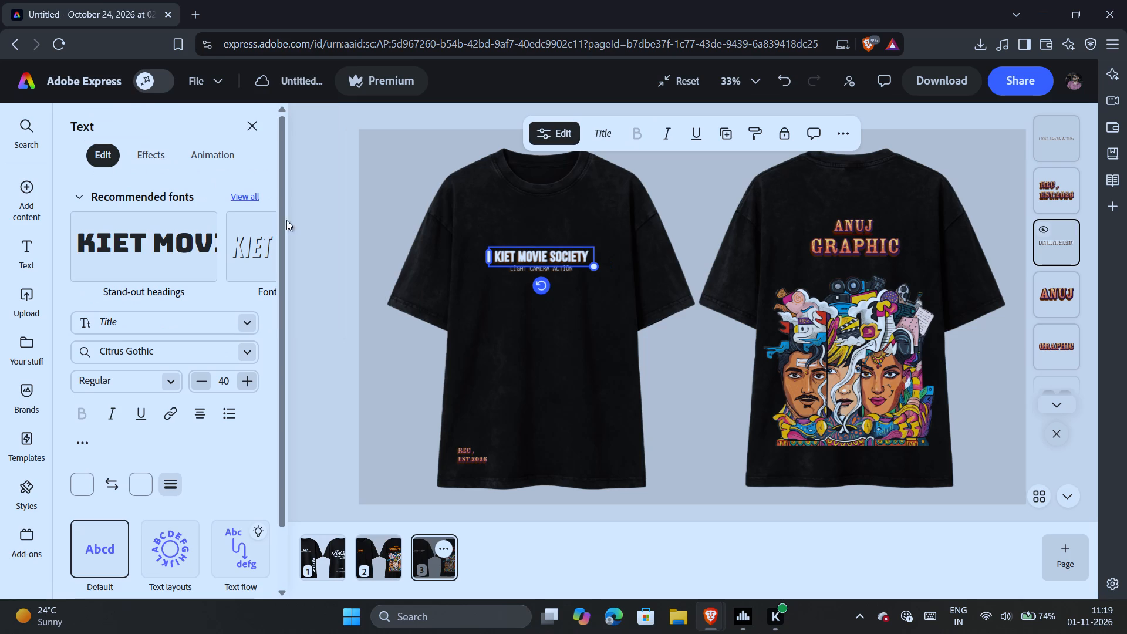
pyautogui.click(360, 264)
pyautogui.click(492, 249)
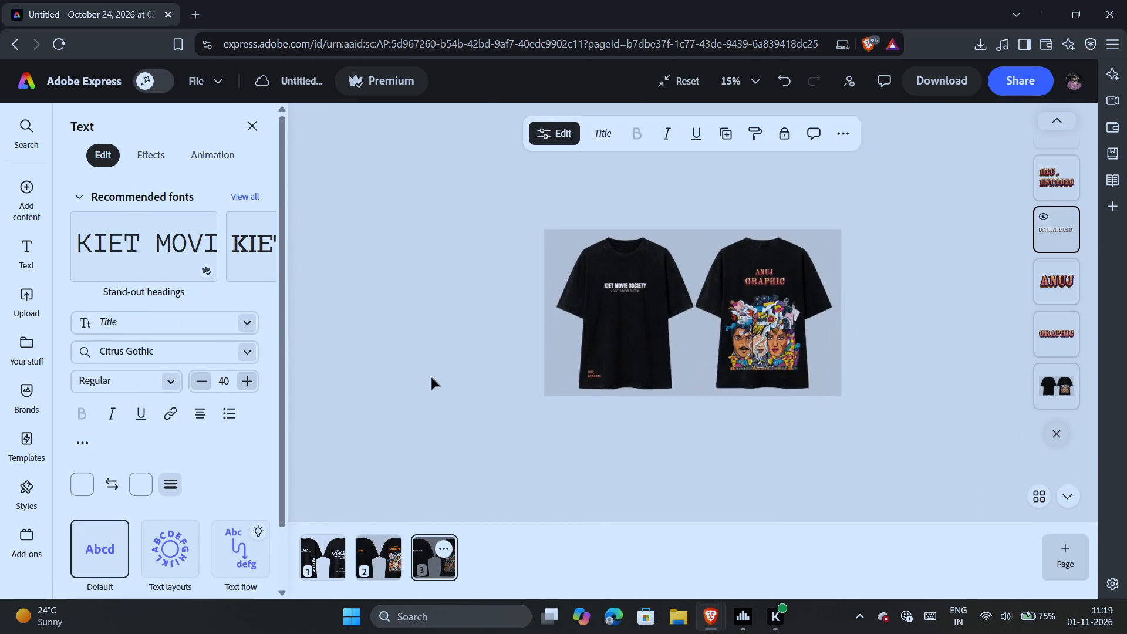
pyautogui.click(335, 338)
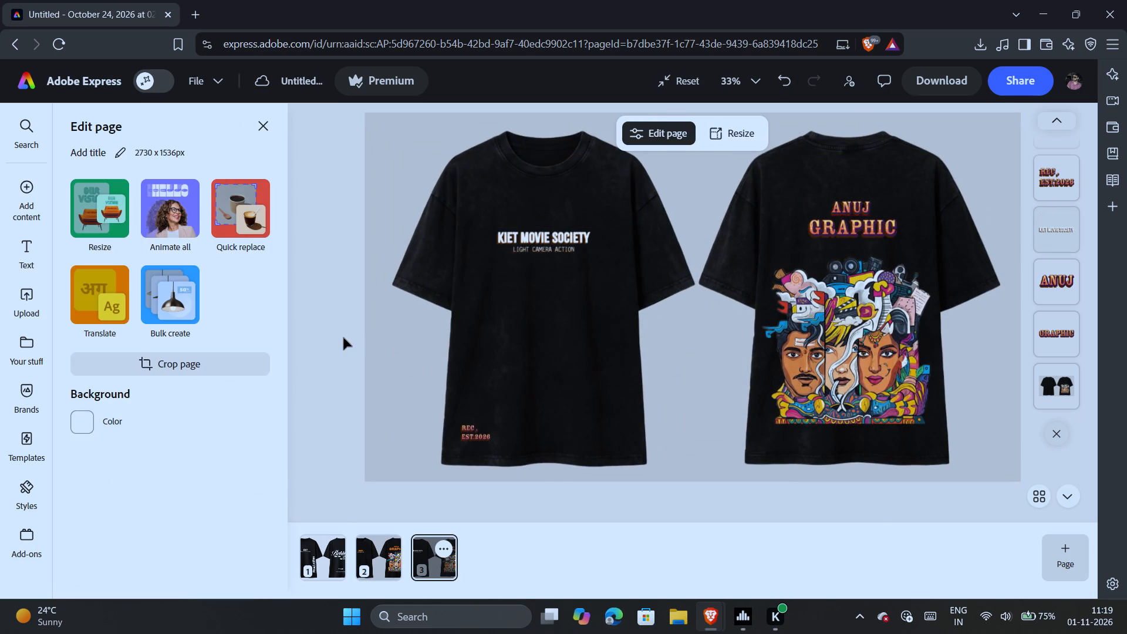
# Switch back to the Adobe Fonts Staff choice recommendations to look for another display typeface for the title.
pyautogui.hotkey('alt', 'Tab')
pyautogui.hotkey('alt', 'Tab')
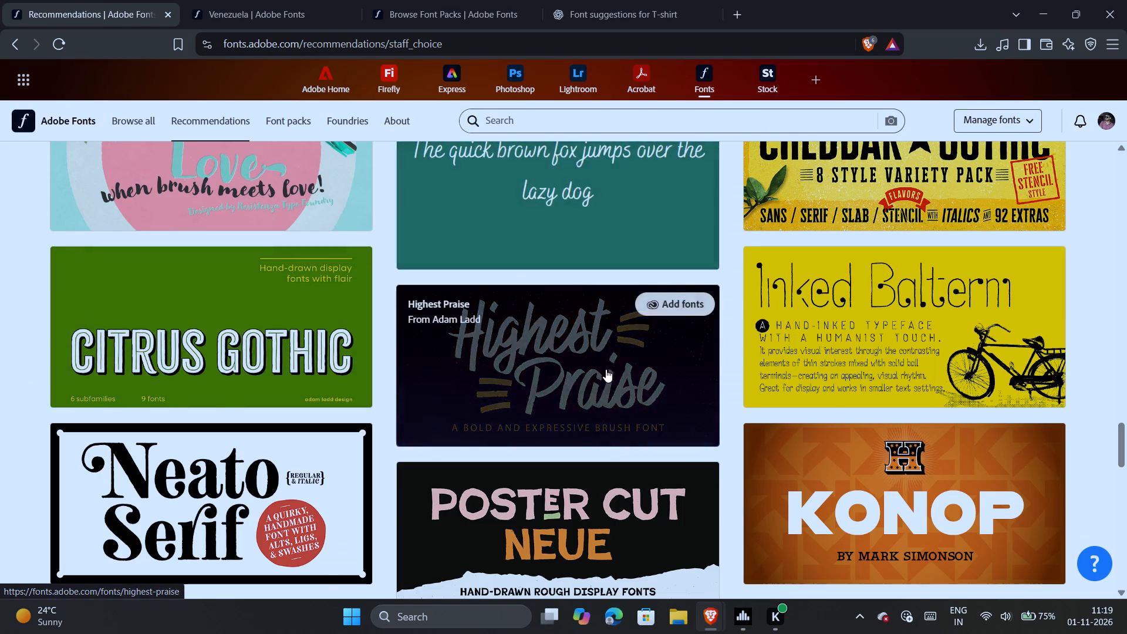
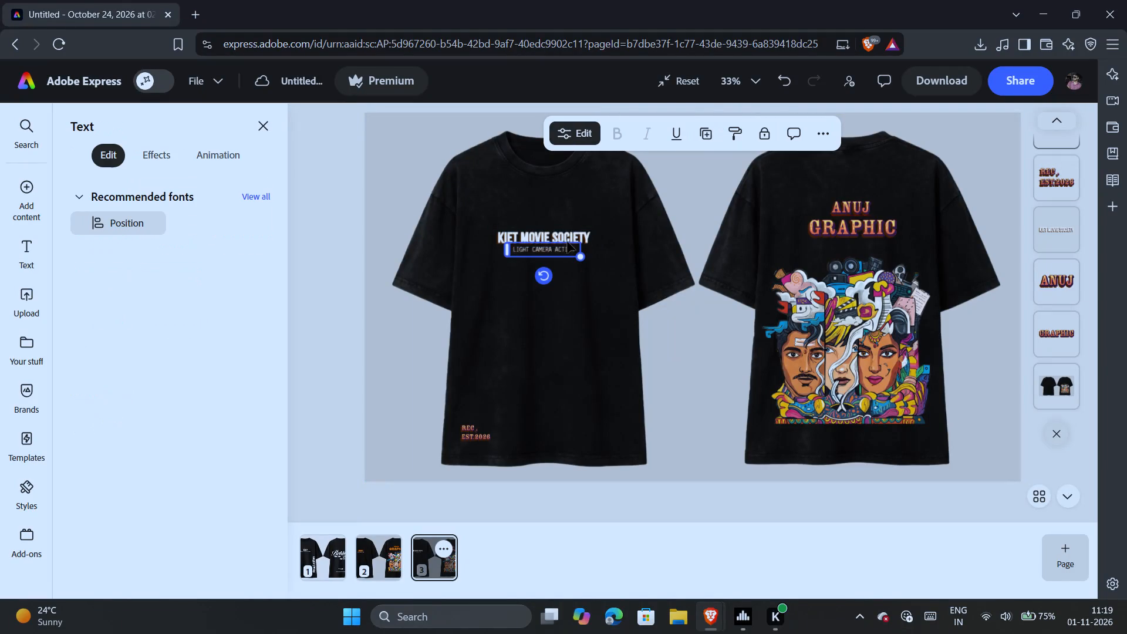
# Select the word SOCIETY in the KIET MOVIE SOCIETY title on the front of the black T-shirt.
pyautogui.click(555, 236)
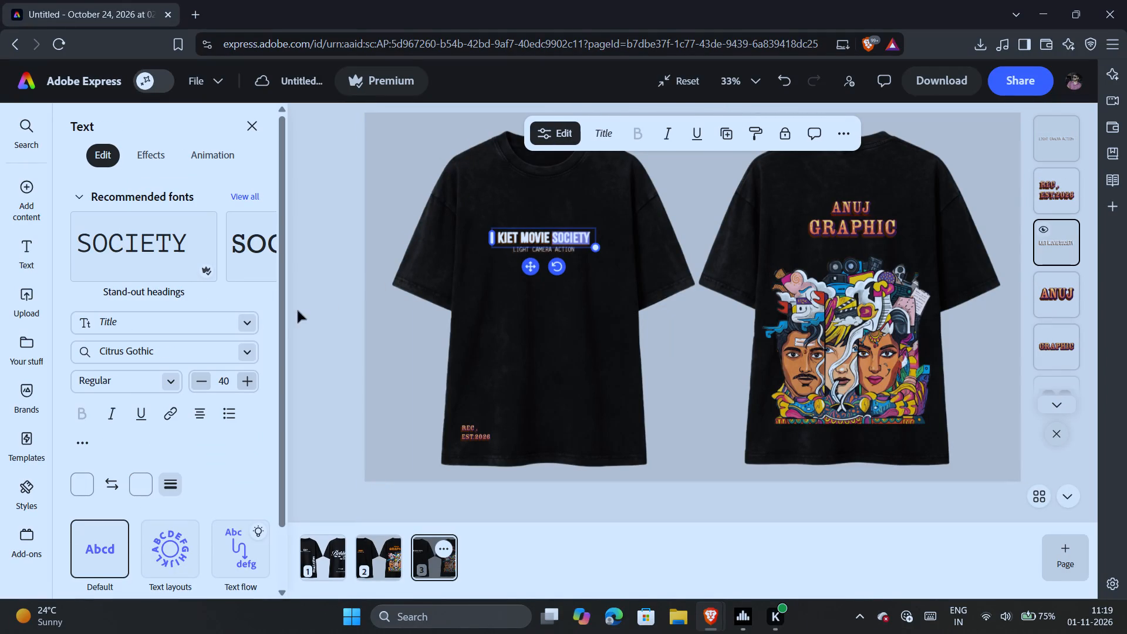
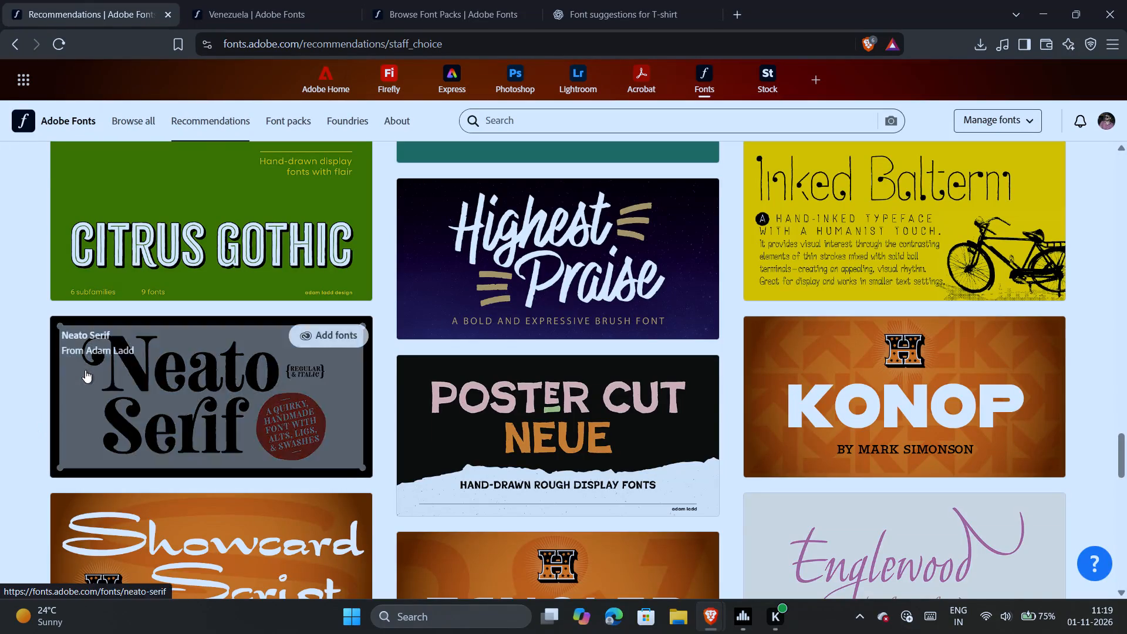
# Browse the staff-choice font recommendations, loading more entries, to look for a display font for the T-shirt title.
pyautogui.scroll(2, 85, 370)
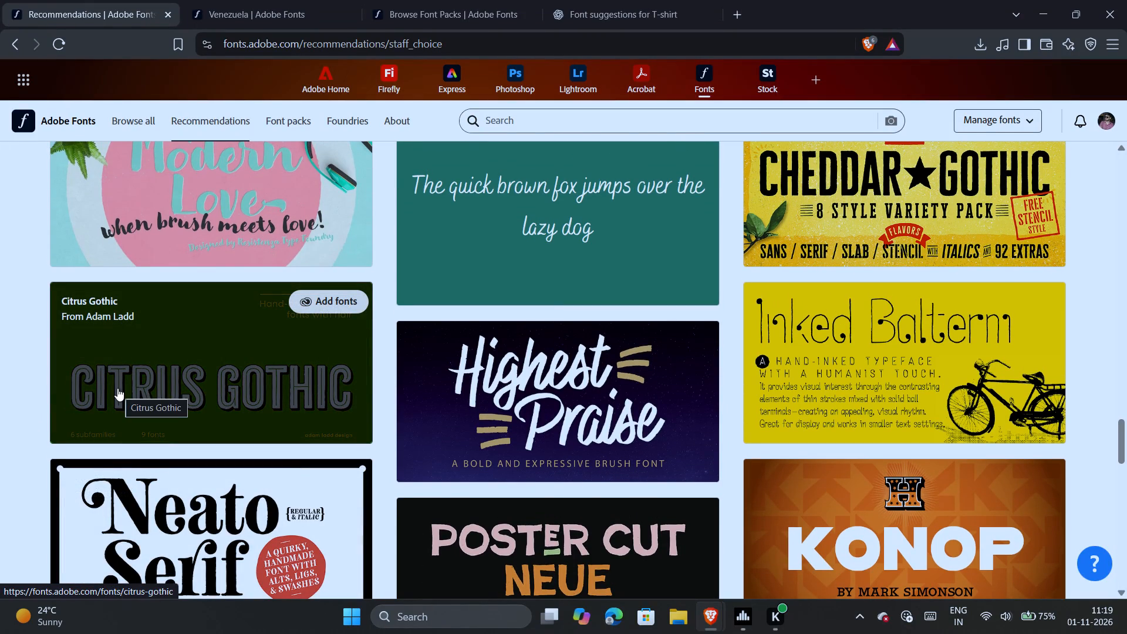
pyautogui.scroll(-5, 117, 388)
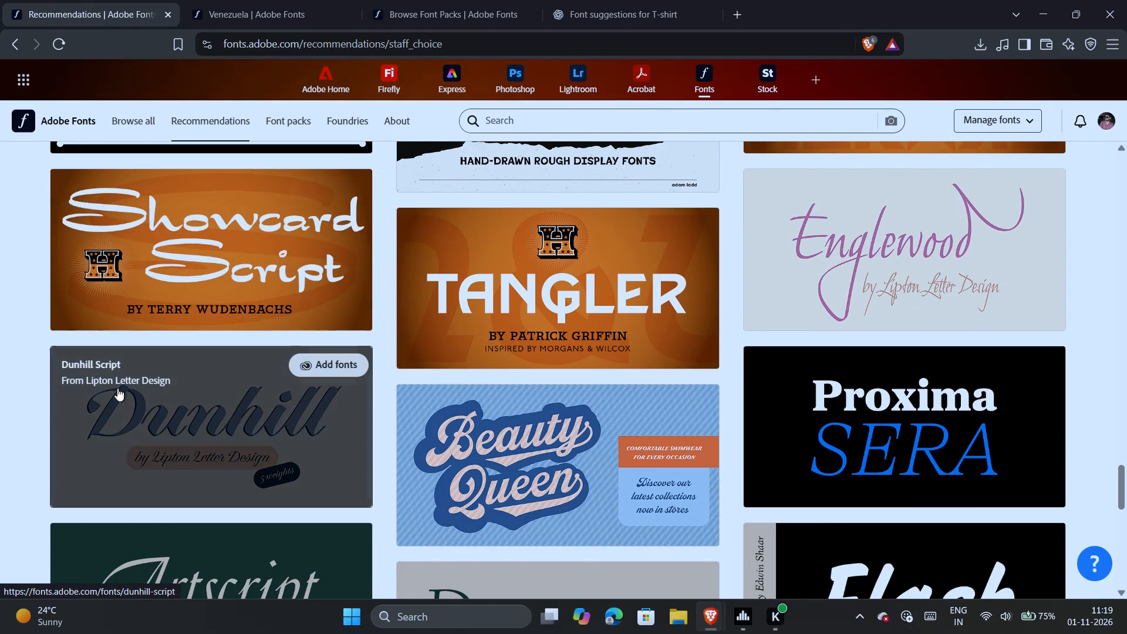
pyautogui.scroll(-4, 0, 455)
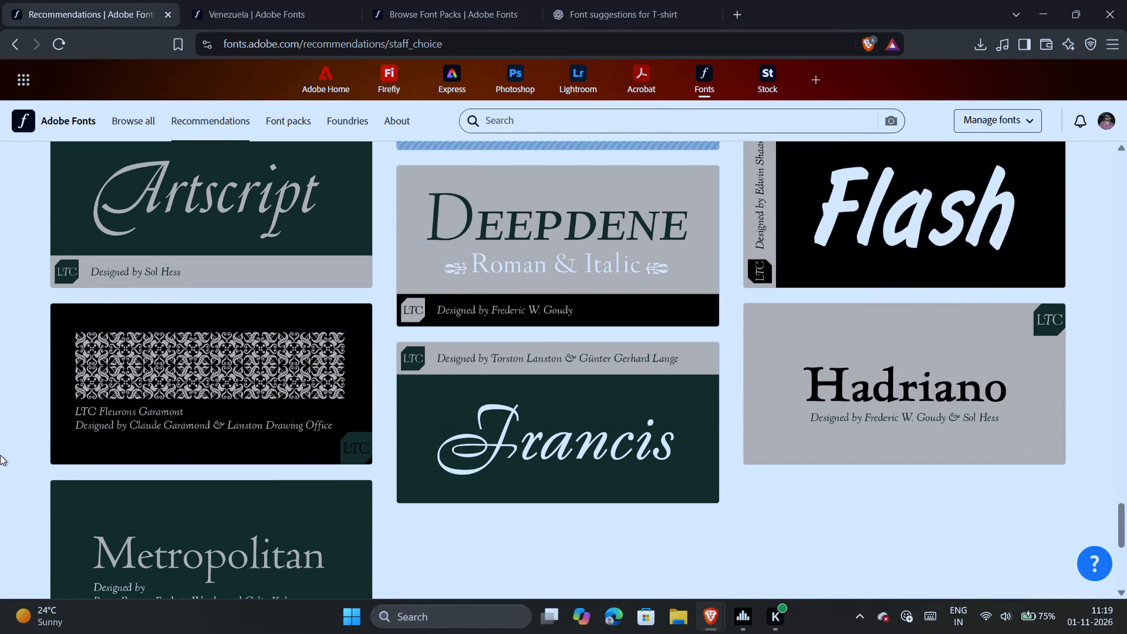
pyautogui.scroll(-2, 0, 455)
pyautogui.click(541, 494)
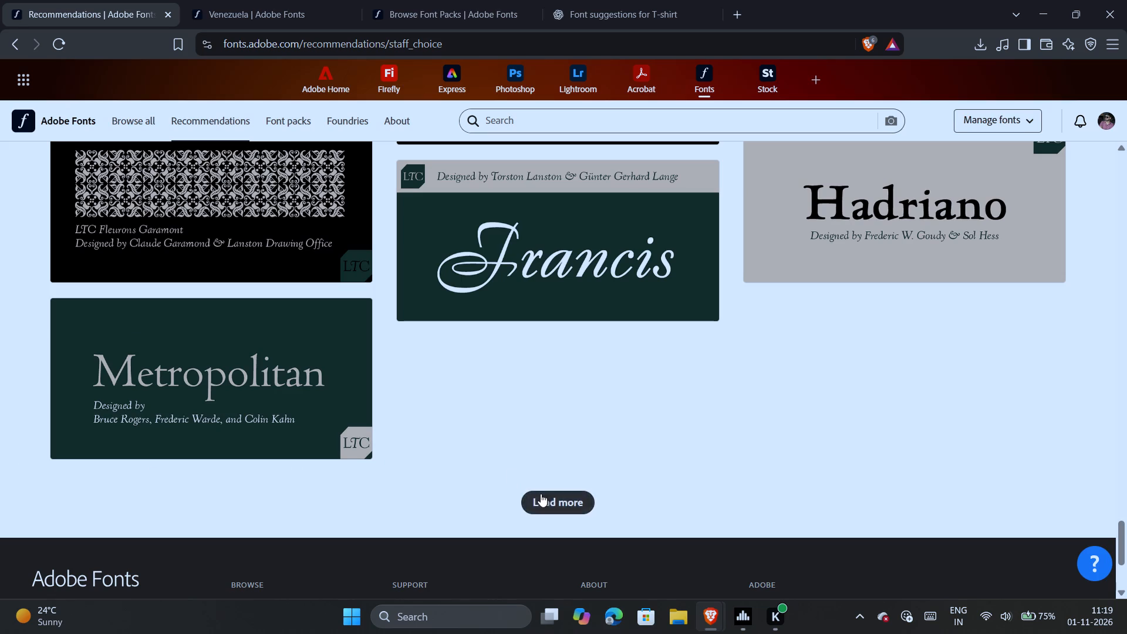
pyautogui.scroll(-1, 52, 466)
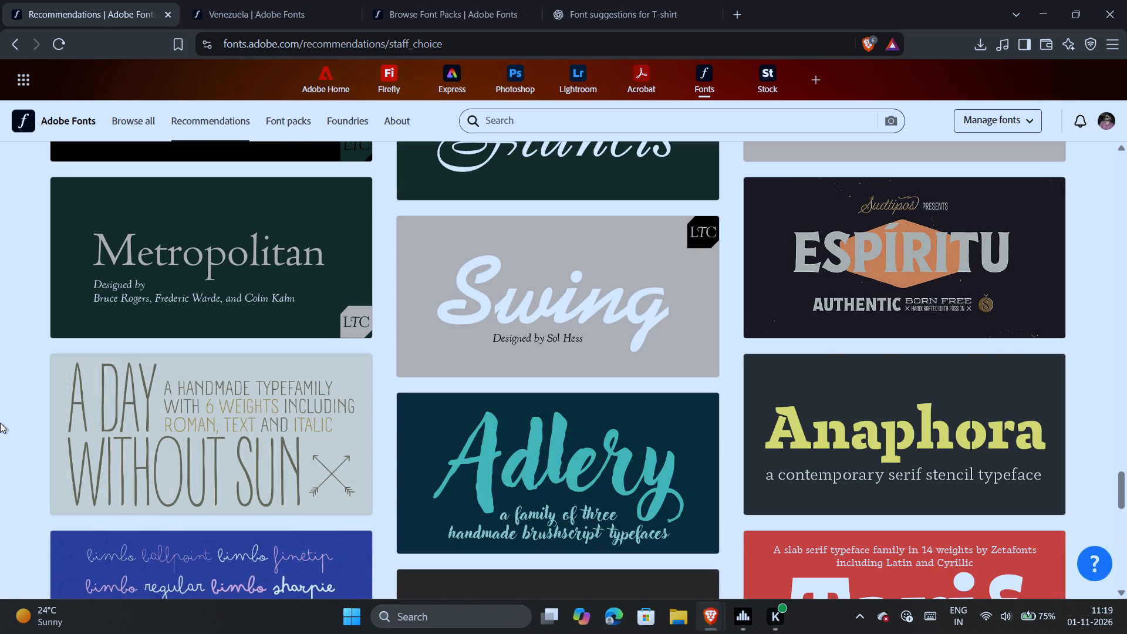
pyautogui.scroll(-7, 0, 423)
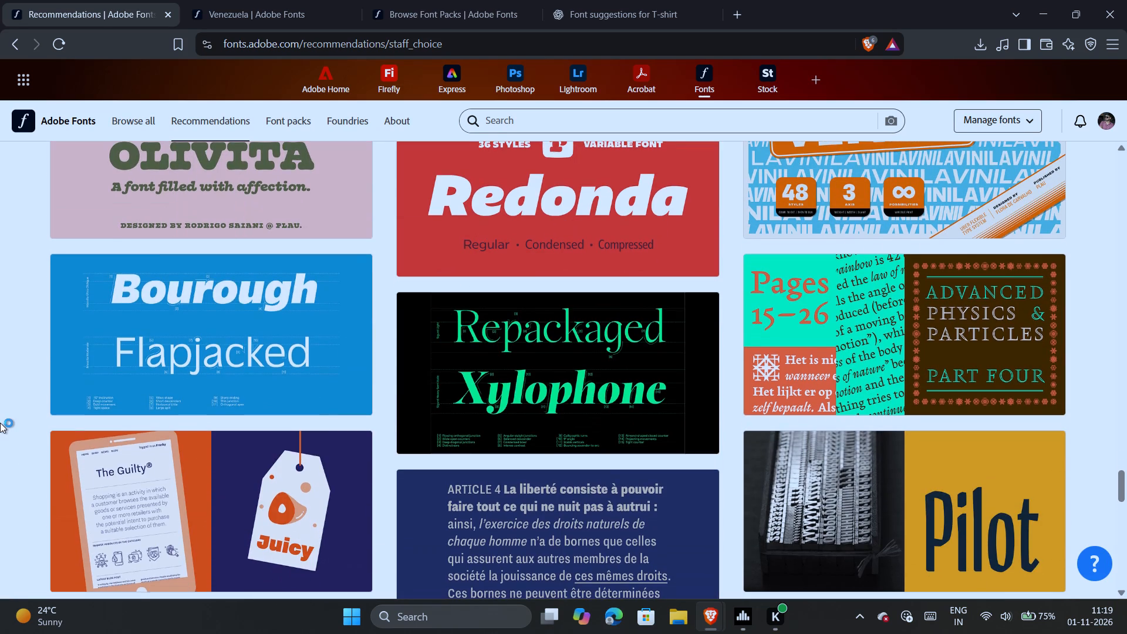
pyautogui.scroll(-4, 0, 423)
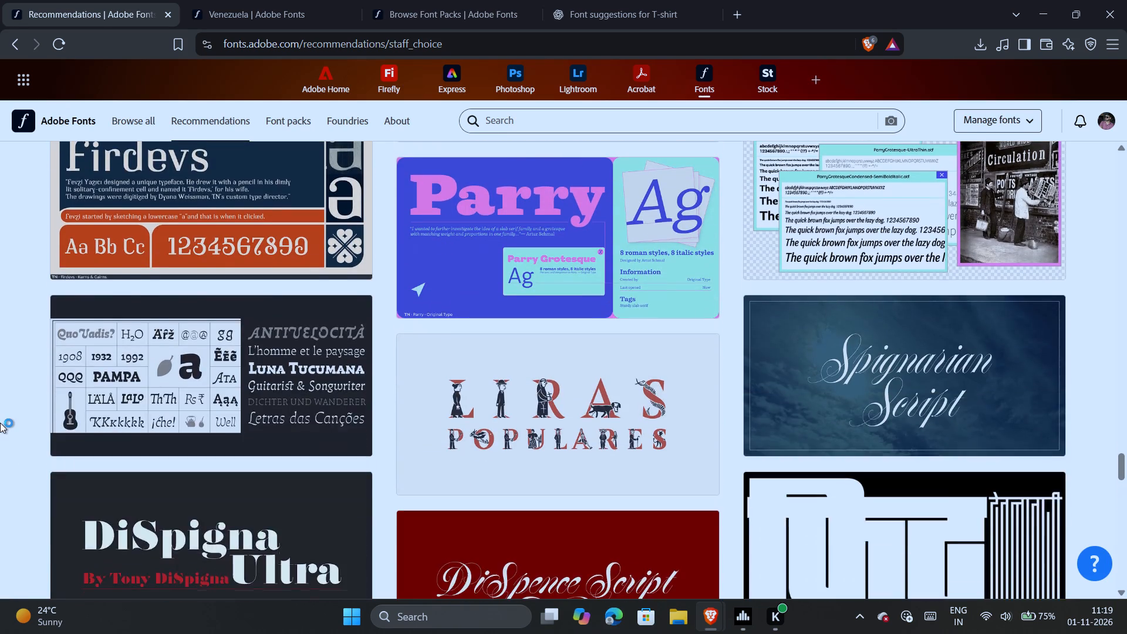
pyautogui.scroll(-3, 0, 423)
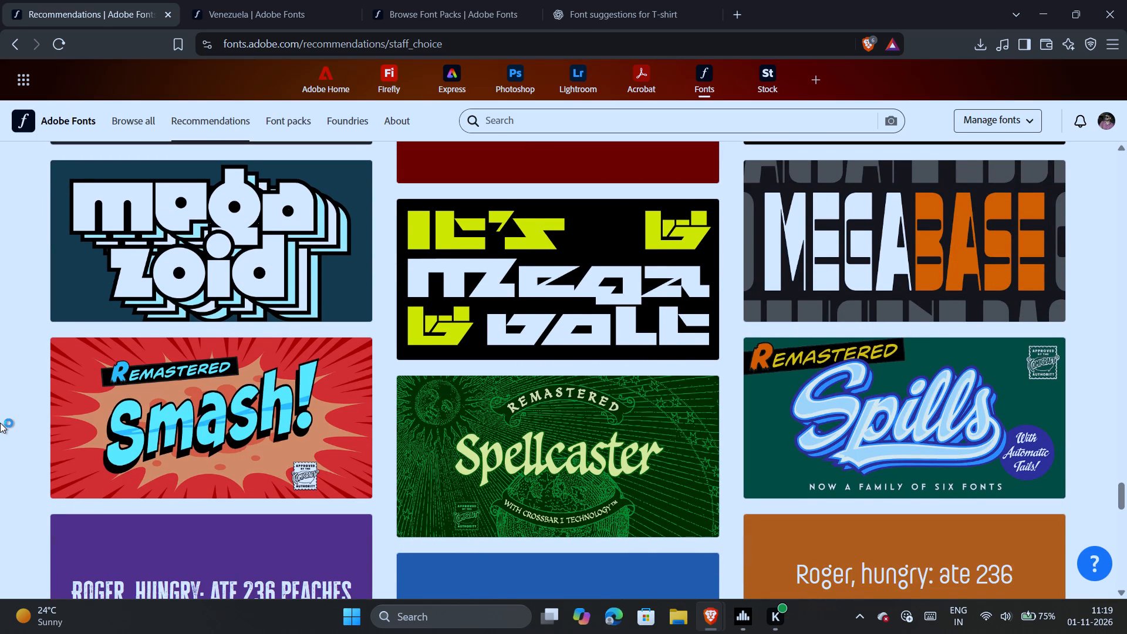
pyautogui.scroll(-1, 0, 423)
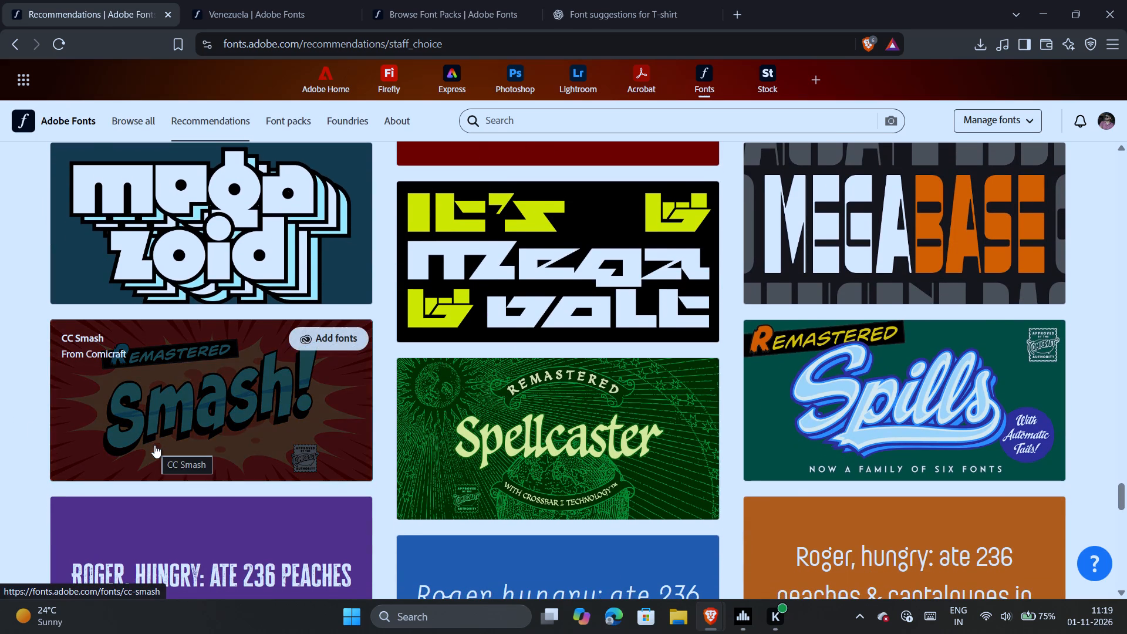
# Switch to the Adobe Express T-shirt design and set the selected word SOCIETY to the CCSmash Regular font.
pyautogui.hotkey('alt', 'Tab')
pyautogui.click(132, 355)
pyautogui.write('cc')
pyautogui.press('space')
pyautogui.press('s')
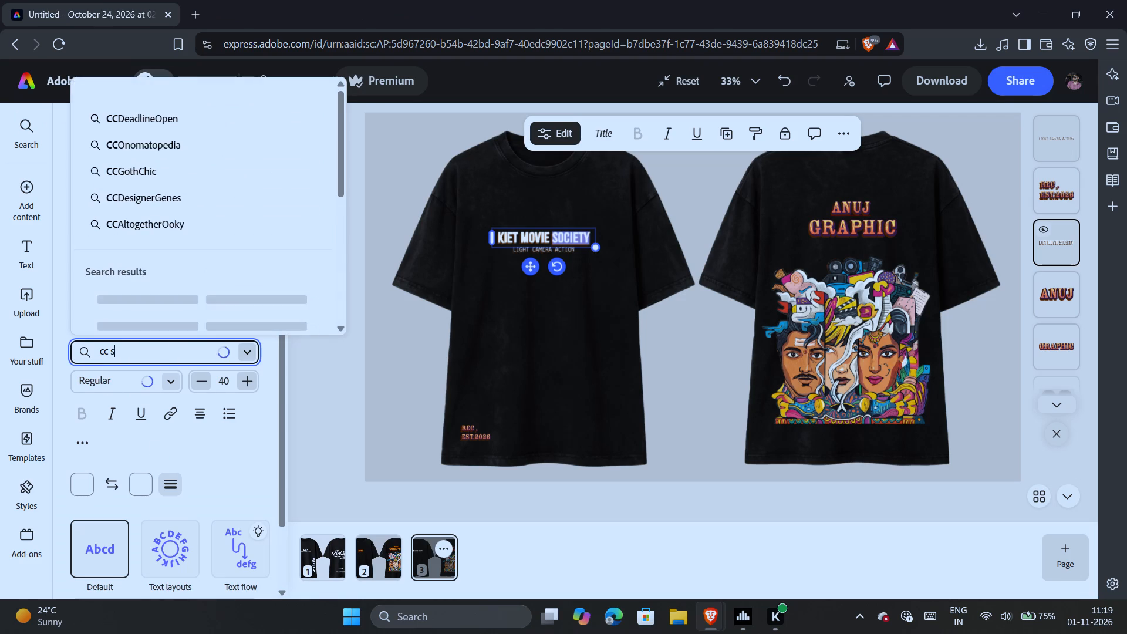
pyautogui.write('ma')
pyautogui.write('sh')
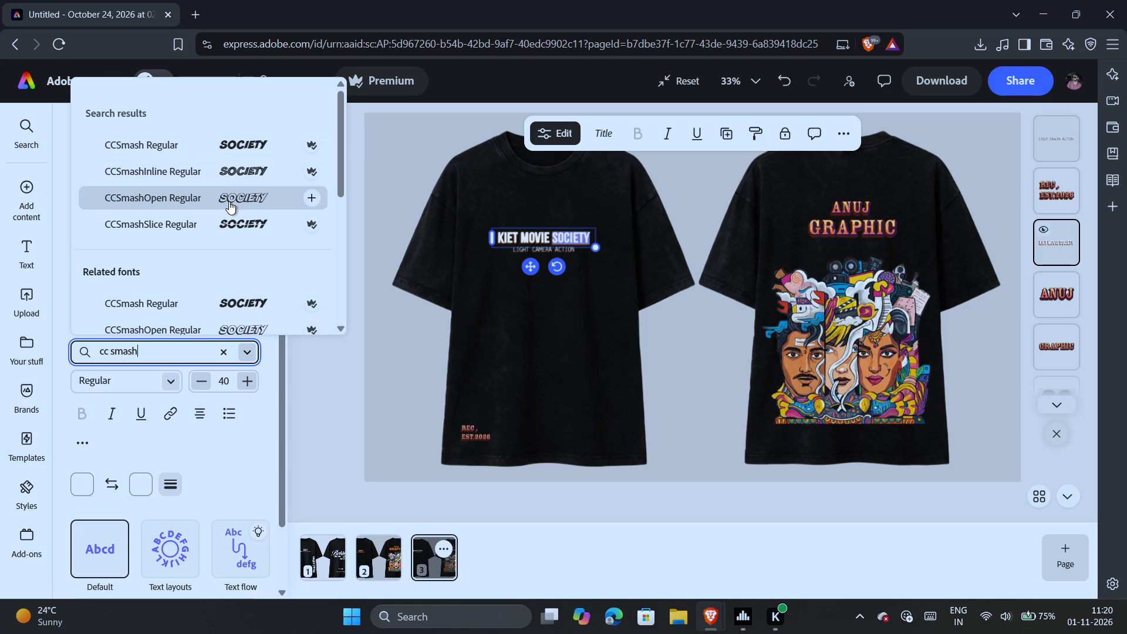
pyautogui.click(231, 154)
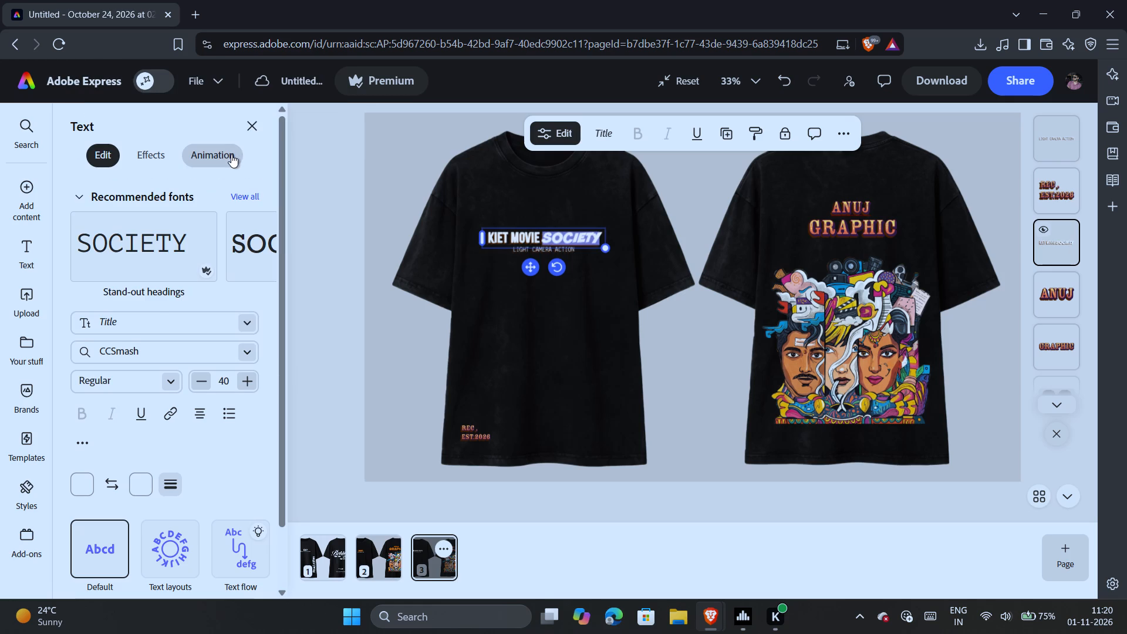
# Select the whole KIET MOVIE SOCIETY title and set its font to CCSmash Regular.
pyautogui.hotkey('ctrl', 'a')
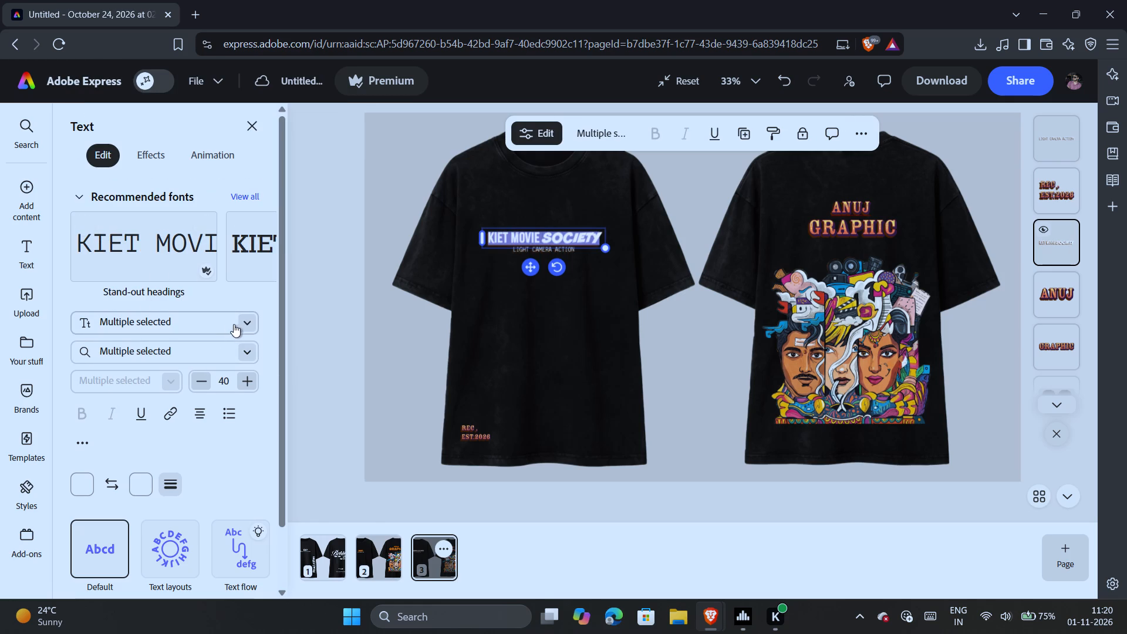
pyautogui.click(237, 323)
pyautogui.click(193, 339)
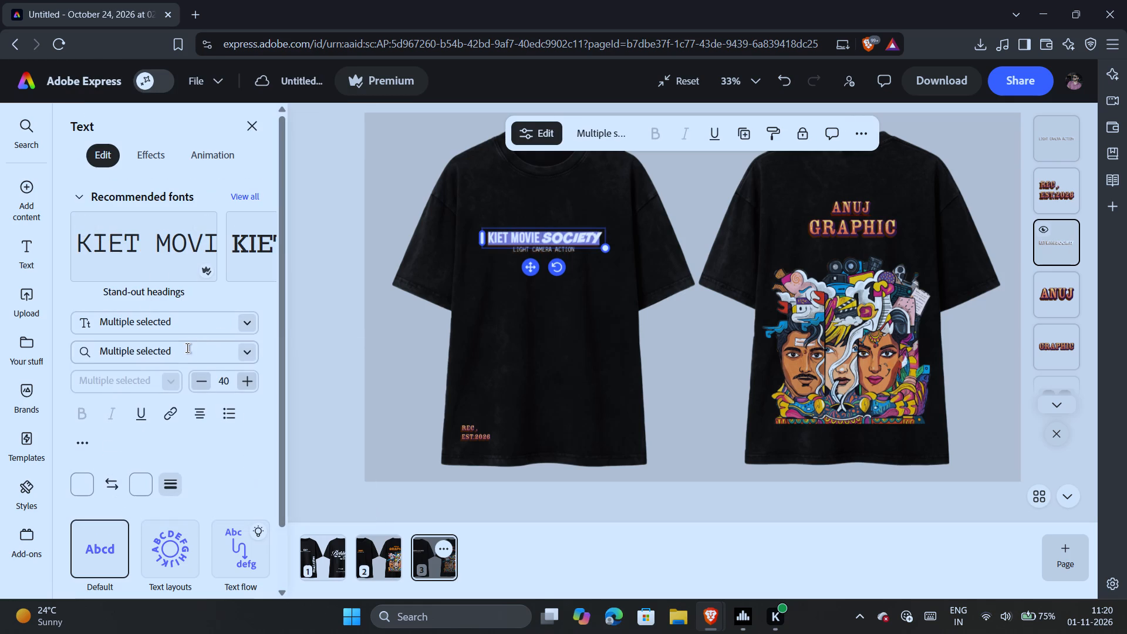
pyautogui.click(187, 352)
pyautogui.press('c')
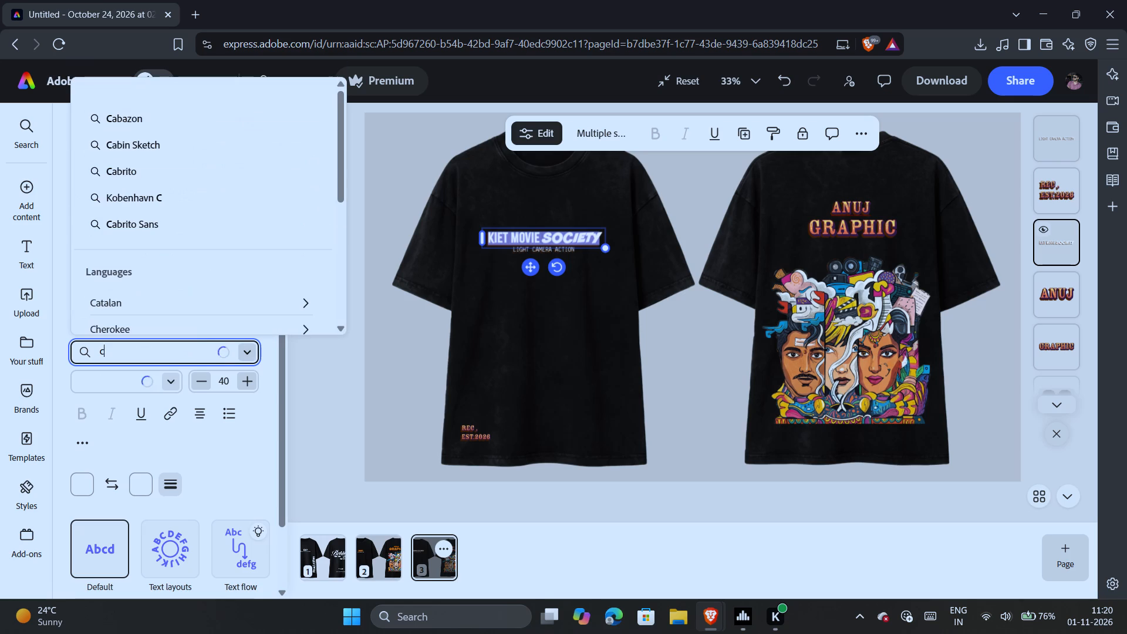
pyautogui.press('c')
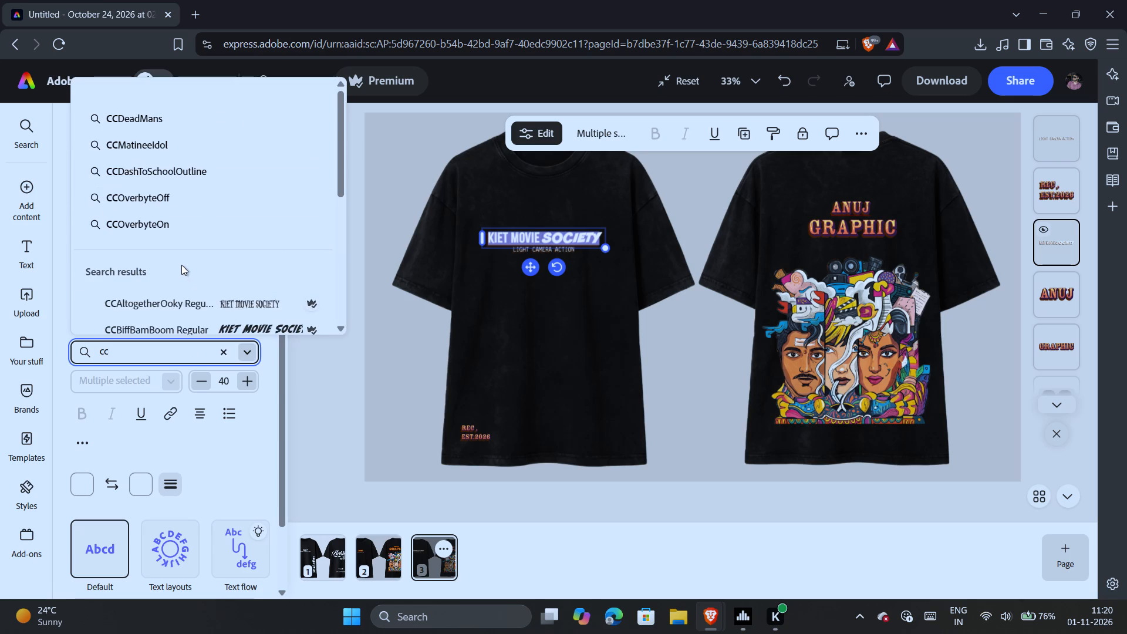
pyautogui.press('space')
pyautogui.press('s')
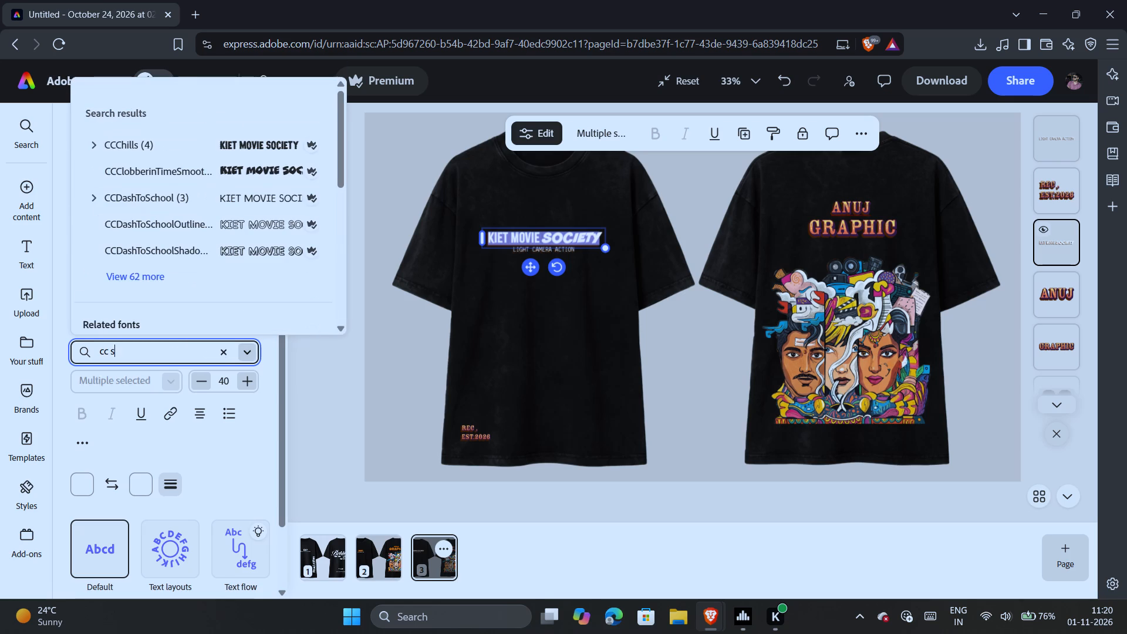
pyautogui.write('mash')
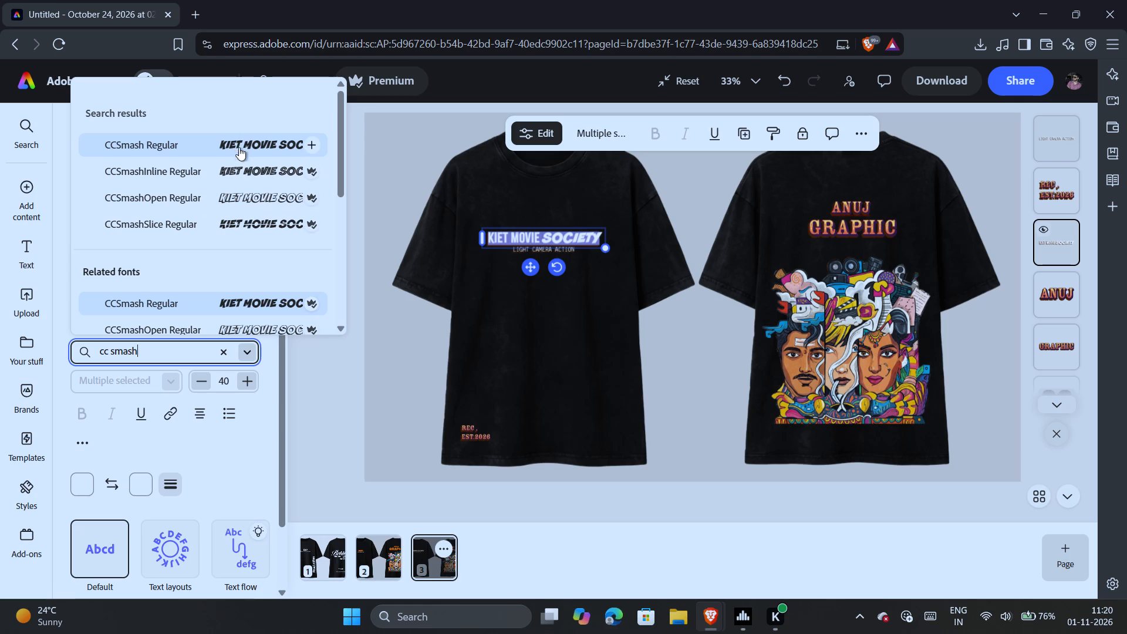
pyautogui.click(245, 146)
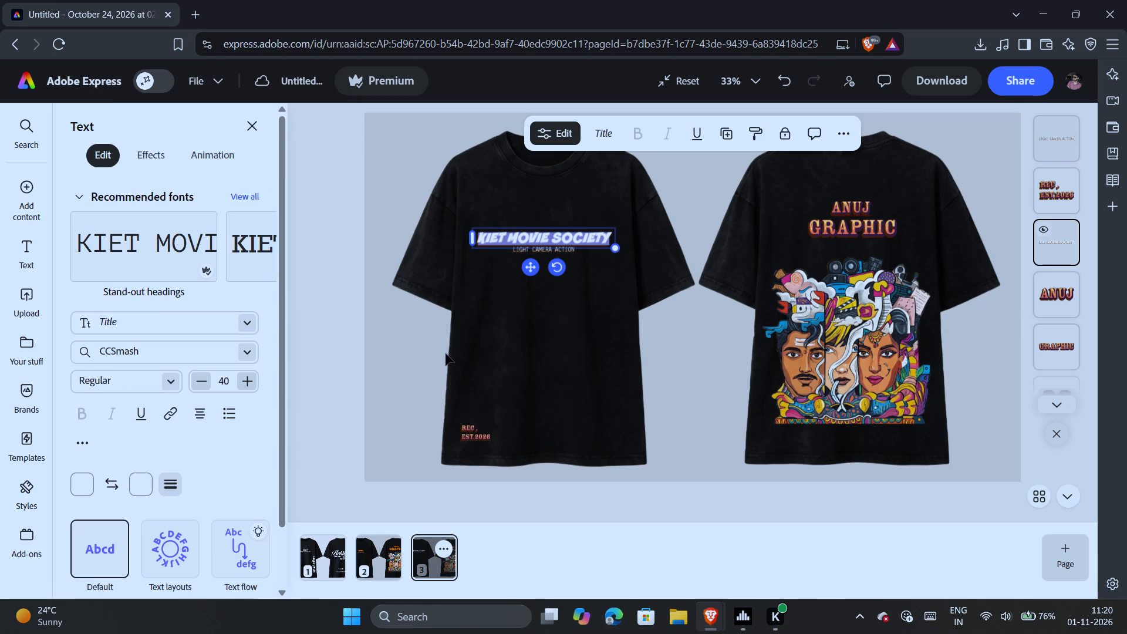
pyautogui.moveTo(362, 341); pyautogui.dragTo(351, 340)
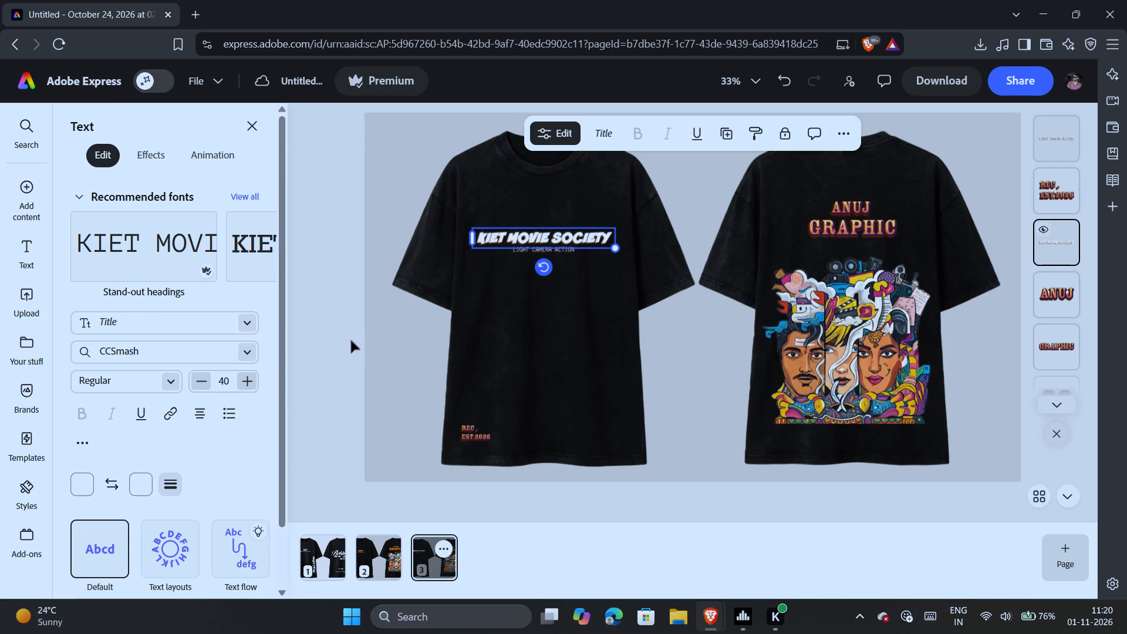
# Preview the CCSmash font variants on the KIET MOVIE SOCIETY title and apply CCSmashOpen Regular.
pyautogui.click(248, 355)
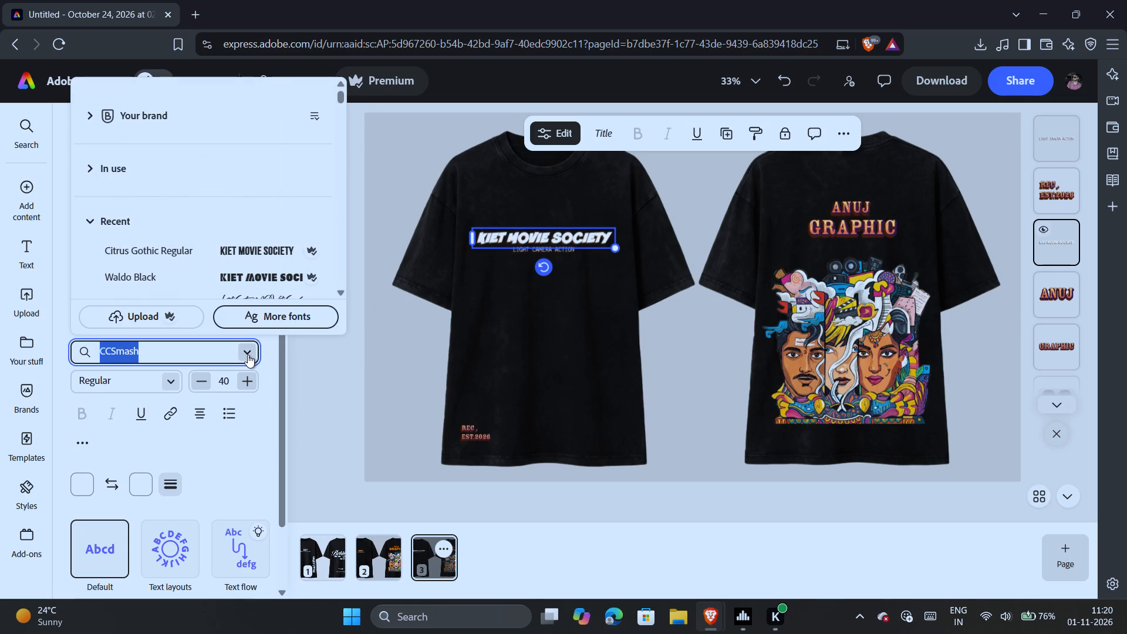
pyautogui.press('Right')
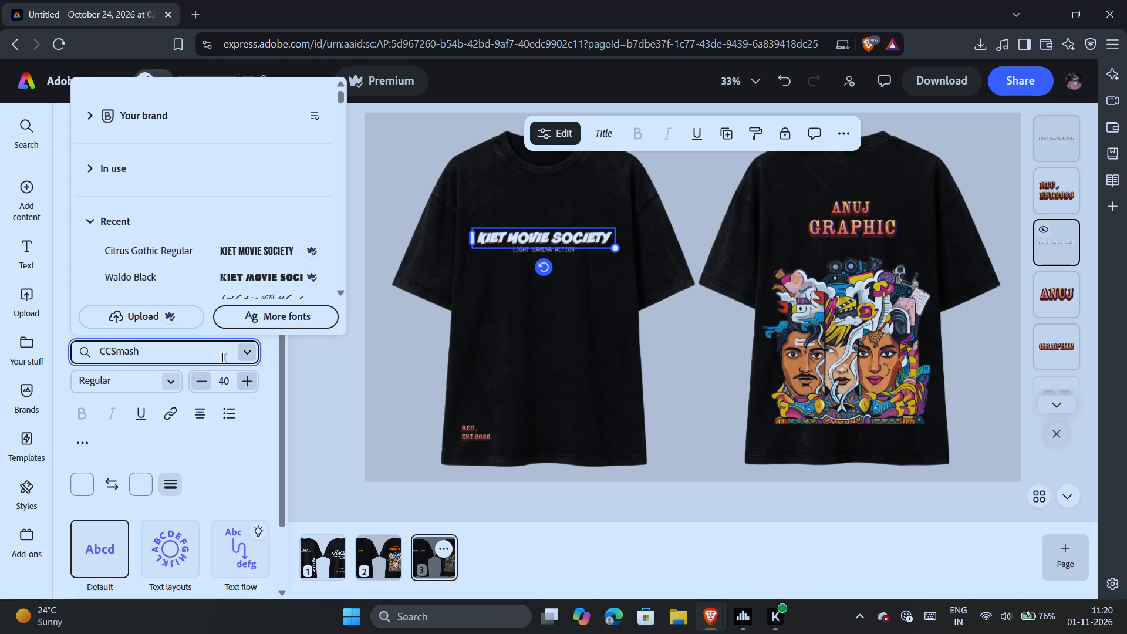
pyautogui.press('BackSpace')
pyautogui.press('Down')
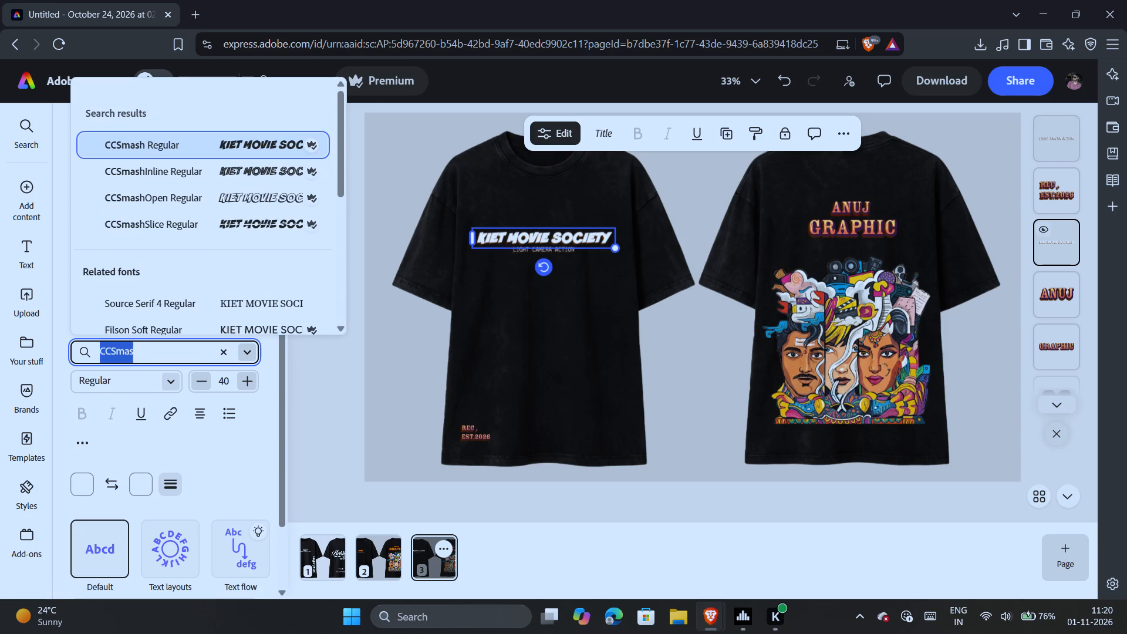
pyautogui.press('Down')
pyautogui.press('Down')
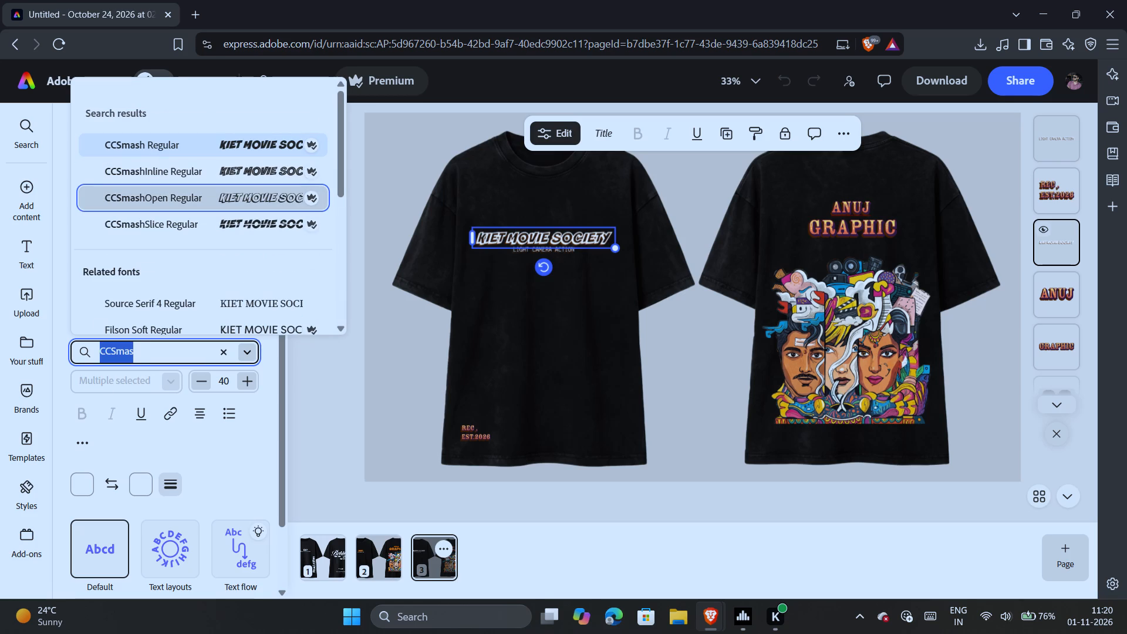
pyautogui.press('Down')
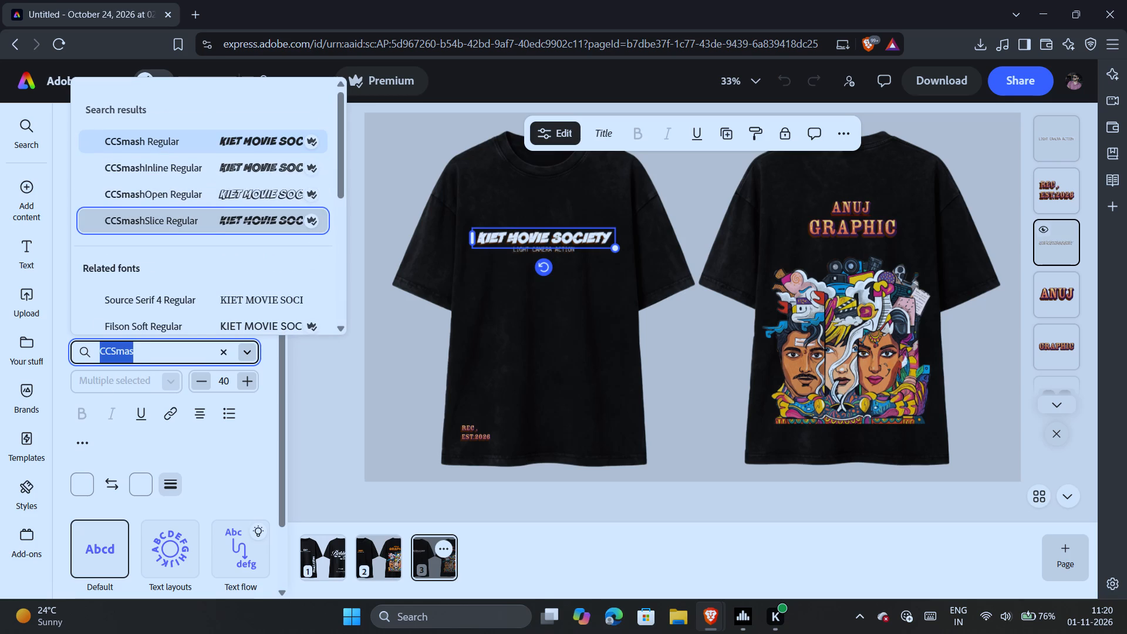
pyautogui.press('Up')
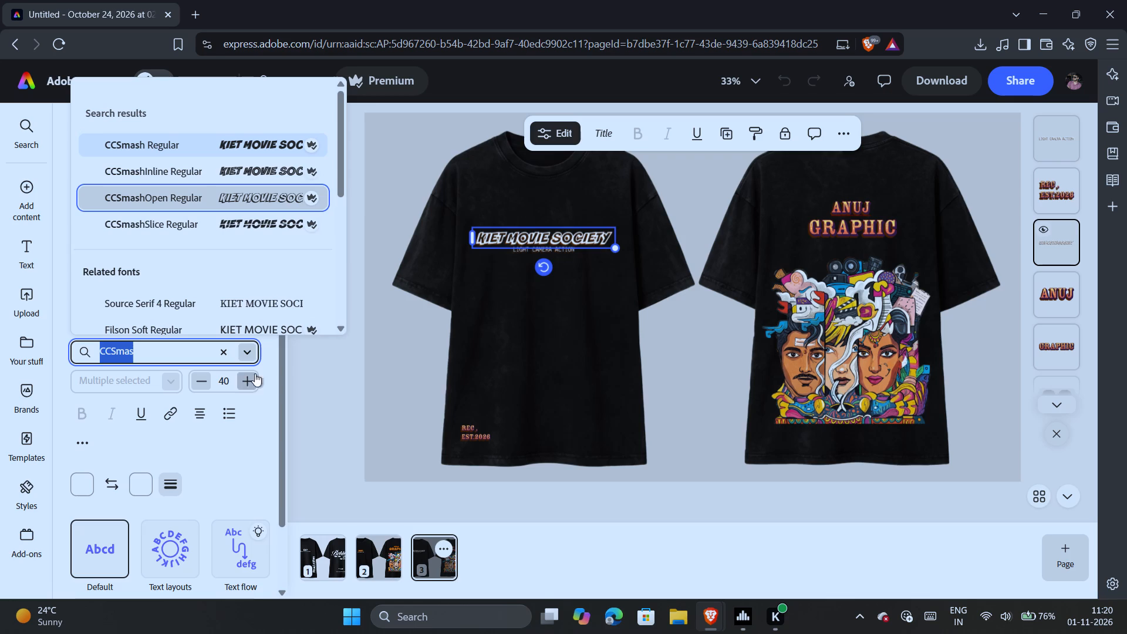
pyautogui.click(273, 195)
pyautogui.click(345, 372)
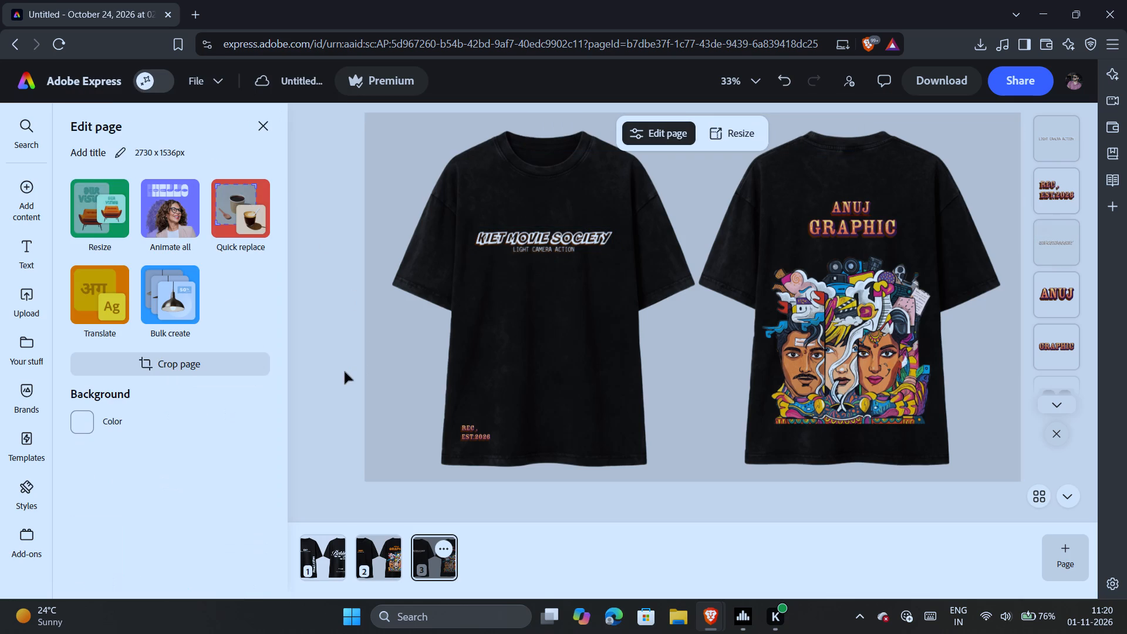
# Change the font of the KIET MOVIE SOCIETY title on the shirt front to CCSmashInline Regular.
pyautogui.click(558, 235)
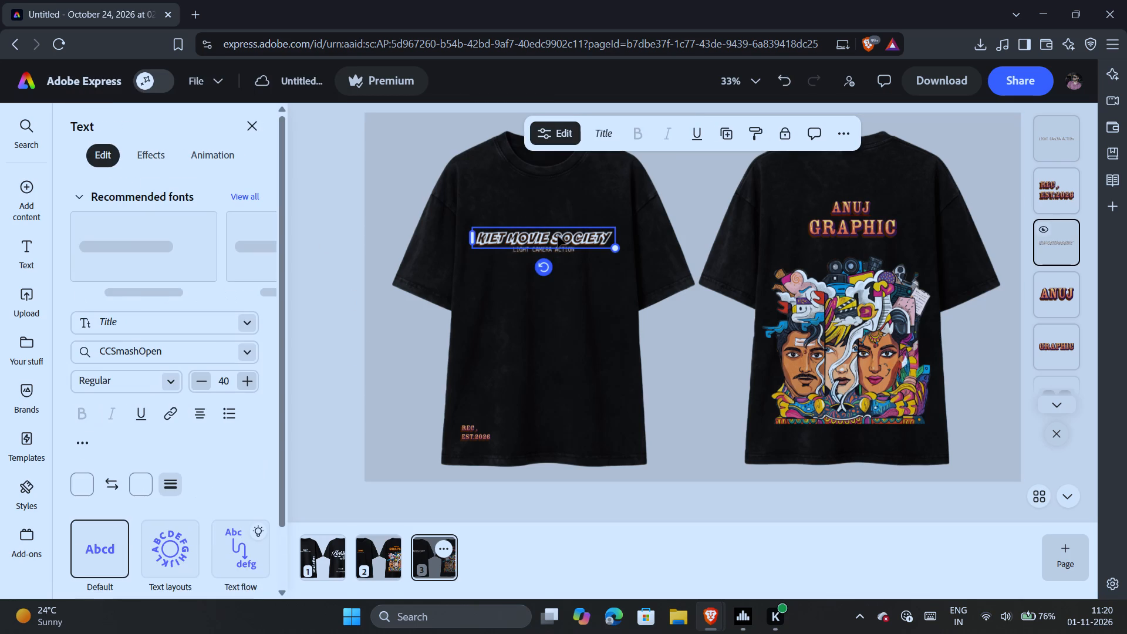
pyautogui.click(557, 235)
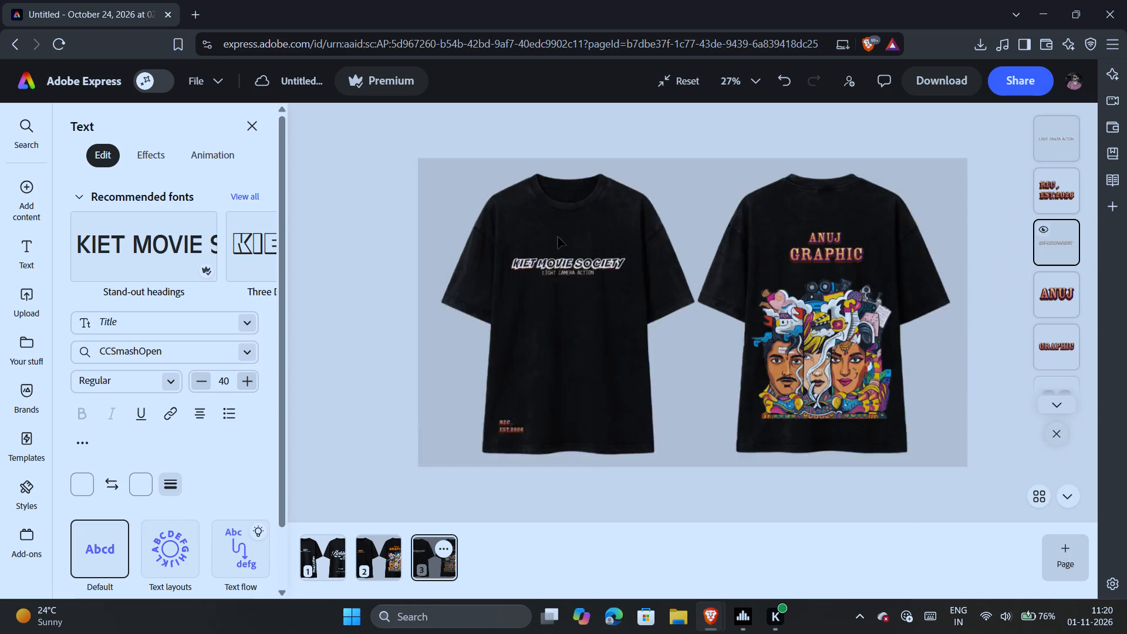
pyautogui.click(465, 280)
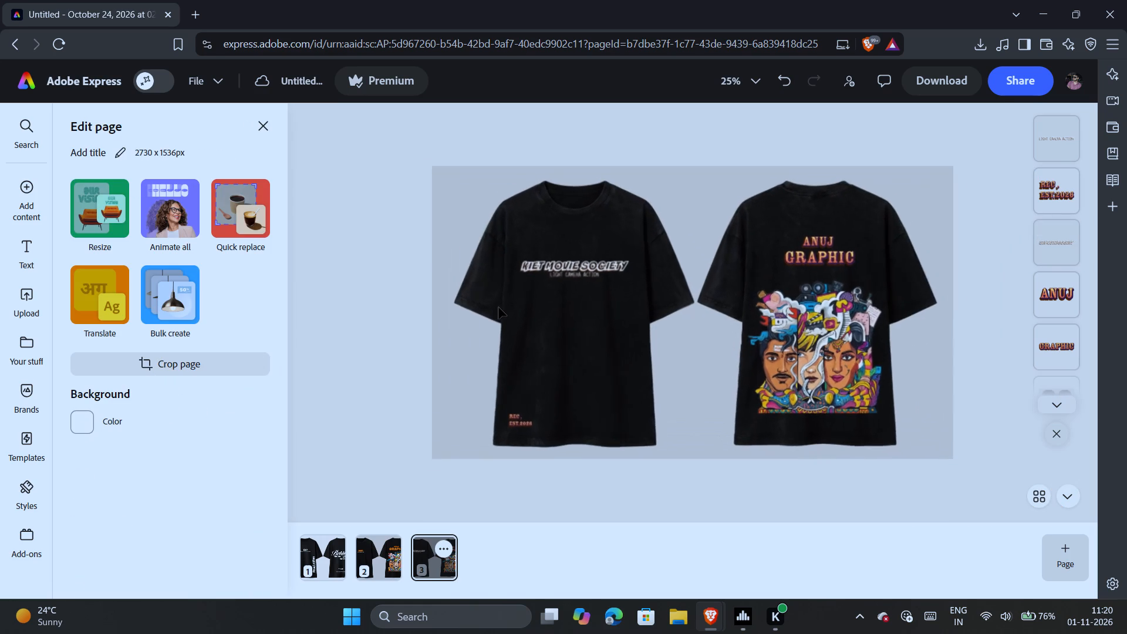
pyautogui.click(550, 249)
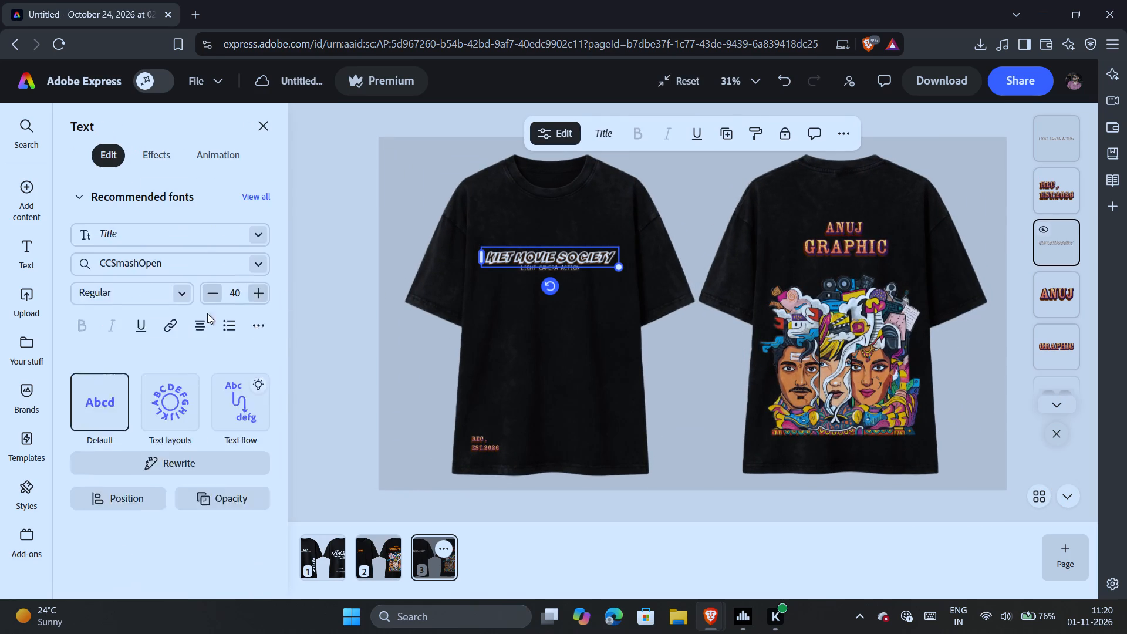
pyautogui.doubleClick(208, 358)
pyautogui.press('Right')
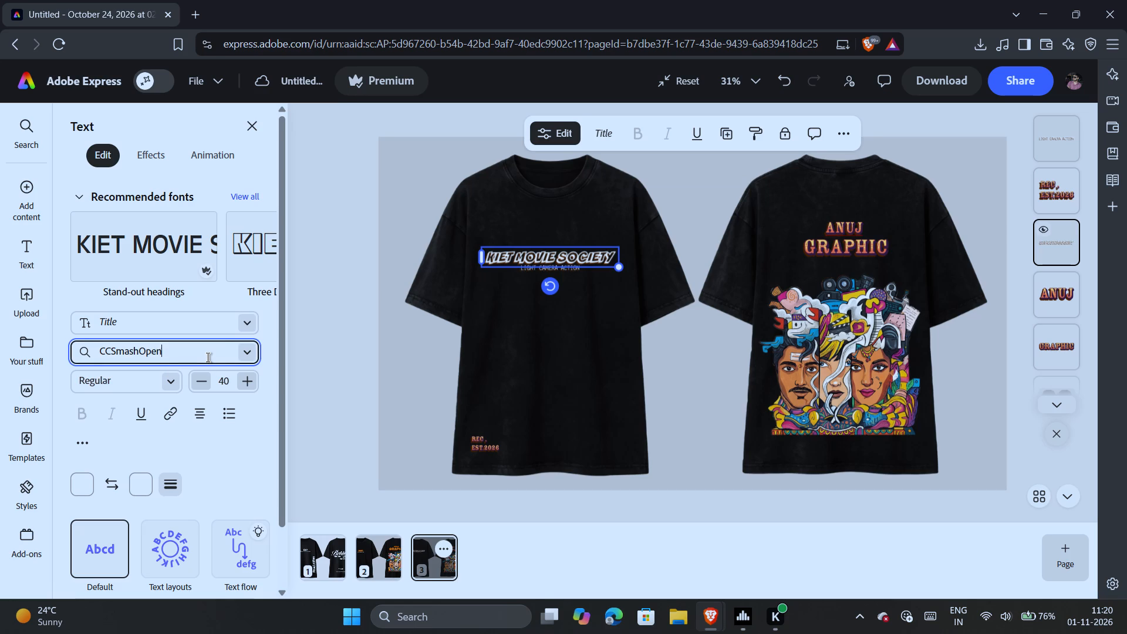
pyautogui.press('BackSpace')
pyautogui.press('BackSpace')
pyautogui.press('BackSpace')
pyautogui.press('BackSpace')
pyautogui.press('BackSpace')
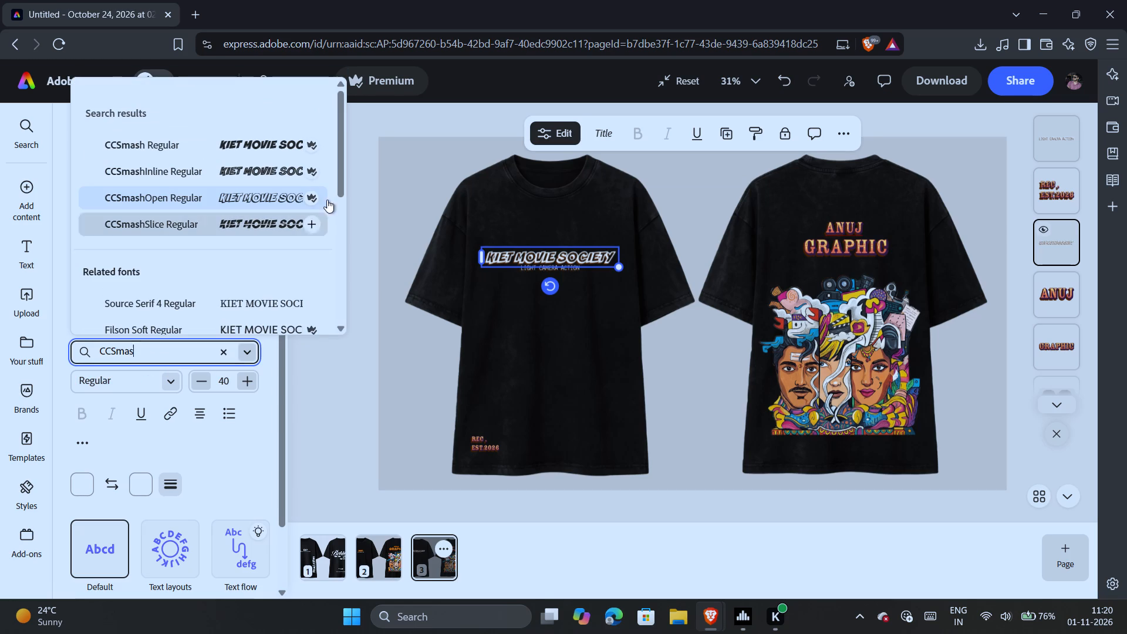
pyautogui.click(247, 176)
pyautogui.click(337, 363)
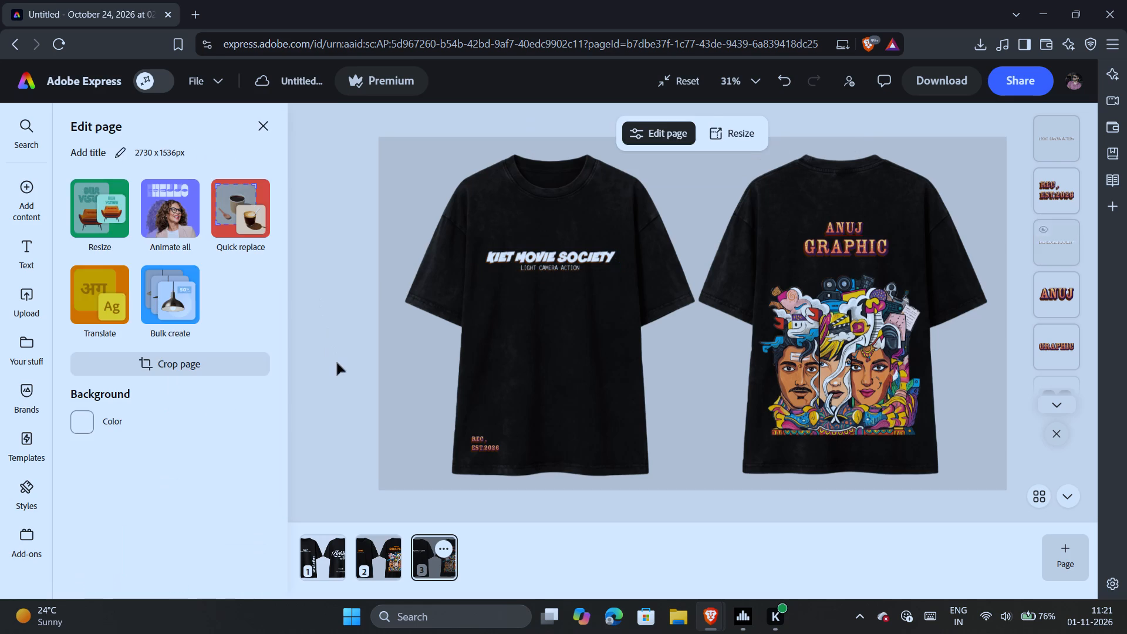
# Select all the text layers on the front and back of the shirt and set their font to CCSmash Regular.
pyautogui.click(539, 258)
pyautogui.hotkey('ctrl', 'a')
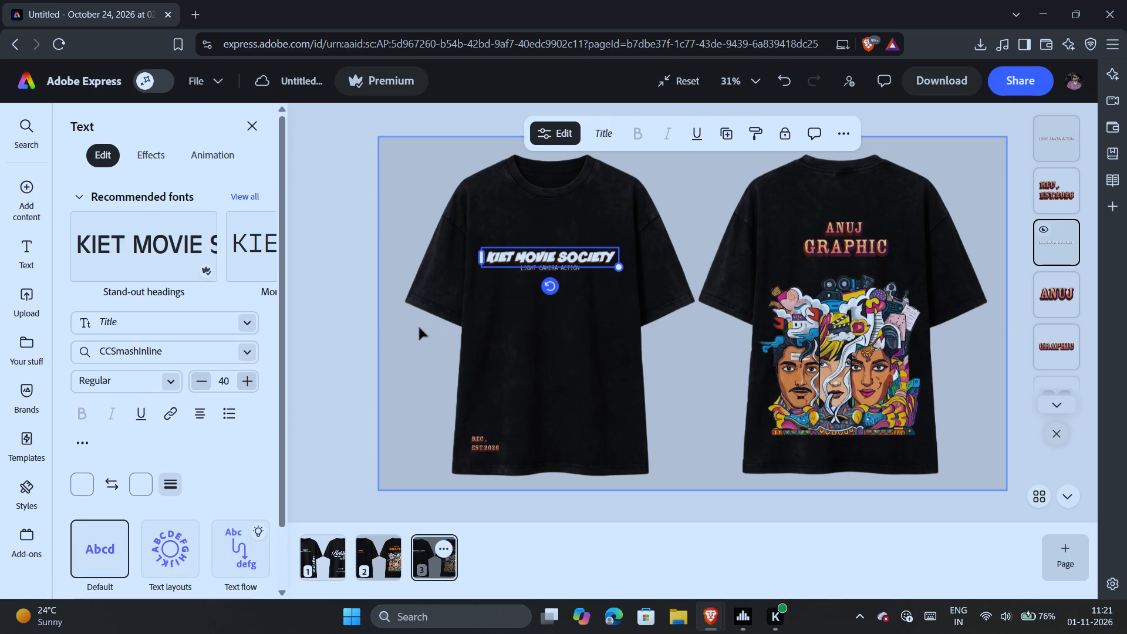
pyautogui.doubleClick(557, 252)
pyautogui.hotkey('ctrl', 'a')
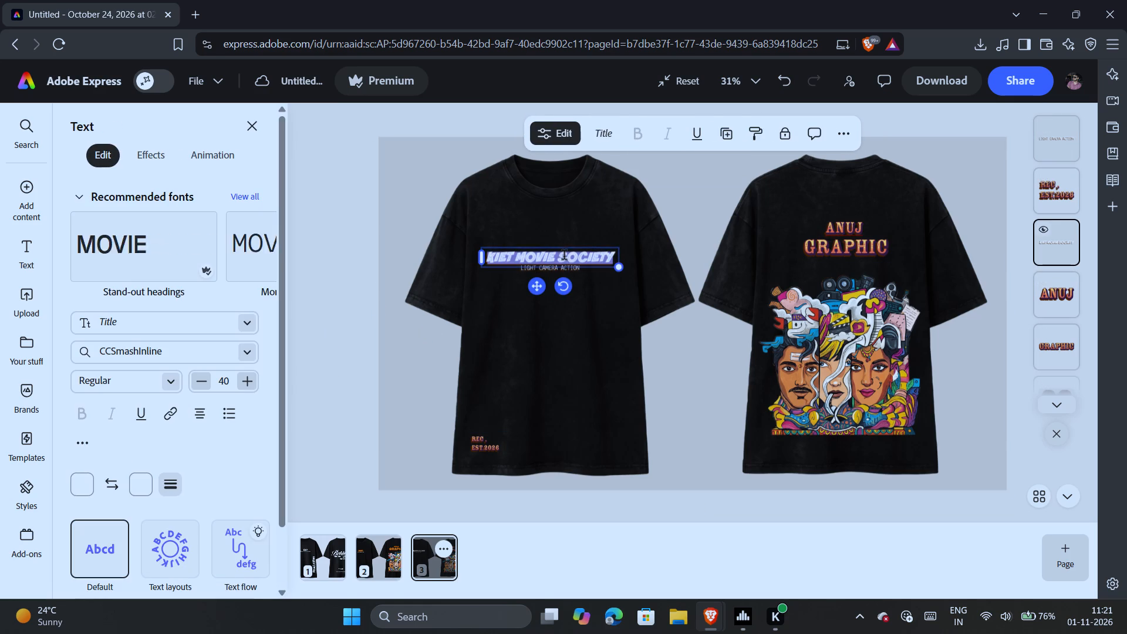
pyautogui.keyDown('shift'); pyautogui.click(1069, 294); pyautogui.keyUp('shift')
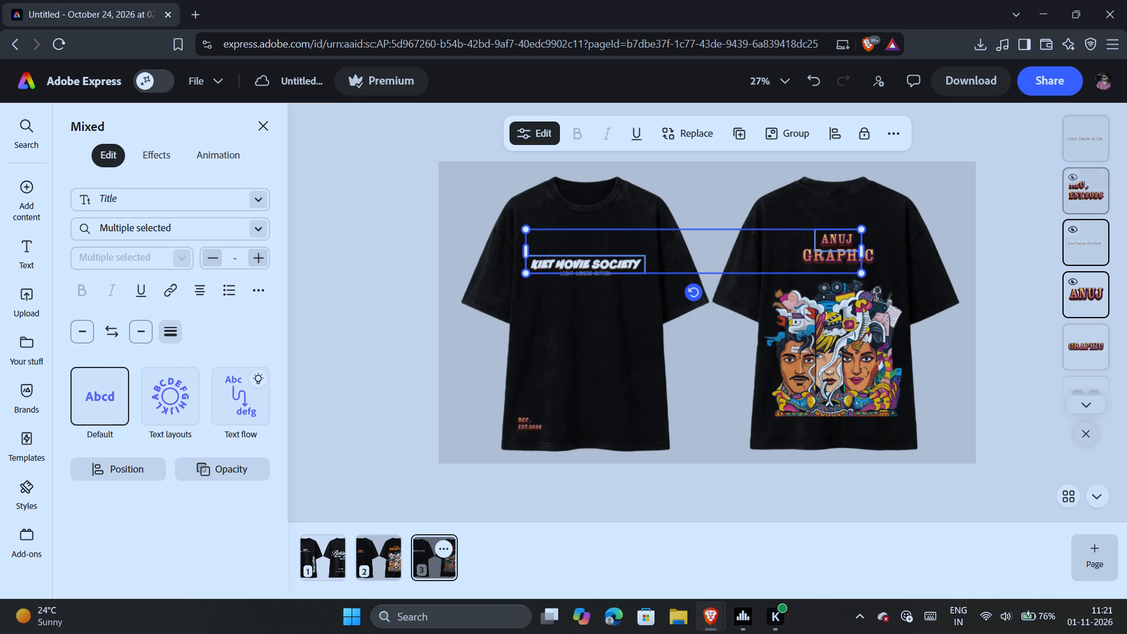
pyautogui.keyDown('shift'); pyautogui.click(1080, 196); pyautogui.keyUp('shift')
pyautogui.keyDown('shift'); pyautogui.click(1090, 146); pyautogui.keyUp('shift')
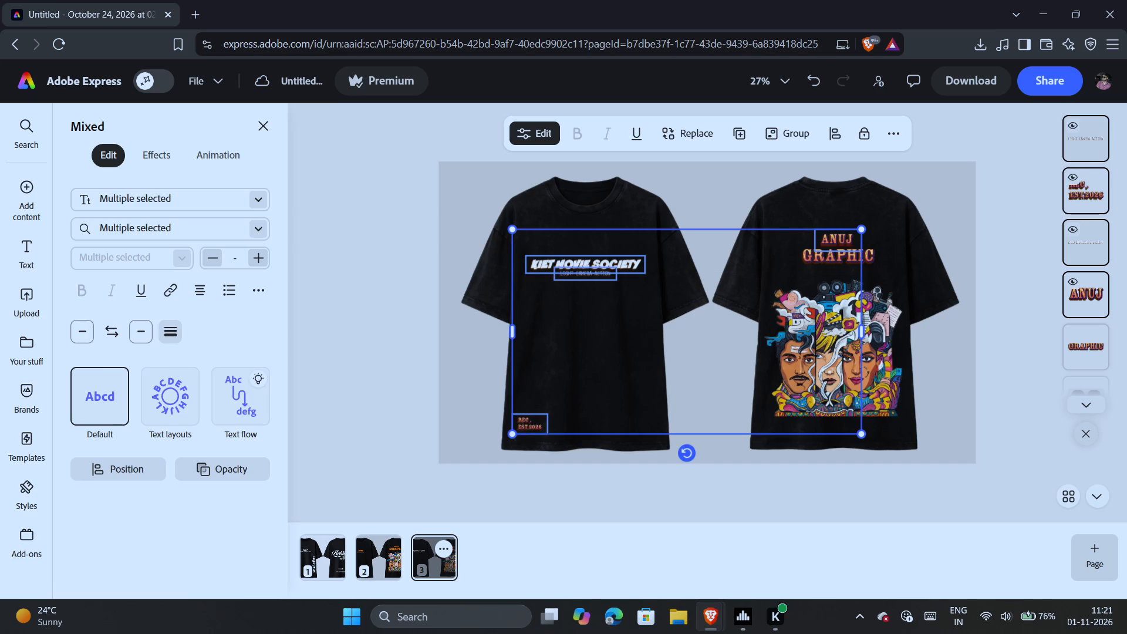
pyautogui.keyDown('shift'); pyautogui.click(1089, 353); pyautogui.keyUp('shift')
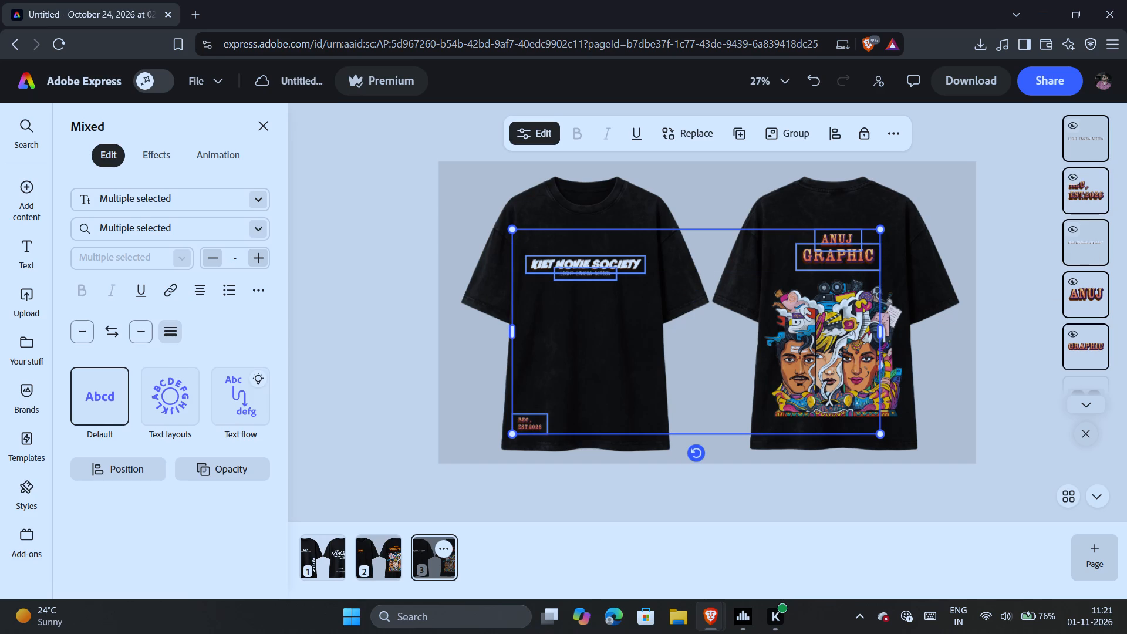
pyautogui.click(264, 224)
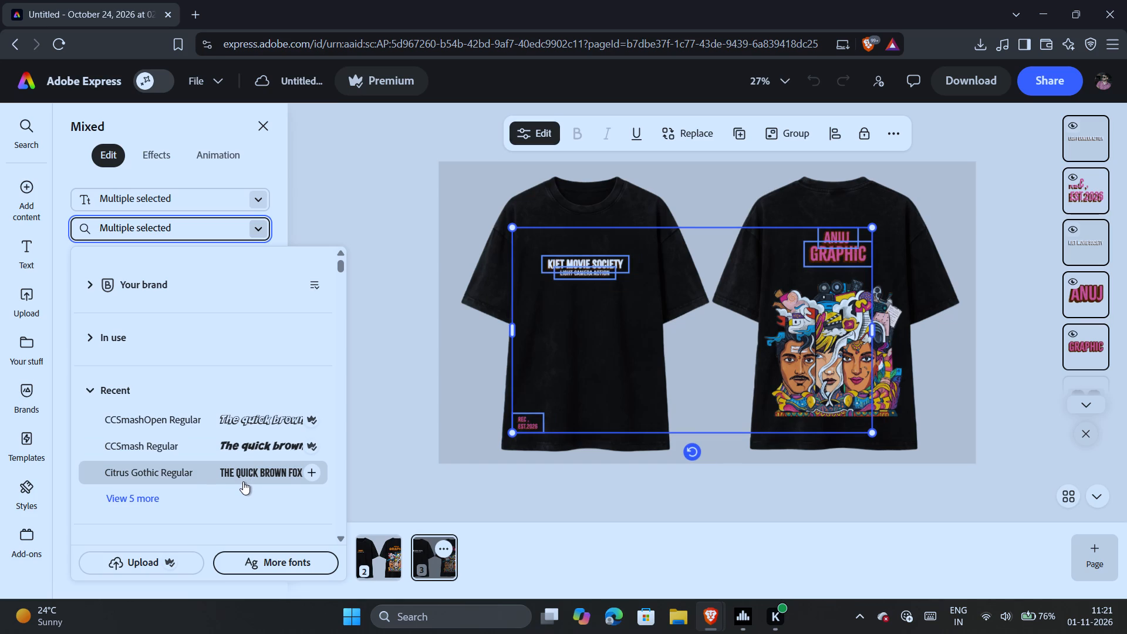
pyautogui.click(256, 448)
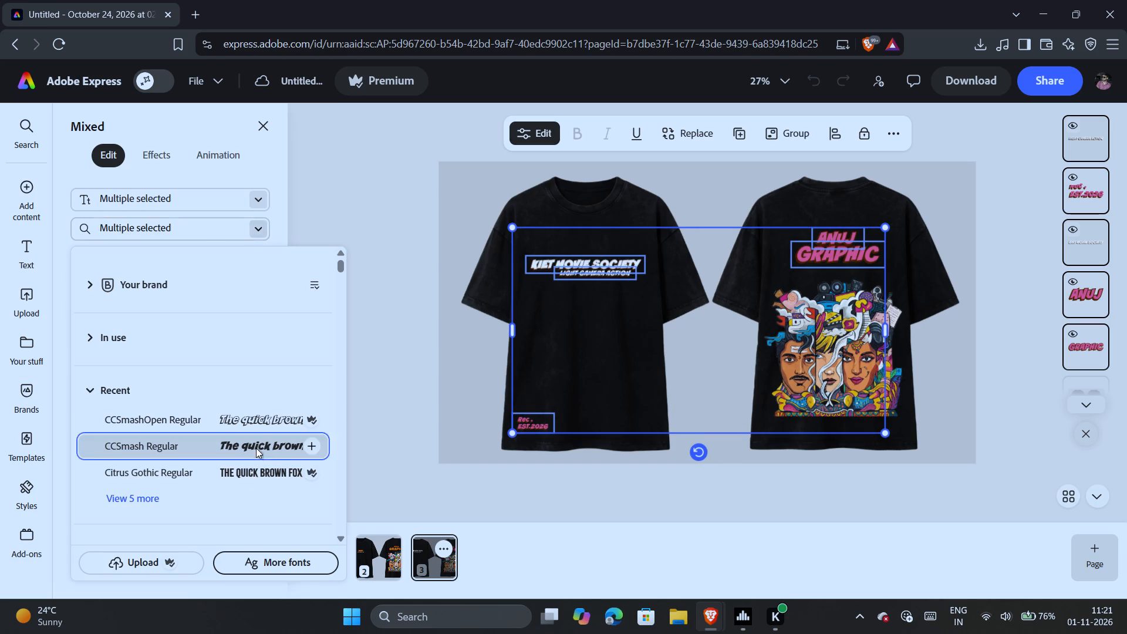
pyautogui.click(339, 389)
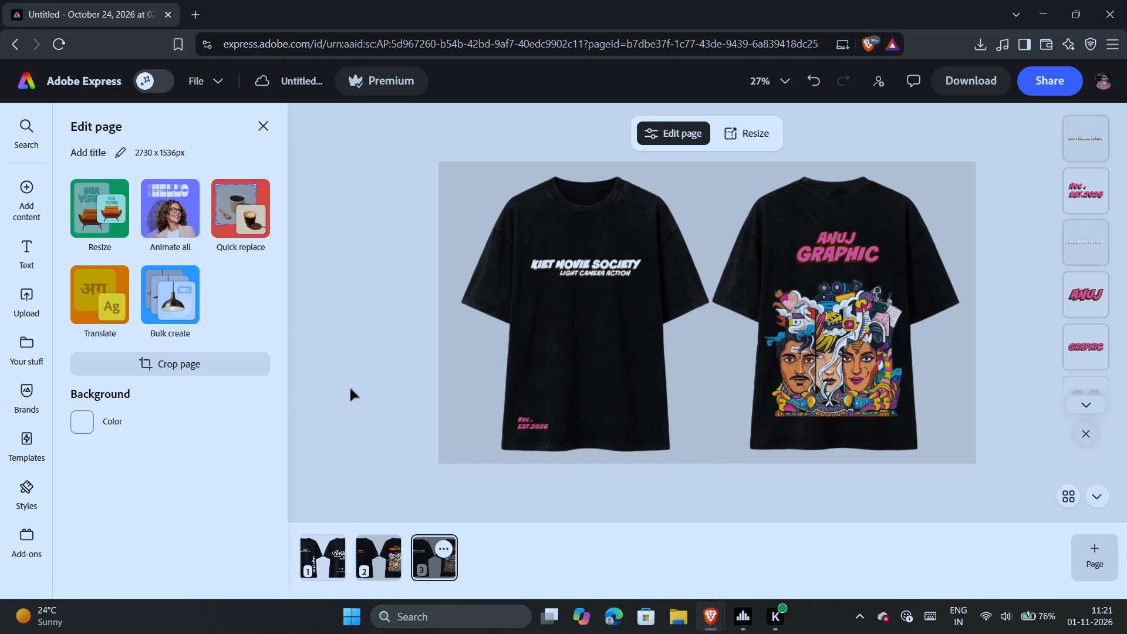
# Set the text colour of the REC, EST.2026 label near the front hem to white.
pyautogui.click(528, 429)
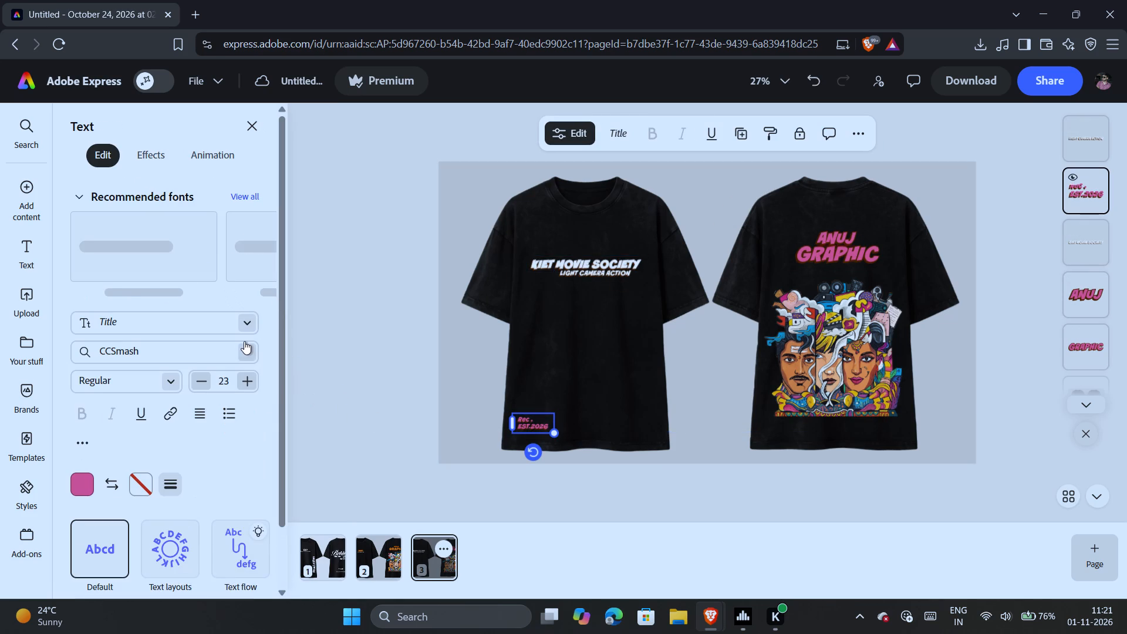
pyautogui.click(83, 479)
pyautogui.click(130, 404)
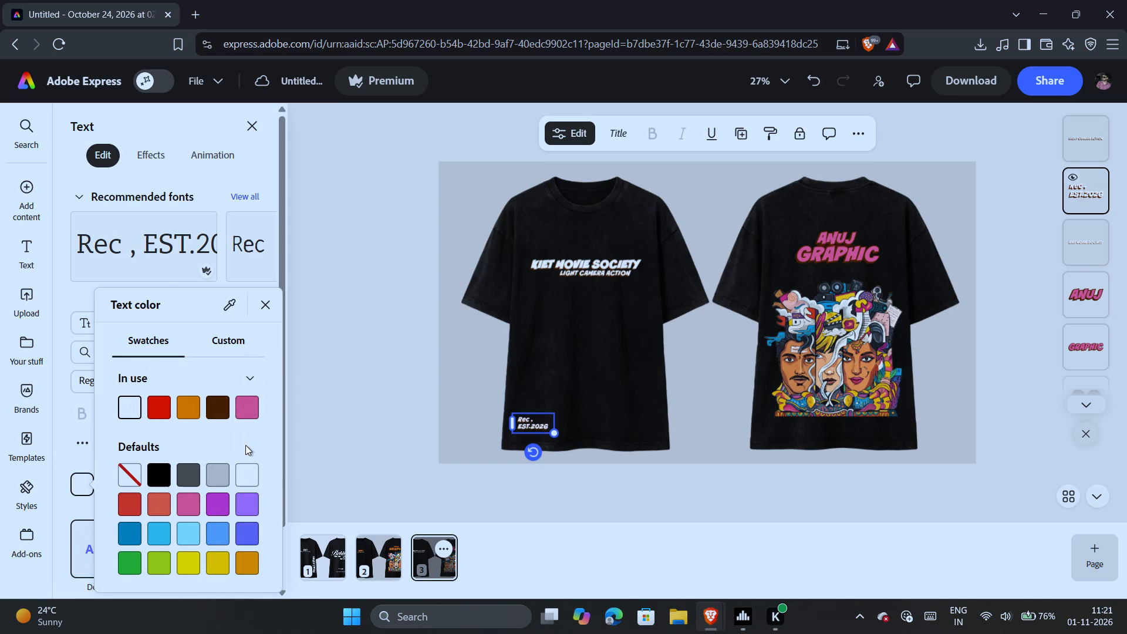
pyautogui.click(279, 466)
pyautogui.click(102, 458)
pyautogui.click(83, 461)
pyautogui.doubleClick(275, 290)
pyautogui.click(260, 312)
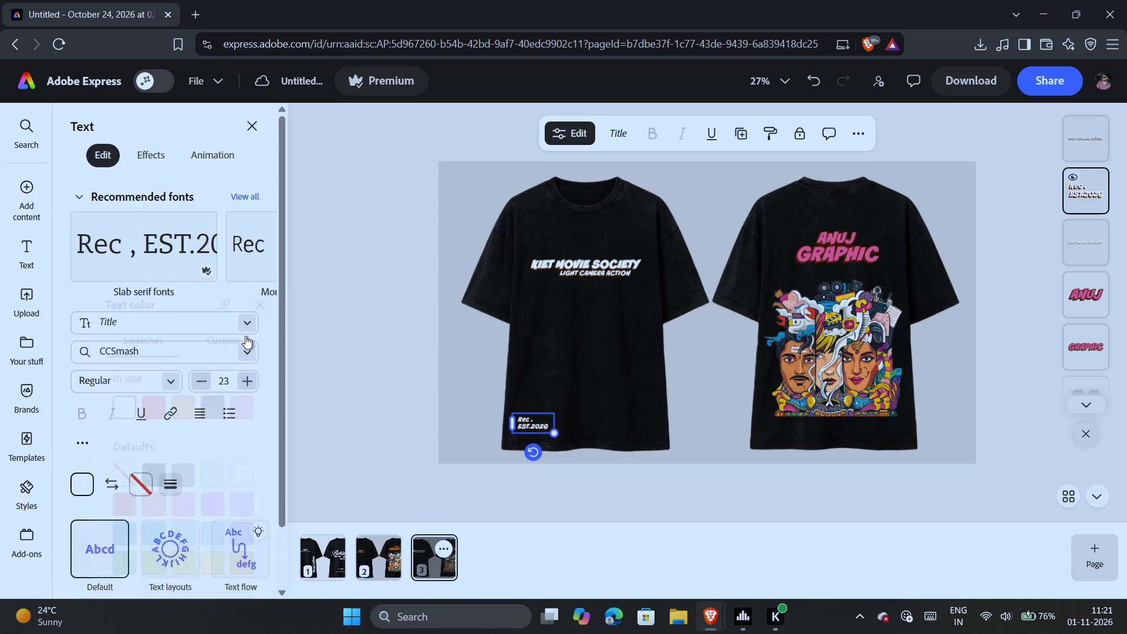
# Add an orange outline to the REC, EST.2026 label using the orange already in use in the design.
pyautogui.click(142, 491)
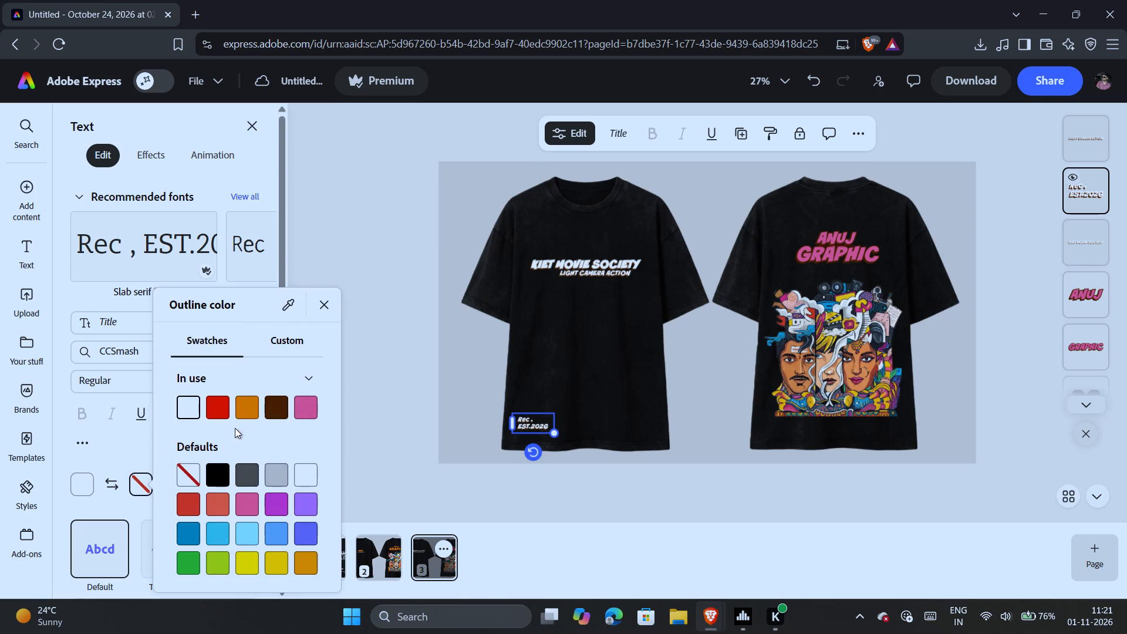
pyautogui.click(256, 405)
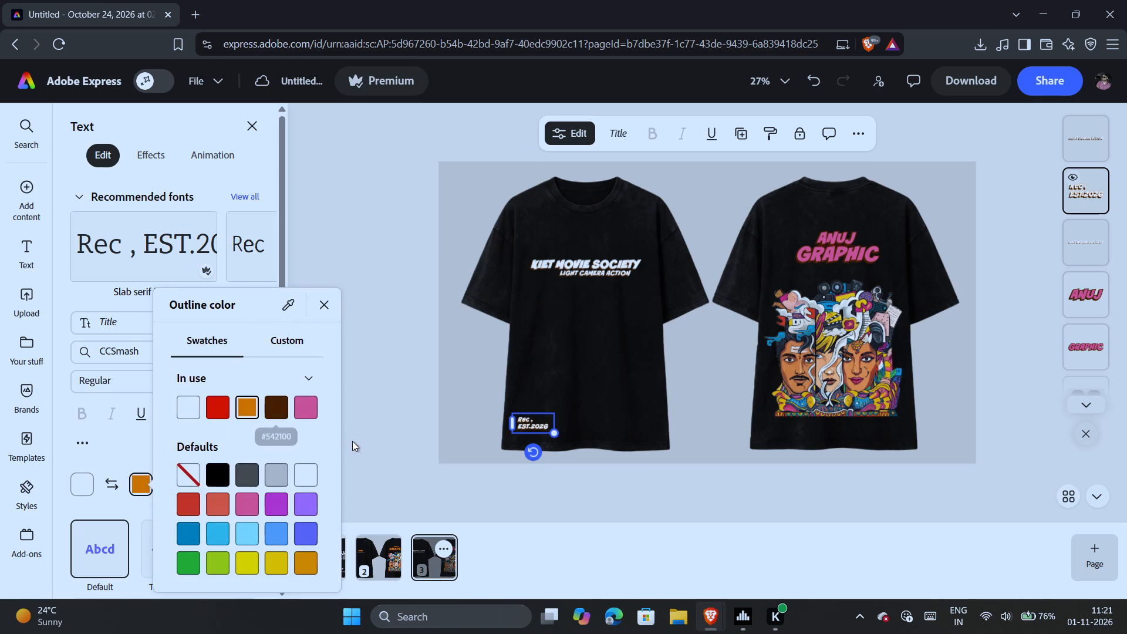
pyautogui.click(352, 442)
pyautogui.click(350, 442)
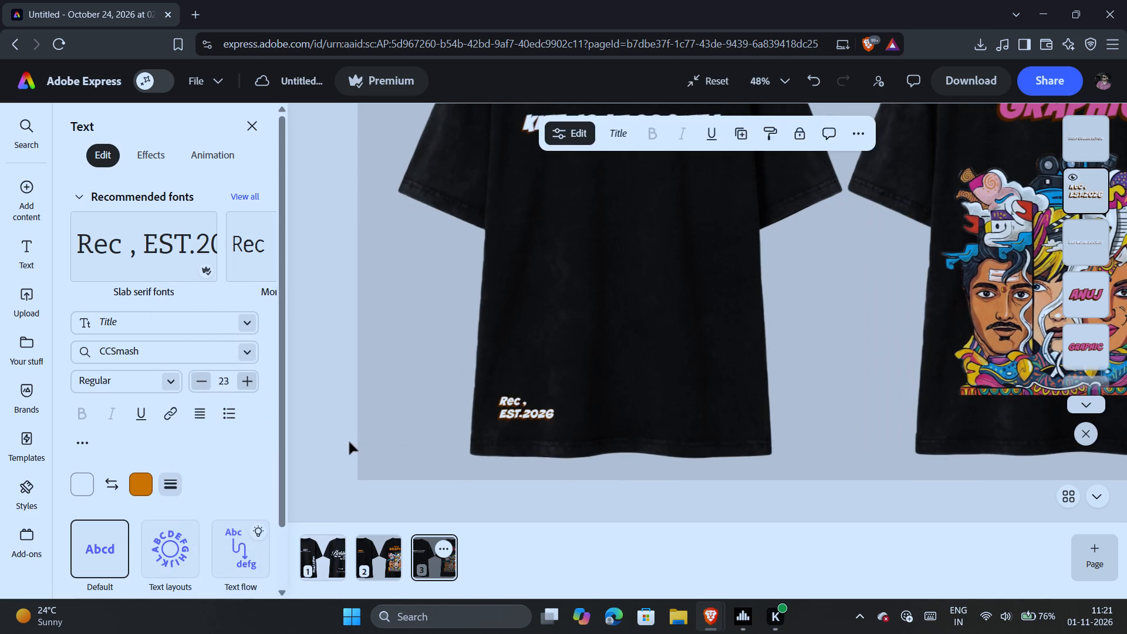
# Move the LIGHT CAMERA ACTION tagline so it is centred beneath the KIET MOVIE SOCIETY title.
pyautogui.moveTo(596, 279); pyautogui.dragTo(589, 282)
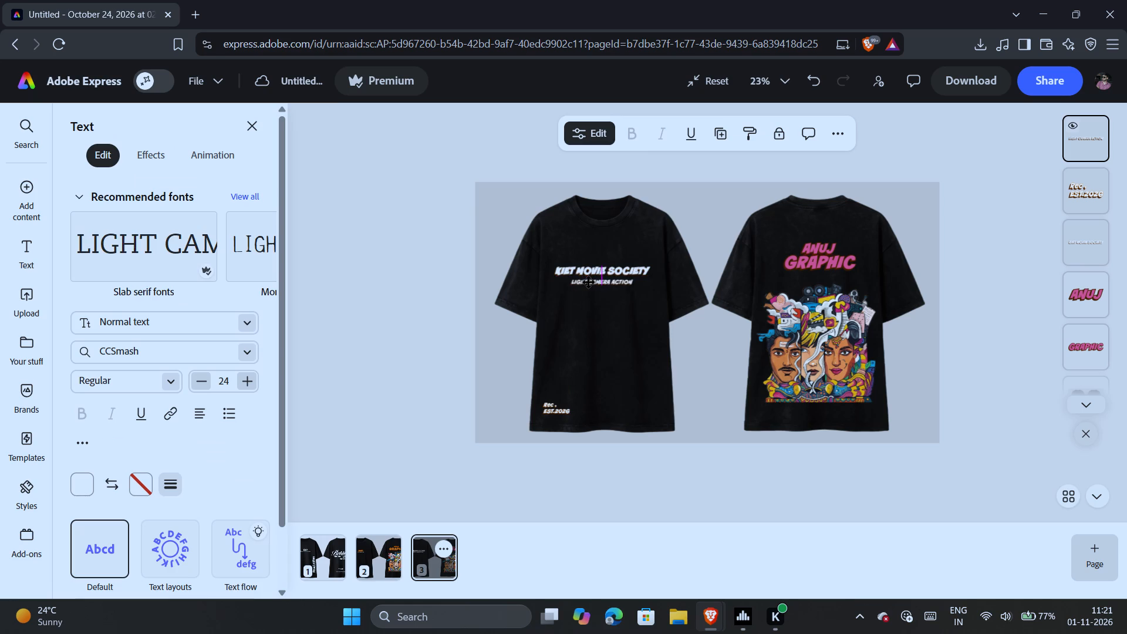
pyautogui.moveTo(589, 282); pyautogui.dragTo(590, 282)
pyautogui.click(419, 294)
# Select the ANUJ and GRAPHIC texts on the shirt back together and set their text colour to white.
pyautogui.click(825, 255)
pyautogui.keyDown('shift'); pyautogui.click(807, 264); pyautogui.keyUp('shift')
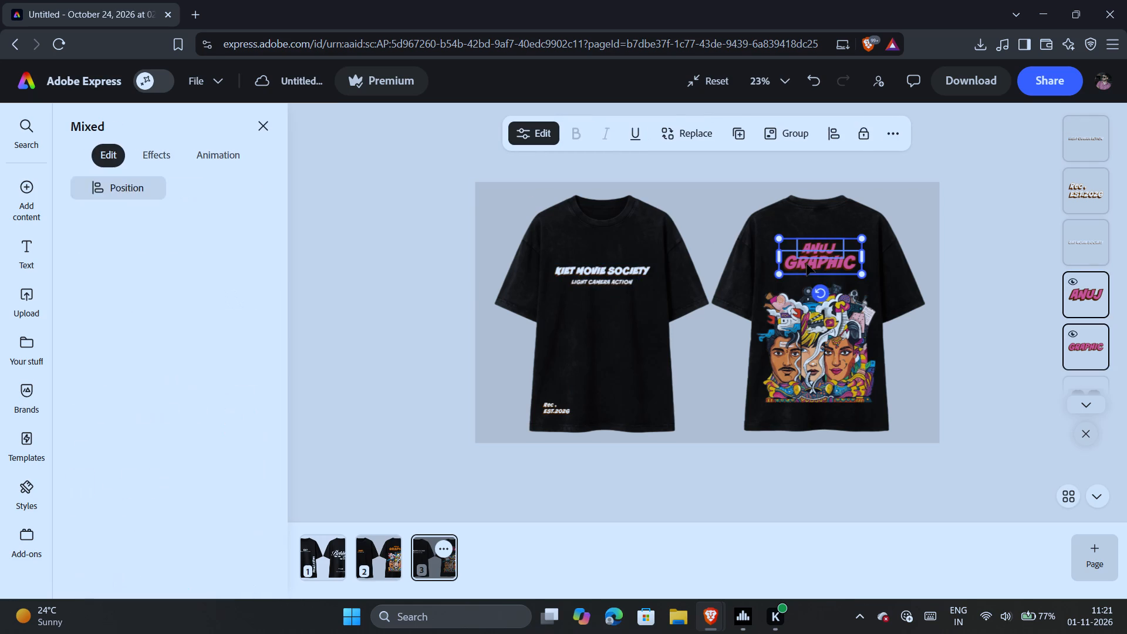
pyautogui.click(77, 342)
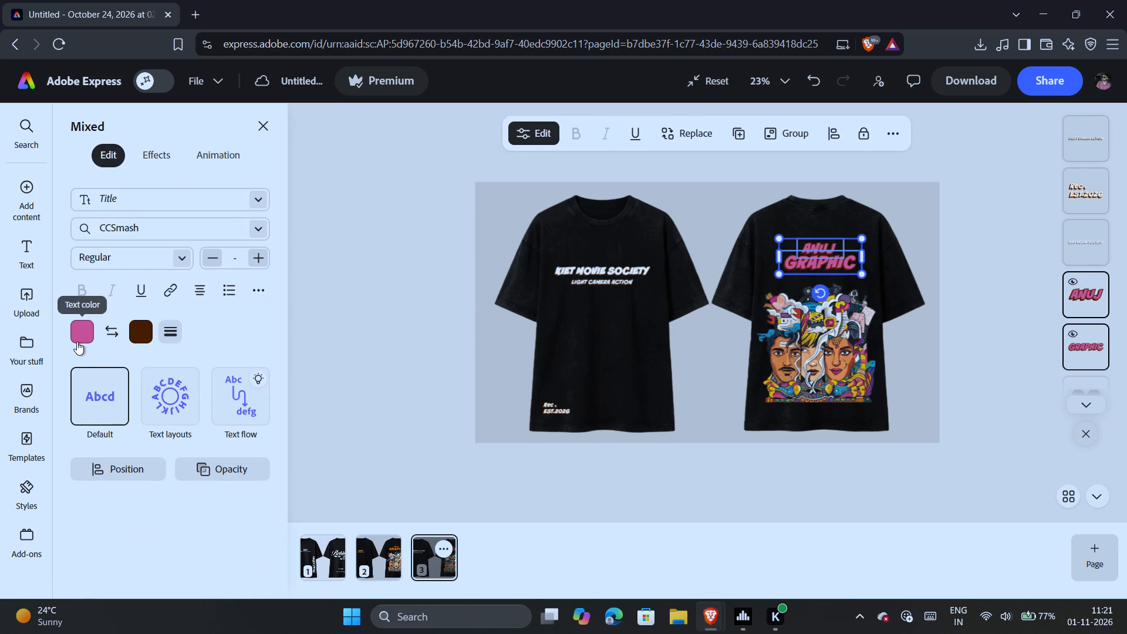
pyautogui.click(134, 295)
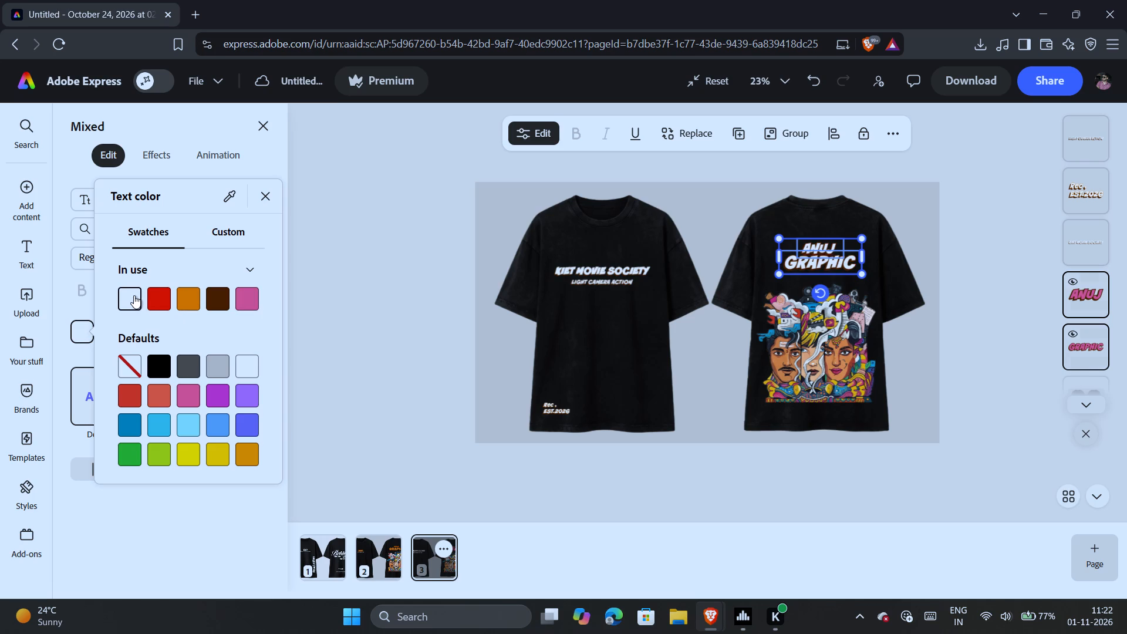
pyautogui.click(295, 330)
pyautogui.click(332, 332)
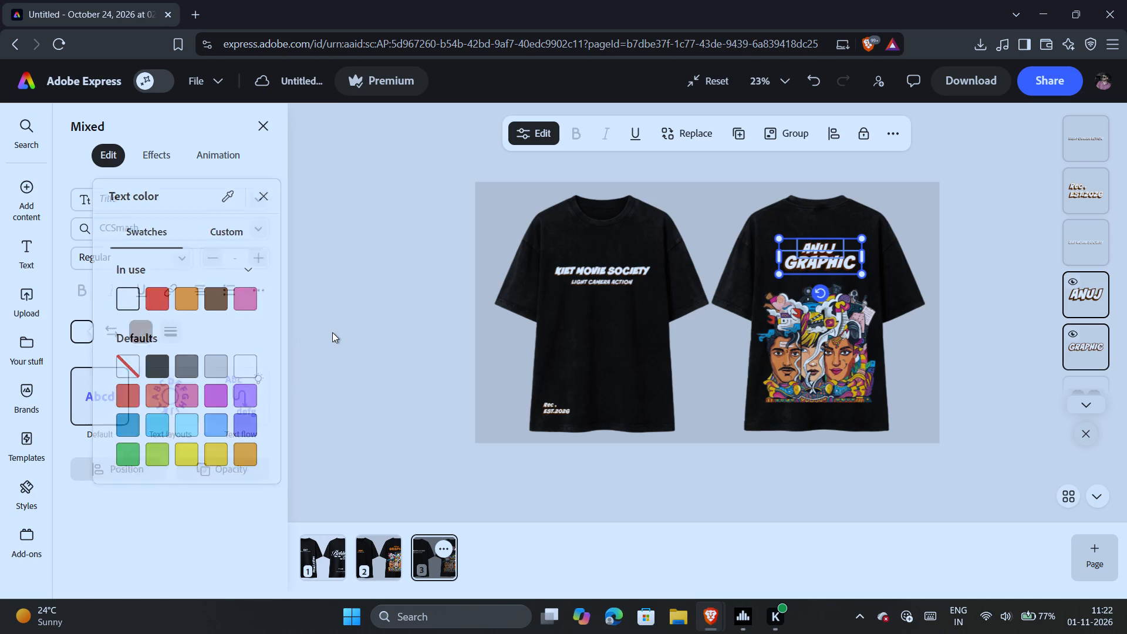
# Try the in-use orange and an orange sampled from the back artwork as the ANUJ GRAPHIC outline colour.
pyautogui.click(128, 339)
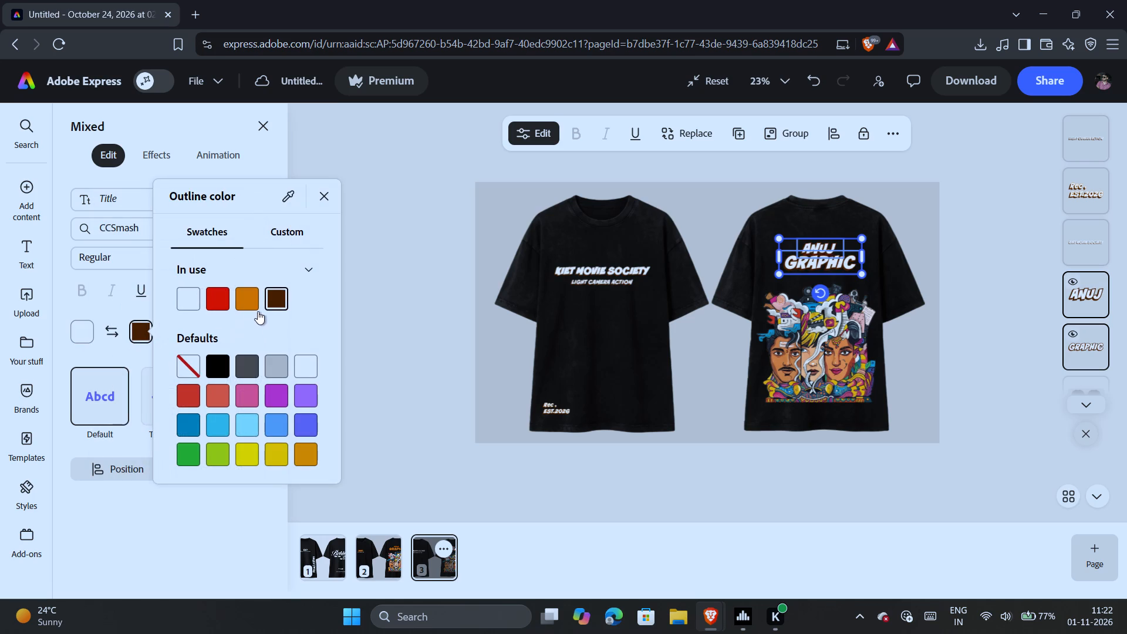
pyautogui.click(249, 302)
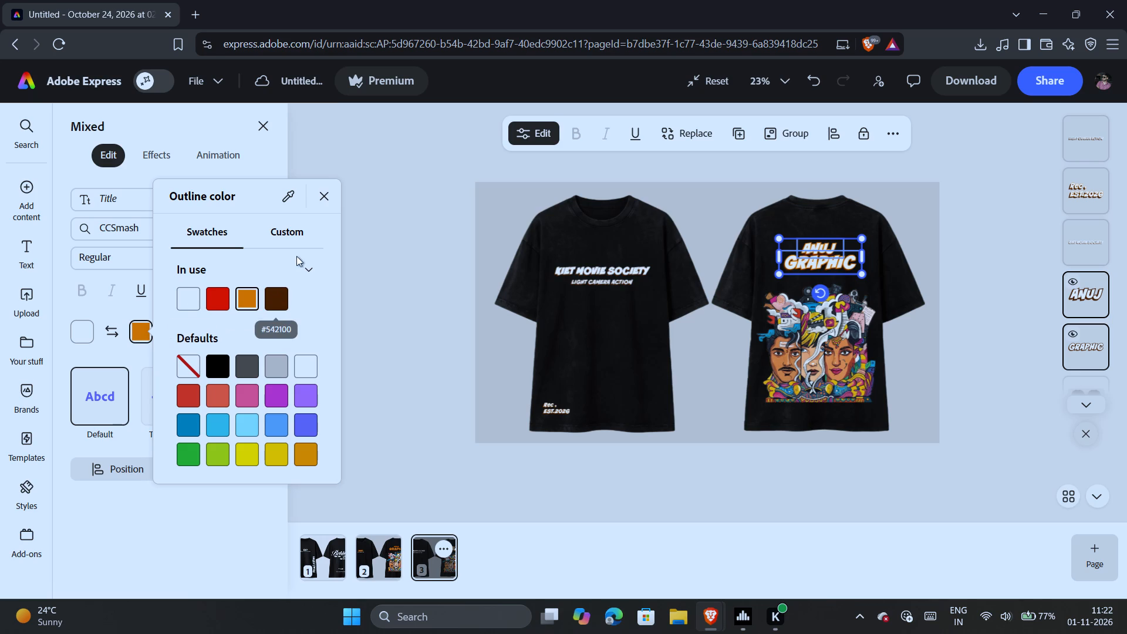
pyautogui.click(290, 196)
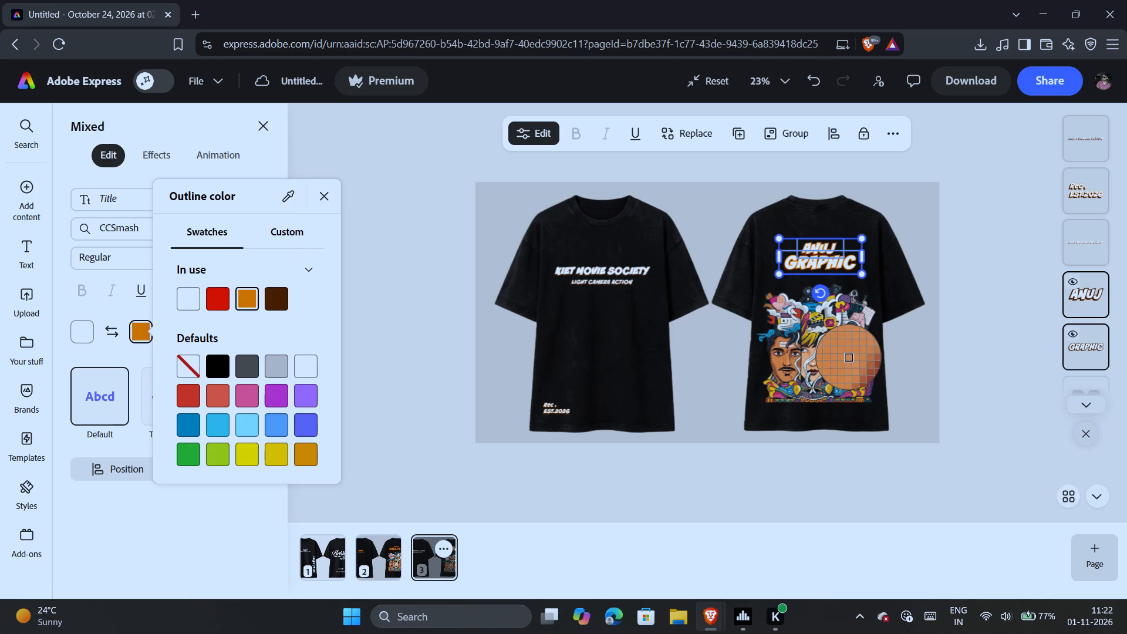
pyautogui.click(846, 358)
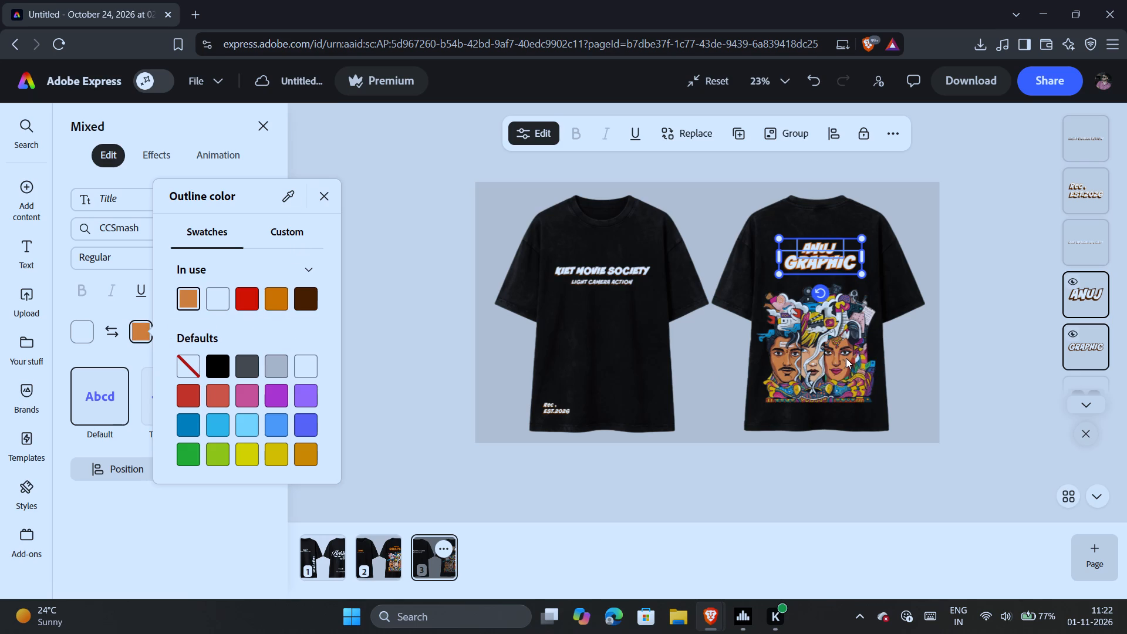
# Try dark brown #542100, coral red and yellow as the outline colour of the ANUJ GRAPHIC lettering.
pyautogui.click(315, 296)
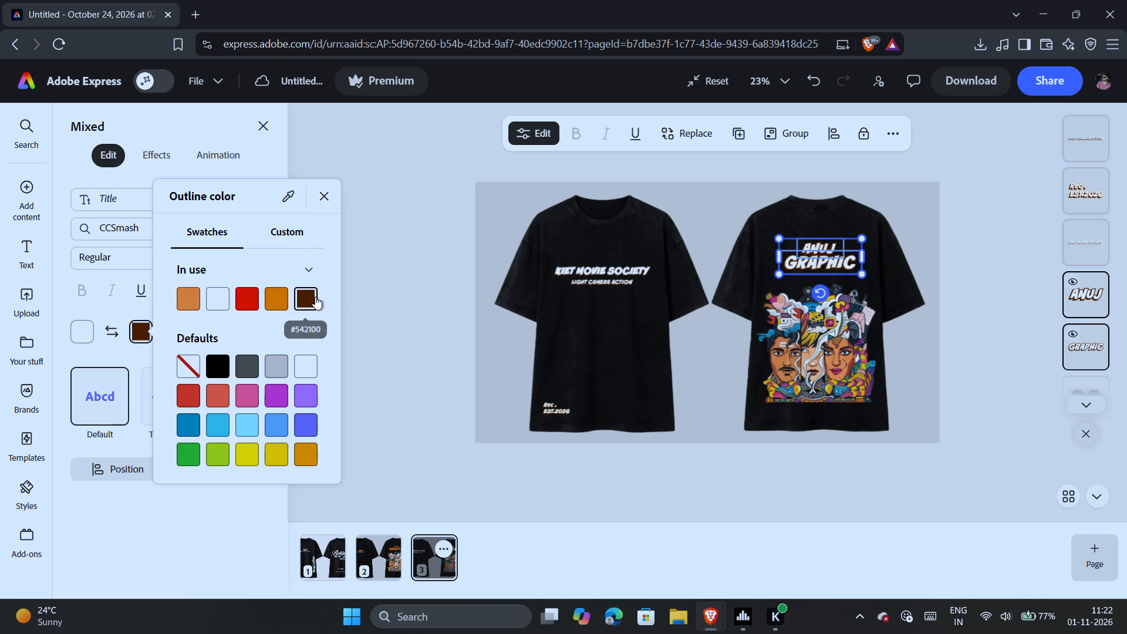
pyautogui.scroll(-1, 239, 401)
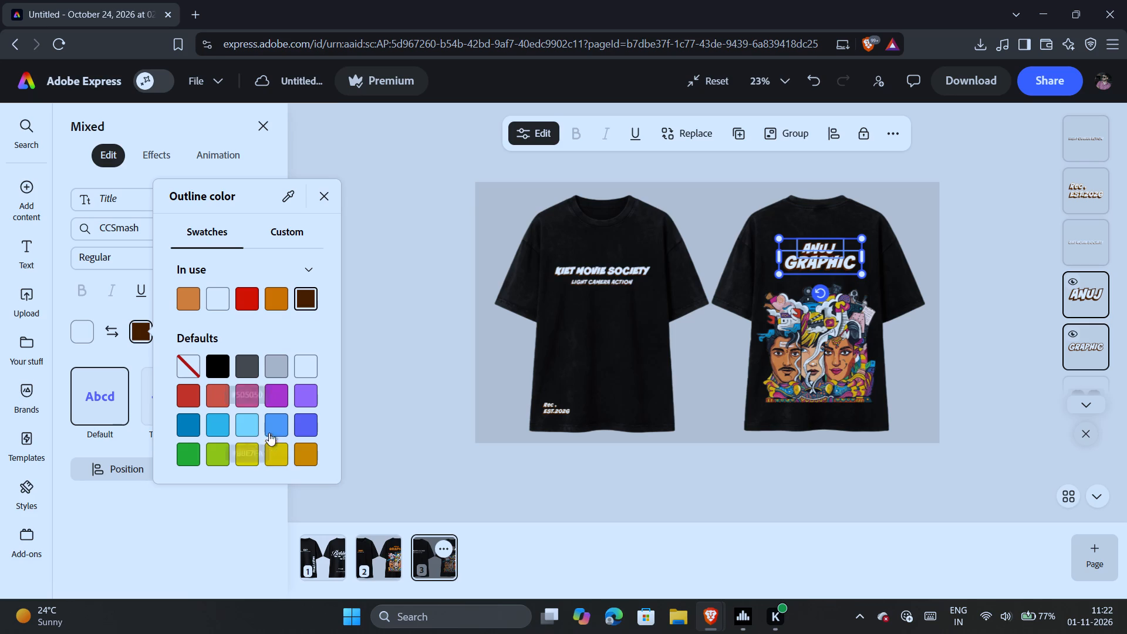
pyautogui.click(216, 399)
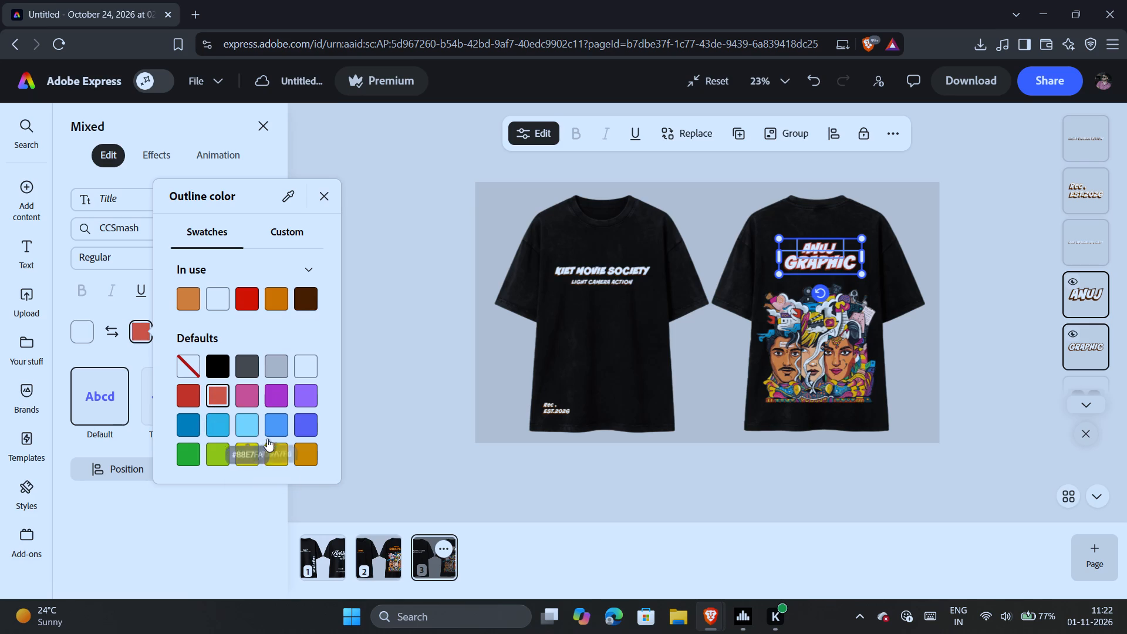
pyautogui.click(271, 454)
# Set the outline of the ANUJ GRAPHIC lettering to custom orange #ED8E34 at 57% opacity.
pyautogui.click(306, 454)
pyautogui.click(298, 230)
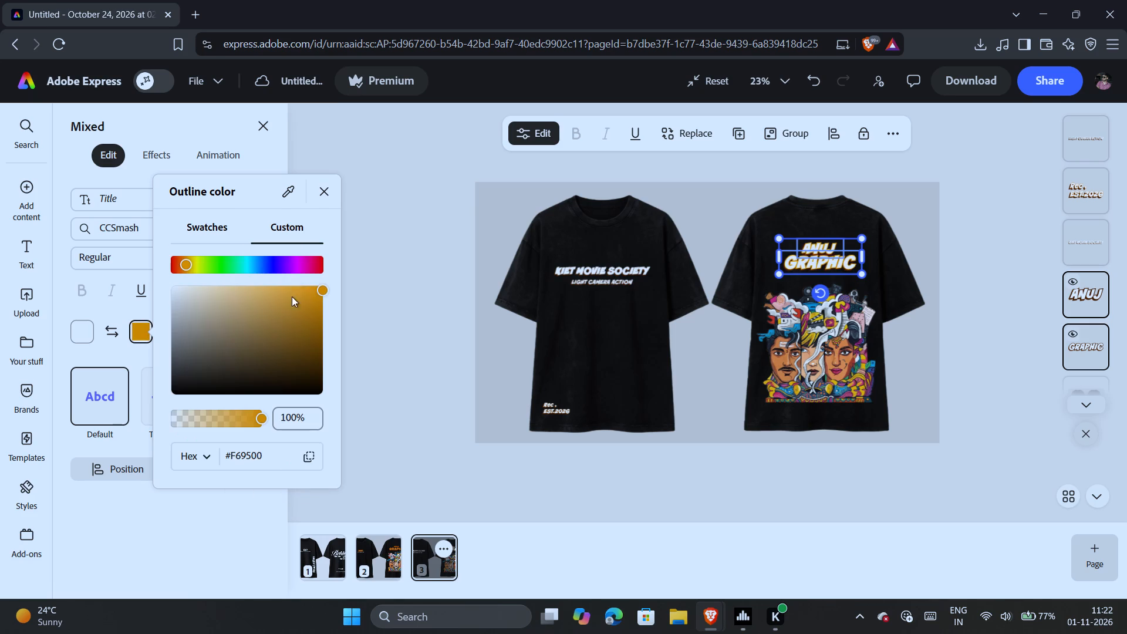
pyautogui.moveTo(320, 292); pyautogui.dragTo(281, 296)
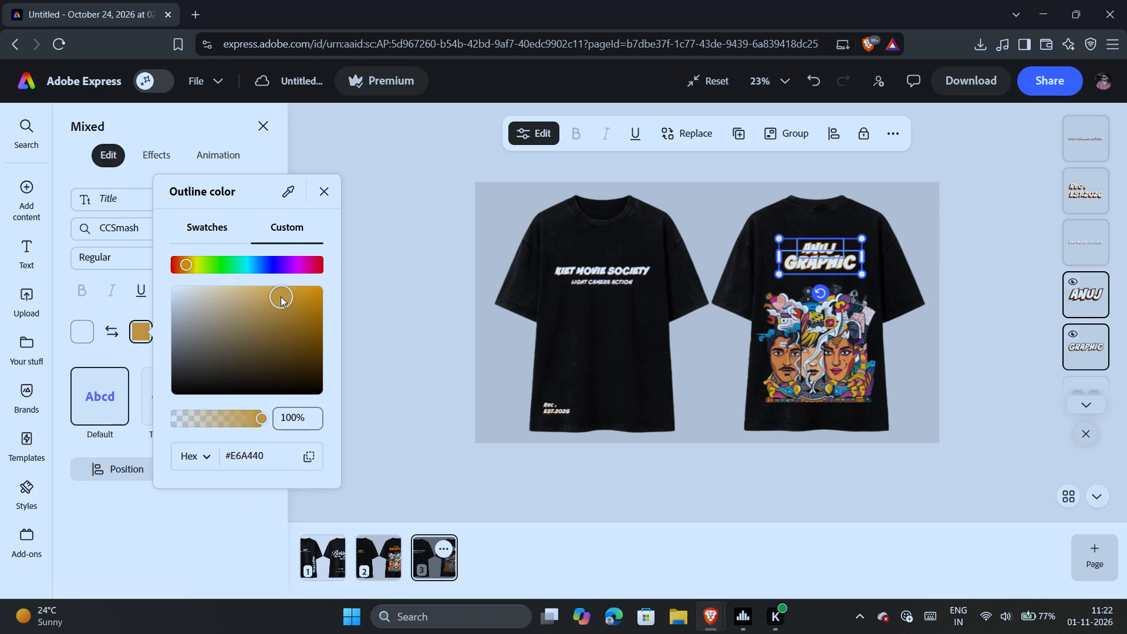
pyautogui.moveTo(281, 296); pyautogui.dragTo(252, 292)
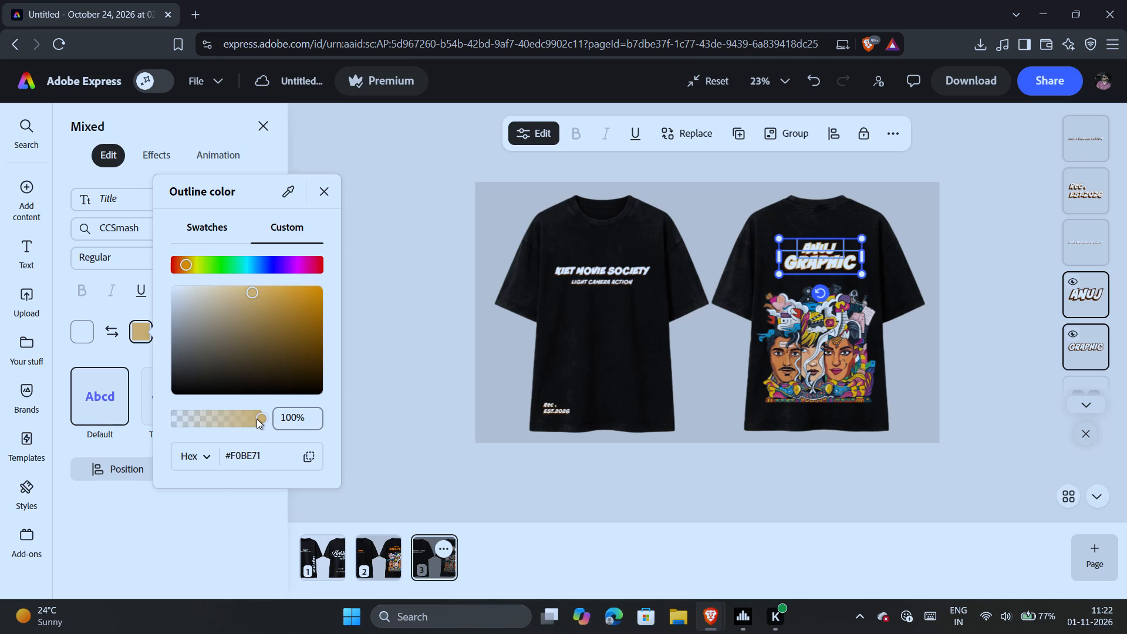
pyautogui.moveTo(257, 418); pyautogui.dragTo(232, 417)
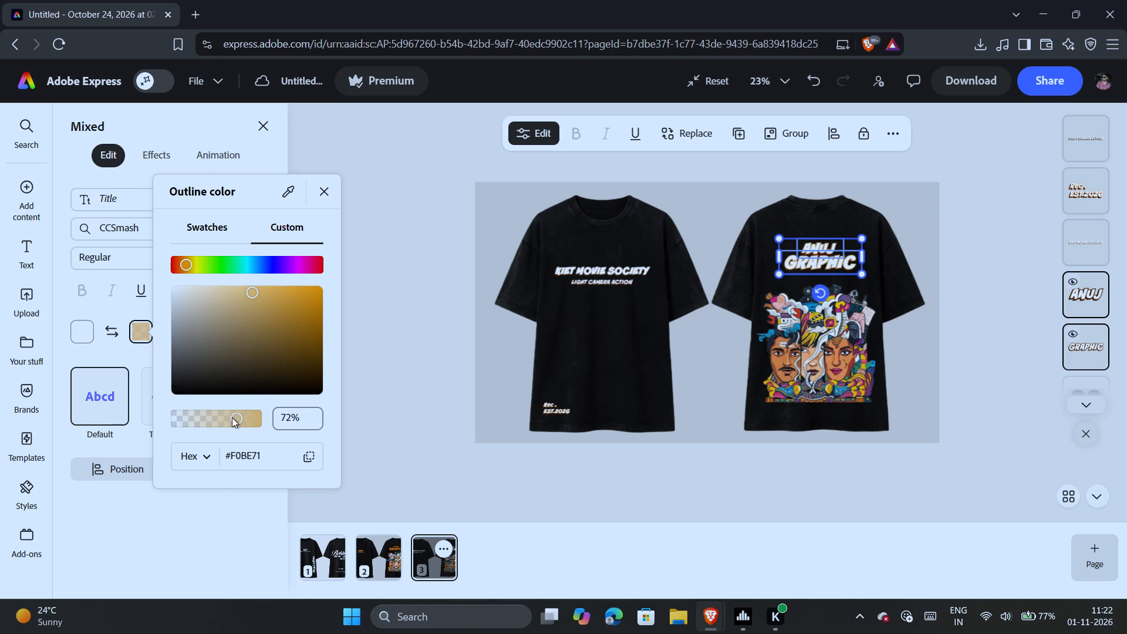
pyautogui.moveTo(232, 417); pyautogui.dragTo(223, 417)
pyautogui.moveTo(188, 264); pyautogui.dragTo(184, 269)
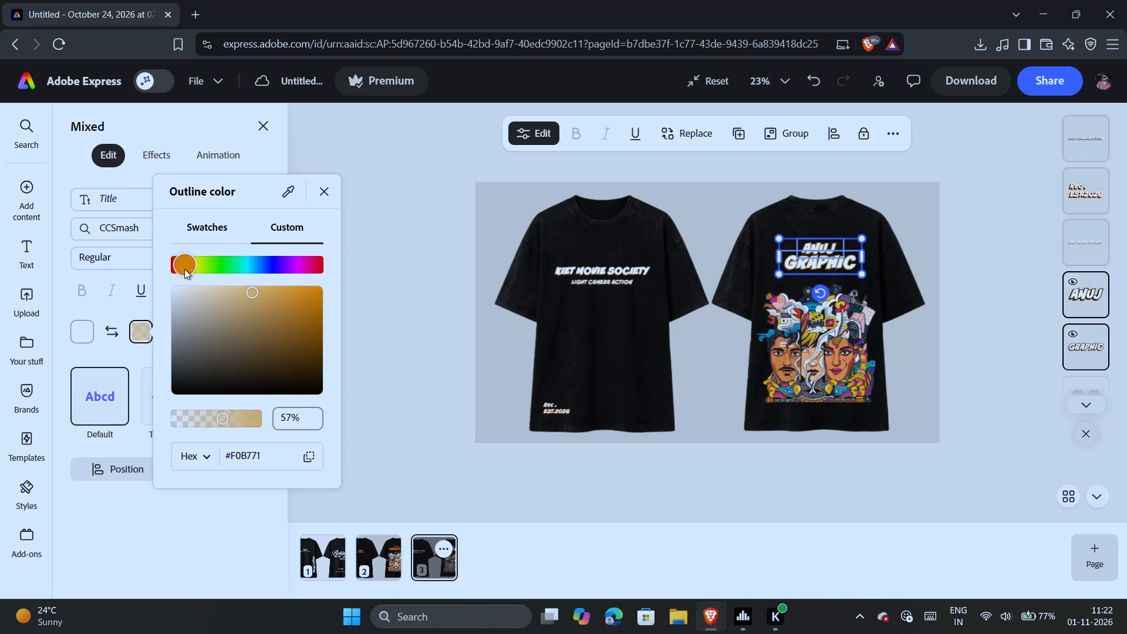
pyautogui.moveTo(184, 269); pyautogui.dragTo(183, 269)
pyautogui.moveTo(258, 294); pyautogui.dragTo(275, 303)
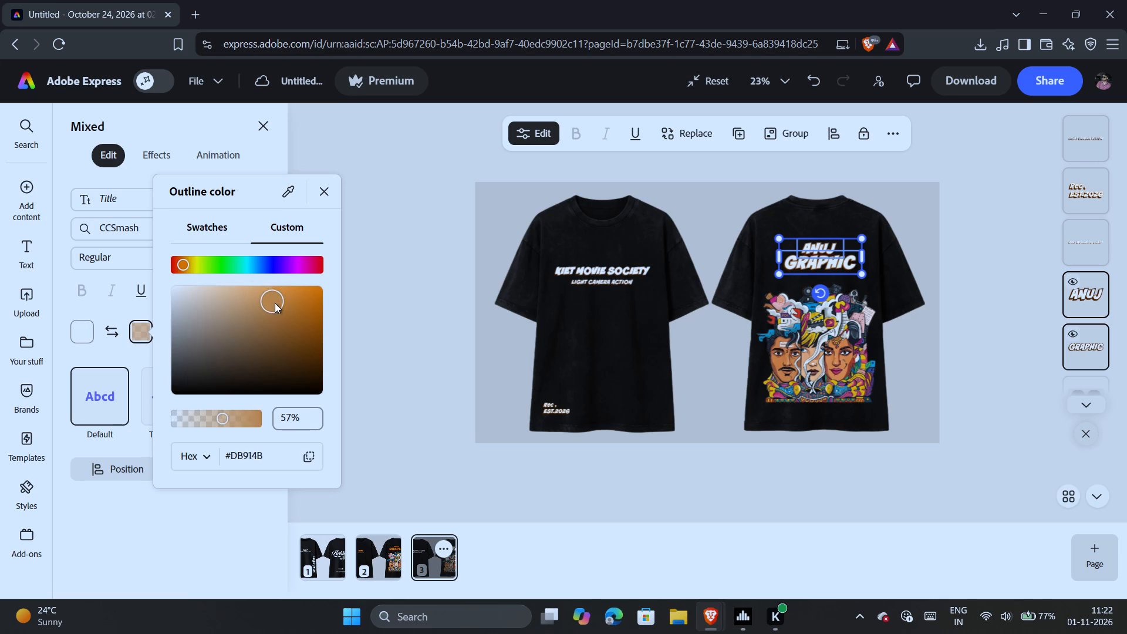
pyautogui.moveTo(275, 303); pyautogui.dragTo(291, 294)
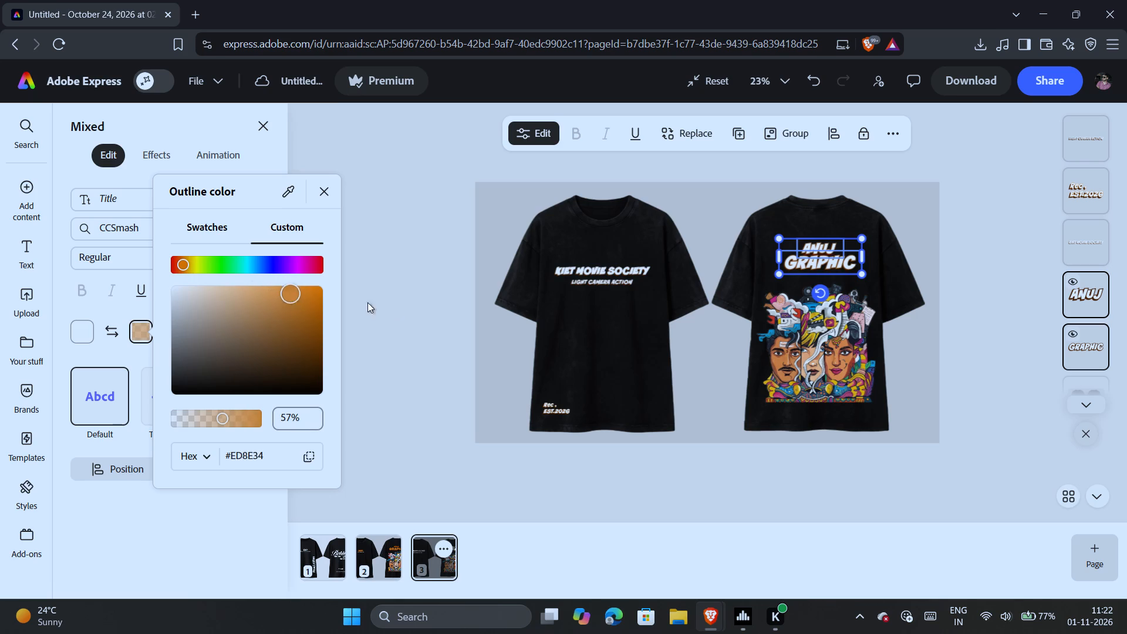
pyautogui.click(400, 308)
pyautogui.click(400, 308)
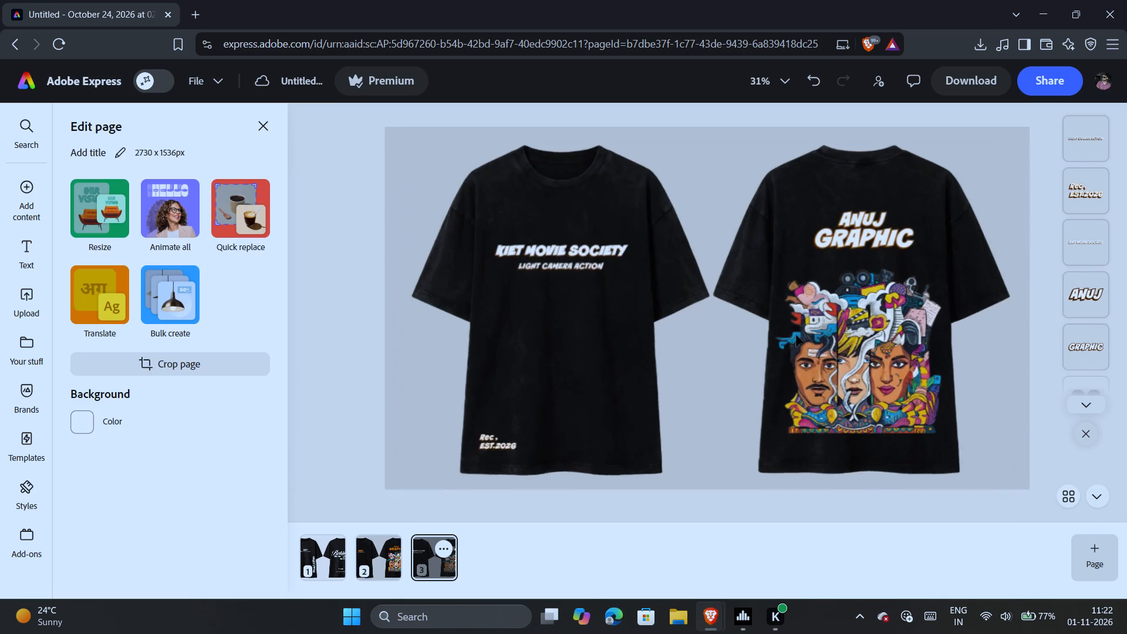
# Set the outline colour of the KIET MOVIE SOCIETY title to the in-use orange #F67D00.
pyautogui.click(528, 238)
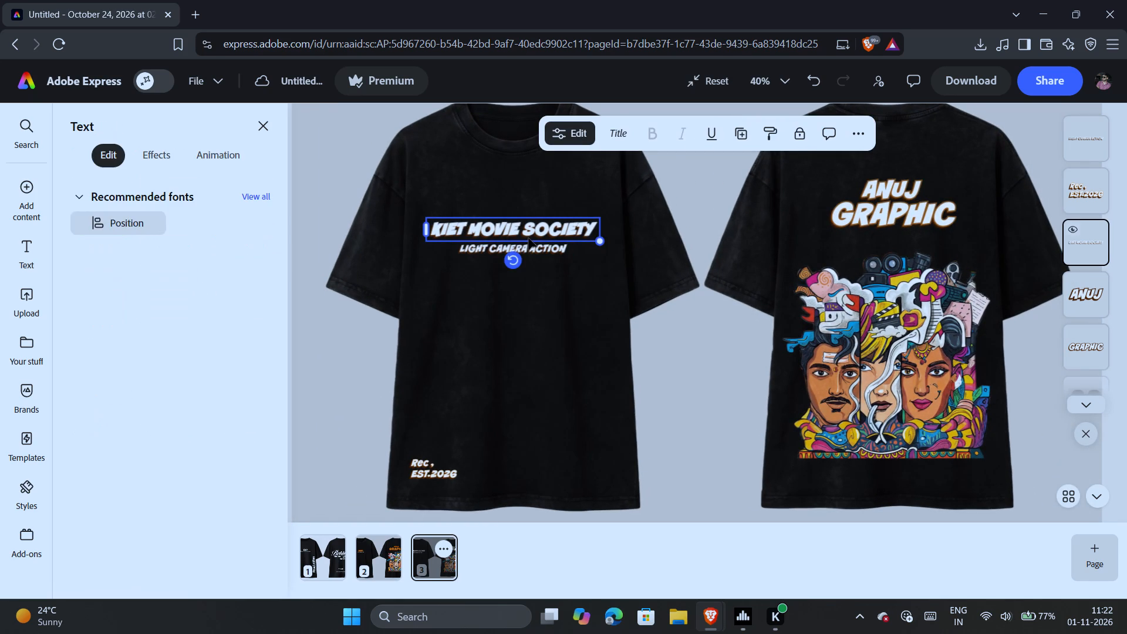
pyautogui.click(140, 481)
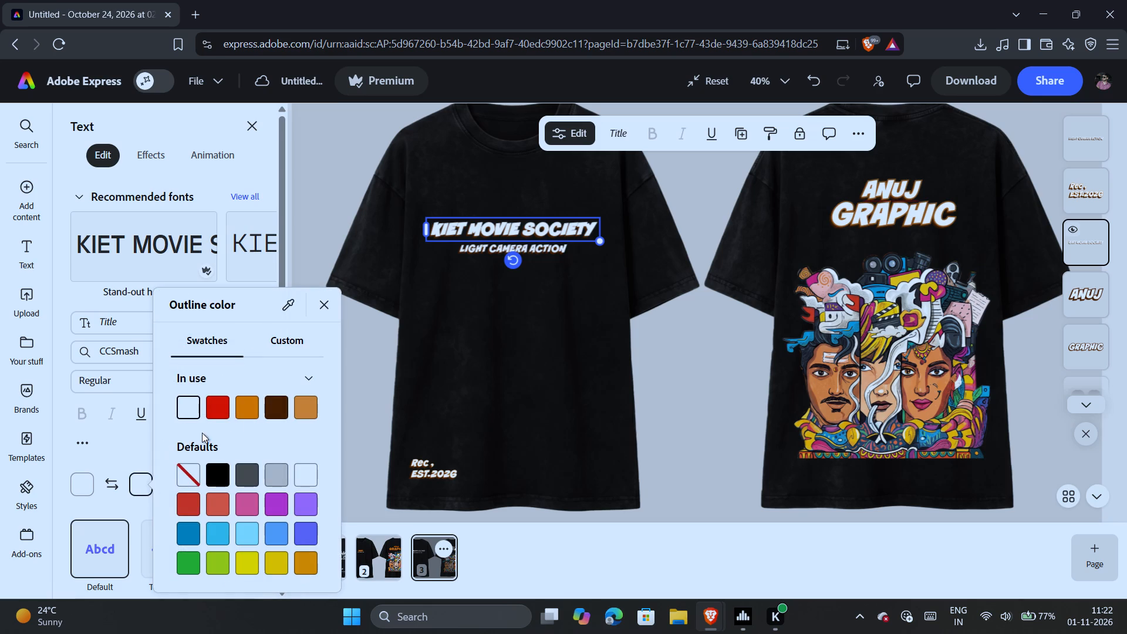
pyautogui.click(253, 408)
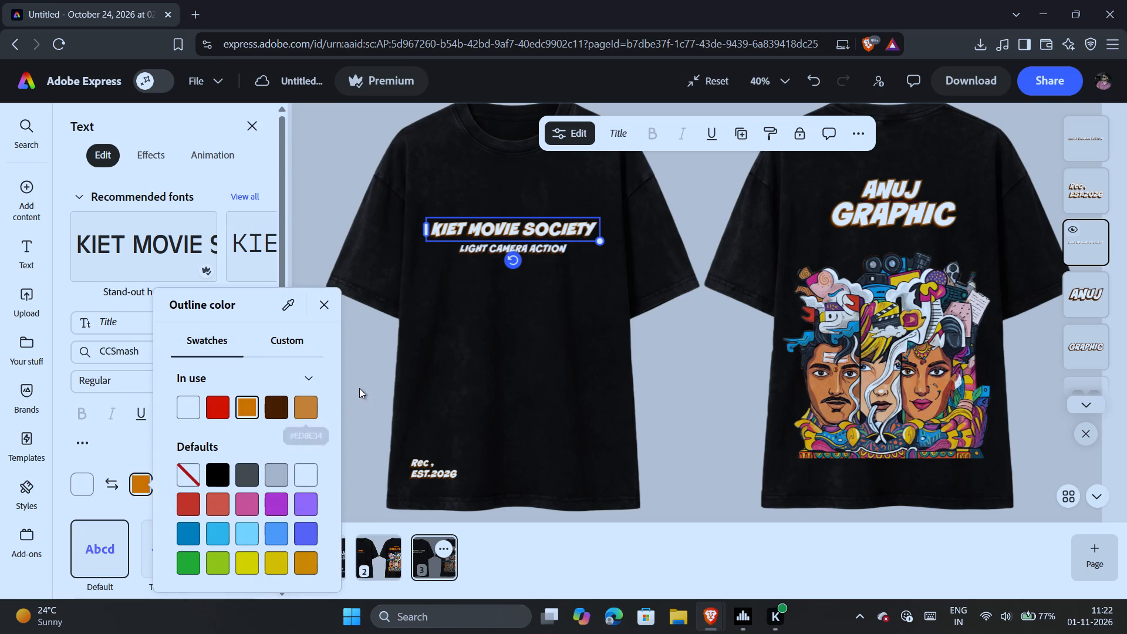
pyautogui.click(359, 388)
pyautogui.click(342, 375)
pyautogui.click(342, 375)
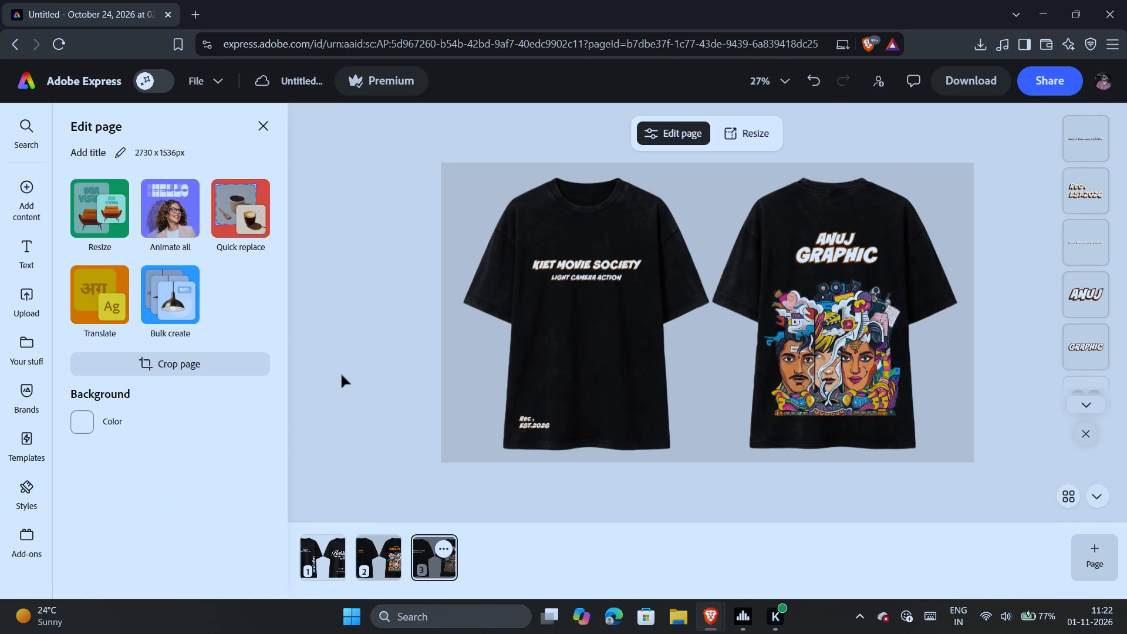
# Switch to the Adobe Fonts staff-choice recommendations, browse the typefaces for ideas, and return to the T-shirt design.
pyautogui.hotkey('alt', 'Tab')
pyautogui.scroll(-1, 0, 383)
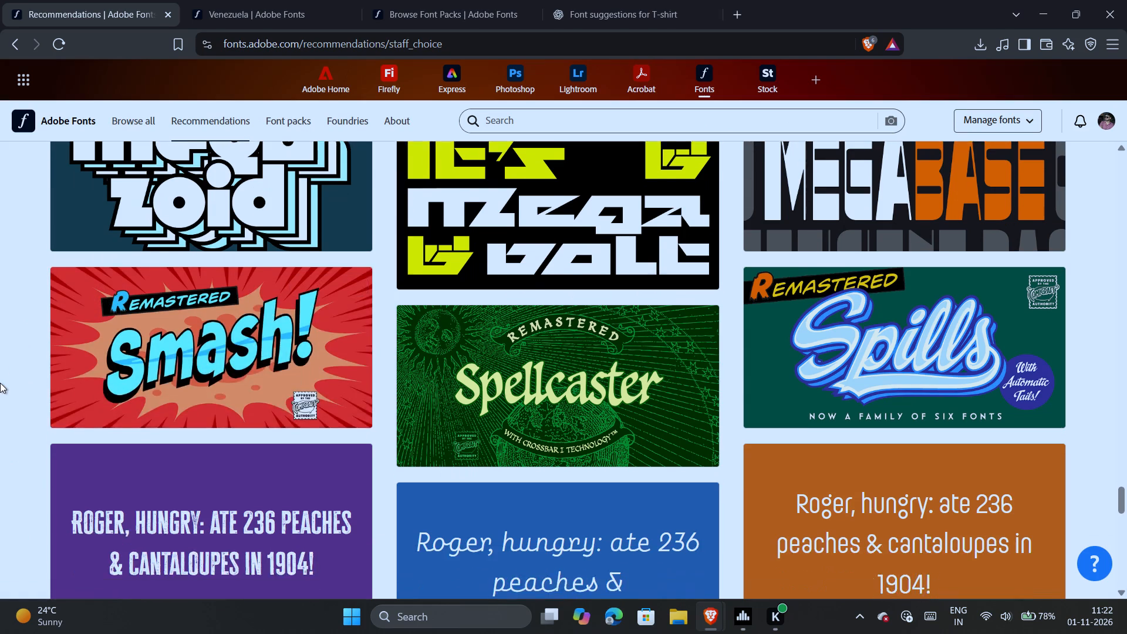
pyautogui.scroll(-4, 0, 383)
pyautogui.hotkey('alt', 'Tab')
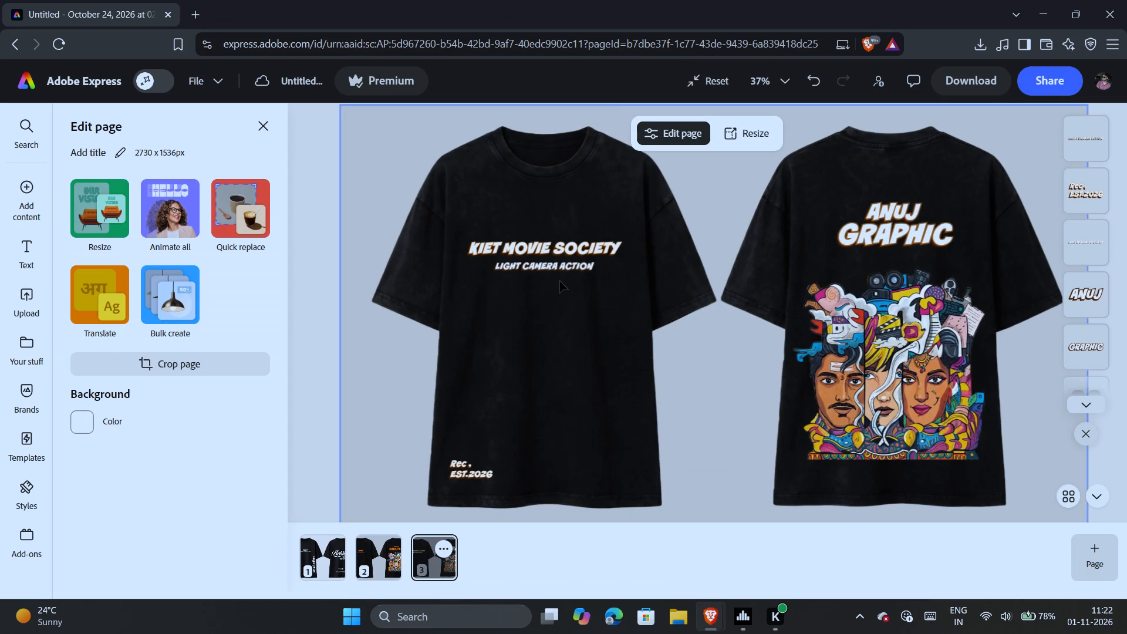
# Browse the recommended slab serif, monospaced, similar and featured fonts for the LIGHT CAMERA ACTION tagline.
pyautogui.click(562, 252)
pyautogui.click(555, 268)
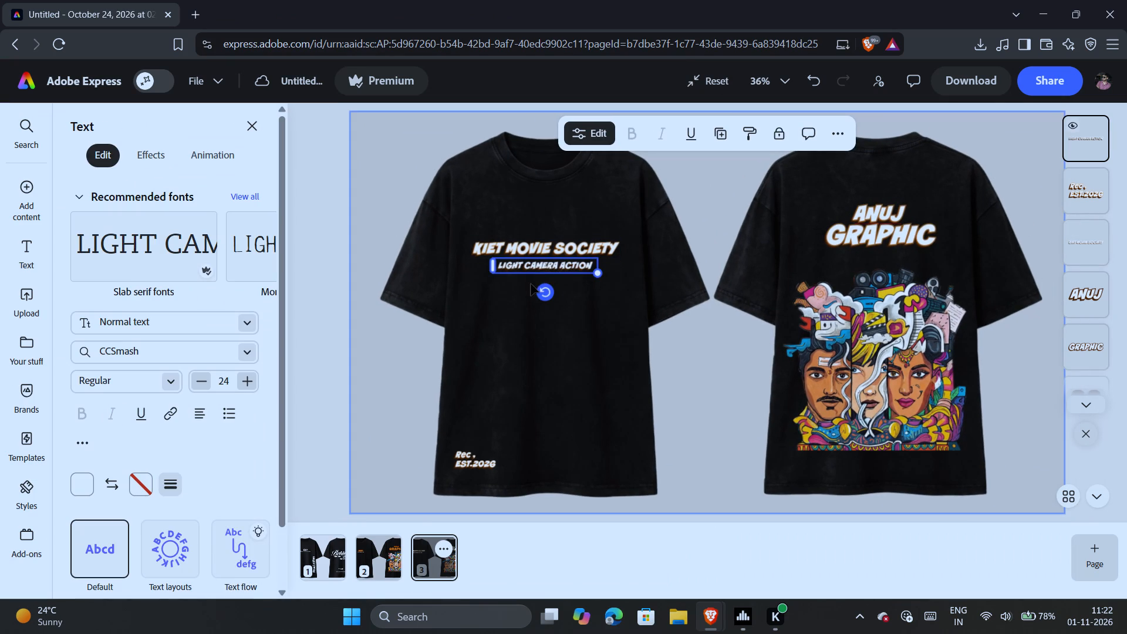
pyautogui.hscroll(-2, 249, 283)
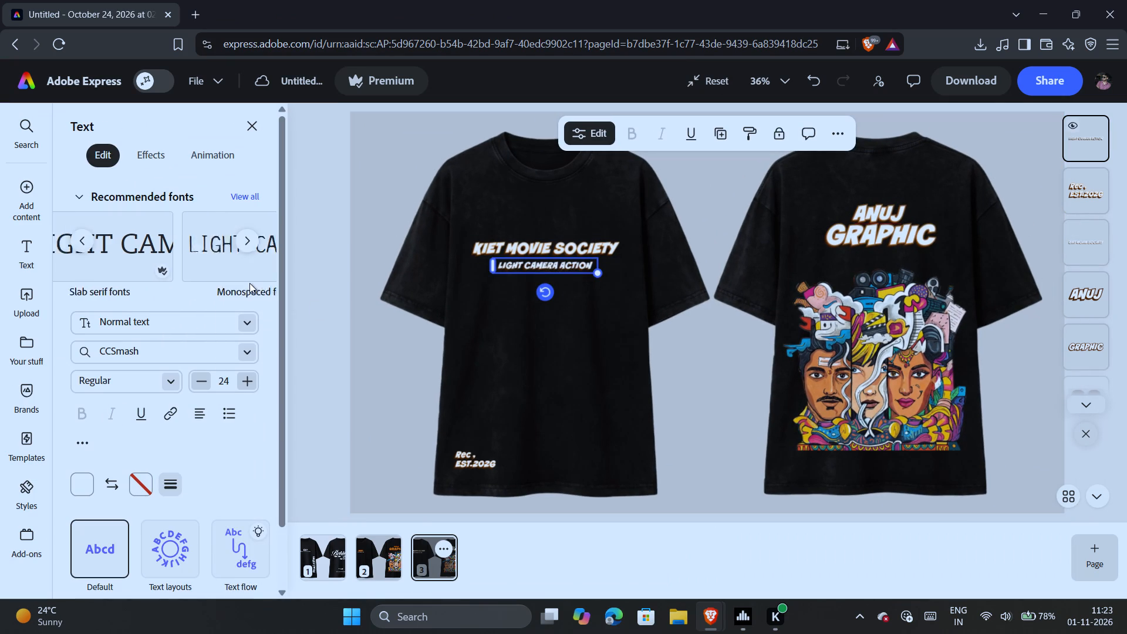
pyautogui.hscroll(-6, 249, 283)
pyautogui.hscroll(1, 249, 283)
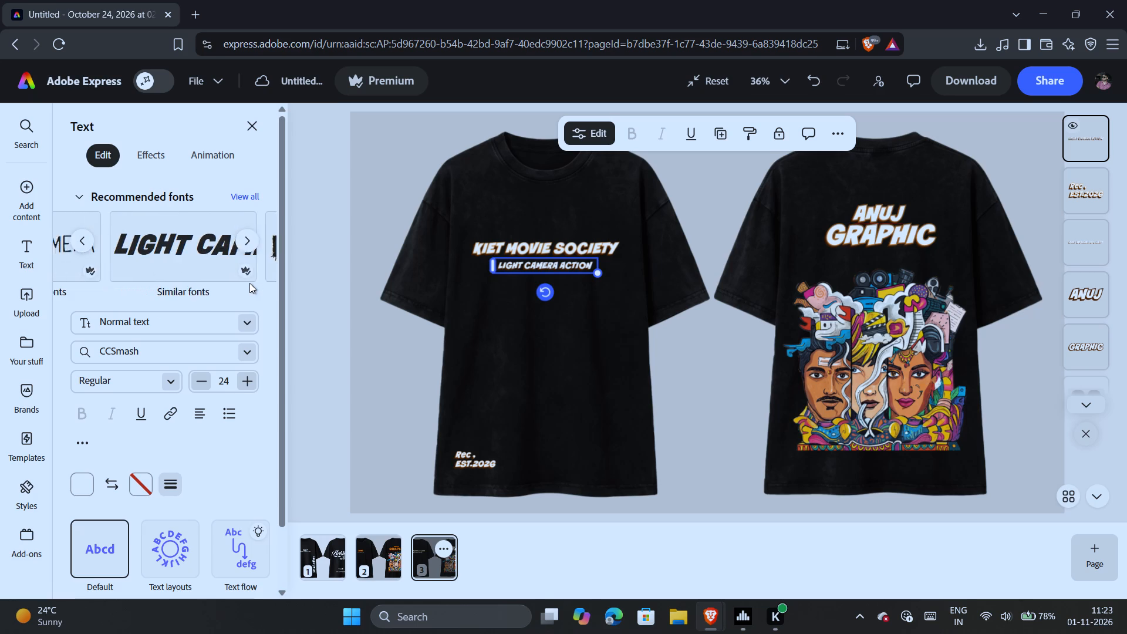
pyautogui.hscroll(1, 249, 283)
pyautogui.click(245, 198)
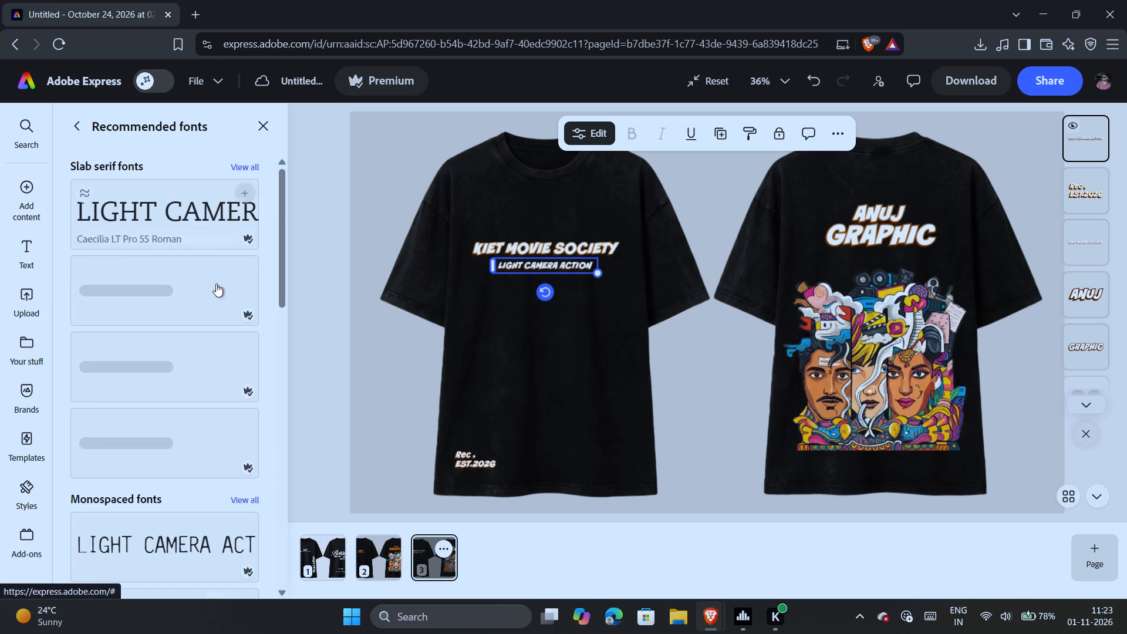
pyautogui.scroll(-2, 183, 399)
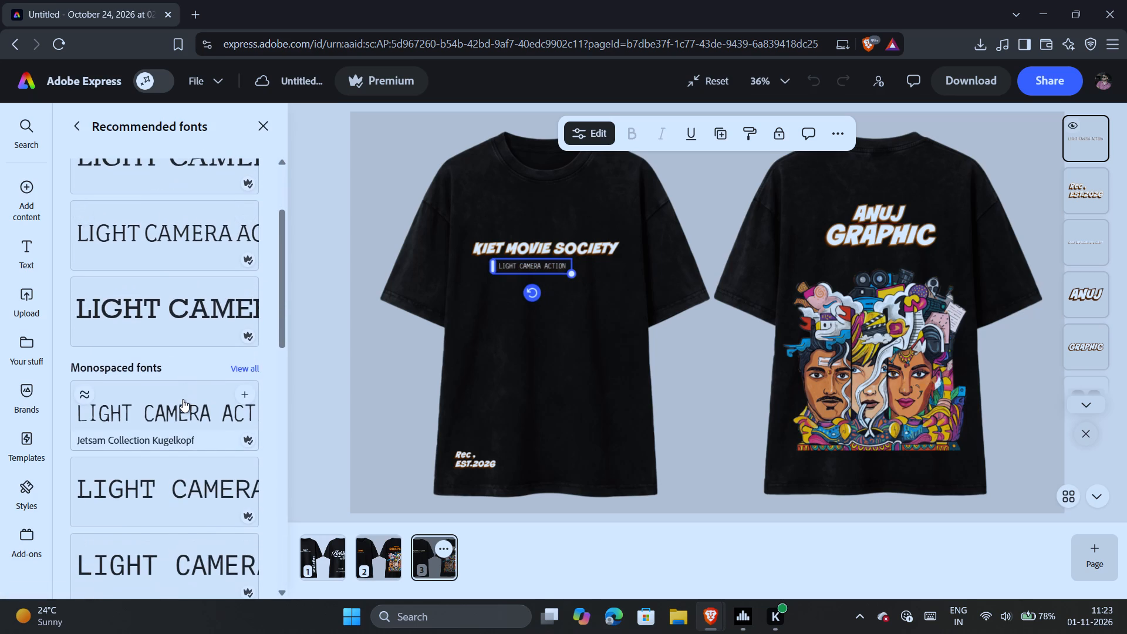
pyautogui.scroll(-2, 164, 488)
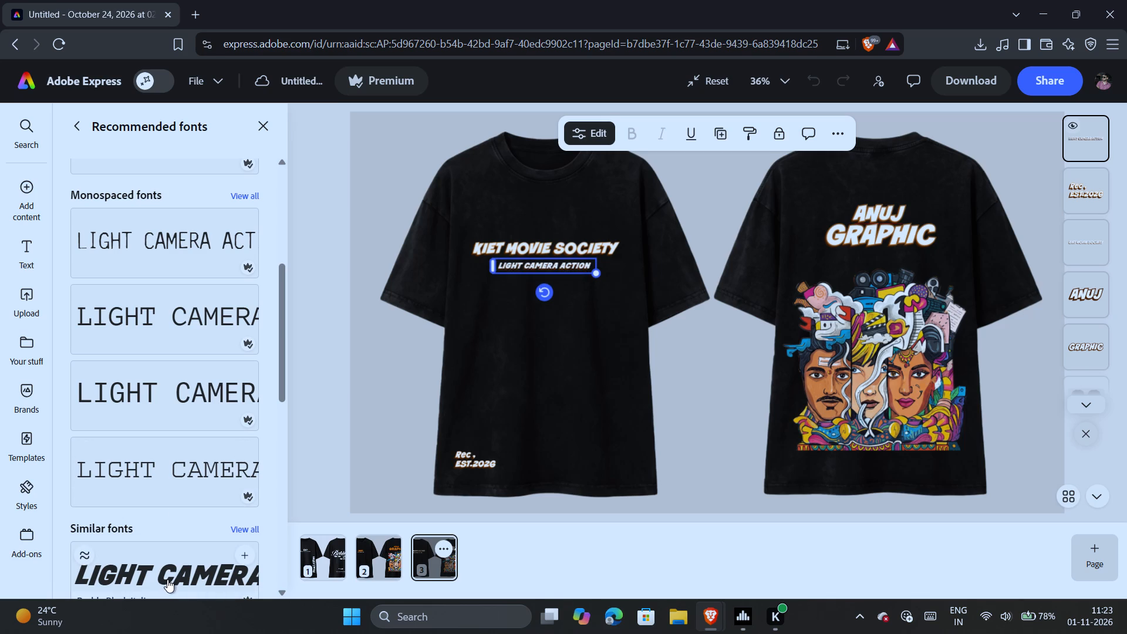
pyautogui.scroll(-2, 167, 579)
pyautogui.scroll(-2, 168, 505)
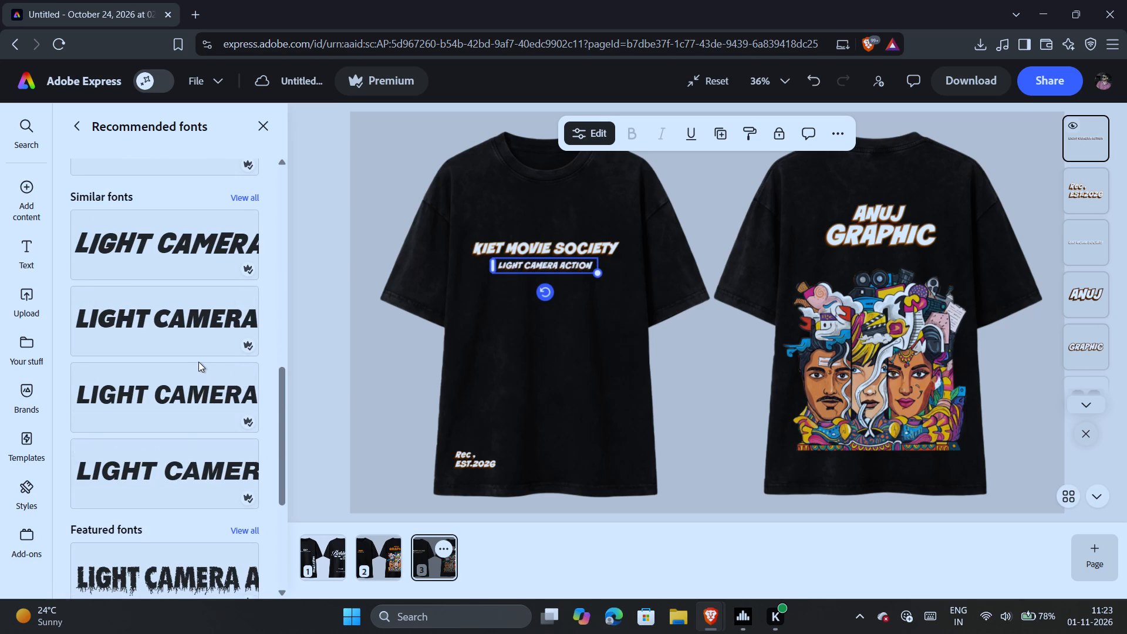
pyautogui.scroll(1, 142, 275)
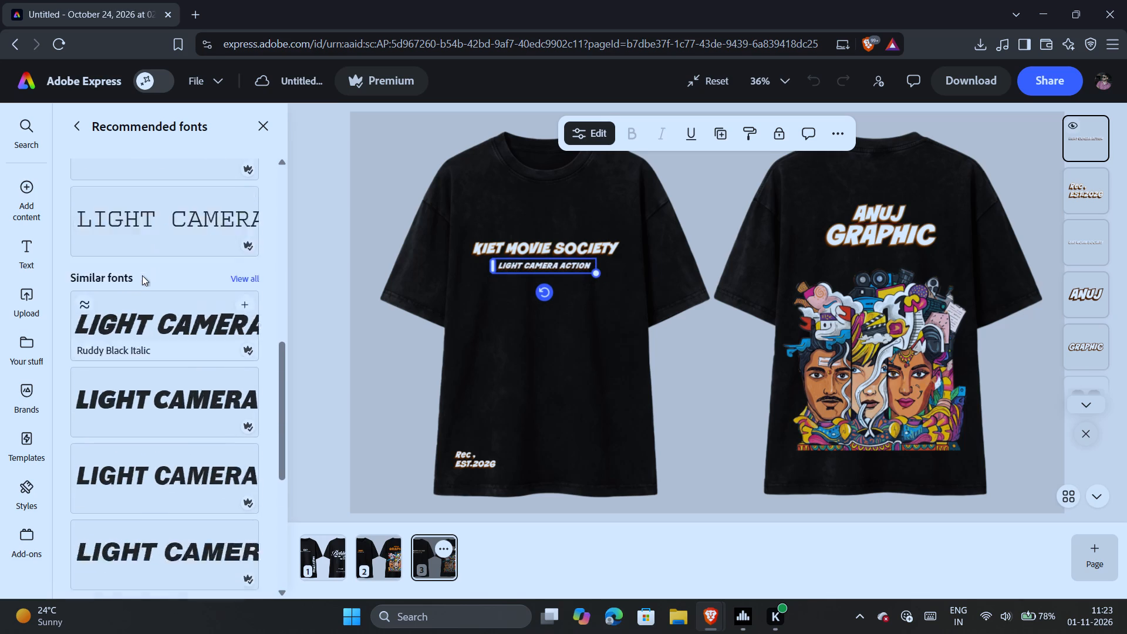
pyautogui.scroll(7, 142, 275)
pyautogui.click(258, 133)
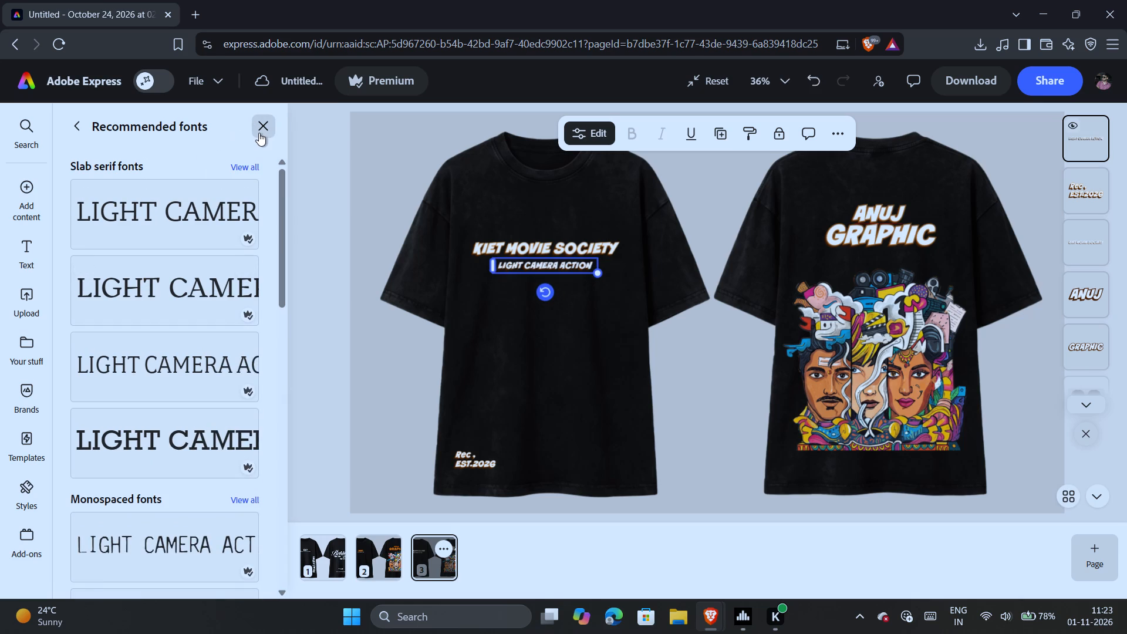
# Change the font of the KIET MOVIE SOCIETY title to CCSmashInline Regular.
pyautogui.click(521, 249)
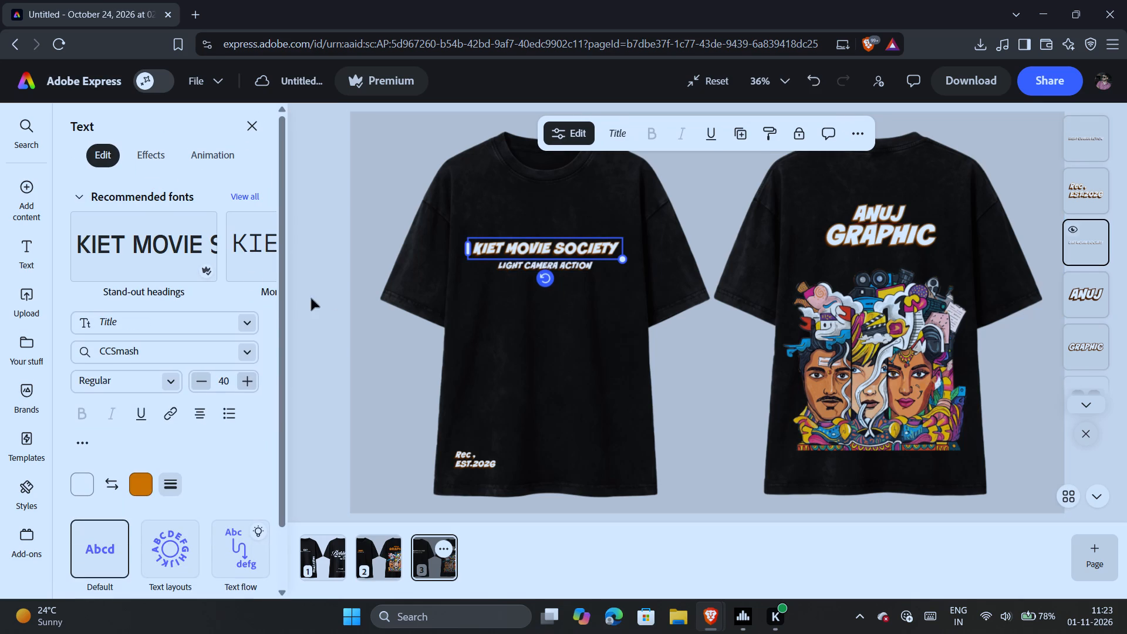
pyautogui.click(241, 356)
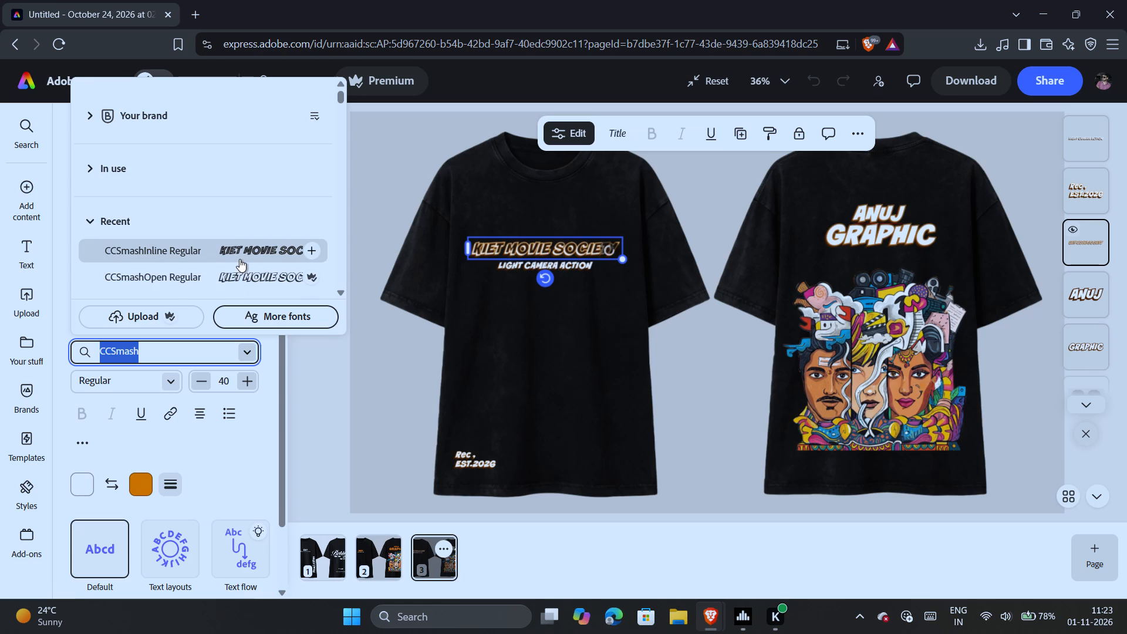
pyautogui.scroll(-1, 239, 259)
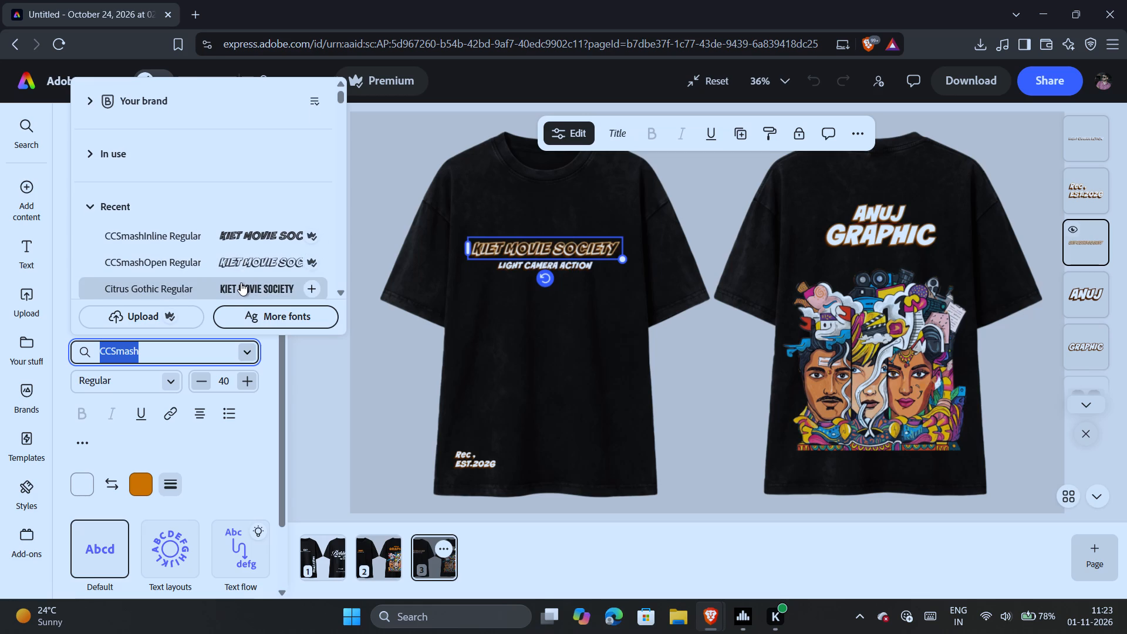
pyautogui.scroll(-1, 241, 282)
pyautogui.click(226, 265)
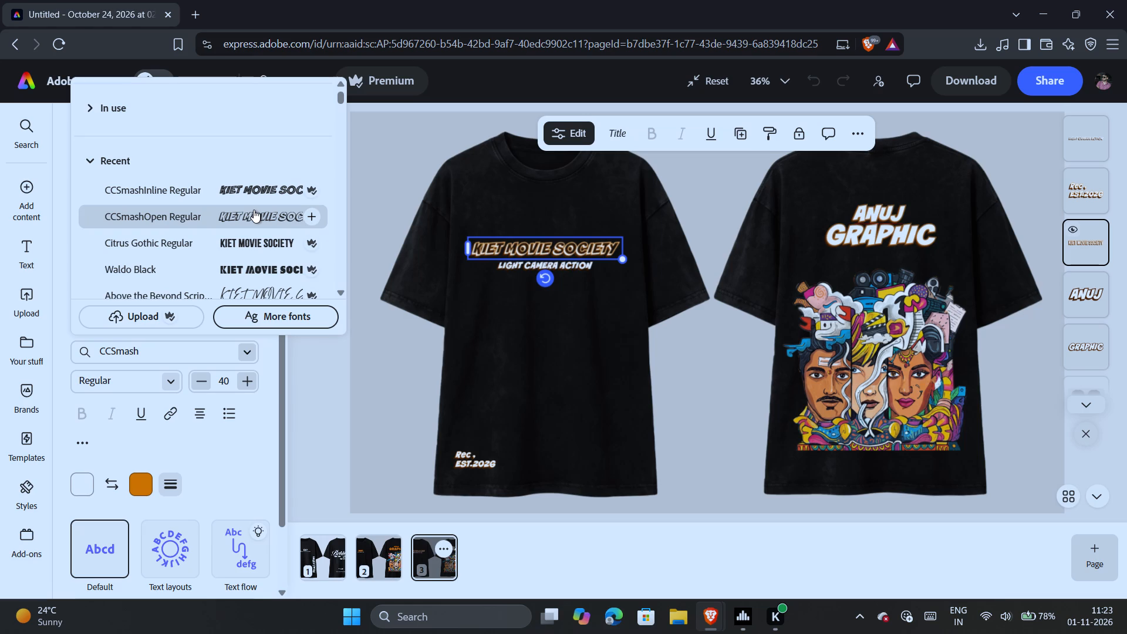
pyautogui.click(248, 190)
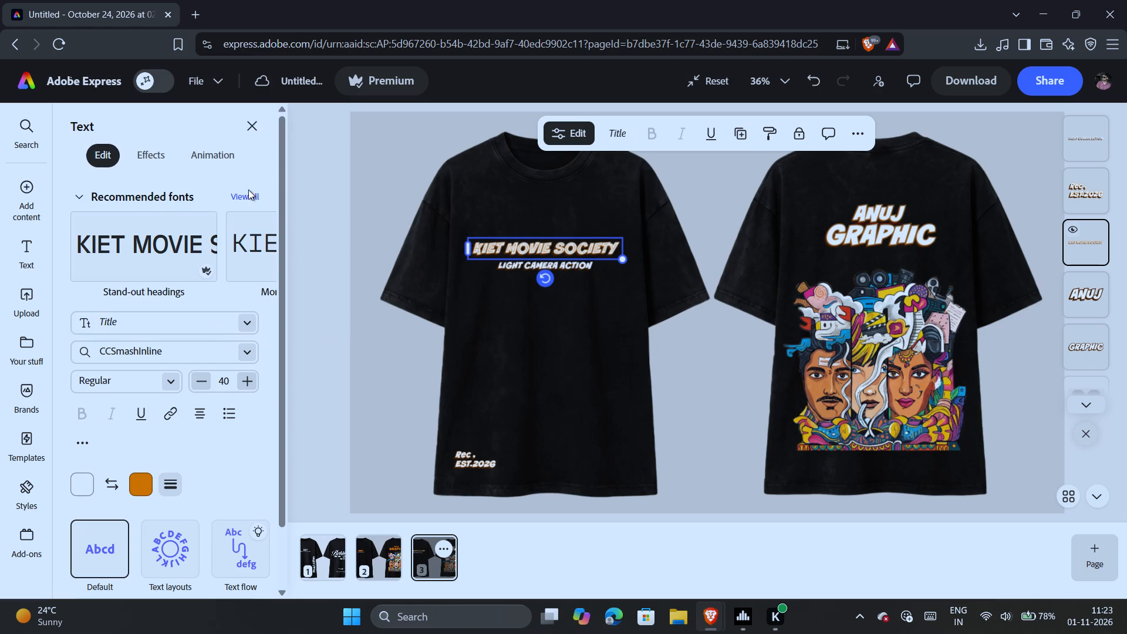
# Set the outline colour of the KIET MOVIE SOCIETY title to the in-use white.
pyautogui.click(141, 480)
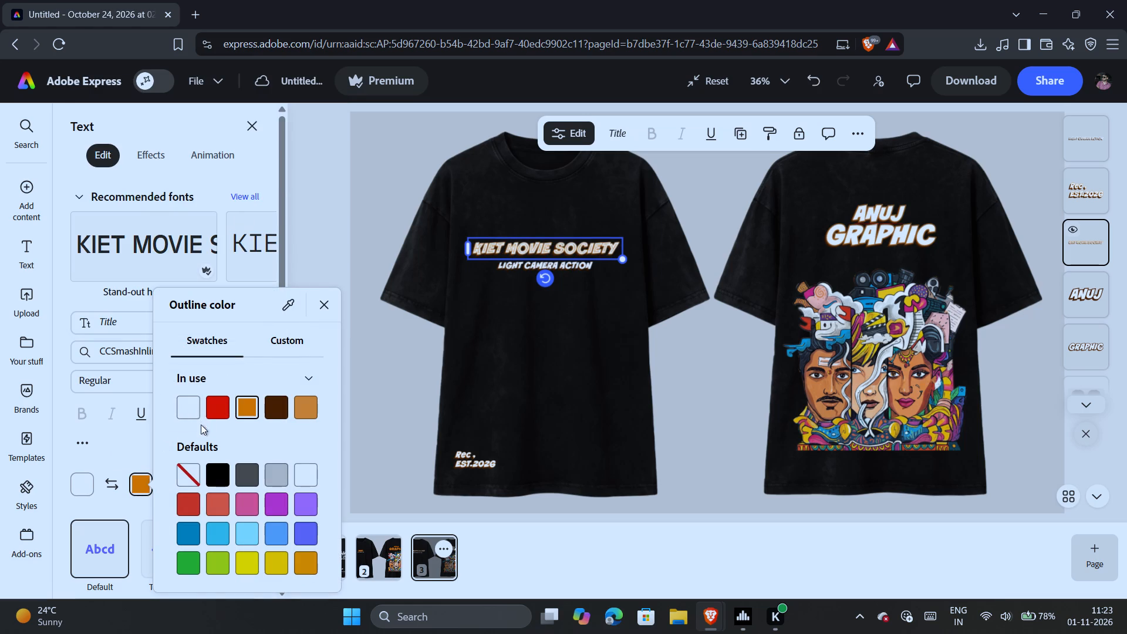
pyautogui.click(191, 402)
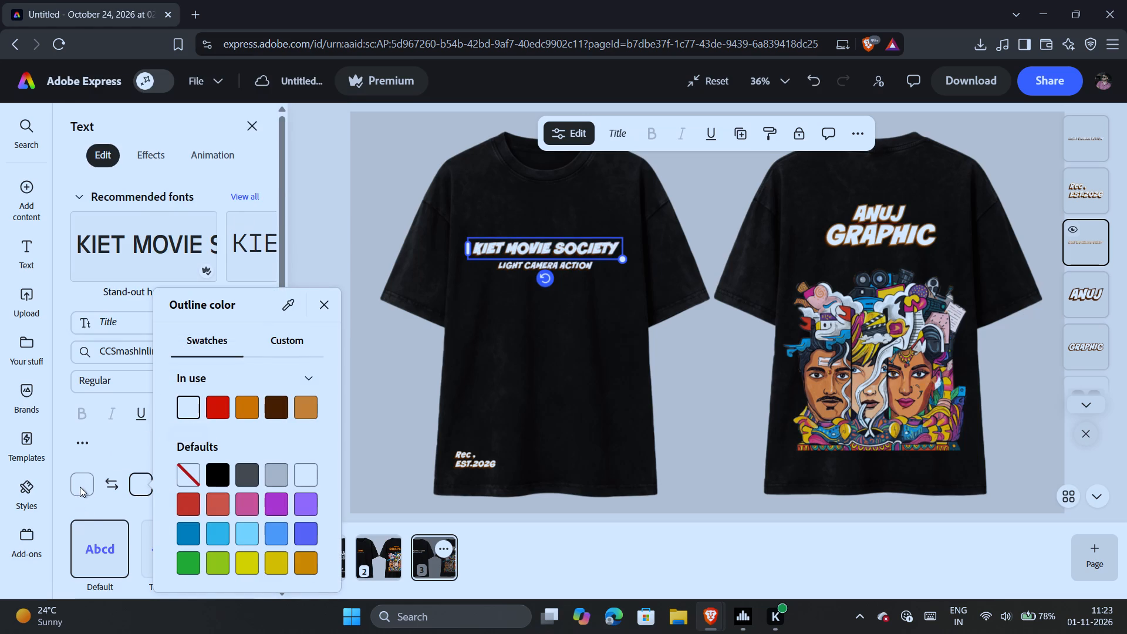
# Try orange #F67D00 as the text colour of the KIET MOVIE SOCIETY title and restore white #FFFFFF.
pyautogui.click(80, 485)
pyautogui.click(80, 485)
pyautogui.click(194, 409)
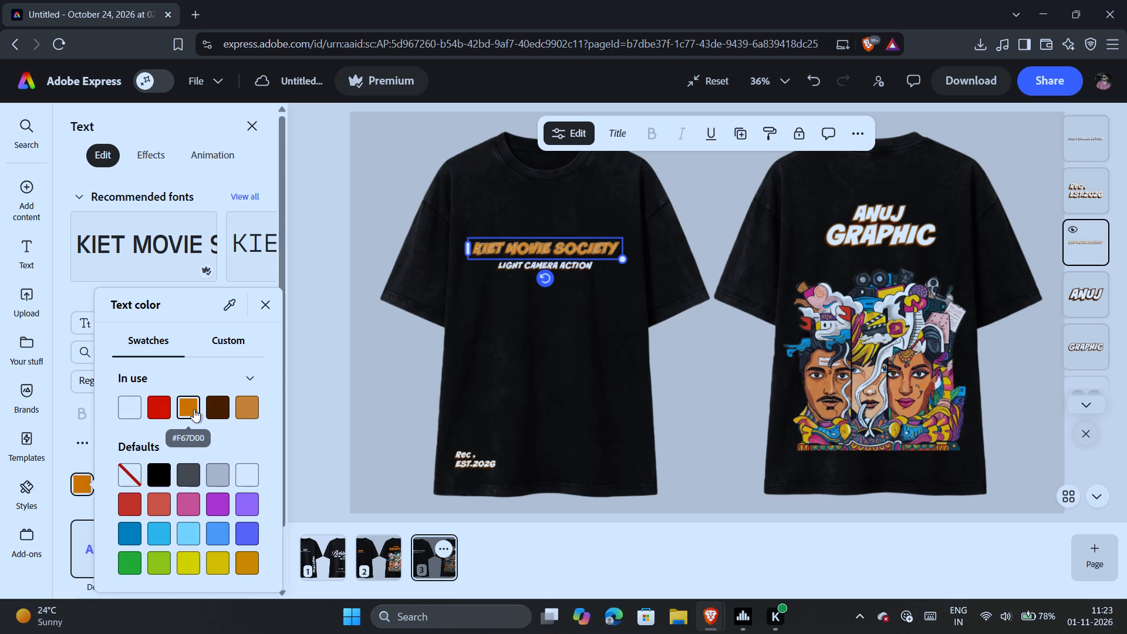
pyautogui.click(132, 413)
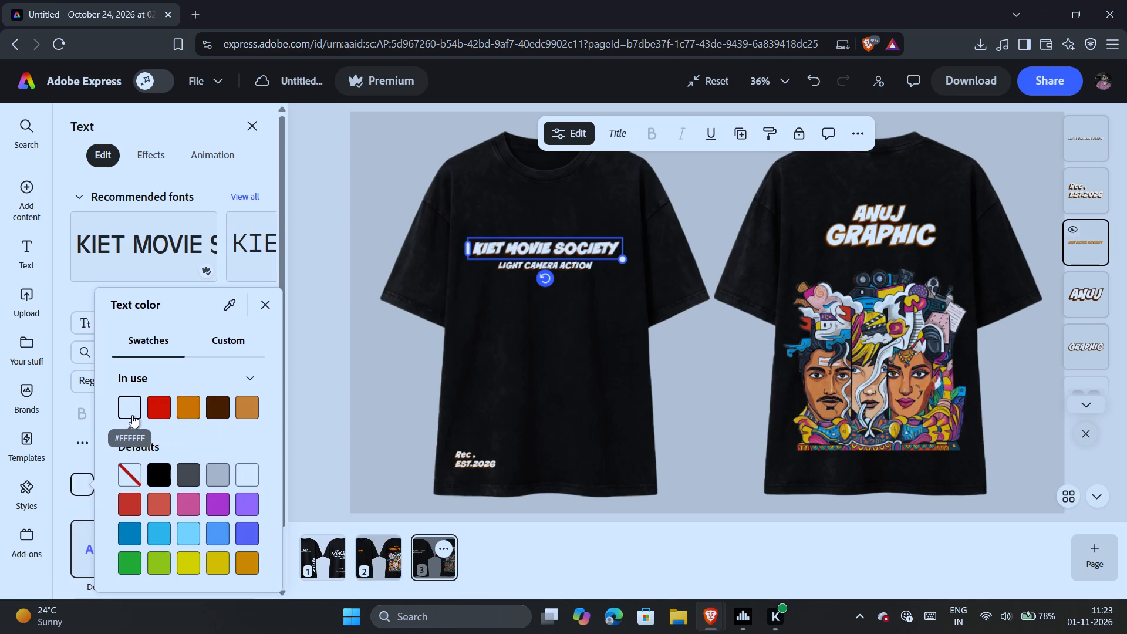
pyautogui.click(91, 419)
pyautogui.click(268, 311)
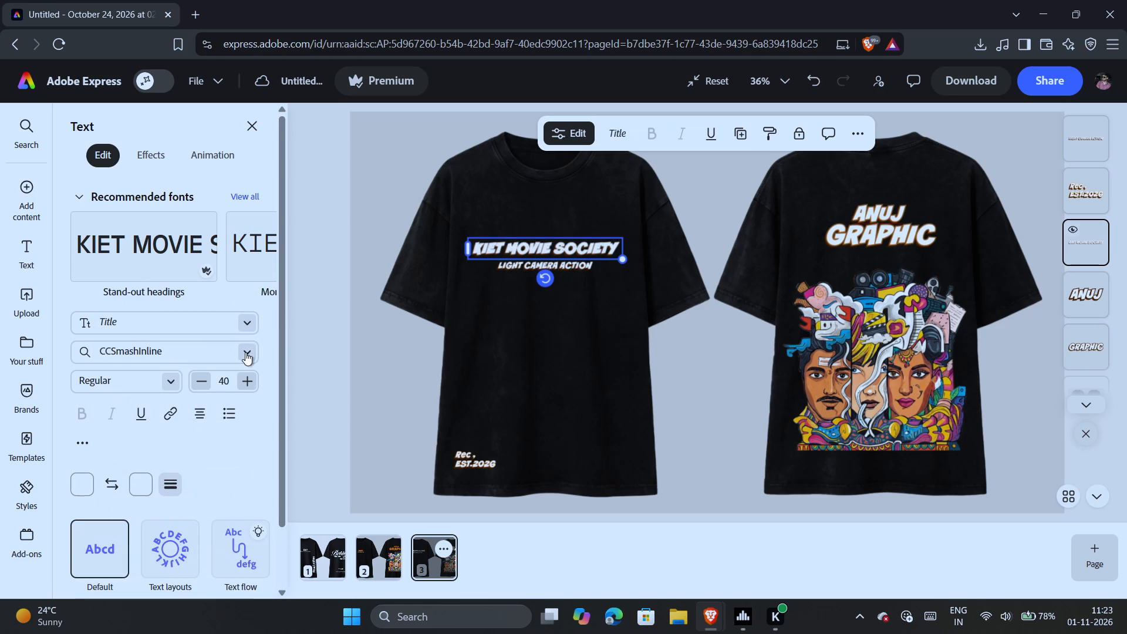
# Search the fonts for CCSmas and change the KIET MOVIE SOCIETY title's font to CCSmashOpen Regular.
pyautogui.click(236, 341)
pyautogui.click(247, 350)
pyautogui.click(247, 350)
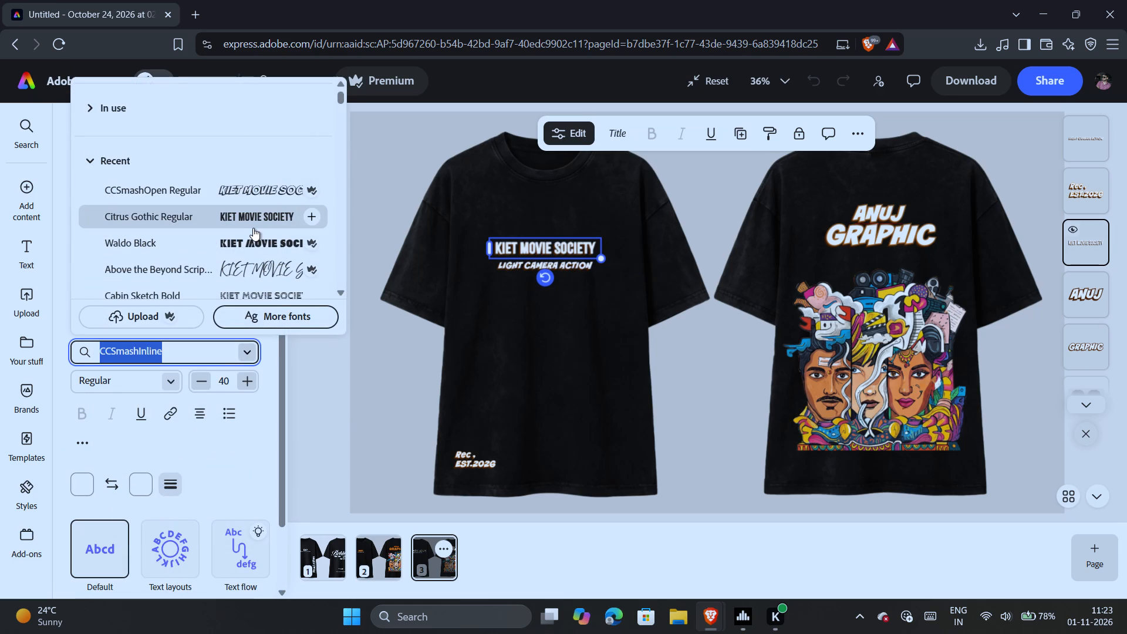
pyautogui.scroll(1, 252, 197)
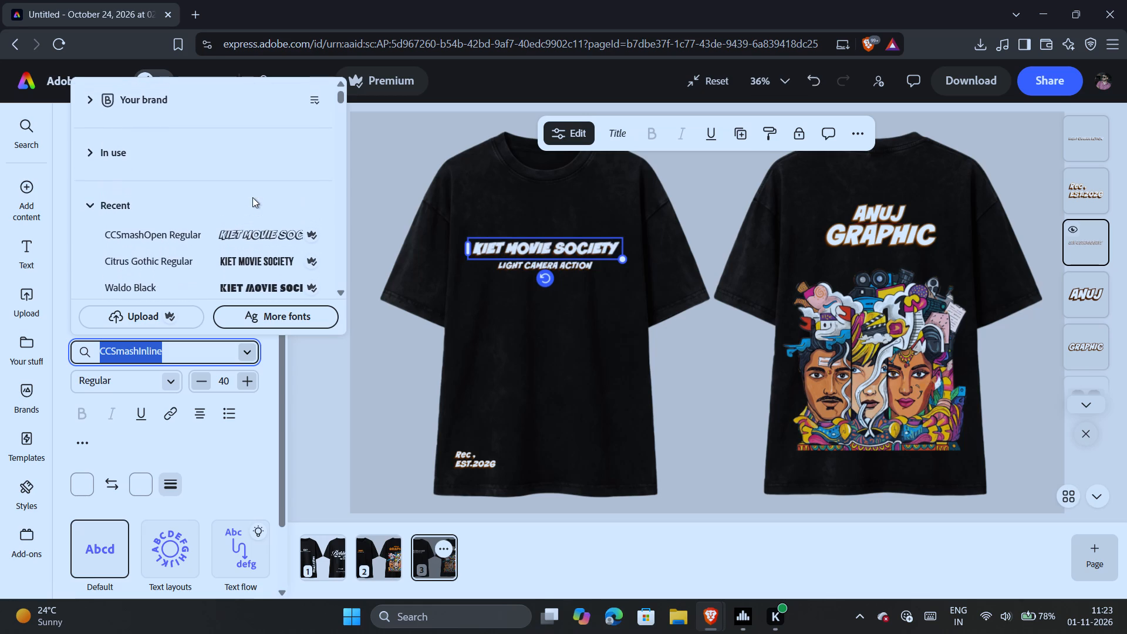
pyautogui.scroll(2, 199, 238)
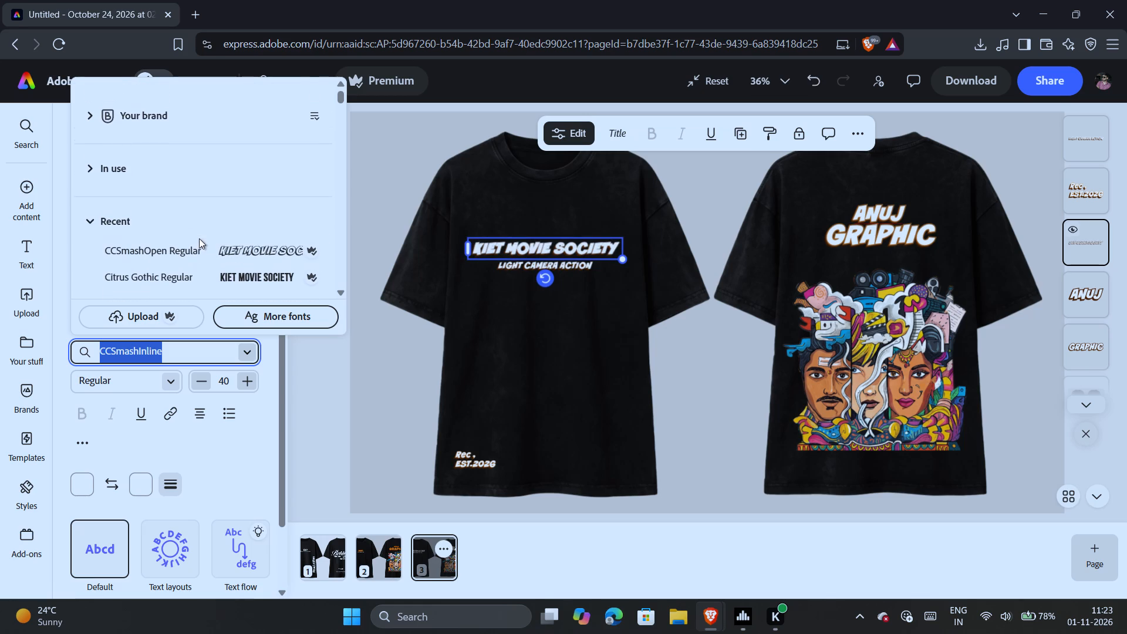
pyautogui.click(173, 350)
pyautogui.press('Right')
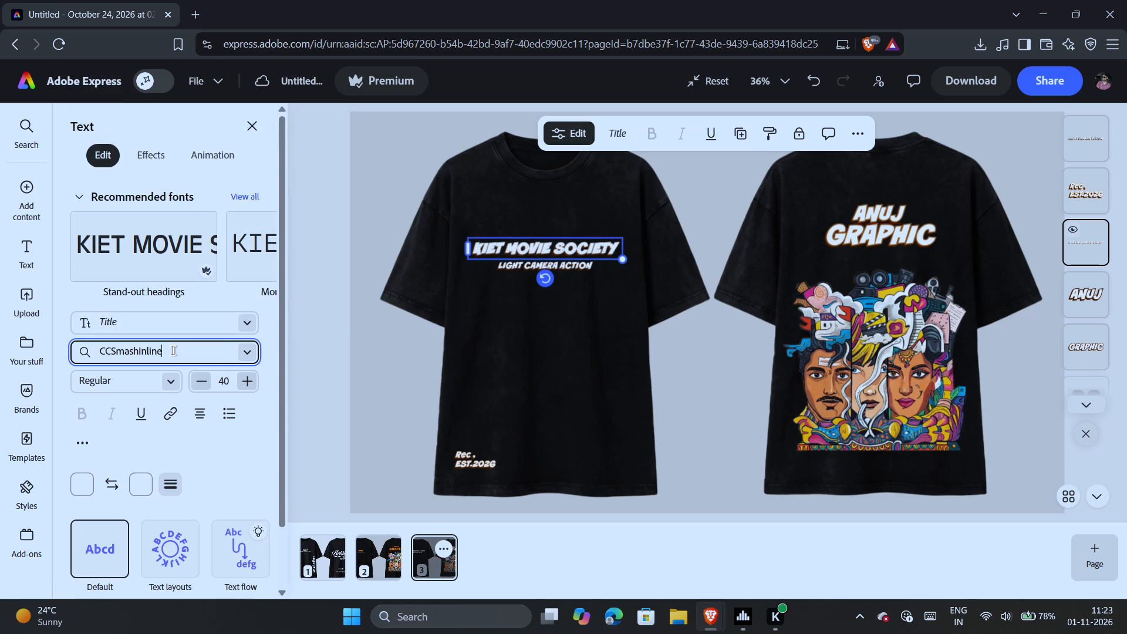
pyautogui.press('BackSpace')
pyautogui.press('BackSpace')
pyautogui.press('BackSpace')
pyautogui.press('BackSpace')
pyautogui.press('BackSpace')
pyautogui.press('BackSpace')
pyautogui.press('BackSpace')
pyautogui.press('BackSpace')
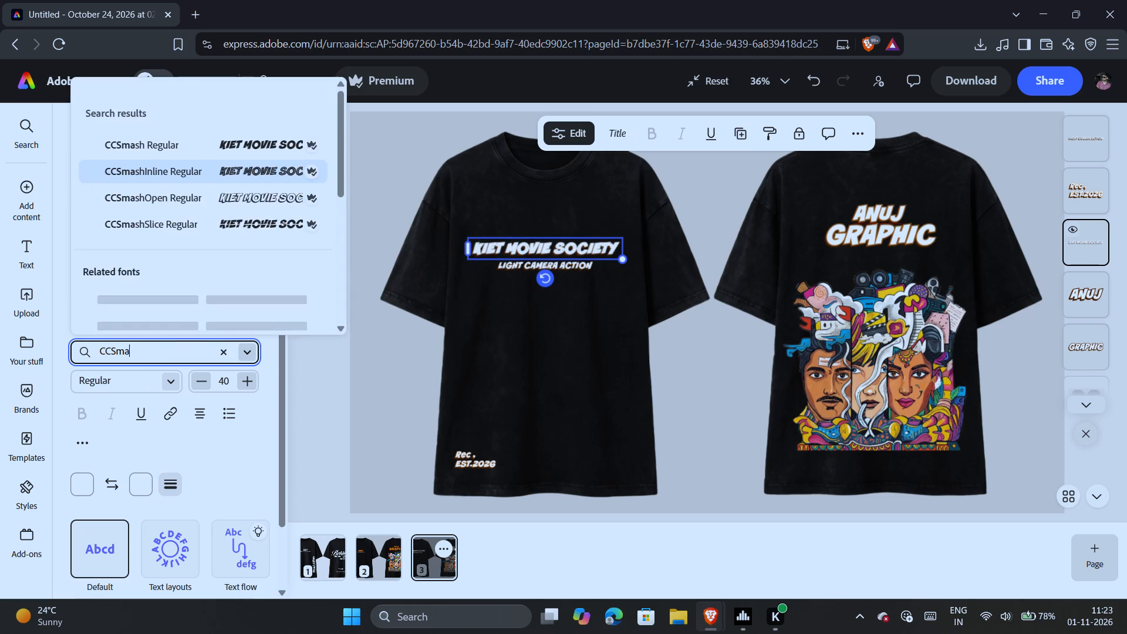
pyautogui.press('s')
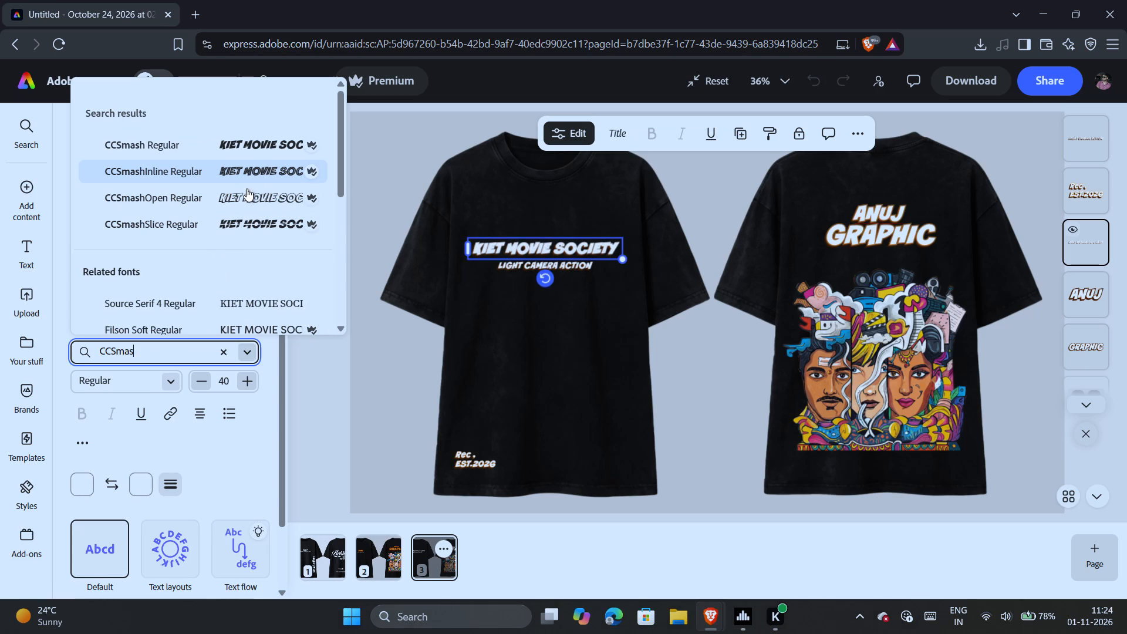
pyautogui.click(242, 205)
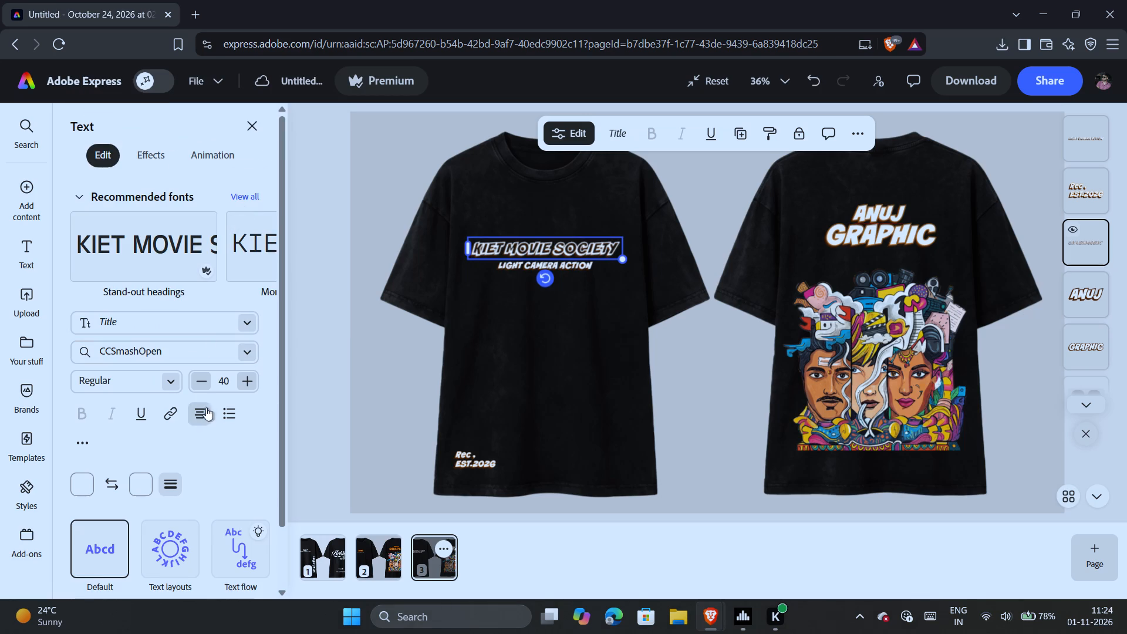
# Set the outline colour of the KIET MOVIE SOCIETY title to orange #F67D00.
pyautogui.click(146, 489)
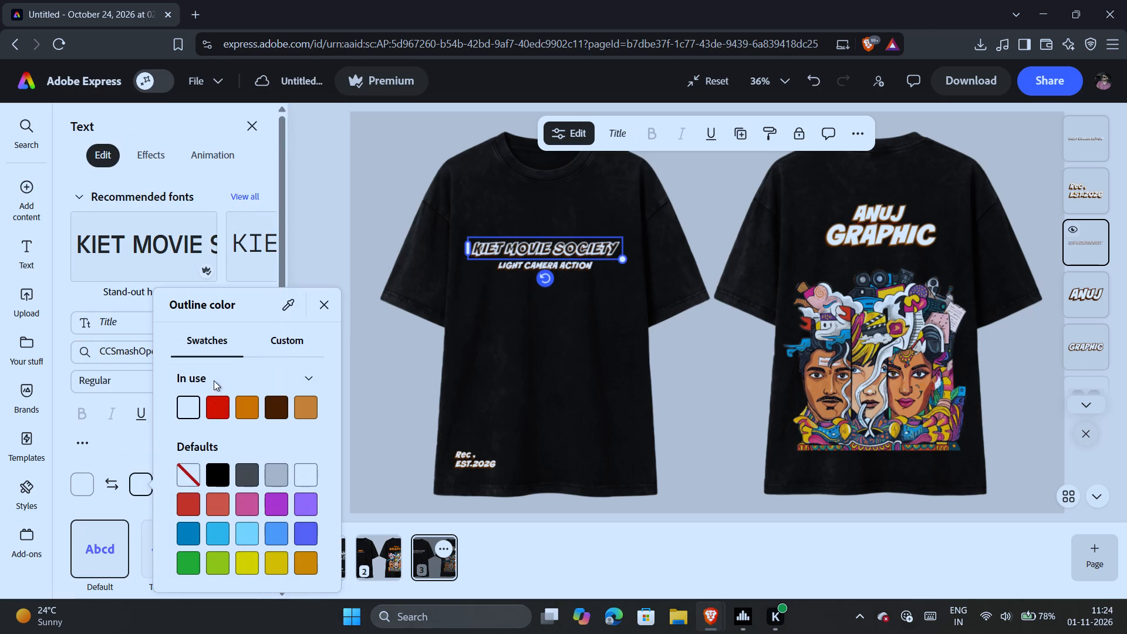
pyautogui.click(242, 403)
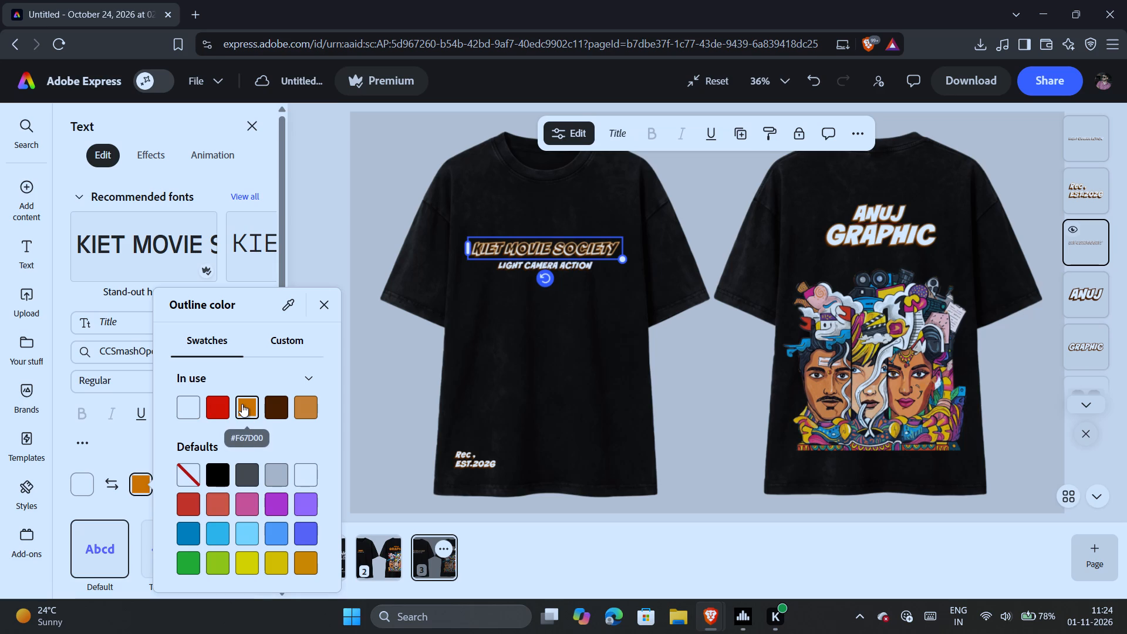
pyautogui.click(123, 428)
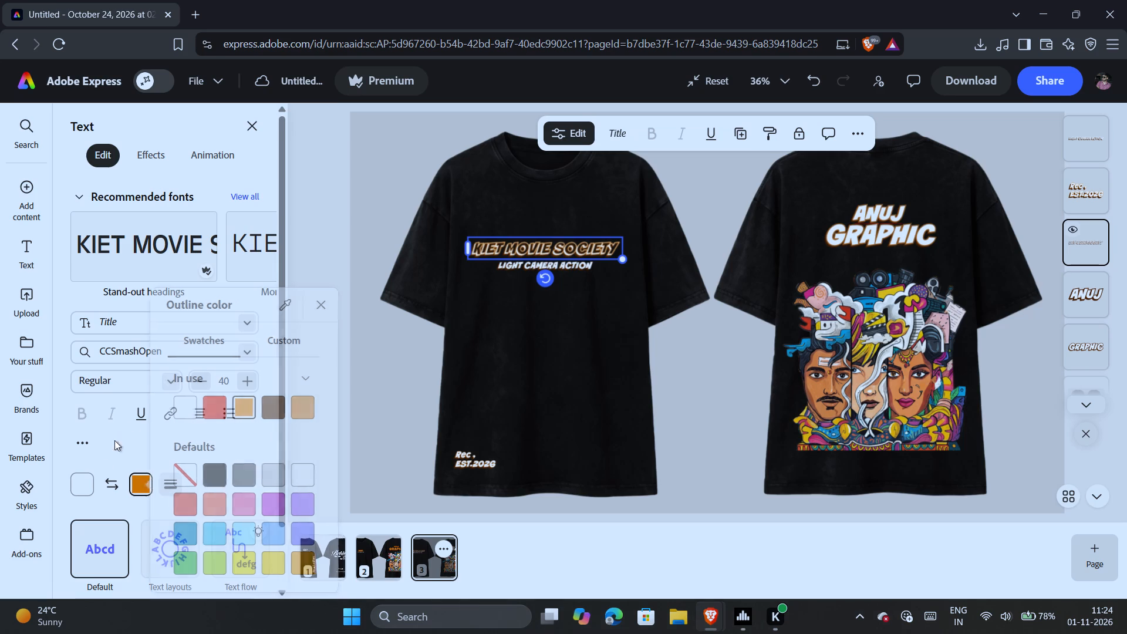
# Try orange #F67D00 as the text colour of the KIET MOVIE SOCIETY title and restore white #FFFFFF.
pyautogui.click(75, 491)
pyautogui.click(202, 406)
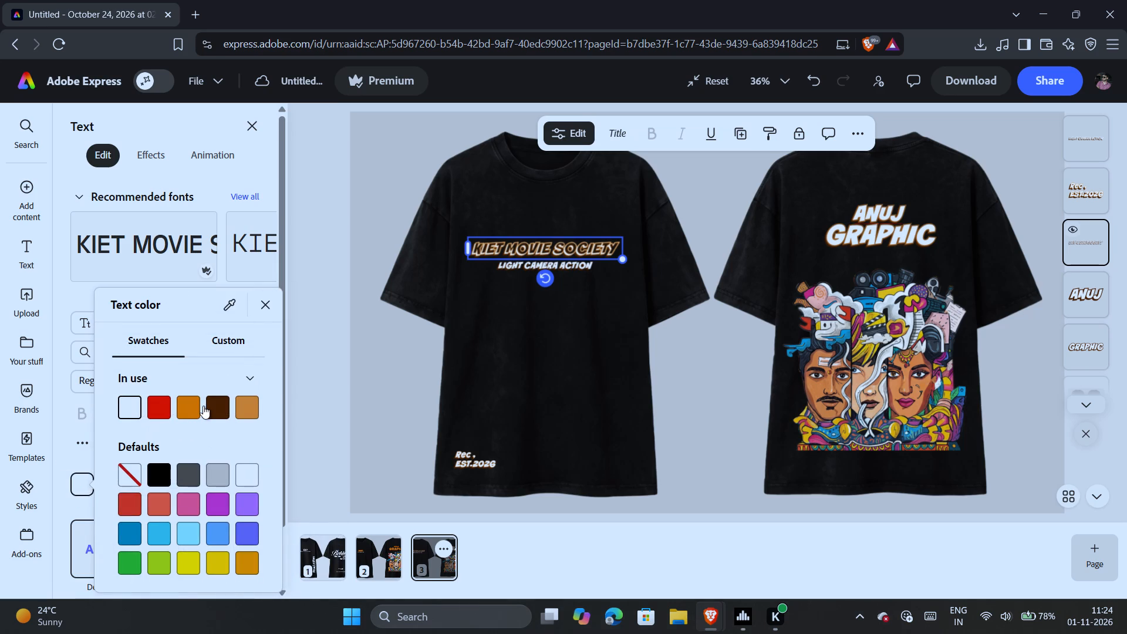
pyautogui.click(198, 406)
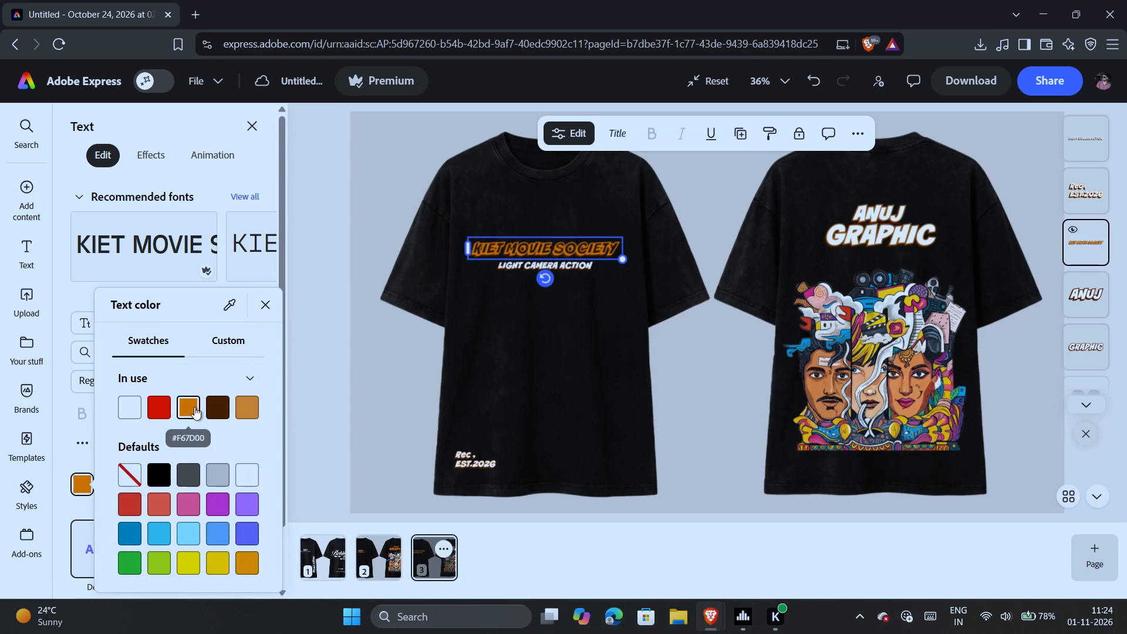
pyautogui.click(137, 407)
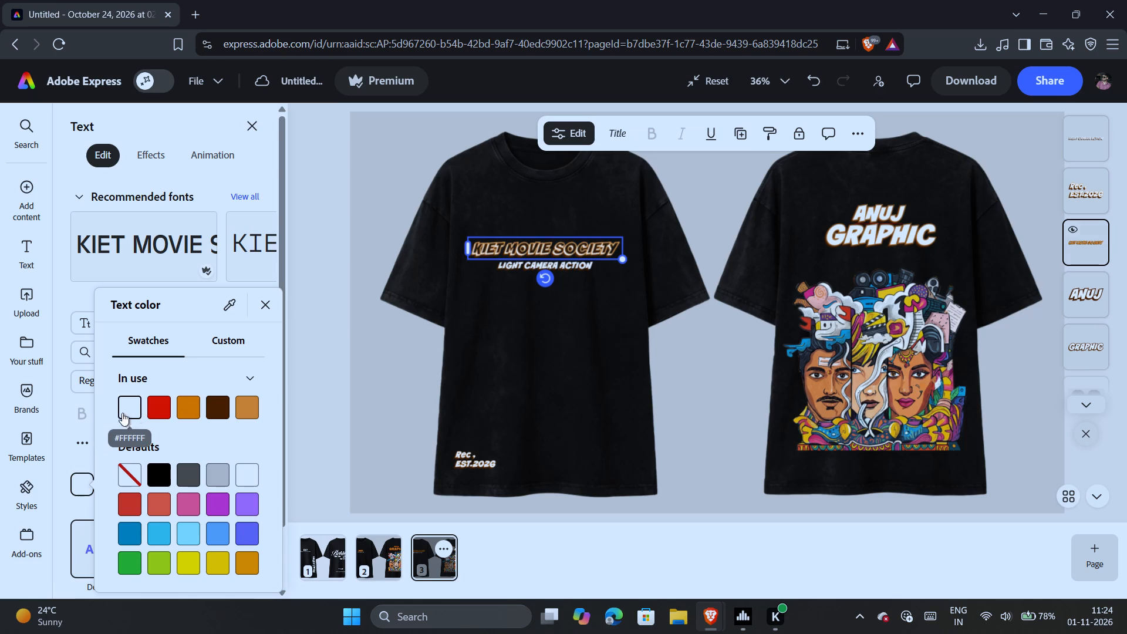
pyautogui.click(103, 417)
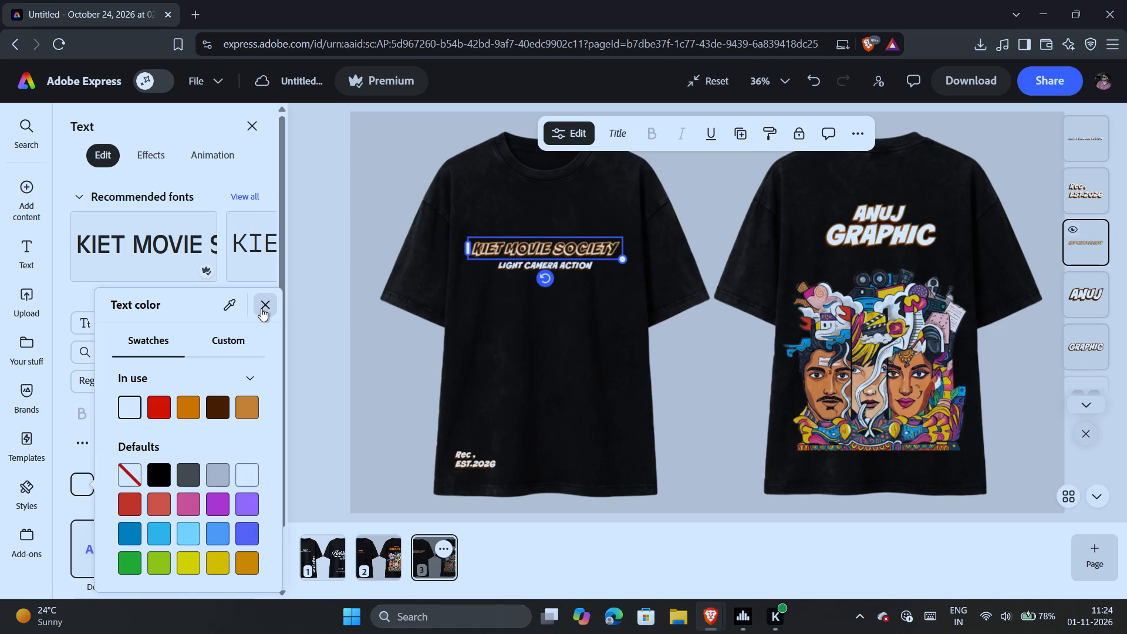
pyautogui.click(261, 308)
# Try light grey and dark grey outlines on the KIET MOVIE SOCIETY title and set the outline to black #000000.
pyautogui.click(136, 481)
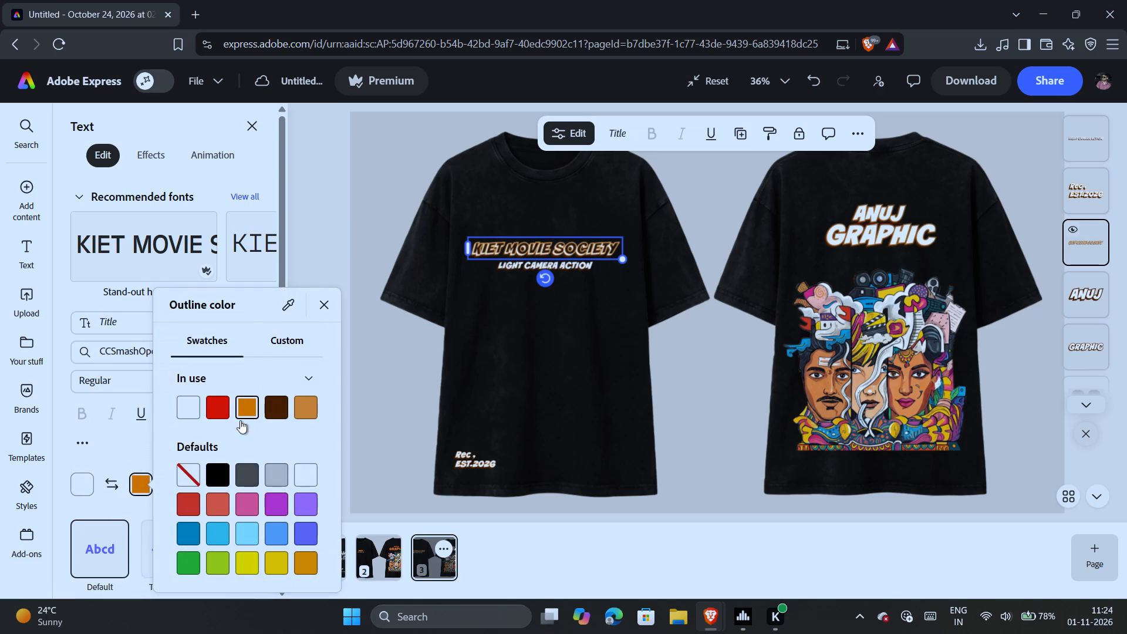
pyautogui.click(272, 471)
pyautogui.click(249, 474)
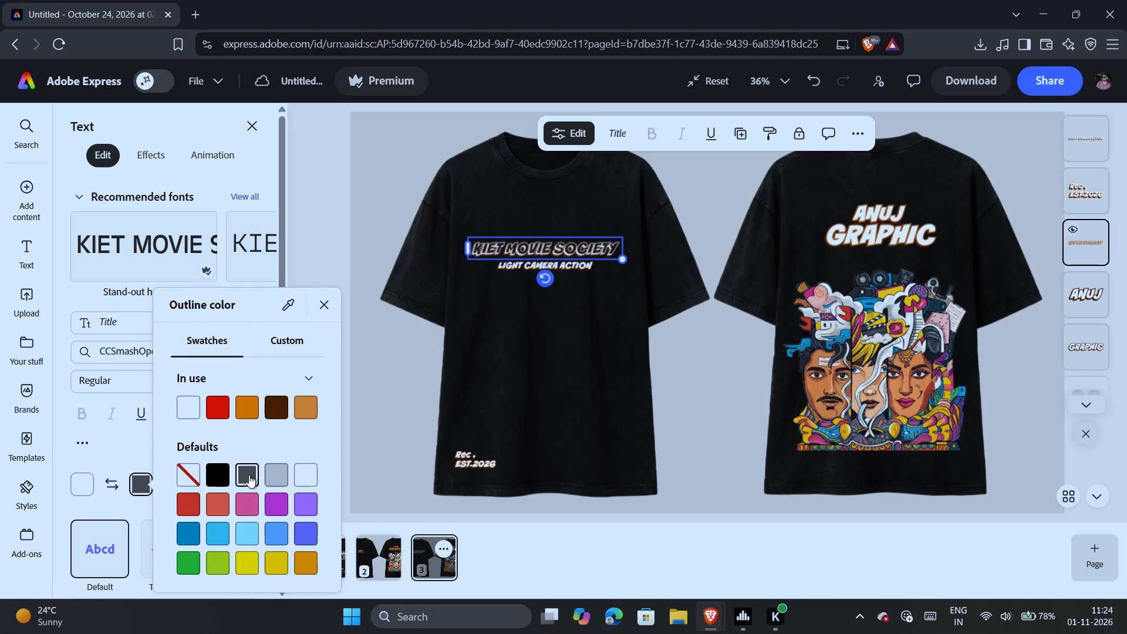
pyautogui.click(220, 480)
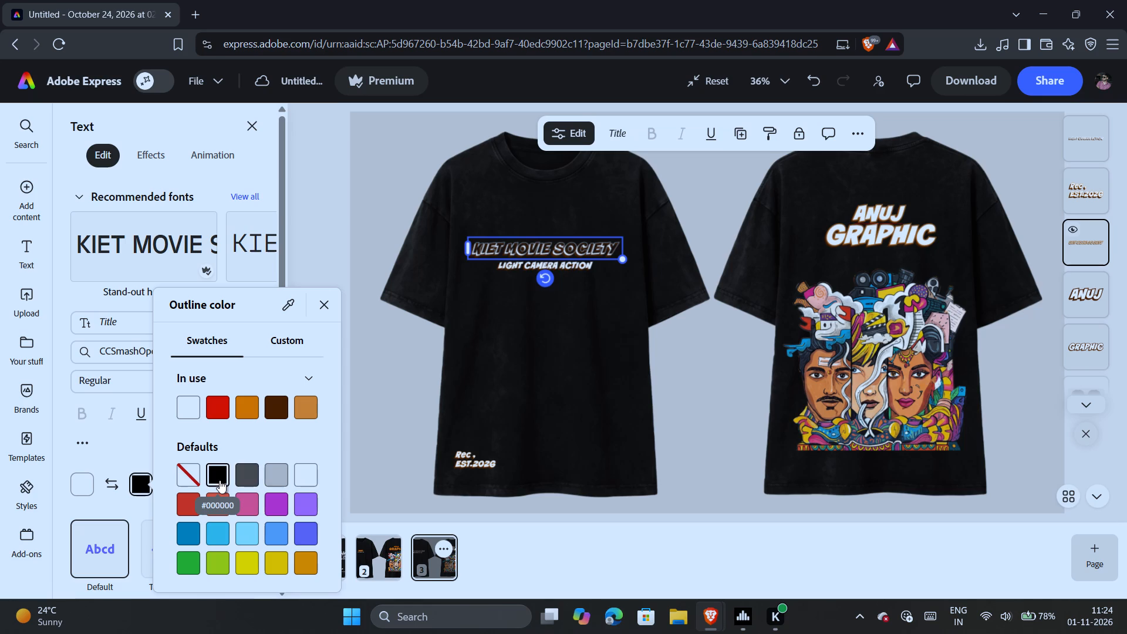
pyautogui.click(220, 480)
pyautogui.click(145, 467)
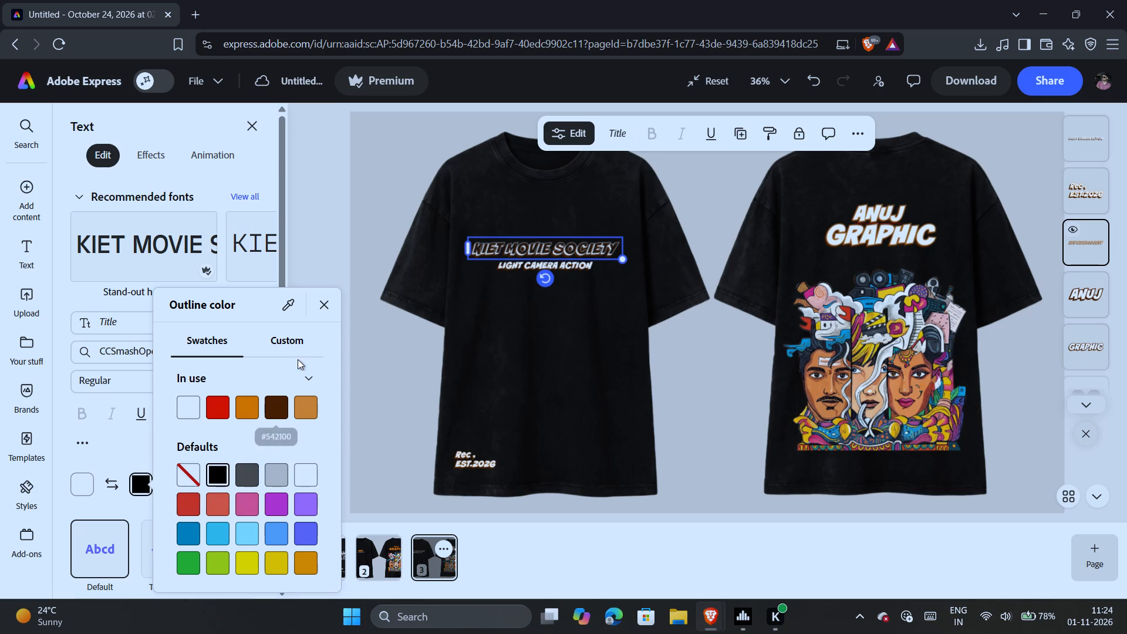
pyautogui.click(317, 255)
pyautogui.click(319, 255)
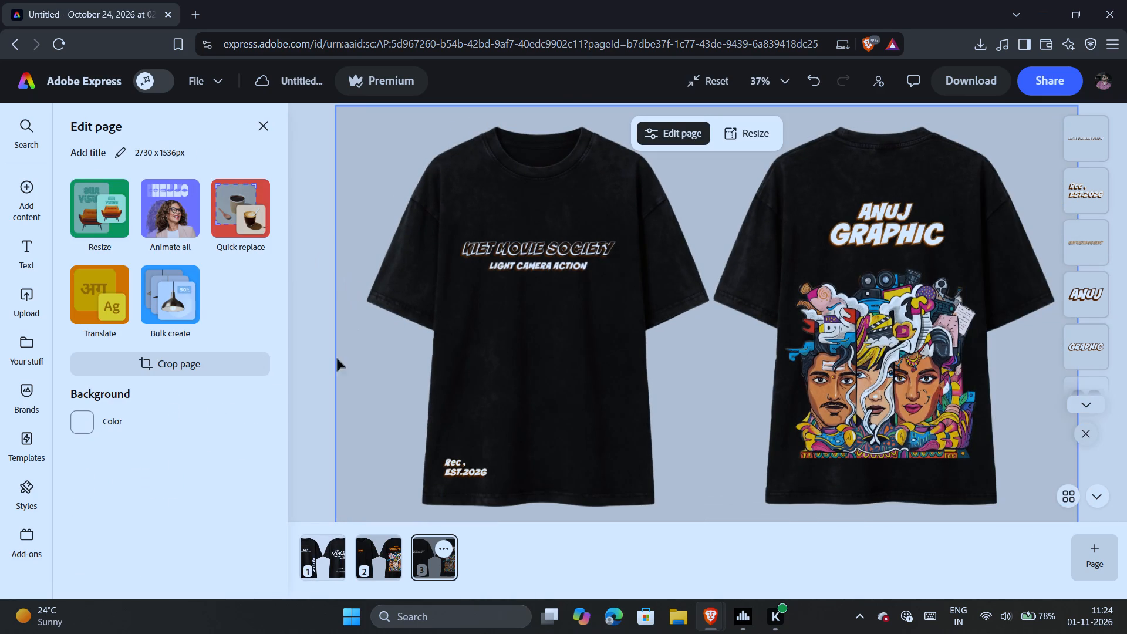
# Switch to the Adobe Fonts window and browse the staff choice recommendations, loading more fonts, before returning to the T-shirt design.
pyautogui.hotkey('alt', 'Tab')
pyautogui.scroll(-4, 440, 423)
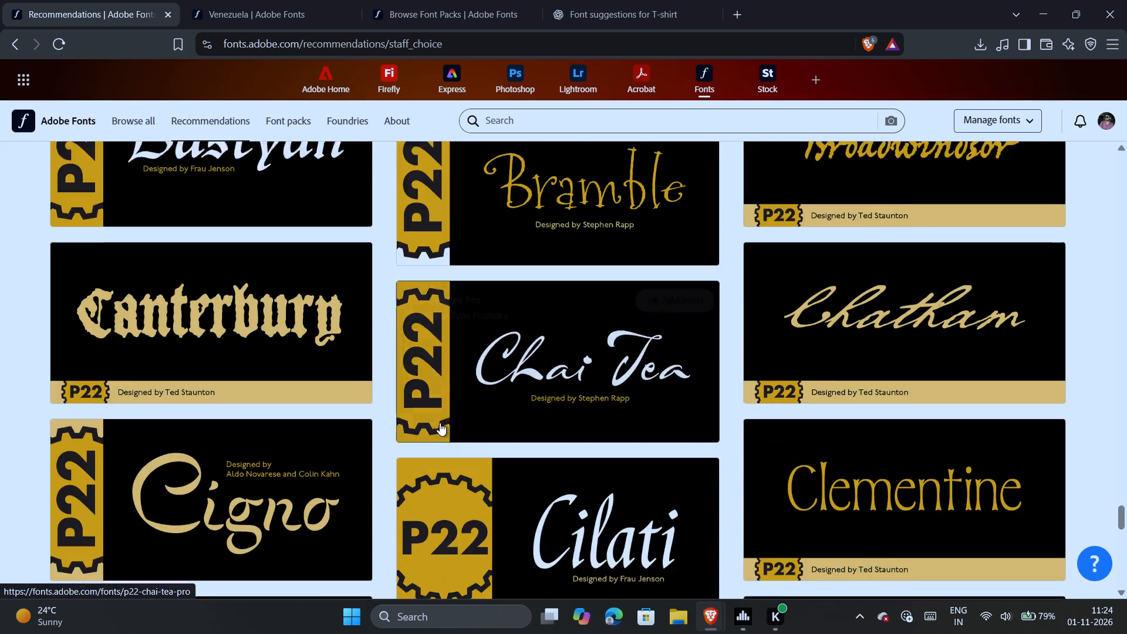
pyautogui.scroll(-2, 440, 423)
pyautogui.scroll(-1, 835, 502)
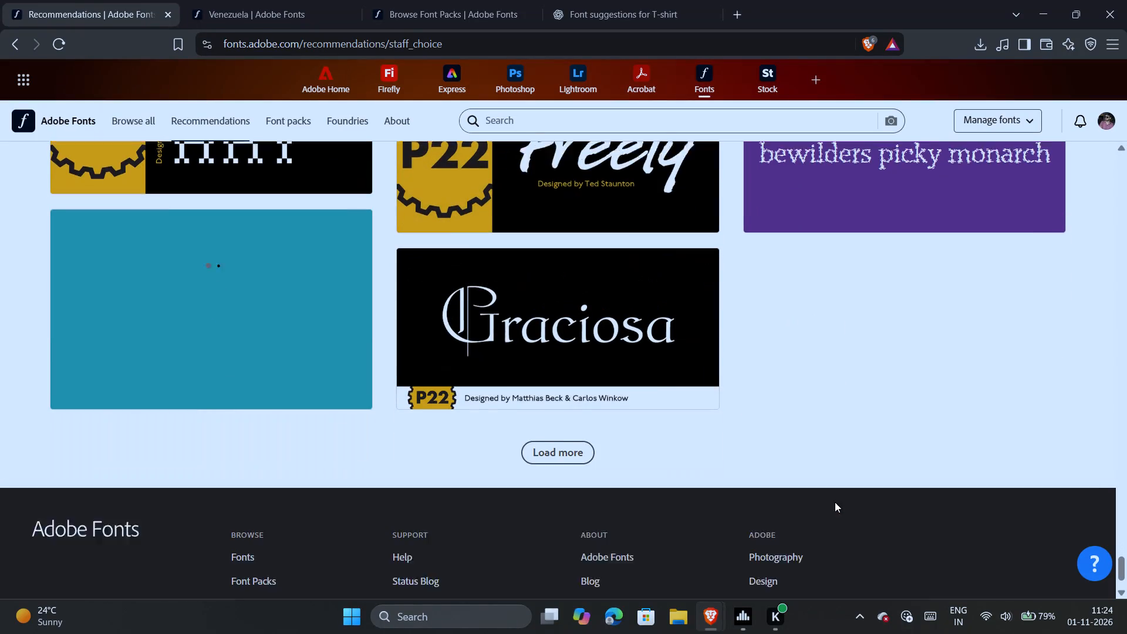
pyautogui.scroll(-1, 835, 502)
pyautogui.click(591, 393)
pyautogui.click(579, 375)
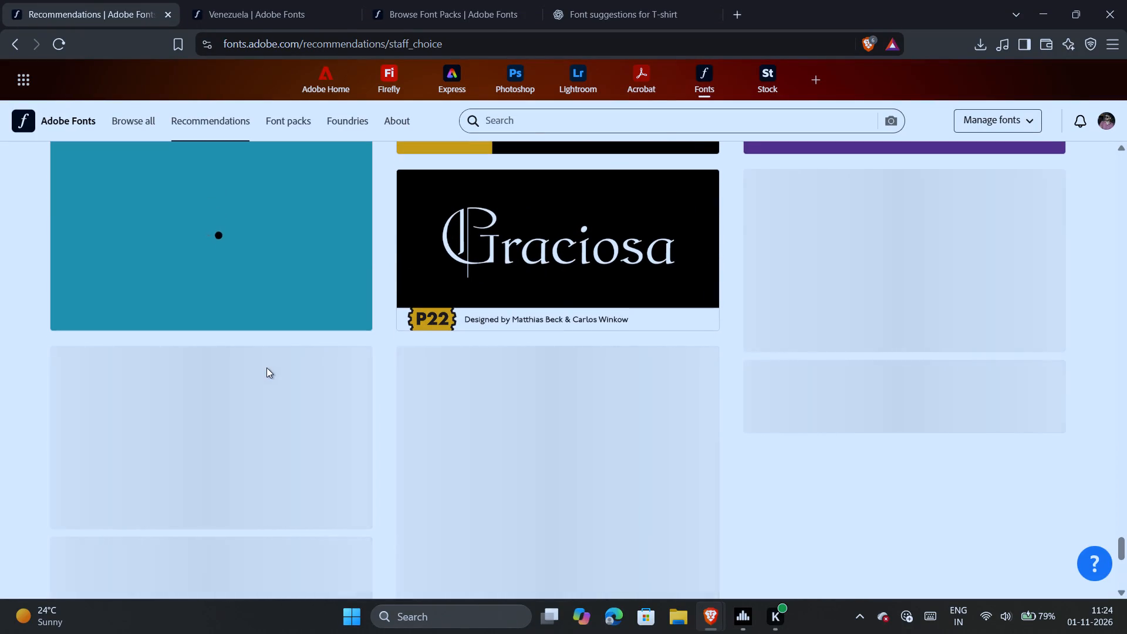
pyautogui.scroll(3, 12, 323)
pyautogui.hotkey('alt', 'Tab')
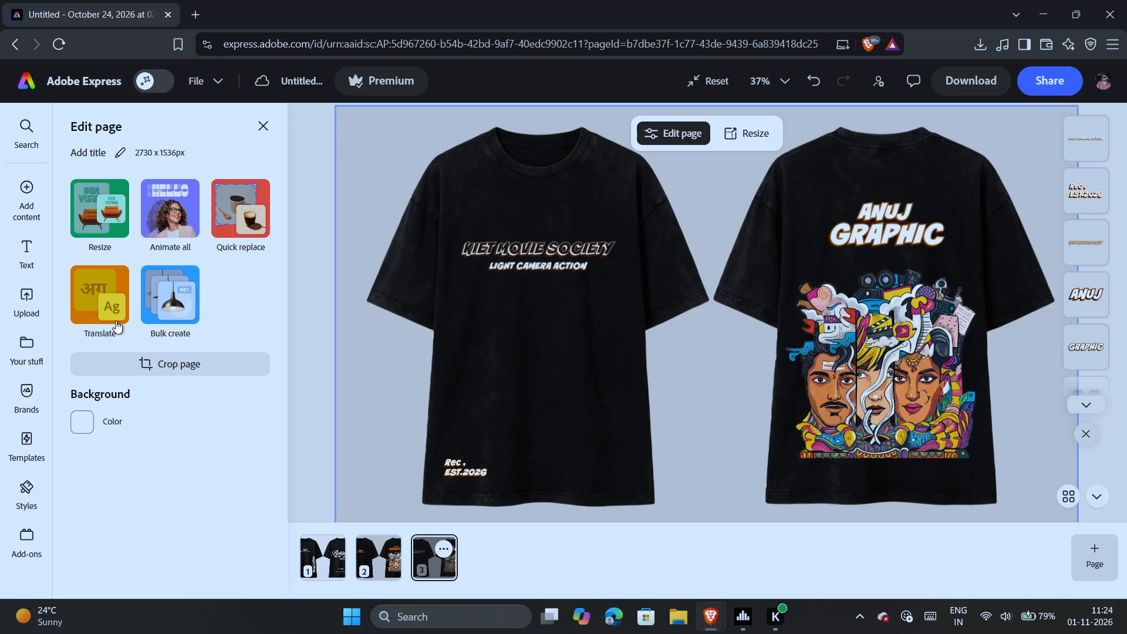
# Undo the CCSmashOpen and CCSmashInline font changes and the recent outline and text colour changes on the KIET MOVIE SOCIETY title.
pyautogui.hotkey('ctrl', 'z')
pyautogui.hotkey('ctrl', 'z')
pyautogui.hotkey('ctrl', 'z')
pyautogui.hotkey('ctrl', 'z')
pyautogui.hotkey('ctrl', 'z')
pyautogui.hotkey('ctrl', 'z')
pyautogui.hotkey('ctrl', 'z')
pyautogui.hotkey('ctrl', 'z')
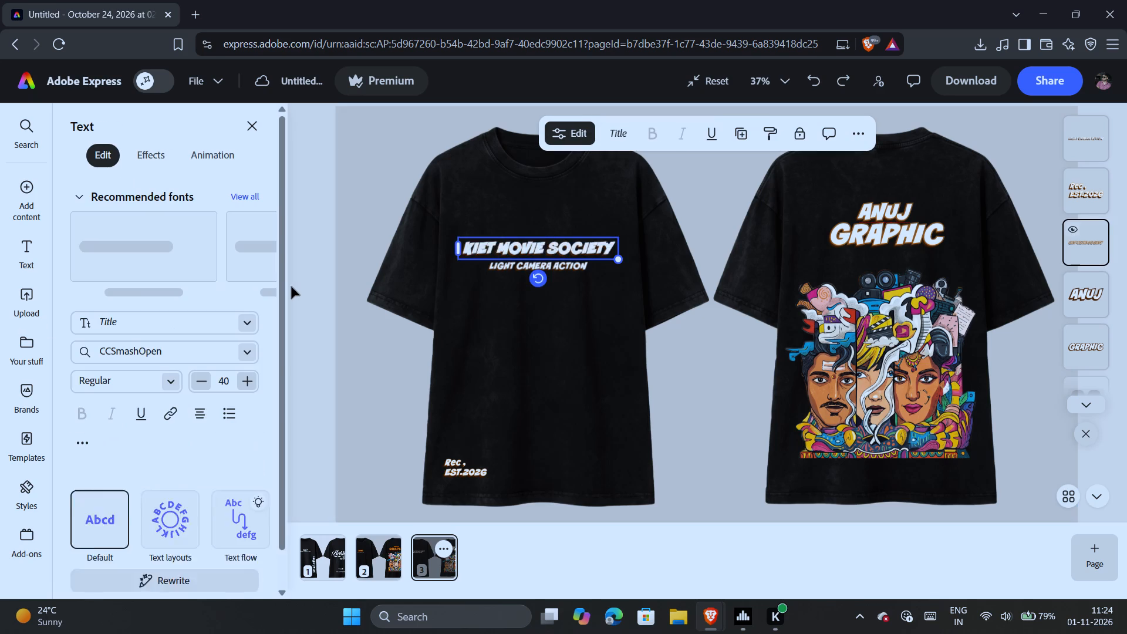
pyautogui.hotkey('ctrl', 'z')
pyautogui.hotkey('ctrl', 'z')
pyautogui.hotkey('ctrl', 'z')
pyautogui.hotkey('ctrl', 'z')
pyautogui.hotkey('ctrl', 'z')
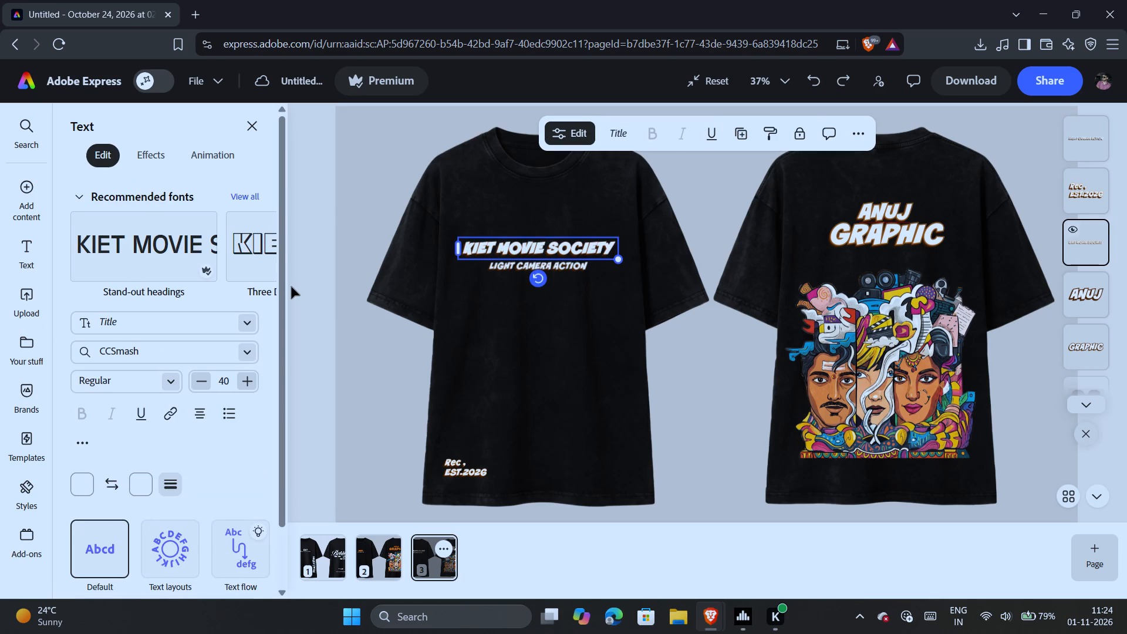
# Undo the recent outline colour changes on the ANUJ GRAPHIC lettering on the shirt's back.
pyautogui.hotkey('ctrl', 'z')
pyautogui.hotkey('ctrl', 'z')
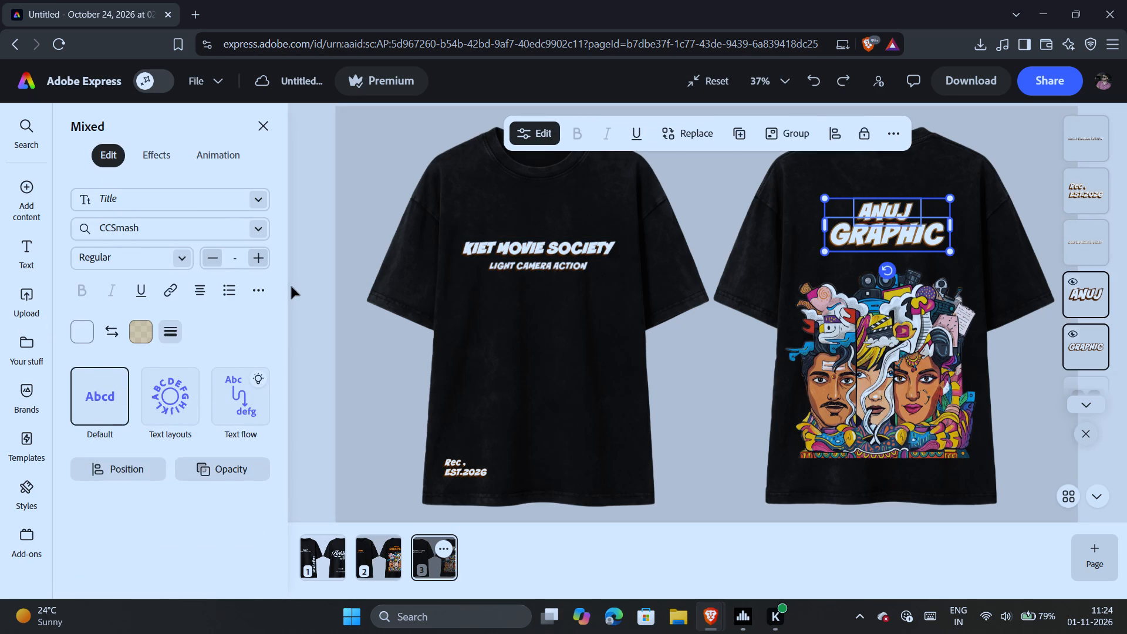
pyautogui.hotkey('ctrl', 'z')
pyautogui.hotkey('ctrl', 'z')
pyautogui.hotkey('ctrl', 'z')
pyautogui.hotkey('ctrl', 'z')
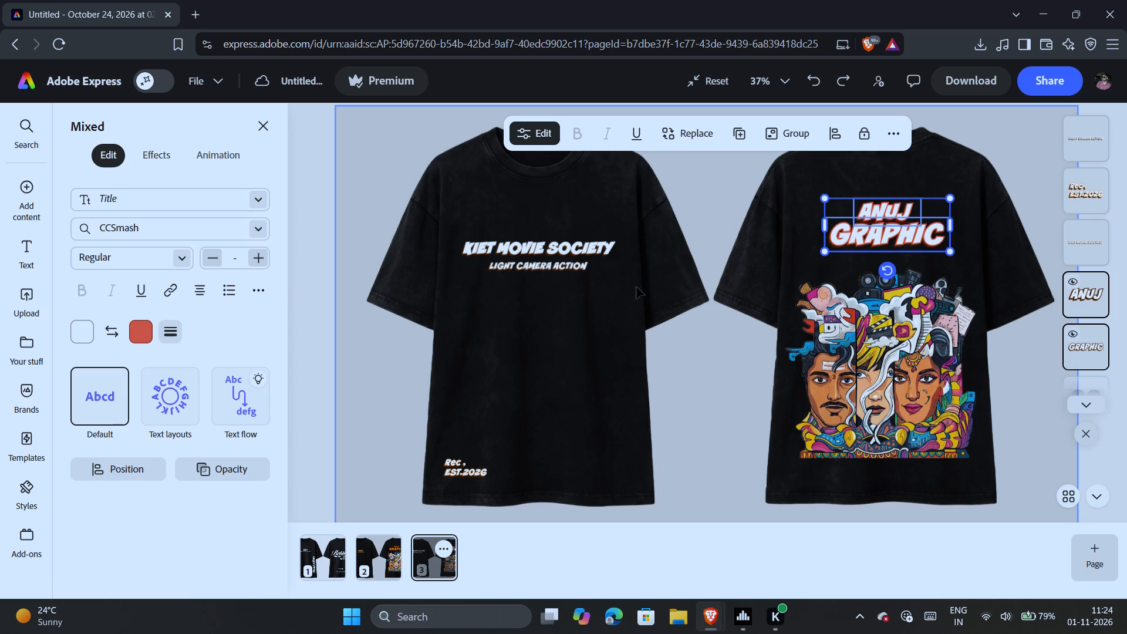
# Try orange #F67D00 and white #FFFFFF outlines on the ANUJ GRAPHIC lettering and set the outline to No fill.
pyautogui.click(146, 324)
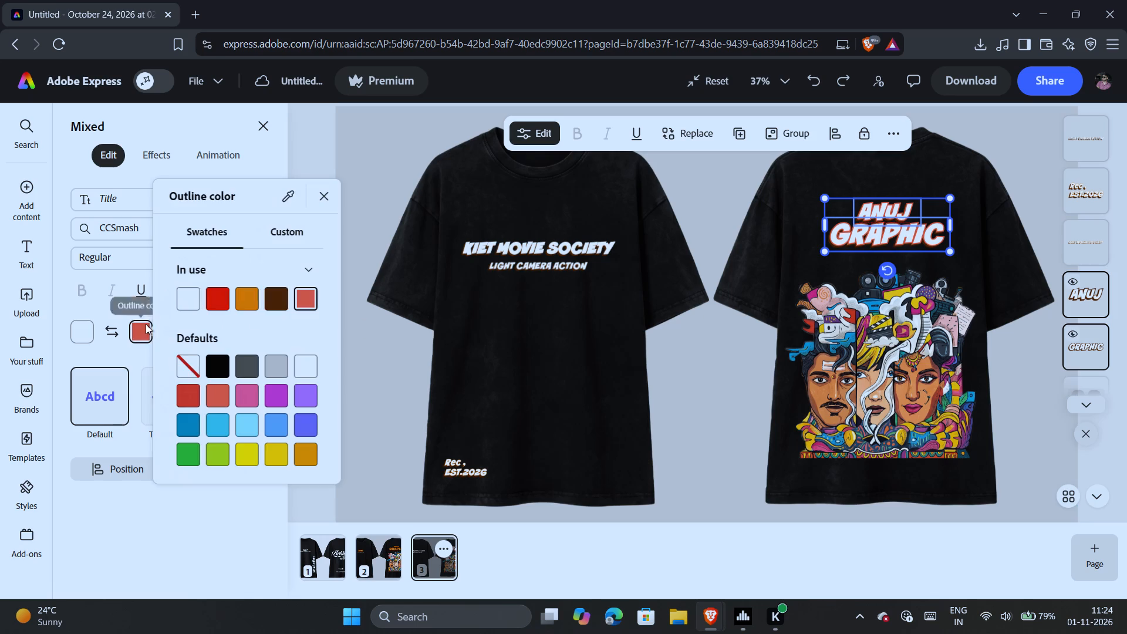
pyautogui.click(252, 303)
pyautogui.click(198, 303)
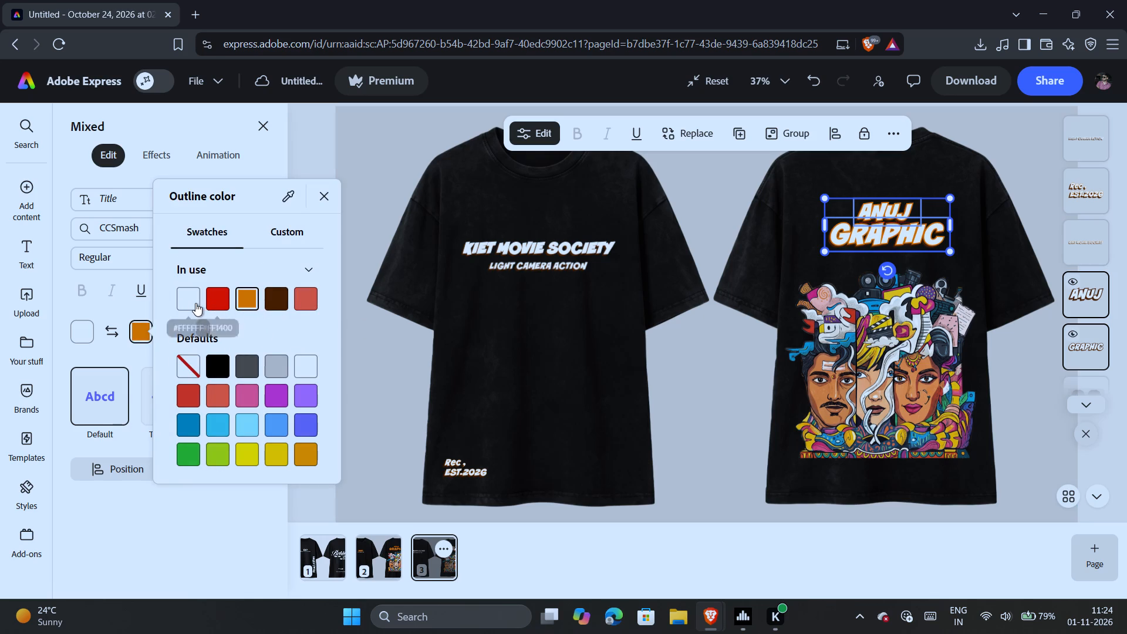
pyautogui.click(241, 303)
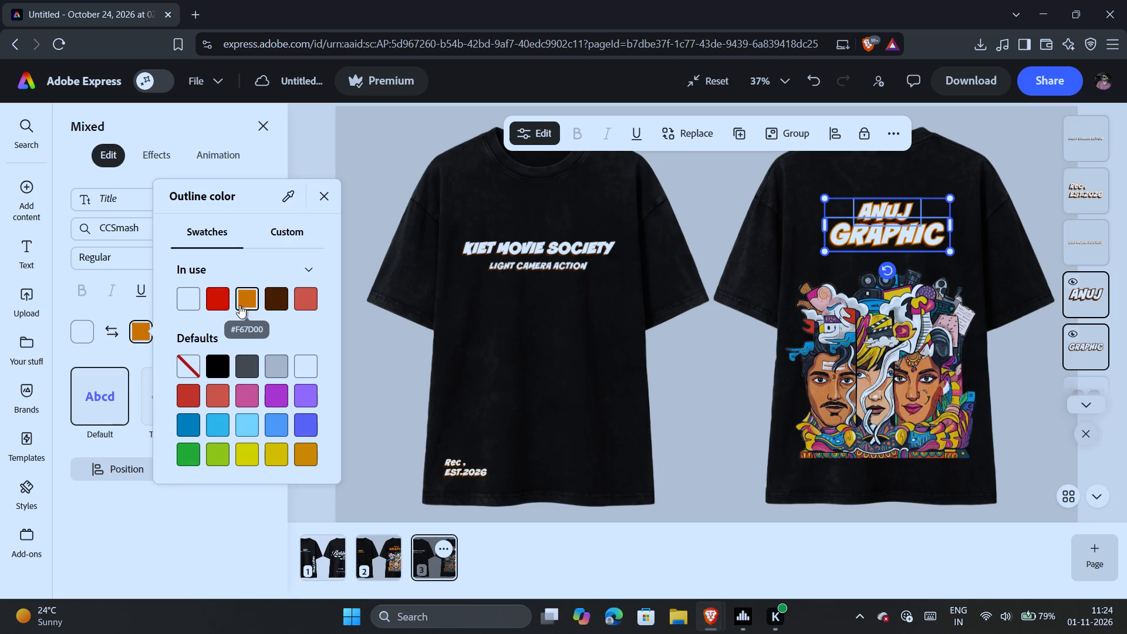
pyautogui.click(191, 373)
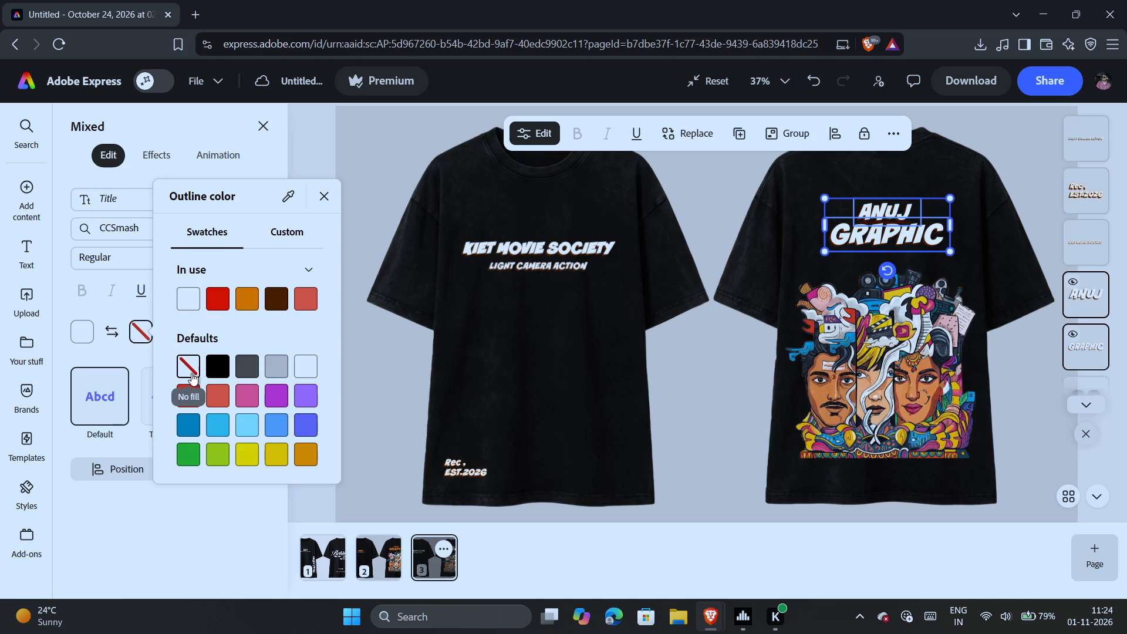
pyautogui.click(317, 202)
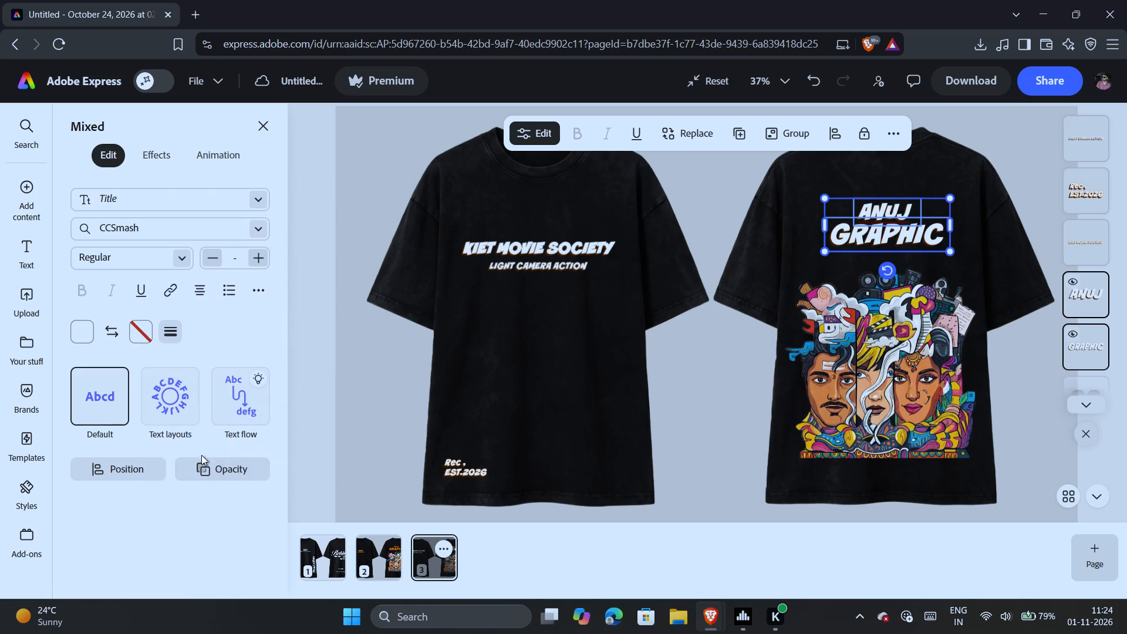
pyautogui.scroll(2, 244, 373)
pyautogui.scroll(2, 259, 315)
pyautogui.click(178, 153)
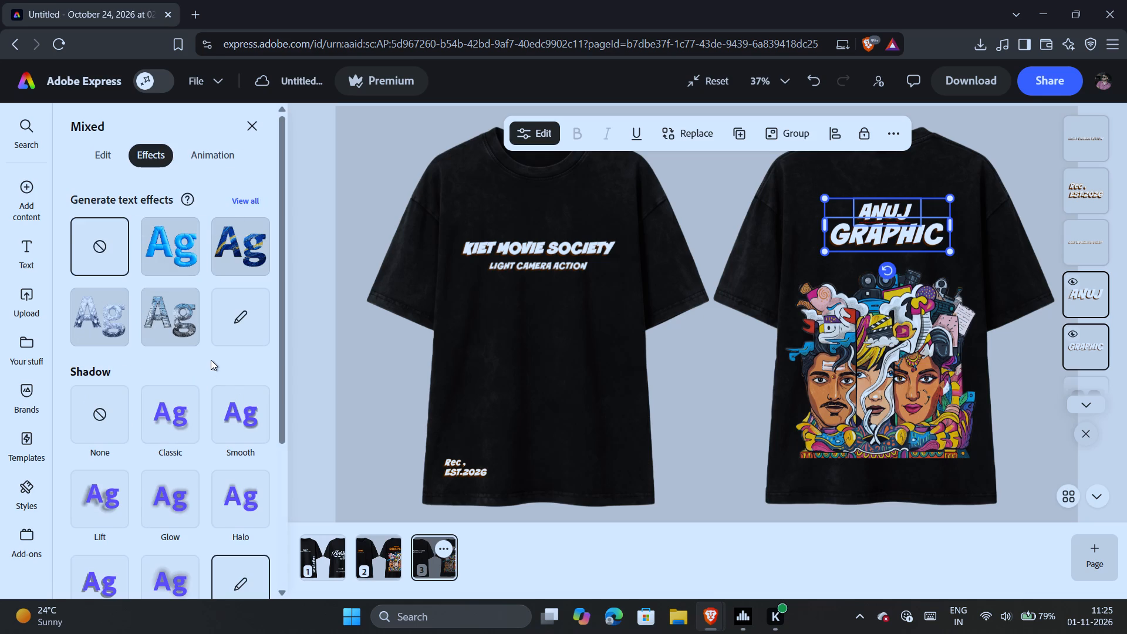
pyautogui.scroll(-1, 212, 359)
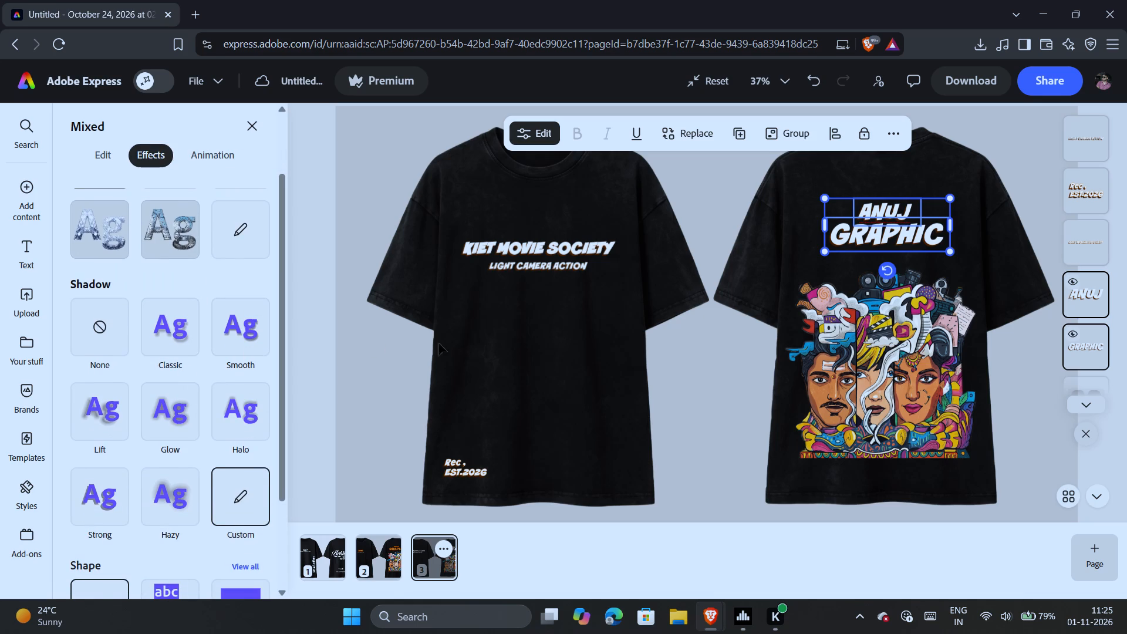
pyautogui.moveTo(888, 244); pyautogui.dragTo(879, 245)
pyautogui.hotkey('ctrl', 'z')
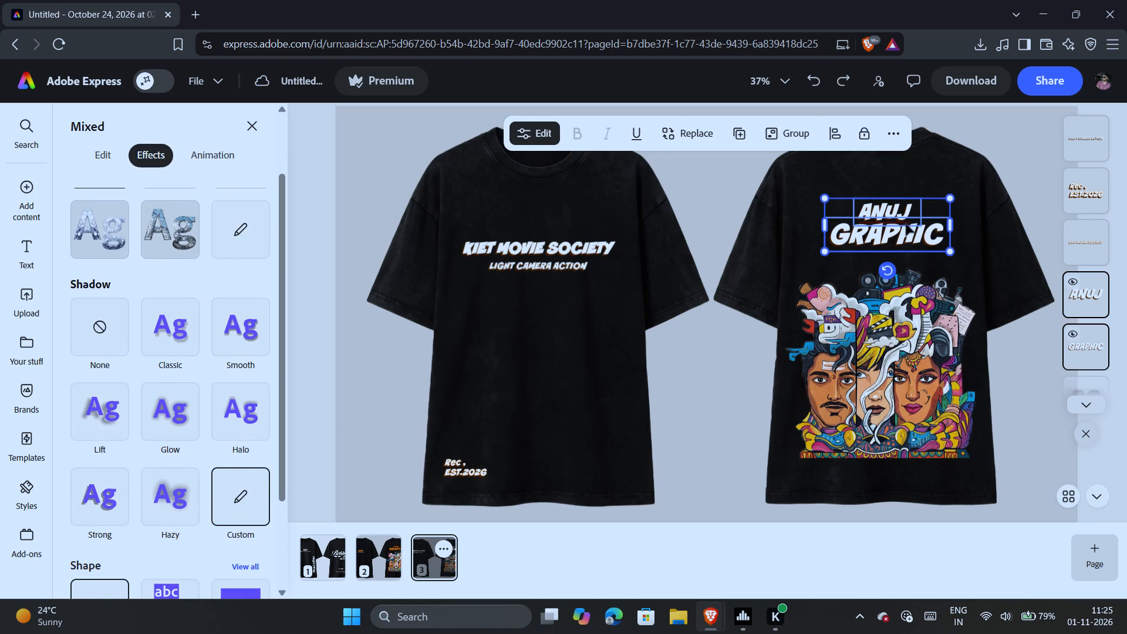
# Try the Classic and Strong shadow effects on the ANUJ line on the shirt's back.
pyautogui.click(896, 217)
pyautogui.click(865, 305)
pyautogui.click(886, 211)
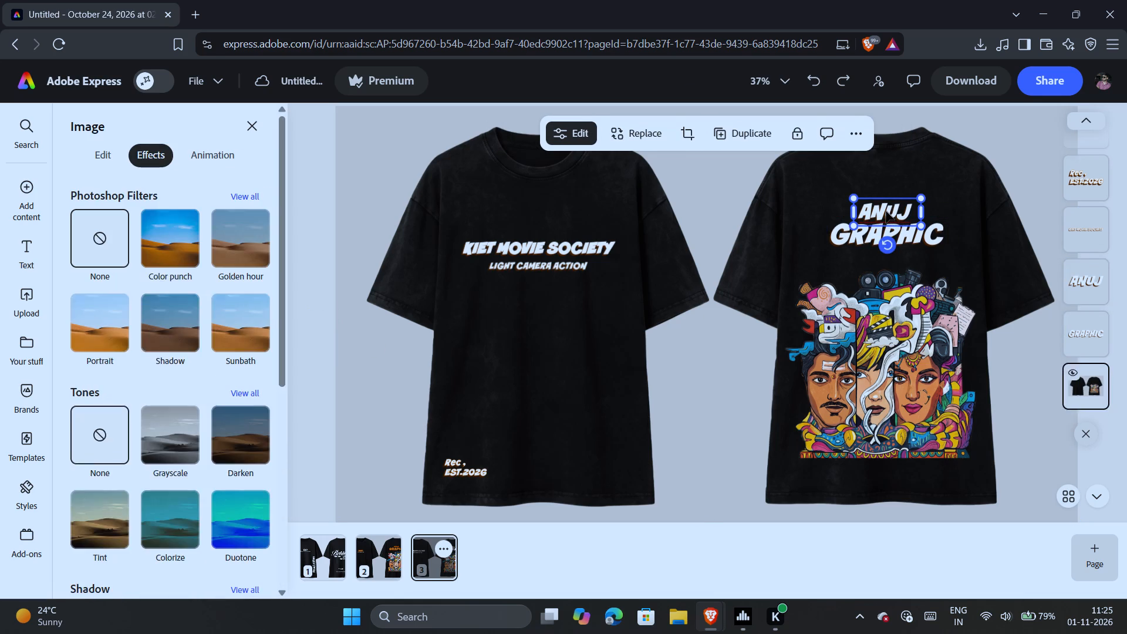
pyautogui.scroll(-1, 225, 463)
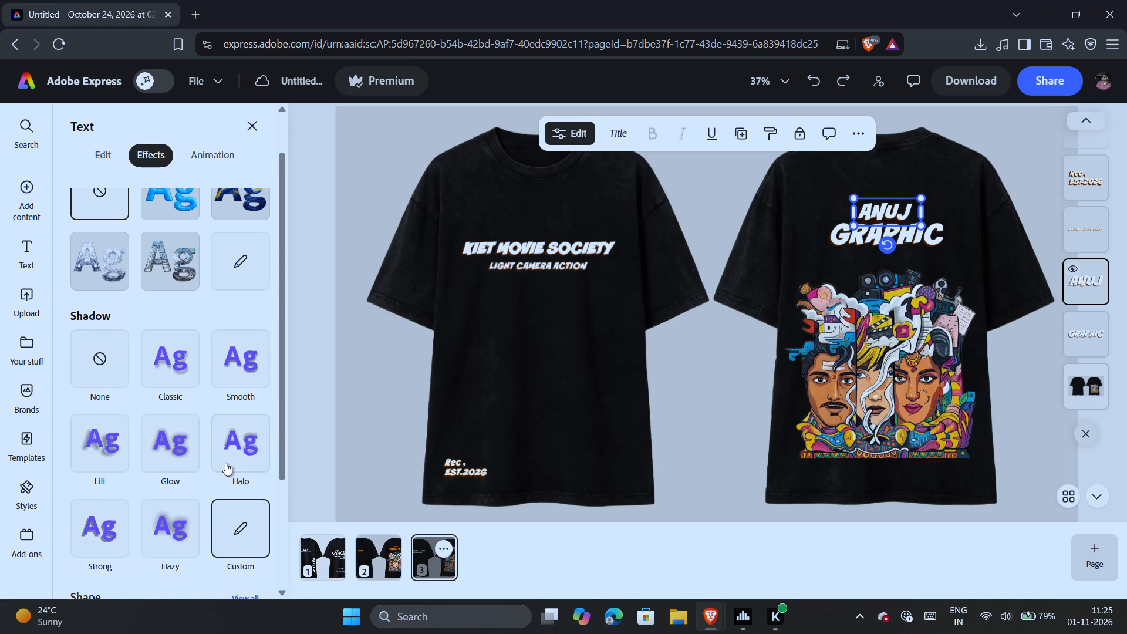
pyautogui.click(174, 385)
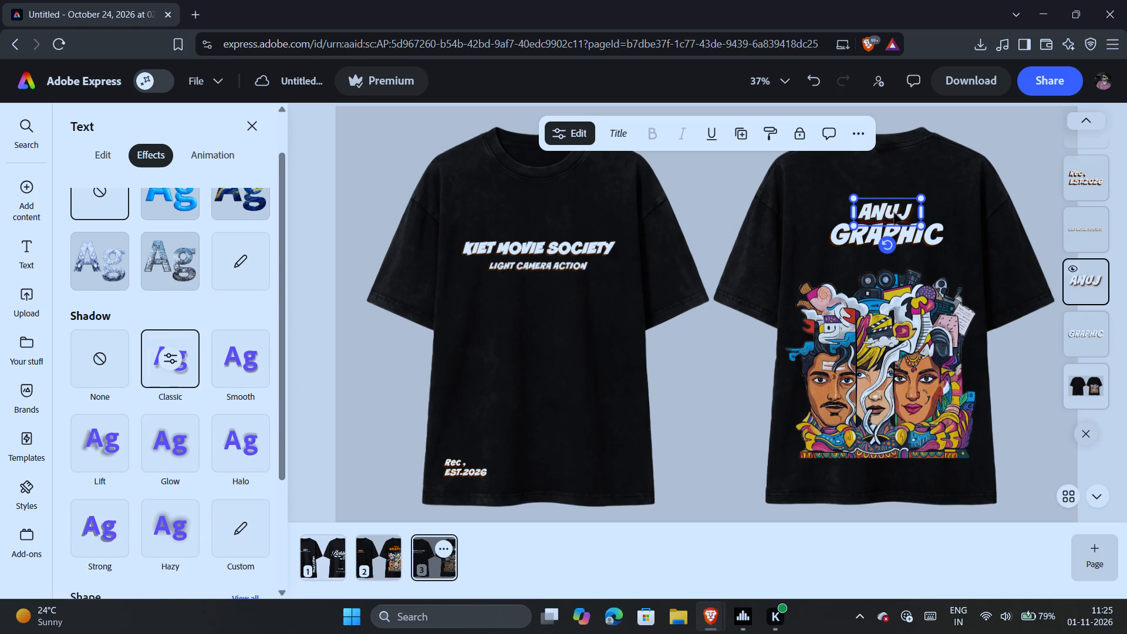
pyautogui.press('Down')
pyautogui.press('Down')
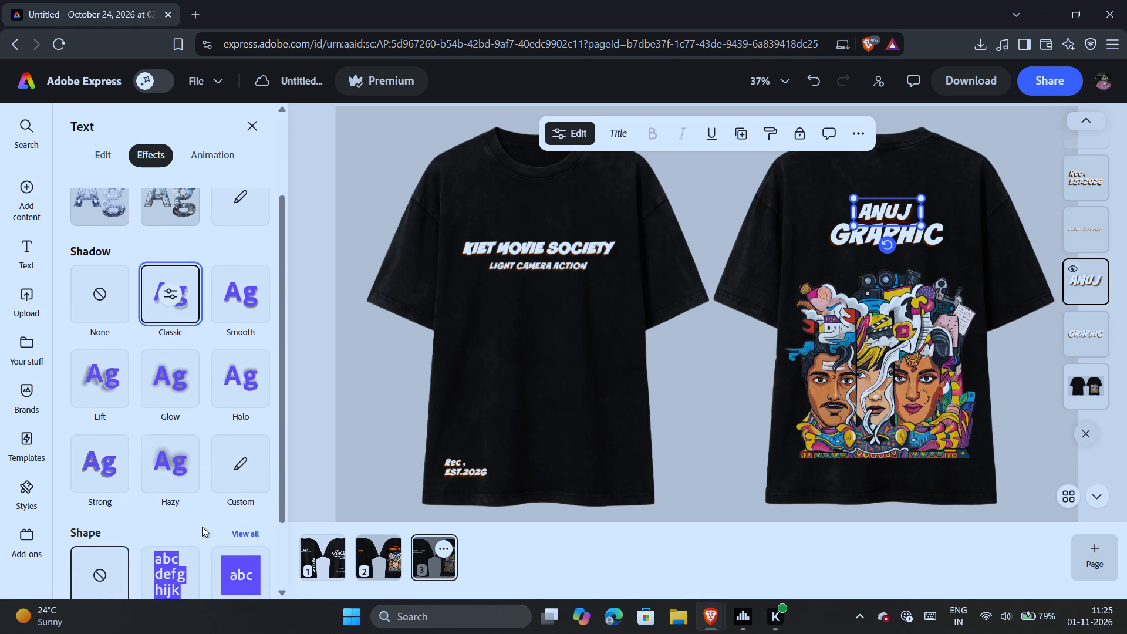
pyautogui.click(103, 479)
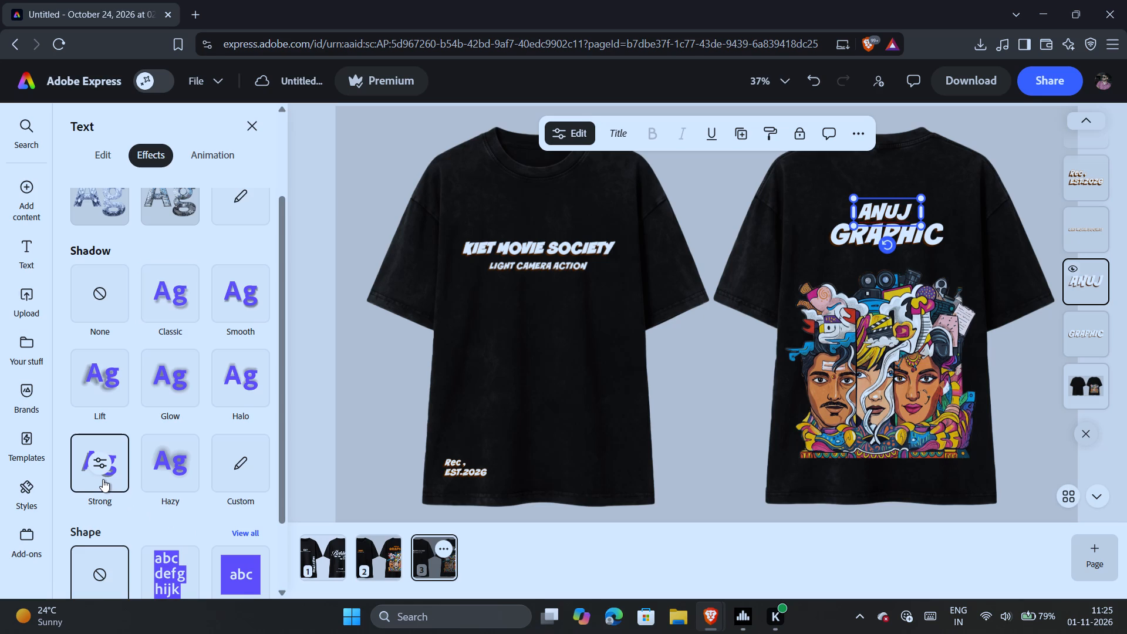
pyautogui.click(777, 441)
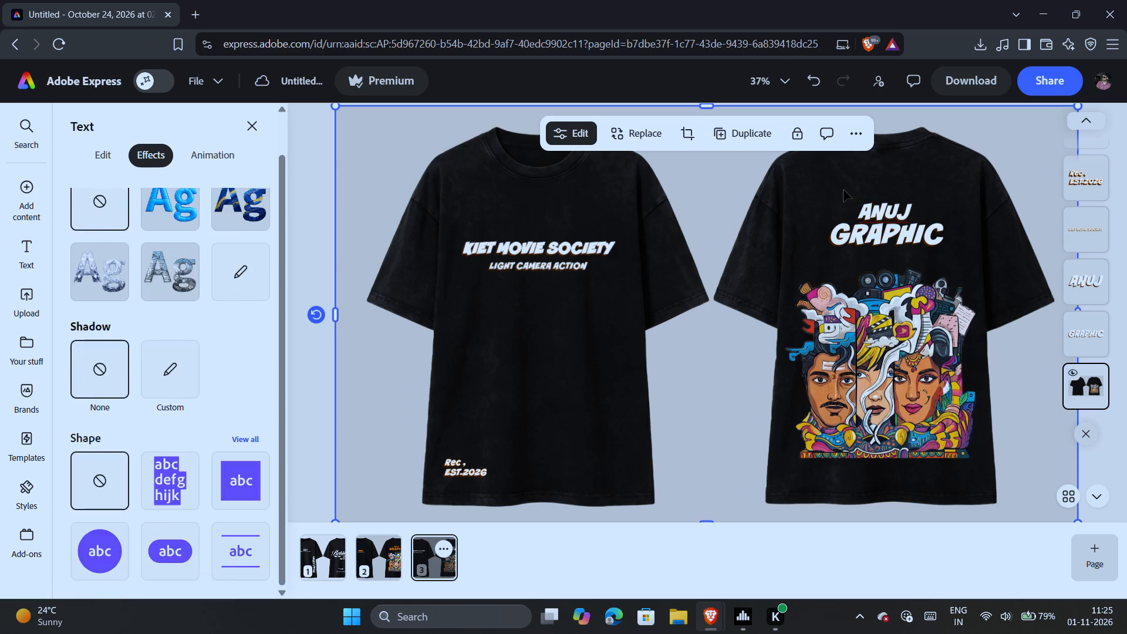
# Nudge the ANUJ line down and slightly right so it overlaps the top of the GRAPHIC lettering.
pyautogui.click(876, 213)
pyautogui.press('Down')
pyautogui.press('Down')
pyautogui.press('Left')
pyautogui.press('Left')
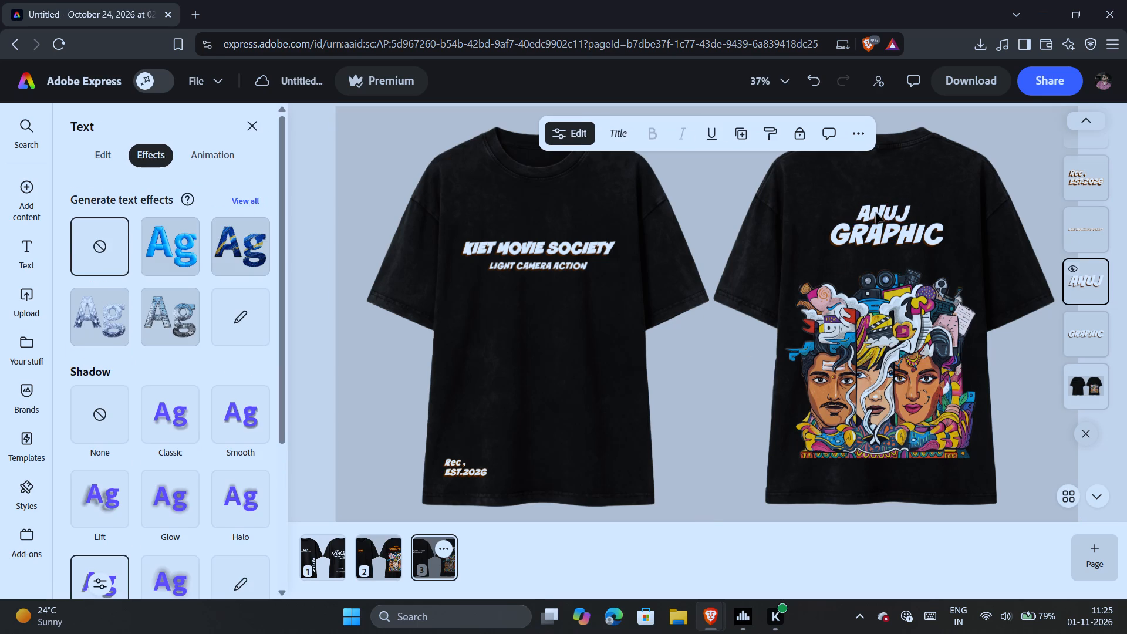
pyautogui.press('Left')
pyautogui.press('Down')
pyautogui.press('Right')
pyautogui.press('Right')
pyautogui.press('Right')
pyautogui.press('Left')
pyautogui.press('Left')
pyautogui.press('Left')
pyautogui.press('Left')
pyautogui.press('Right')
pyautogui.press('Right')
pyautogui.press('Right')
pyautogui.press('Right')
pyautogui.press('Right')
pyautogui.press('Right')
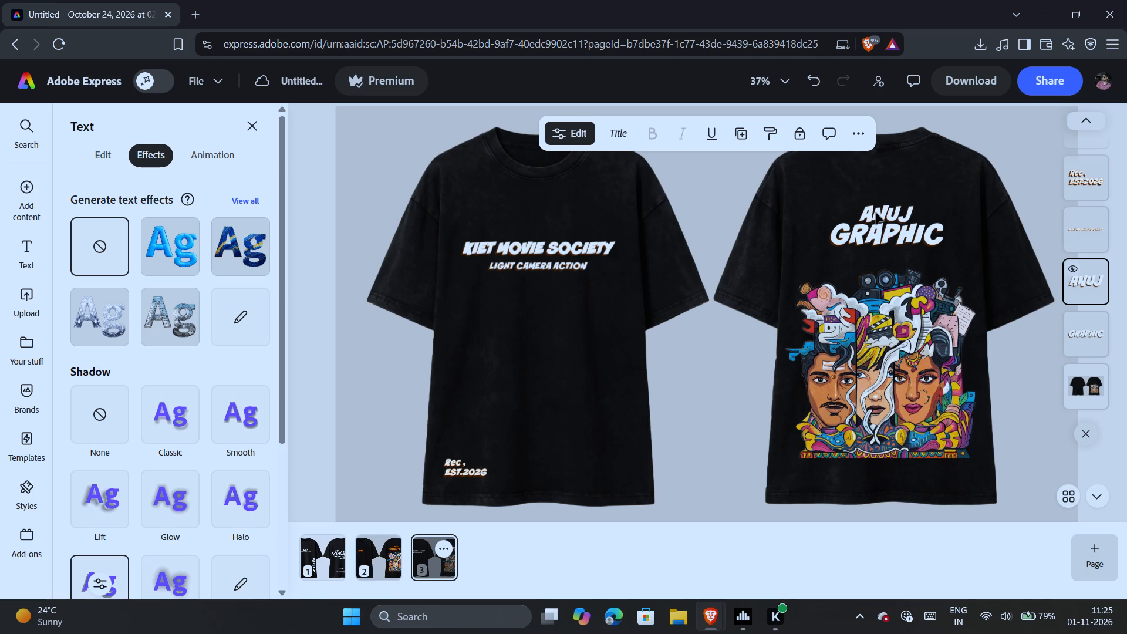
pyautogui.press('Down')
pyautogui.press('Down')
pyautogui.press('Down')
pyautogui.press('Down')
pyautogui.press('Down')
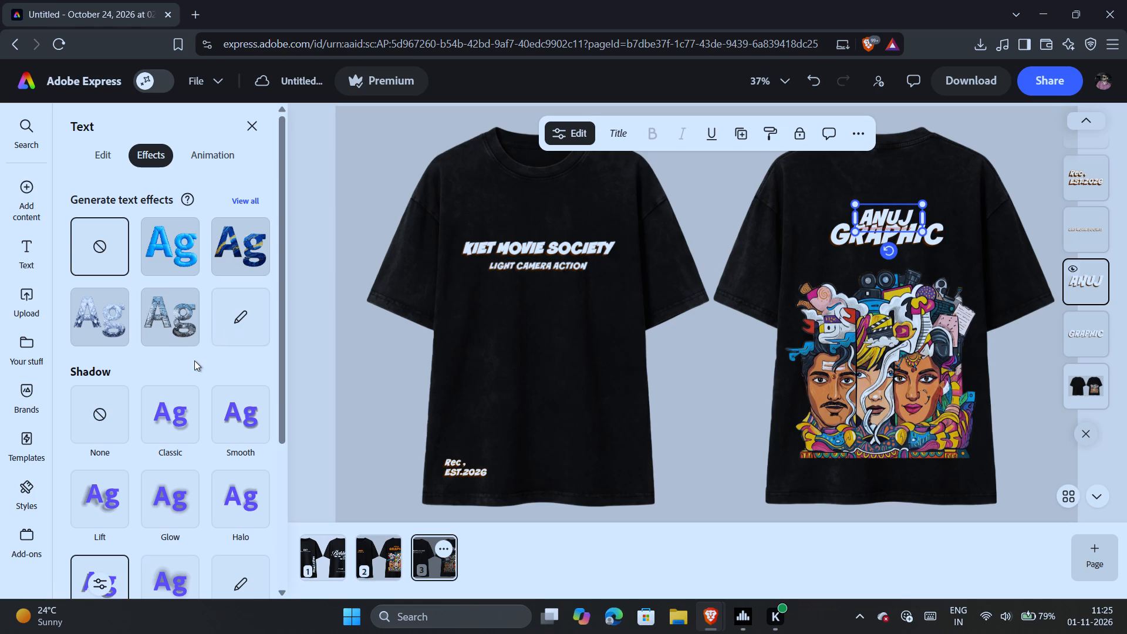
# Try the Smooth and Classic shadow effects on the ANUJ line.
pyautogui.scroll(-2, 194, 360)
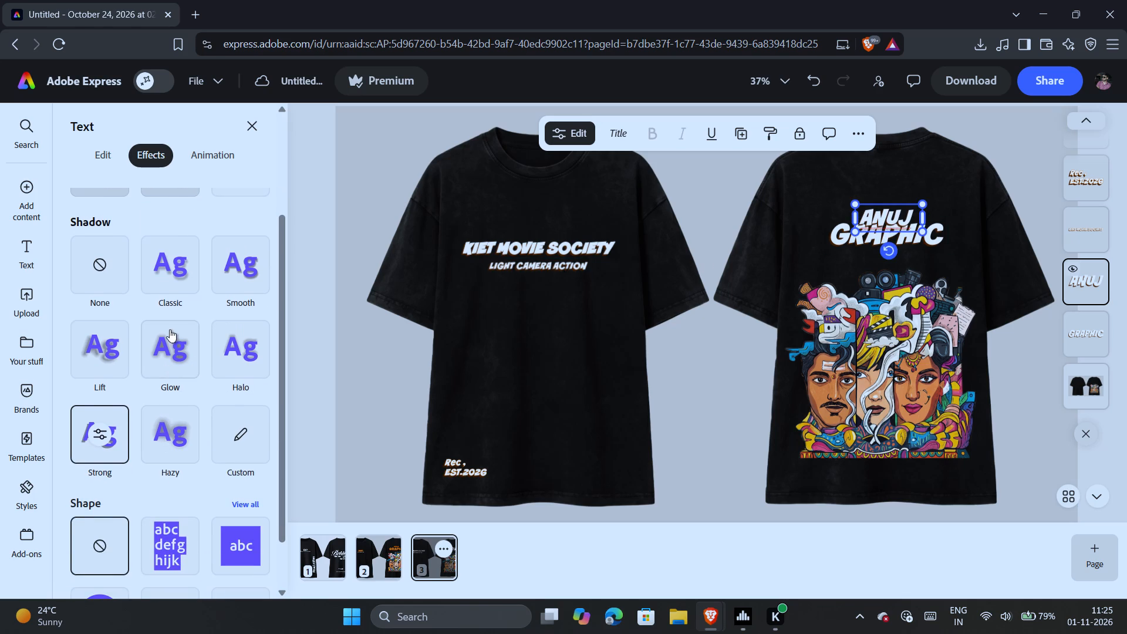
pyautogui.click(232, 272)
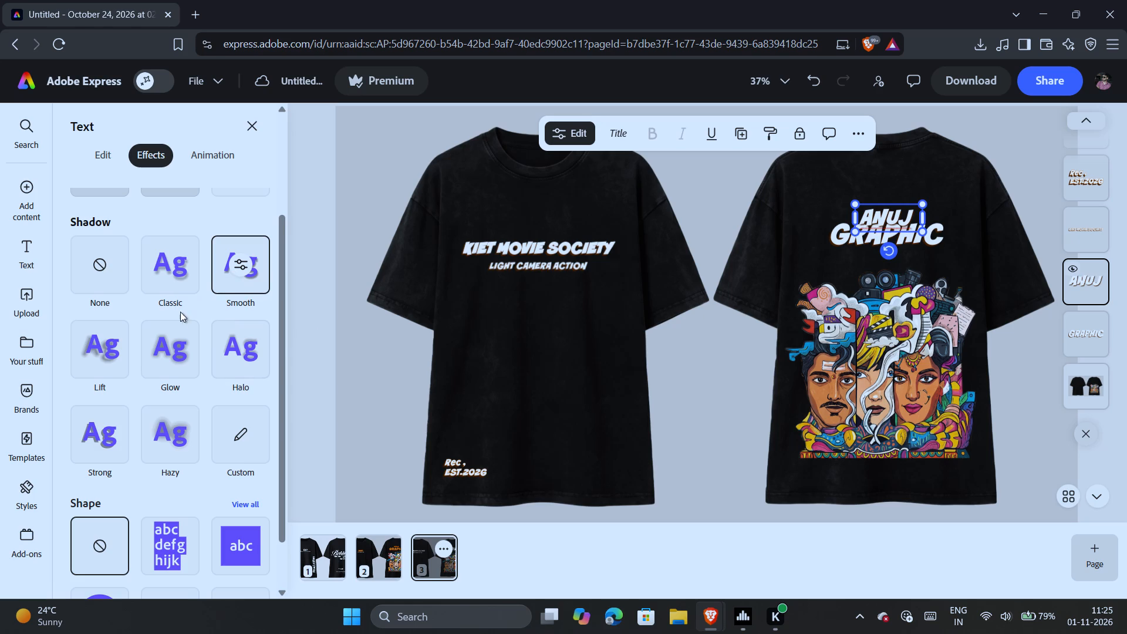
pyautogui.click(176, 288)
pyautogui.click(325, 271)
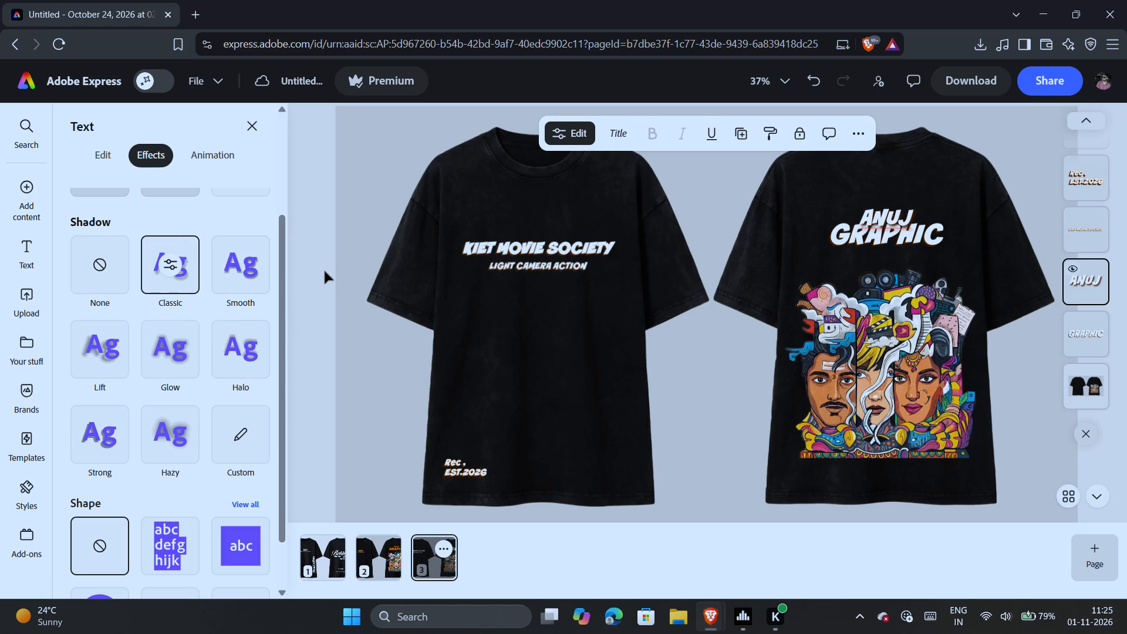
# Apply the Strong shadow effect to the ANUJ line above GRAPHIC on the shirt's back.
pyautogui.click(903, 212)
pyautogui.click(834, 240)
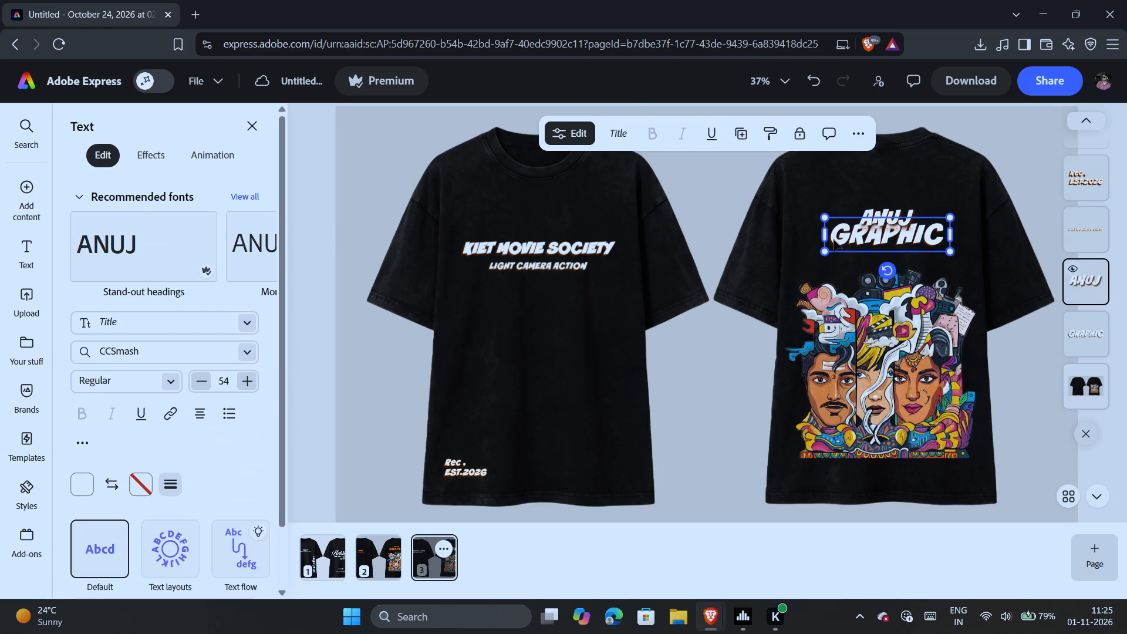
pyautogui.click(876, 204)
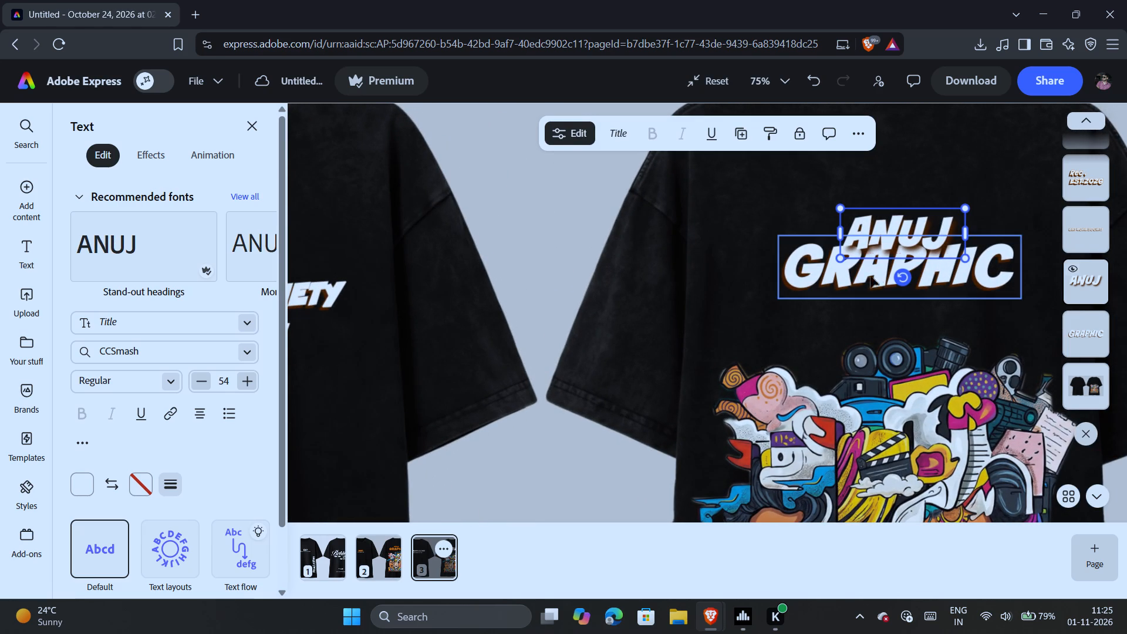
pyautogui.click(151, 153)
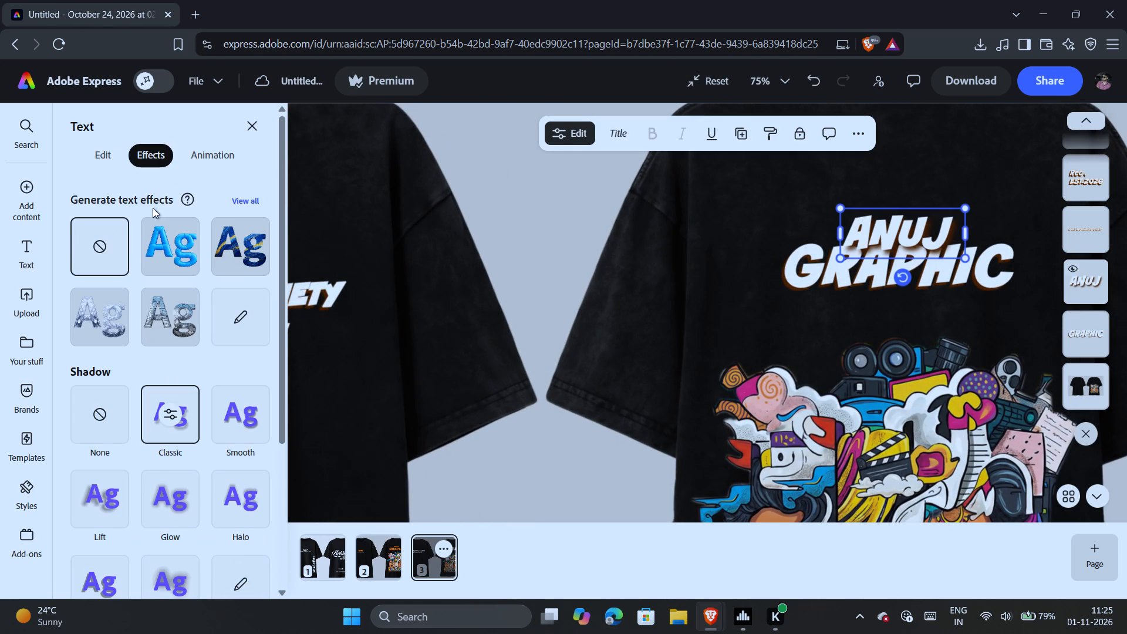
pyautogui.scroll(-2, 200, 453)
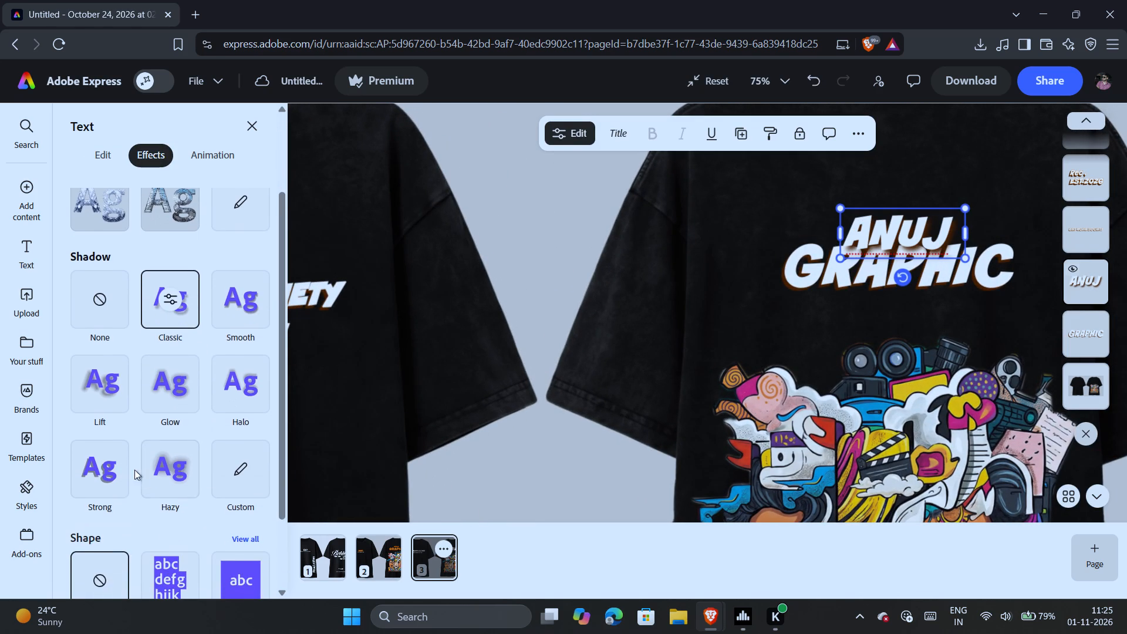
pyautogui.click(97, 476)
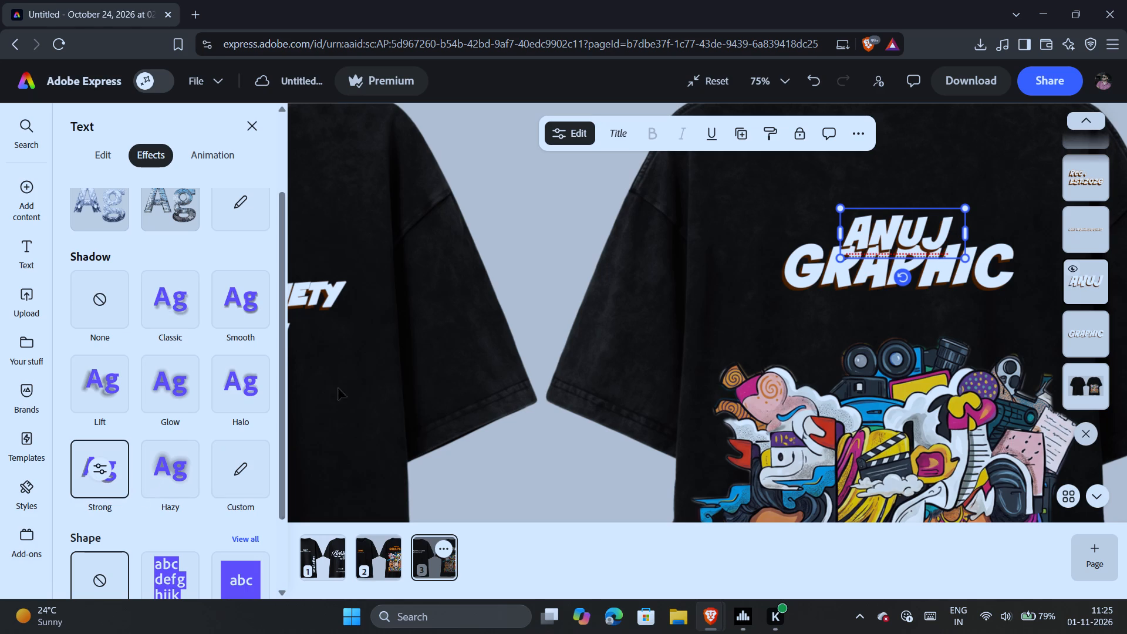
pyautogui.click(589, 328)
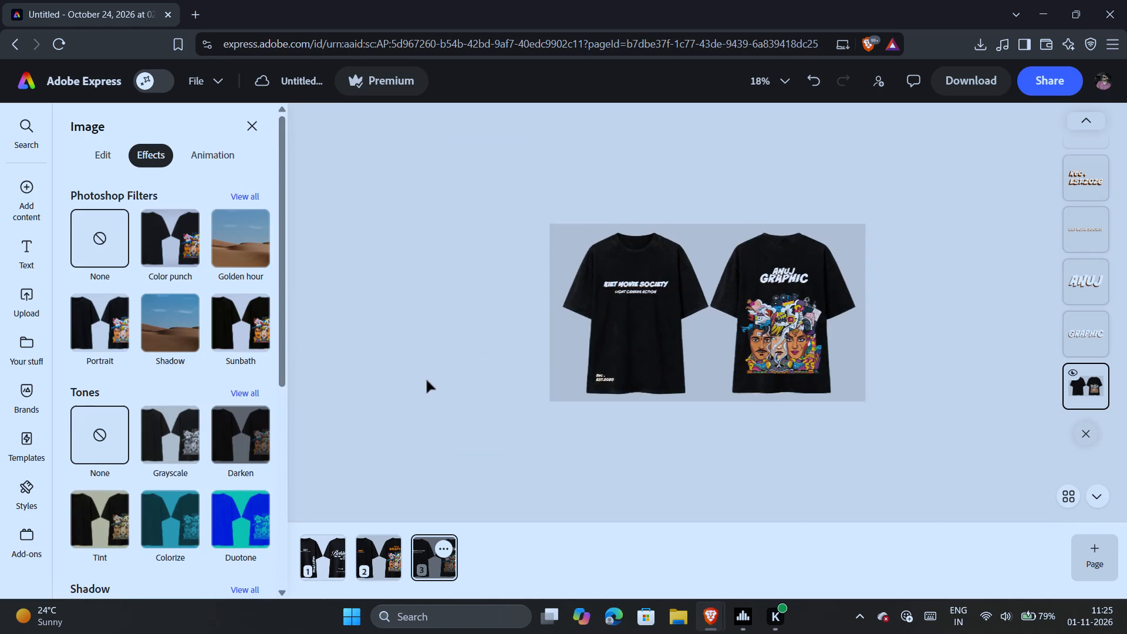
pyautogui.click(363, 383)
# Move the LIGHT CAMERA ACTION tagline up so it overlaps the lower edge of the KIET MOVIE SOCIETY title.
pyautogui.click(614, 271)
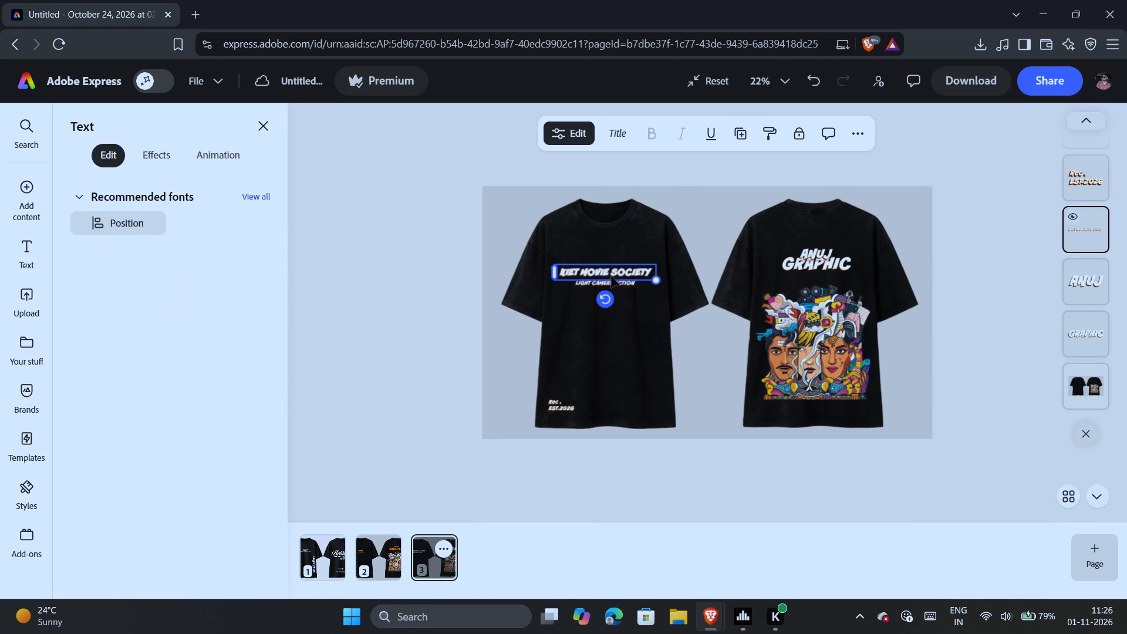
pyautogui.click(604, 288)
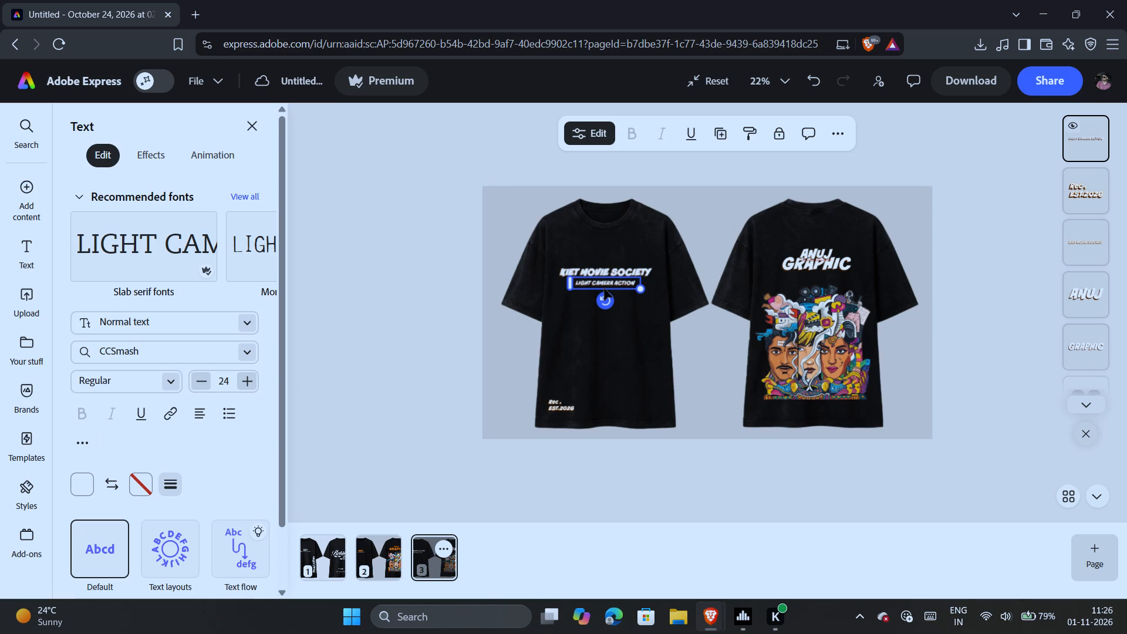
pyautogui.hscroll(-1, 604, 288)
pyautogui.hotkey('shift', 'Up')
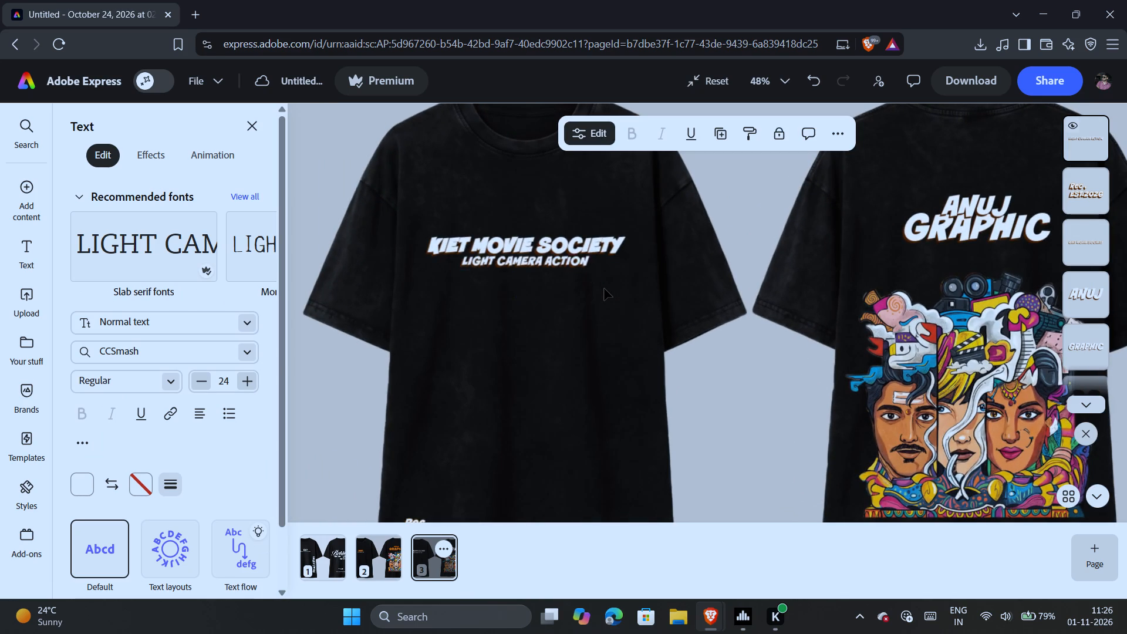
pyautogui.hotkey('shift', 'Up')
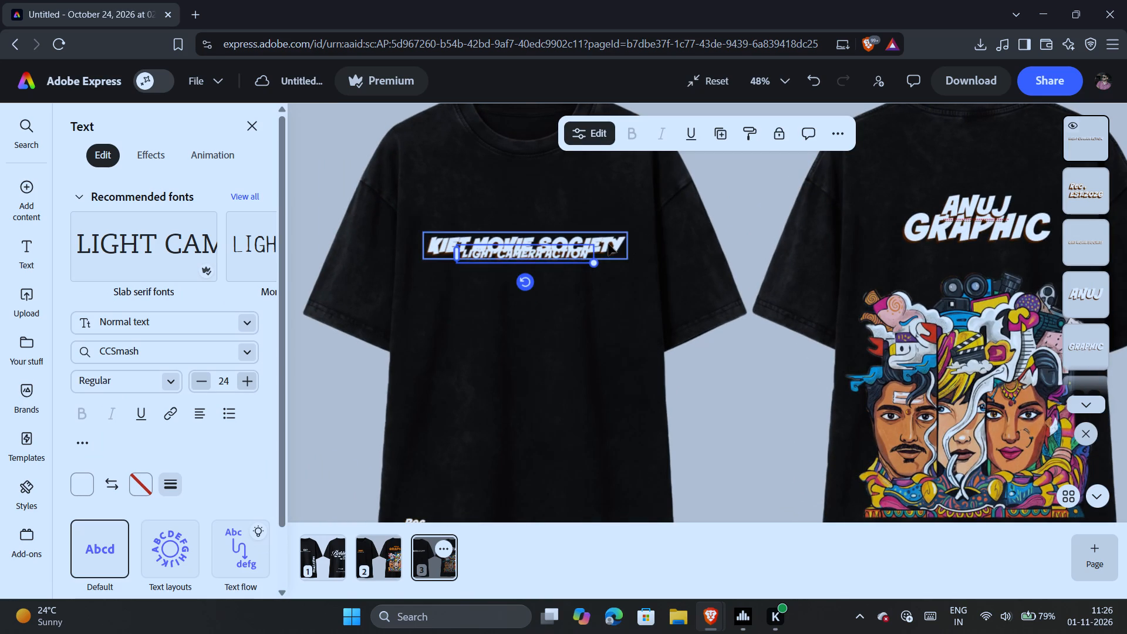
# Apply the Strong shadow effect to the KIET MOVIE SOCIETY title on the shirt's front.
pyautogui.click(608, 244)
pyautogui.moveTo(166, 140); pyautogui.dragTo(158, 157)
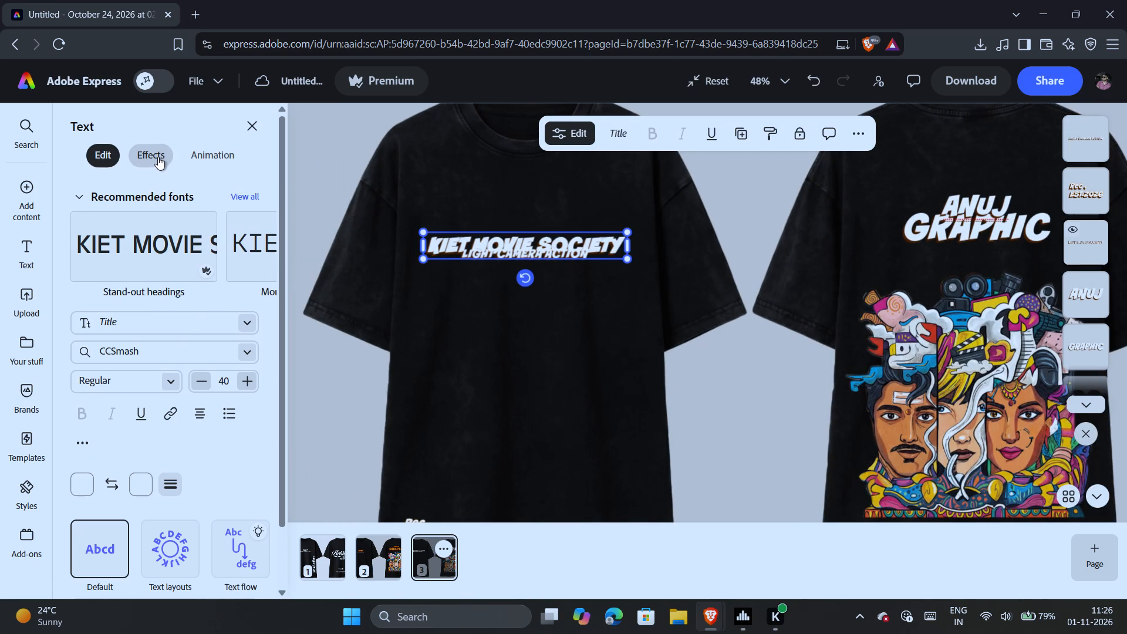
pyautogui.click(157, 158)
pyautogui.scroll(-1, 176, 436)
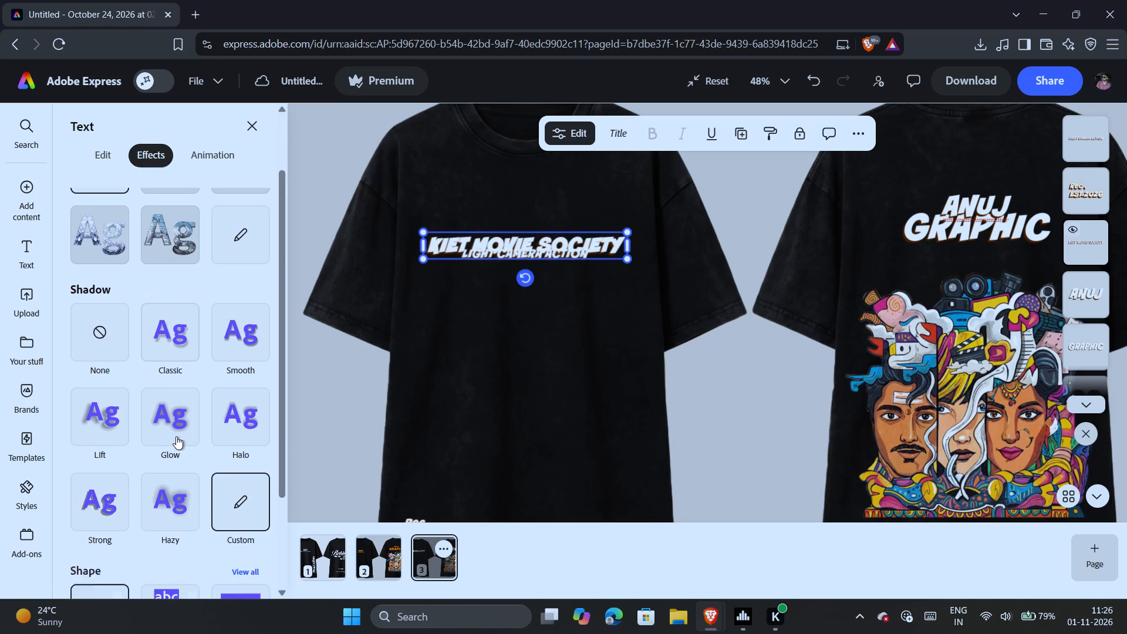
pyautogui.scroll(-1, 176, 436)
pyautogui.click(100, 478)
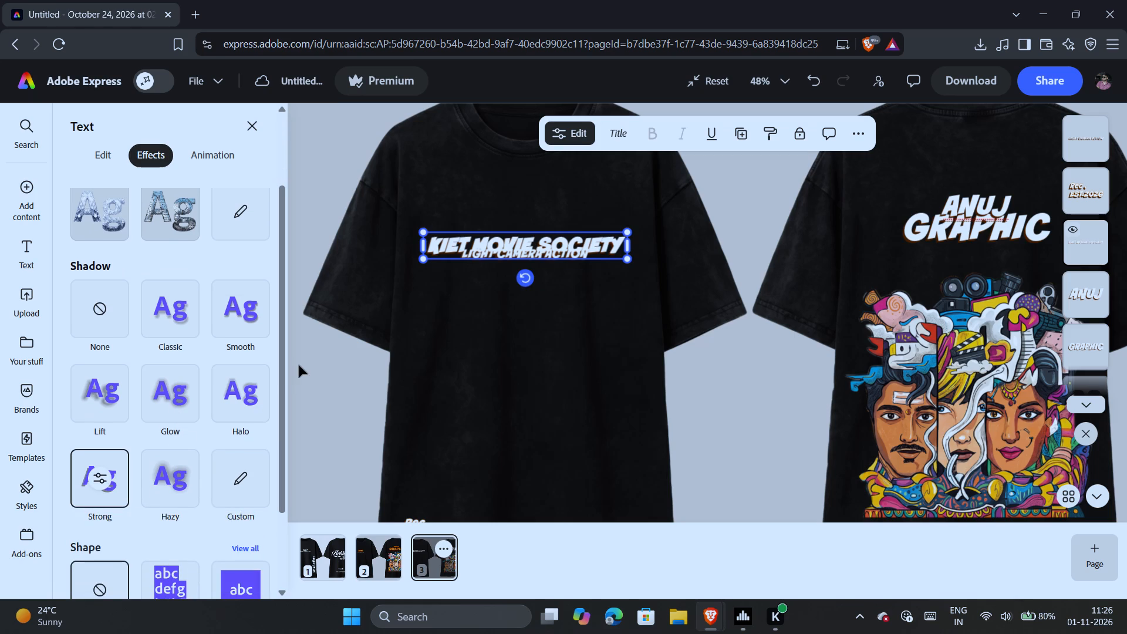
pyautogui.hscroll(1, 374, 358)
pyautogui.click(292, 369)
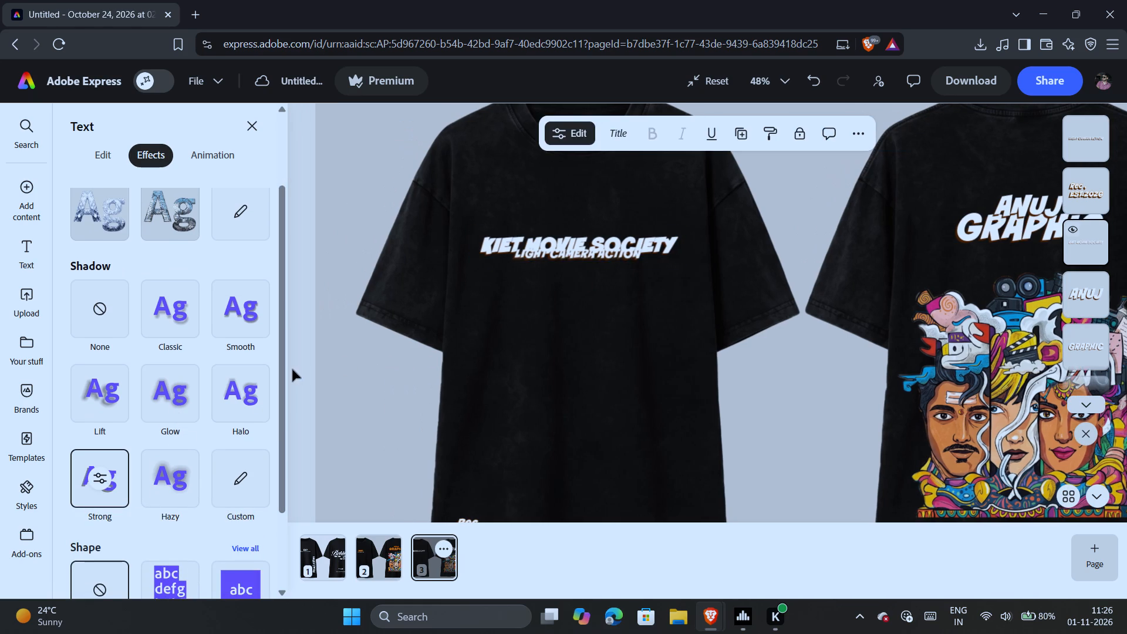
# Reorder the layers to put the LIGHT CAMERA ACTION tagline directly beneath the KIET MOVIE SOCIETY title.
pyautogui.click(555, 257)
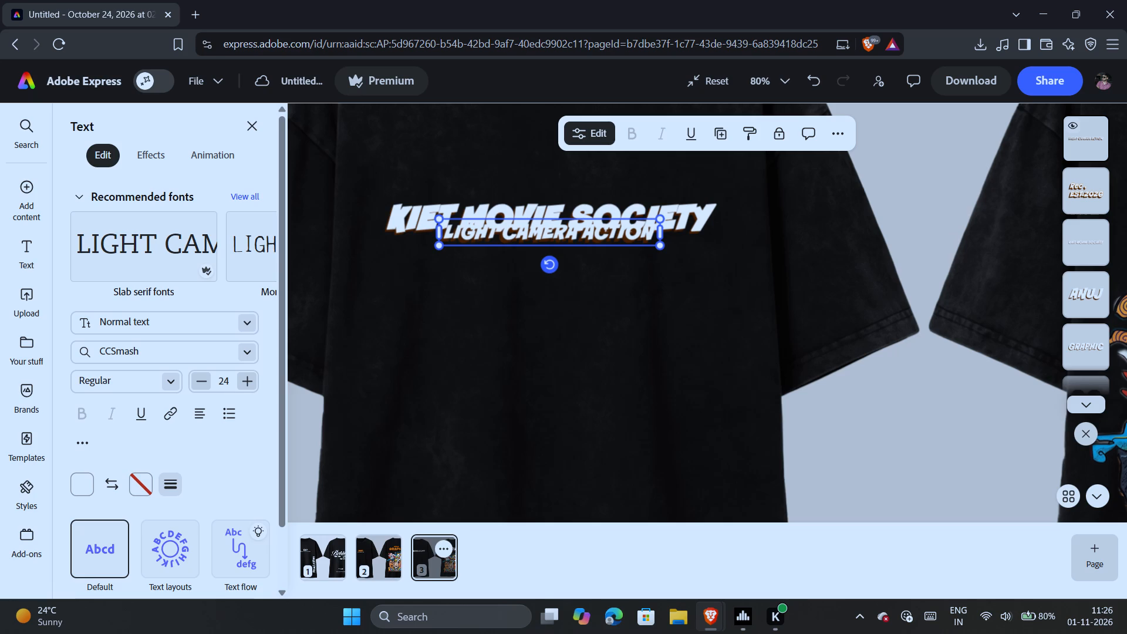
pyautogui.scroll(1, 1106, 340)
pyautogui.moveTo(1087, 146); pyautogui.dragTo(1100, 270)
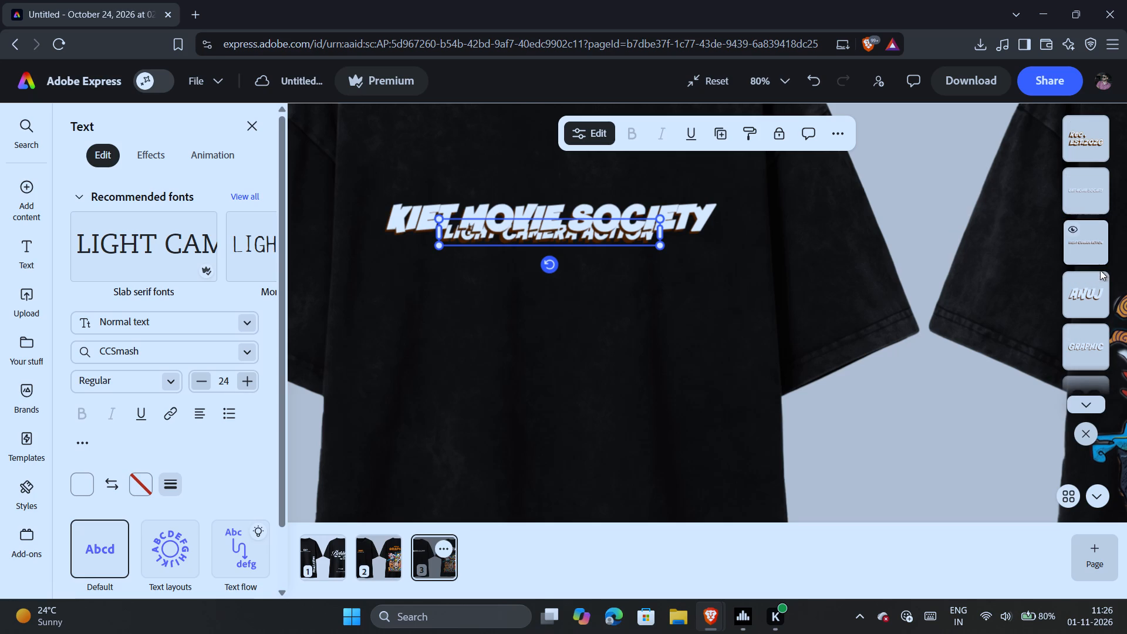
# Nudge the LIGHT CAMERA ACTION tagline down so it overlaps less of the KIET MOVIE SOCIETY title.
pyautogui.press('Down')
pyautogui.press('Left')
pyautogui.press('Left')
pyautogui.press('Down')
pyautogui.click(562, 311)
pyautogui.click(552, 237)
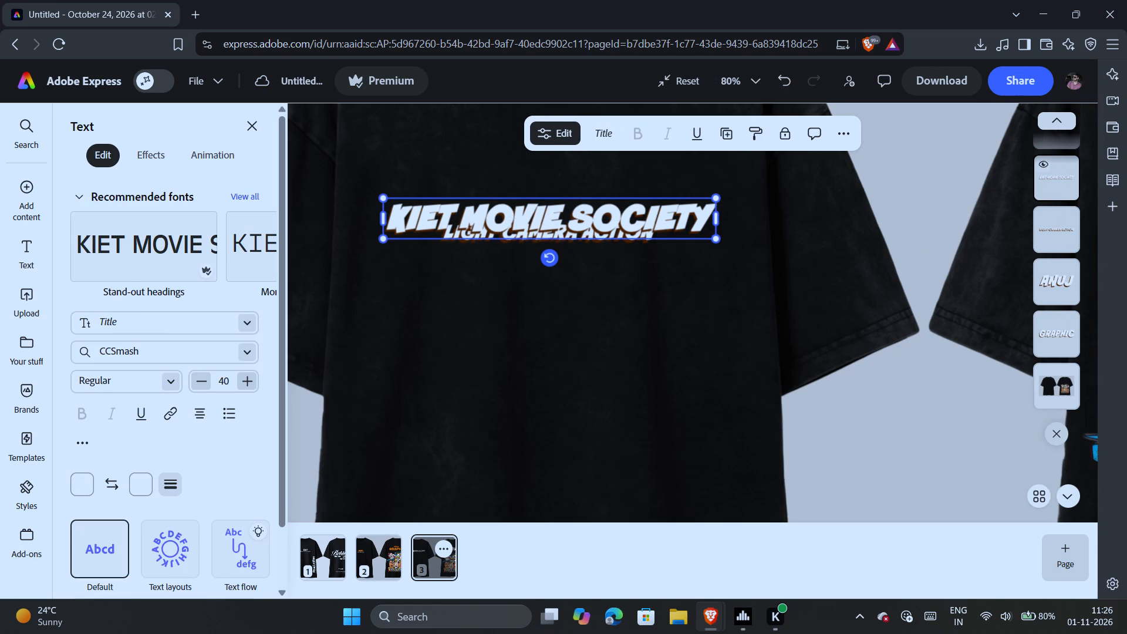
pyautogui.click(1054, 234)
pyautogui.click(1073, 234)
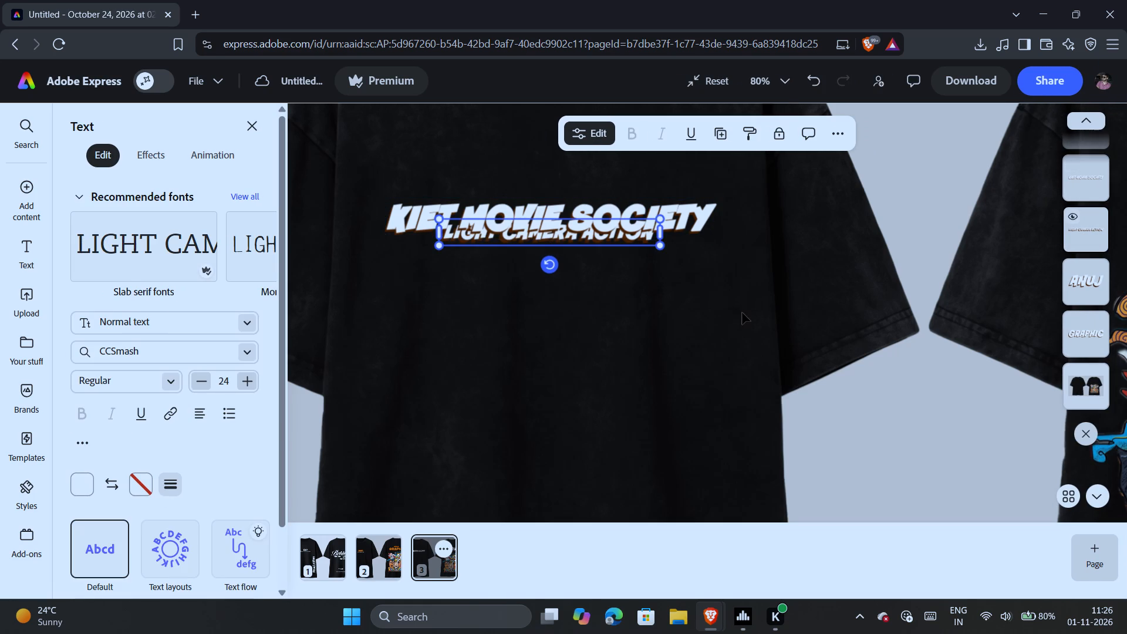
pyautogui.press('Down')
pyautogui.press('Down')
pyautogui.press('Down')
pyautogui.press('Down')
pyautogui.press('Down')
pyautogui.press('Down')
pyautogui.press('Down')
pyautogui.press('Down')
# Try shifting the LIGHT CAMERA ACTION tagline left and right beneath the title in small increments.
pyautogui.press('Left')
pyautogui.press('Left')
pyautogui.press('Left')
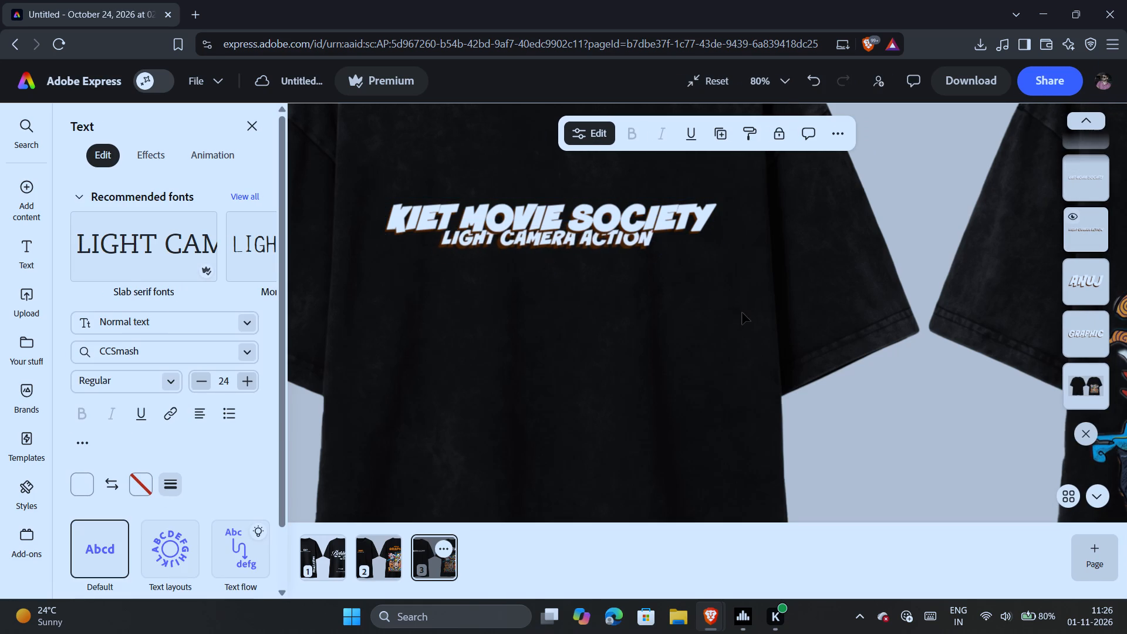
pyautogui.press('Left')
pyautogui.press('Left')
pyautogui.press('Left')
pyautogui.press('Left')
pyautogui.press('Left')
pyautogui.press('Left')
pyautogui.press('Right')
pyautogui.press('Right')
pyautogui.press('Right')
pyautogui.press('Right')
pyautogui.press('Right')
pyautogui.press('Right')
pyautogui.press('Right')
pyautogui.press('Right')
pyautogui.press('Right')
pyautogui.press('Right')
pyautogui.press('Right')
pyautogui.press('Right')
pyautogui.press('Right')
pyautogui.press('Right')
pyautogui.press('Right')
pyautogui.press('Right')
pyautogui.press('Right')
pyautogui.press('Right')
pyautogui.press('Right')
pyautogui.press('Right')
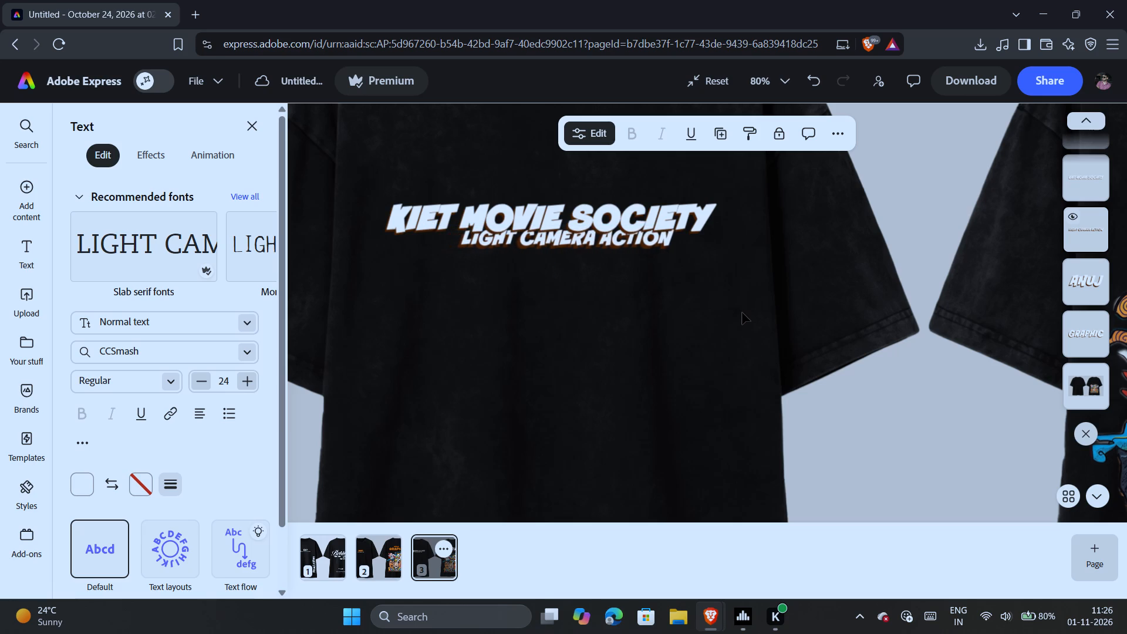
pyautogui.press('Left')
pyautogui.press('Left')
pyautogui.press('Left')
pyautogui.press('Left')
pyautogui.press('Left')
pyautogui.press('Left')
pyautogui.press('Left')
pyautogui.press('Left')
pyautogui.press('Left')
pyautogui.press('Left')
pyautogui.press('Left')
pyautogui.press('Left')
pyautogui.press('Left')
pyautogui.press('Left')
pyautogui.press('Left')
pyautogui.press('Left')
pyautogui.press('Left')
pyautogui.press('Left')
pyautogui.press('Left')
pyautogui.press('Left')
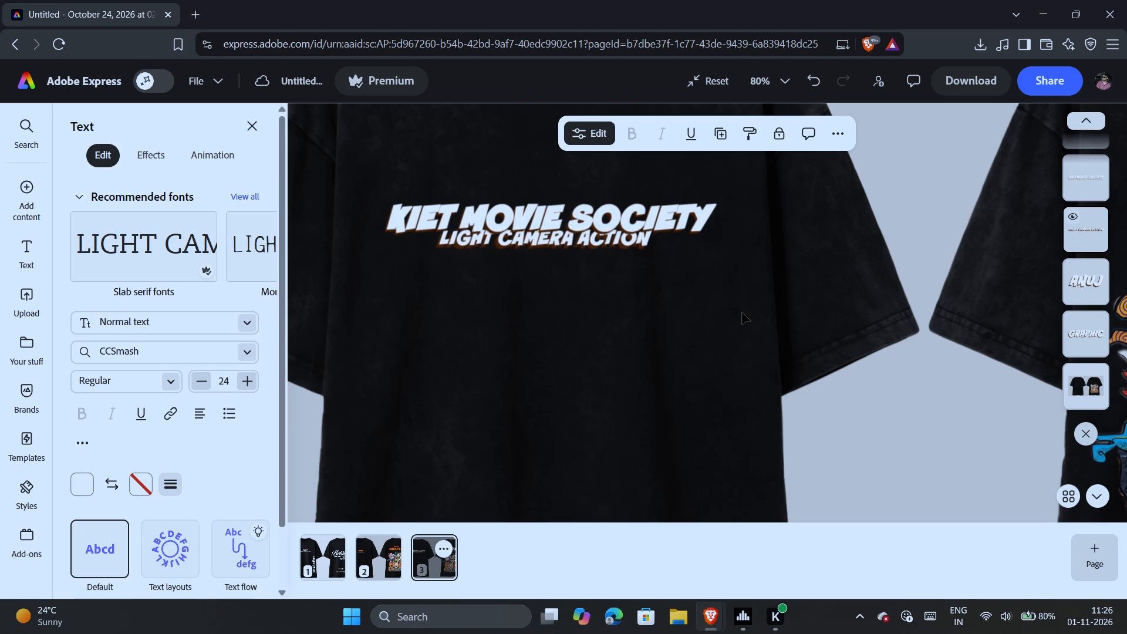
# Centre the LIGHT CAMERA ACTION tagline under the KIET MOVIE SOCIETY title, slightly overlapping its lower edge.
pyautogui.moveTo(582, 238); pyautogui.dragTo(593, 237)
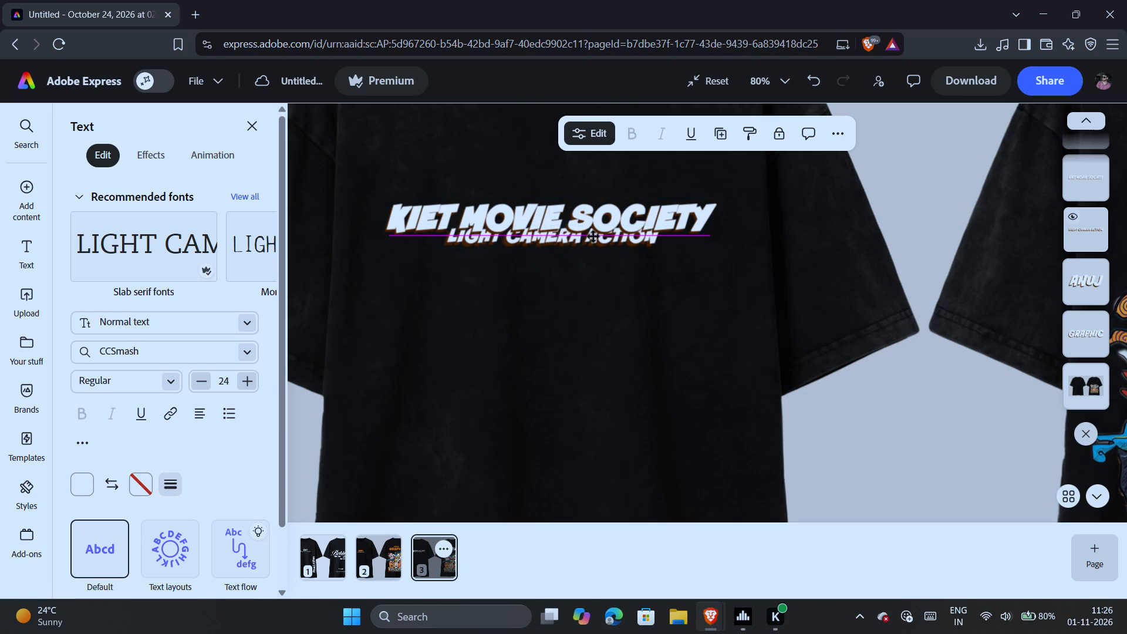
pyautogui.moveTo(593, 237); pyautogui.dragTo(588, 237)
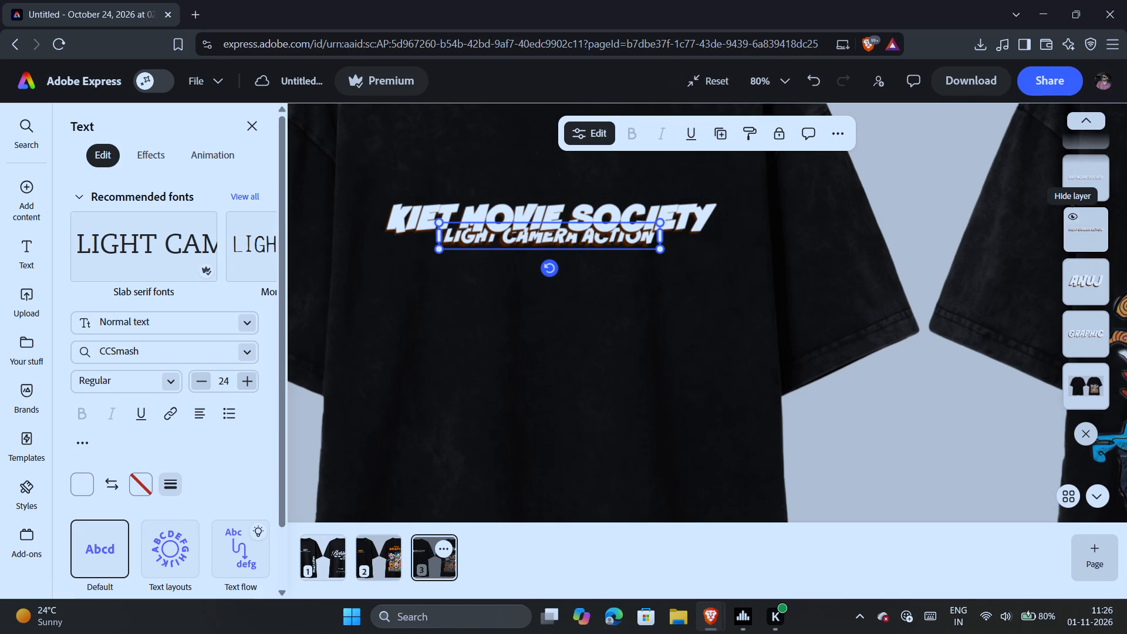
# Set the LIGHT CAMERA ACTION tagline in the CCSmashInline font at size 20.
pyautogui.click(250, 355)
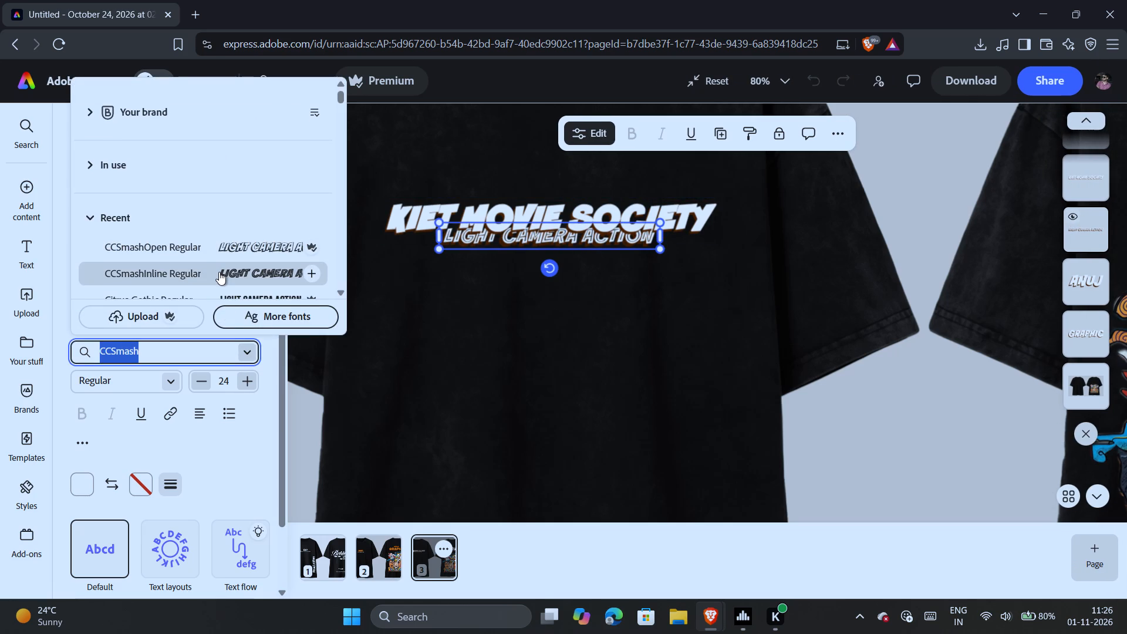
pyautogui.click(219, 272)
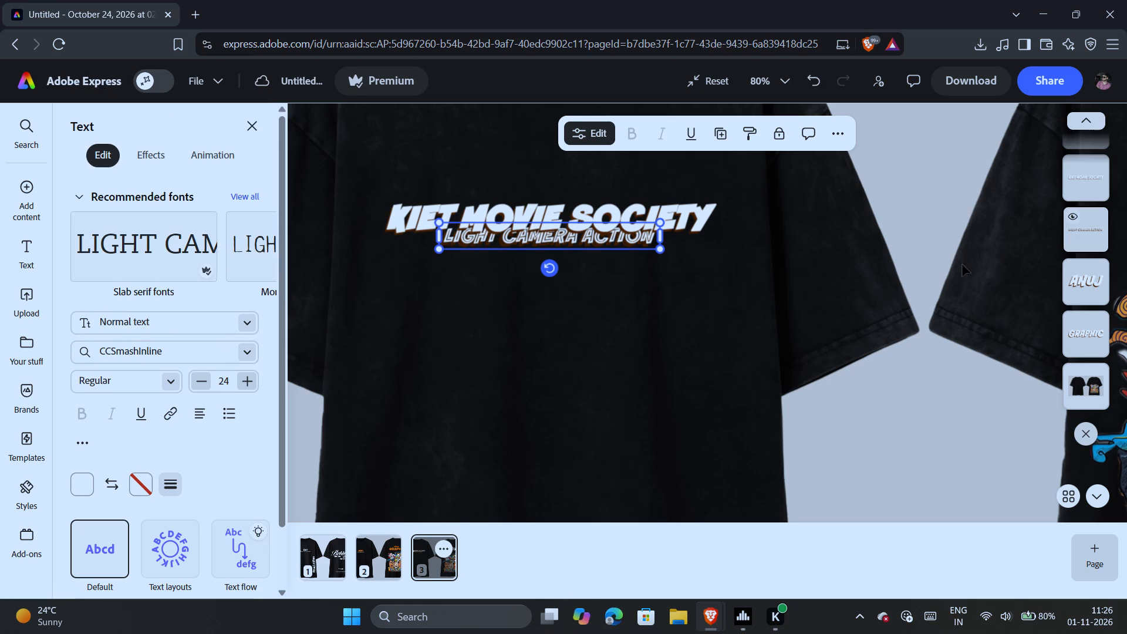
pyautogui.tripleClick(203, 380)
pyautogui.tripleClick(203, 380)
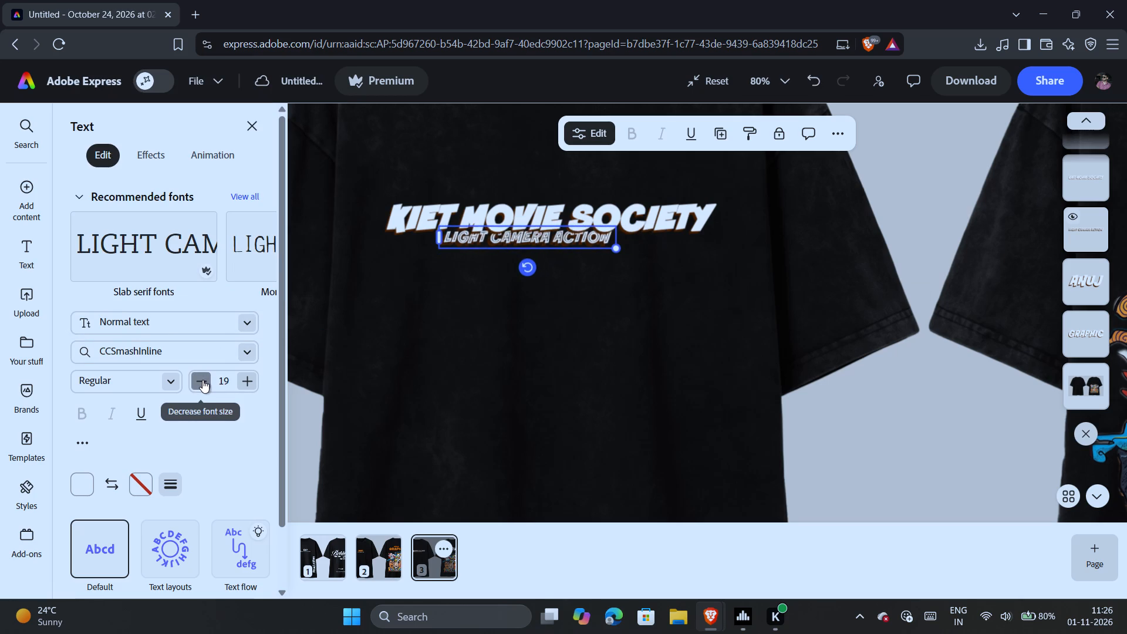
pyautogui.tripleClick(203, 380)
pyautogui.tripleClick(248, 379)
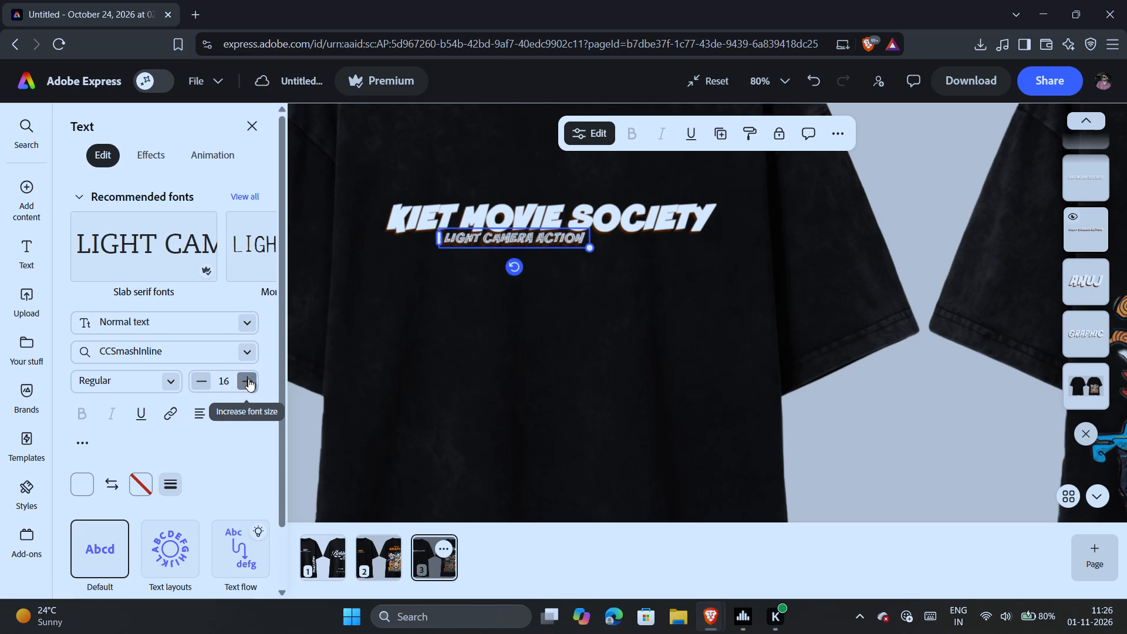
pyautogui.click(248, 379)
pyautogui.click(248, 379)
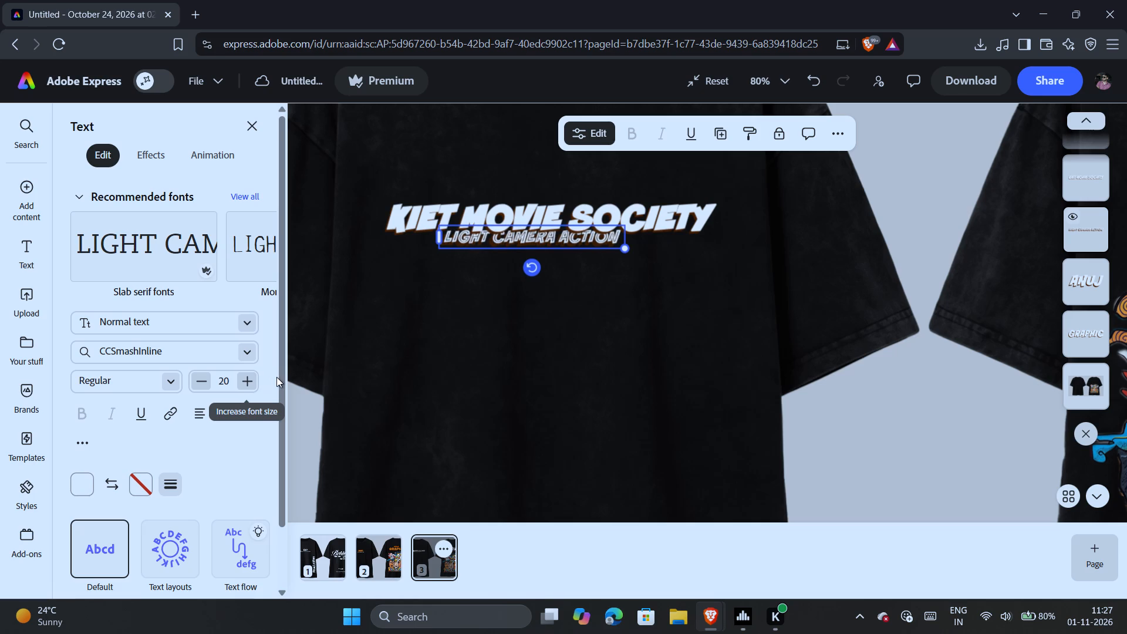
# Recentre the resized tagline beneath the KIET MOVIE SOCIETY title and nudge it slightly down.
pyautogui.moveTo(534, 241); pyautogui.dragTo(539, 241)
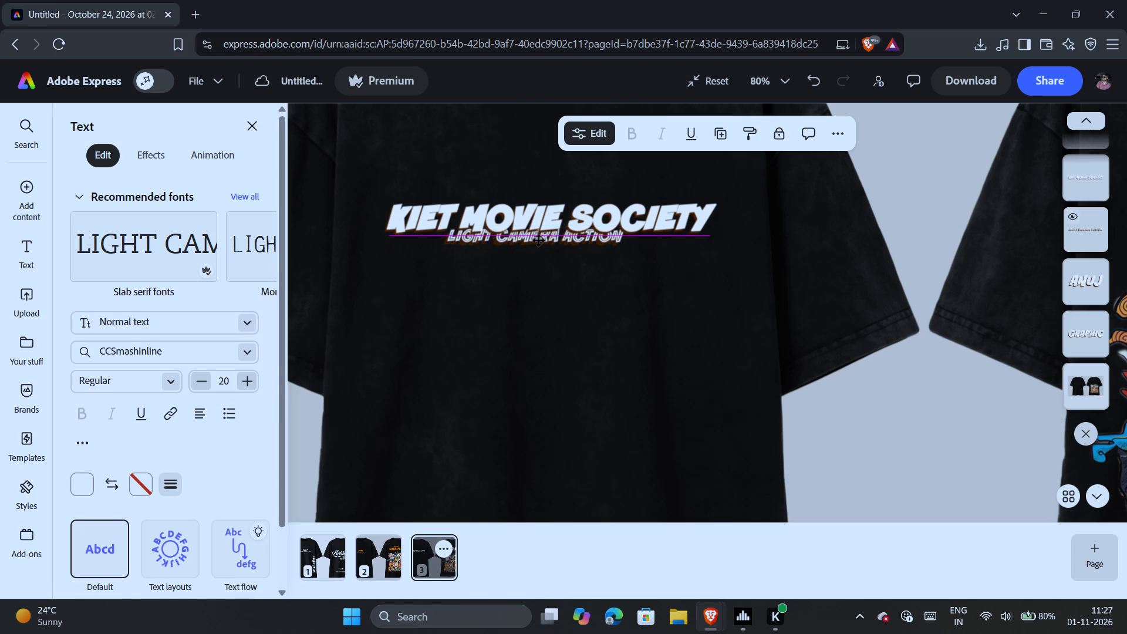
pyautogui.moveTo(539, 241); pyautogui.dragTo(552, 242)
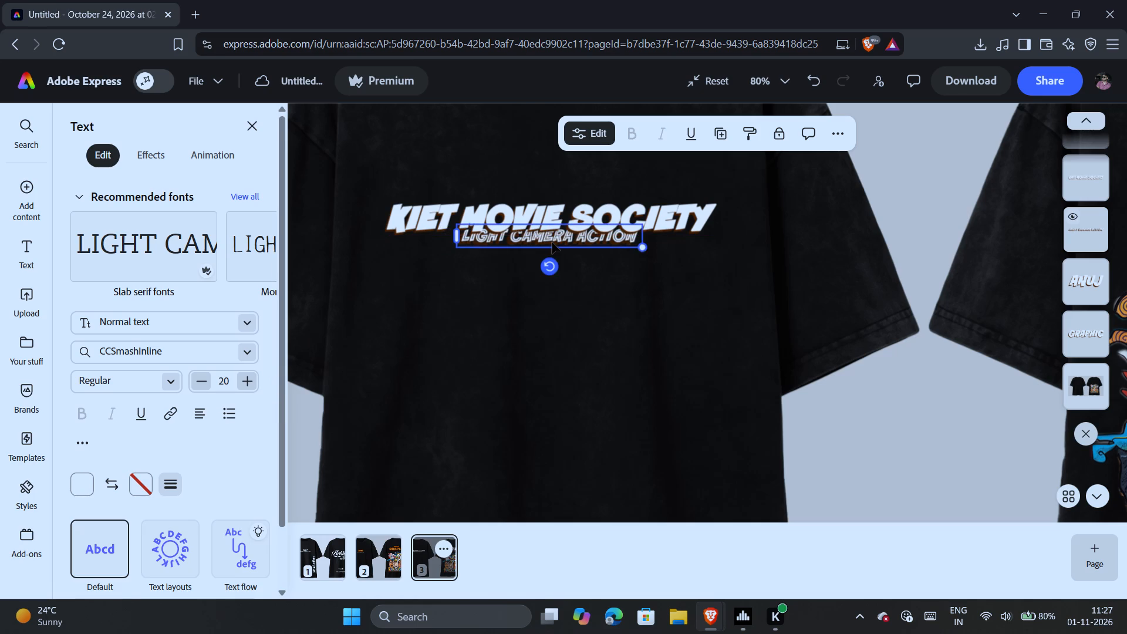
pyautogui.press('Down')
pyautogui.press('Down')
pyautogui.press('Down')
pyautogui.press('Down')
pyautogui.press('Down')
pyautogui.press('Up')
pyautogui.press('Up')
pyautogui.press('Up')
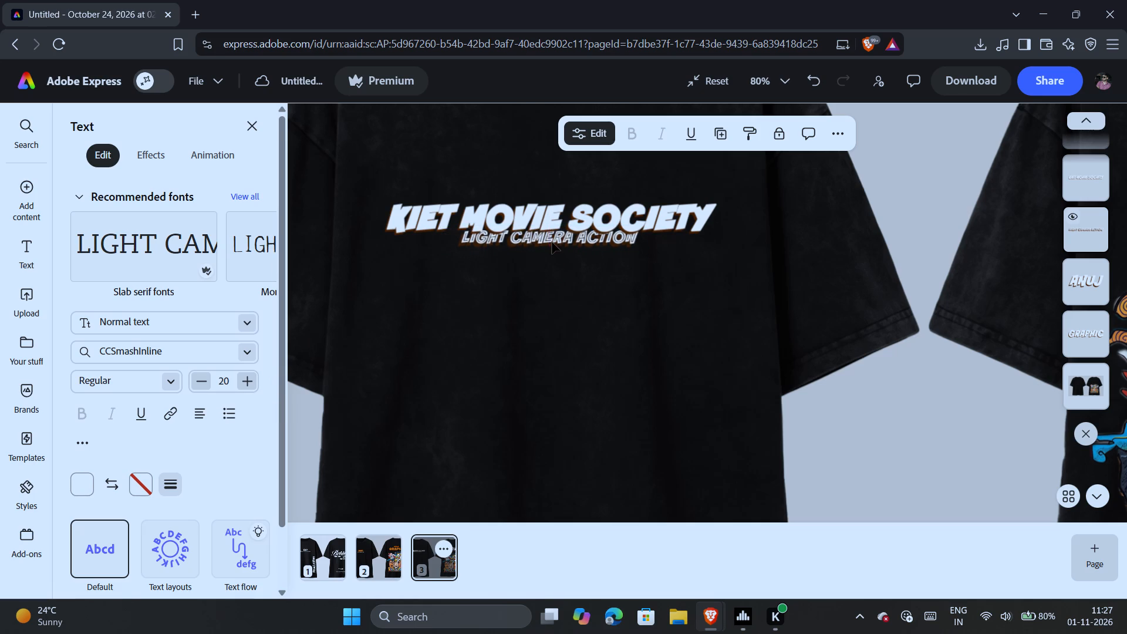
# Switch to the Adobe Fonts window to view its staff-choice font recommendations.
pyautogui.hotkey('alt', 'Tab')
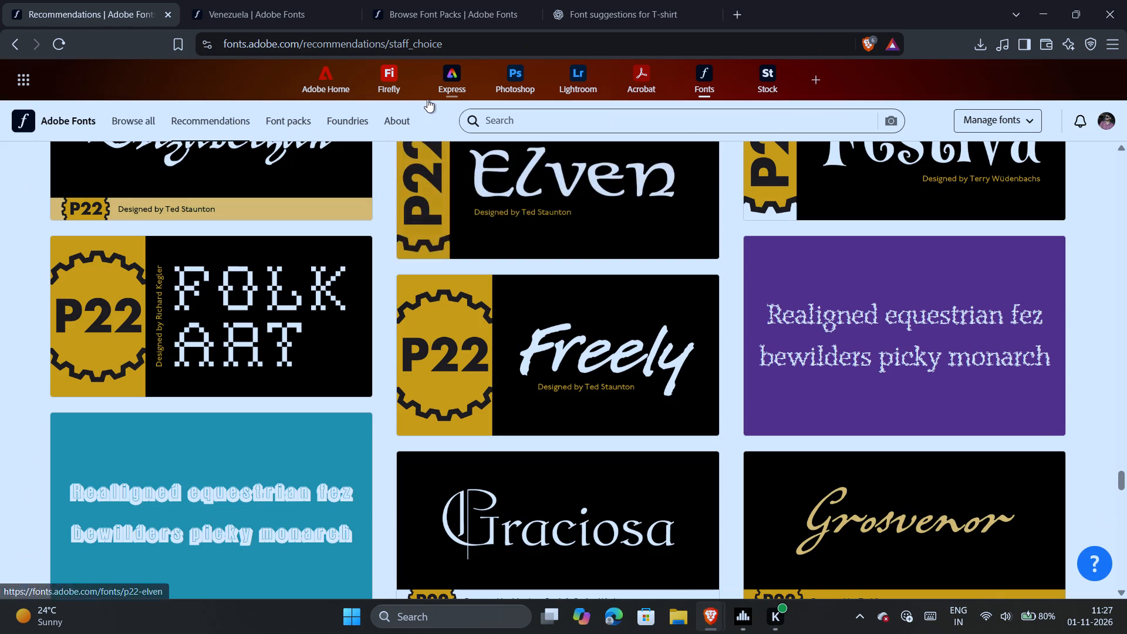
pyautogui.hotkey('alt', 'Tab')
pyautogui.hotkey('alt', 'Tab')
pyautogui.hotkey('alt', 'Tab')
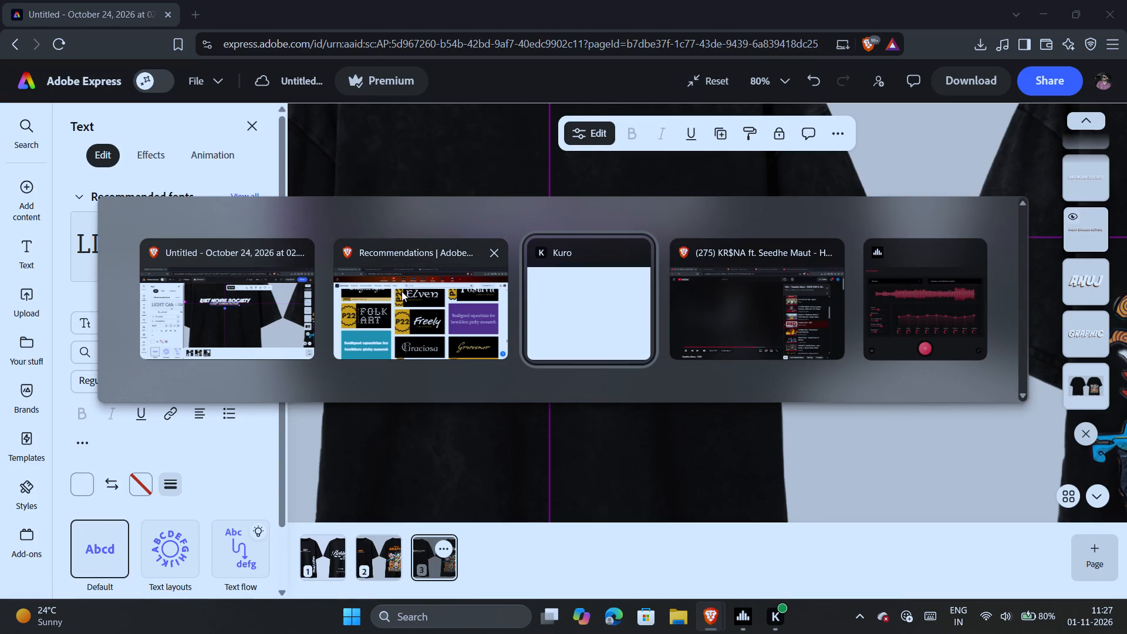
pyautogui.keyDown('alt'); pyautogui.click(411, 312); pyautogui.keyUp('alt')
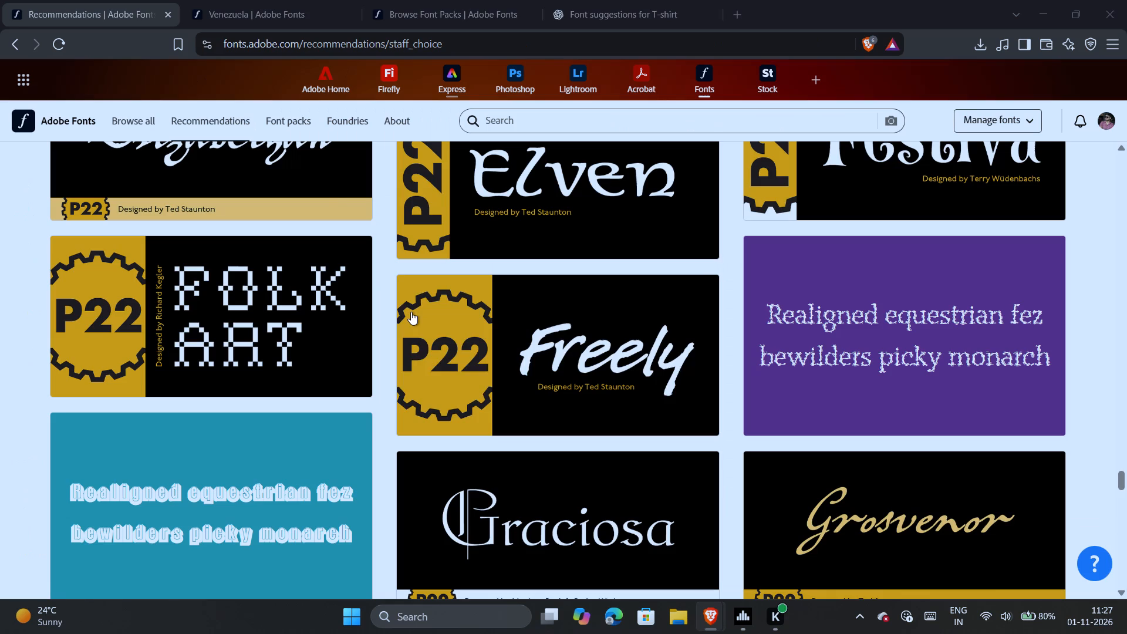
pyautogui.hotkey('alt', 'Tab')
pyautogui.hotkey('alt', 'Tab')
pyautogui.hotkey('alt', 'Tab')
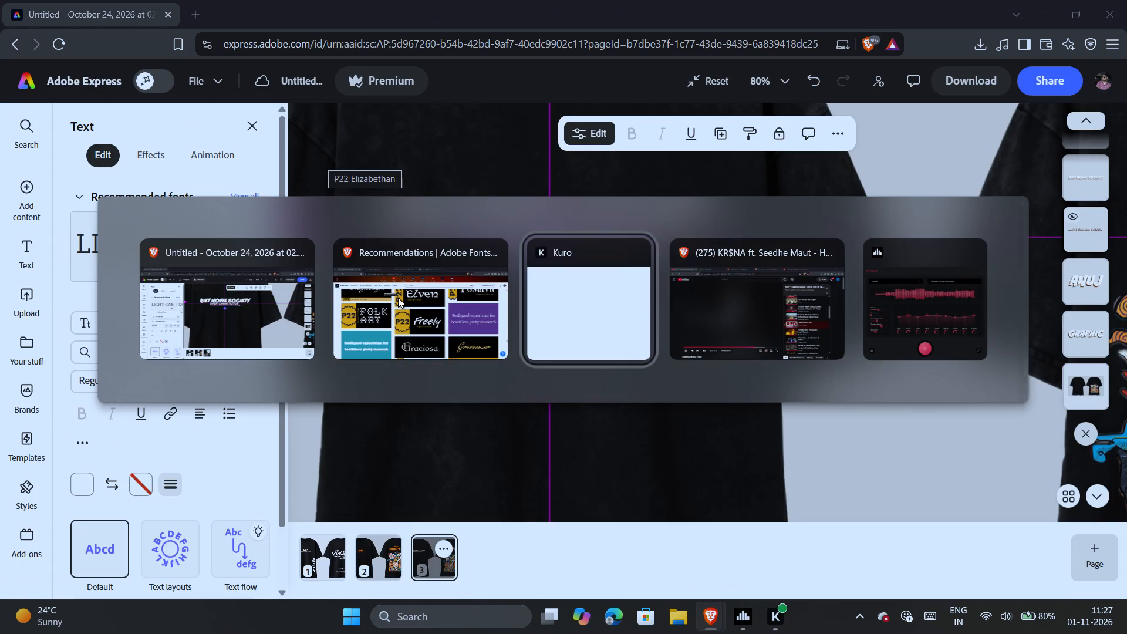
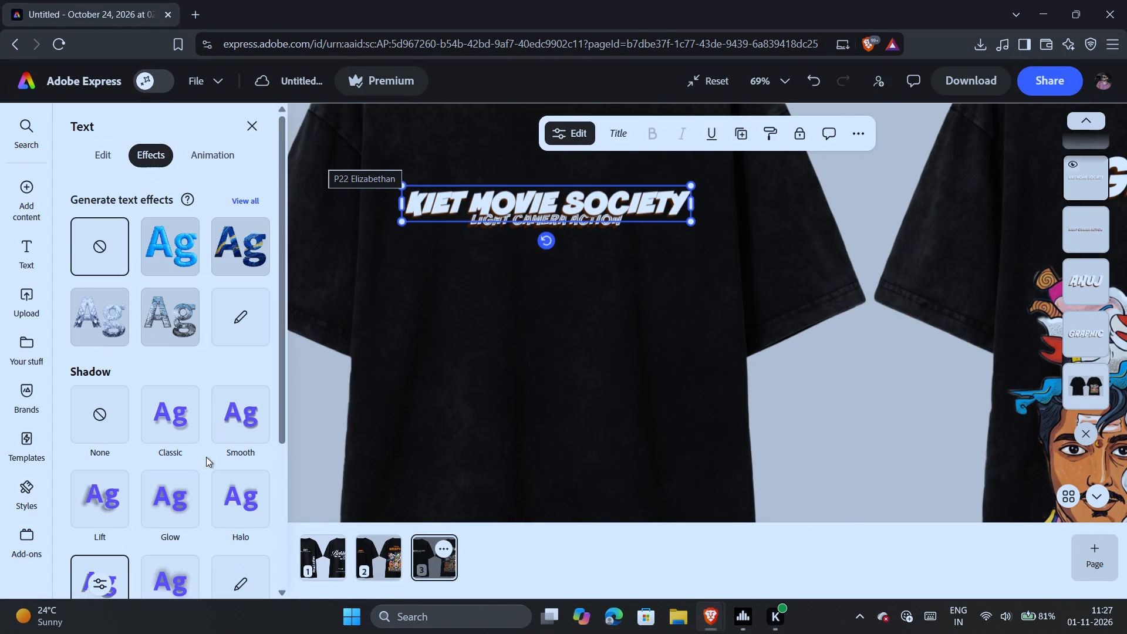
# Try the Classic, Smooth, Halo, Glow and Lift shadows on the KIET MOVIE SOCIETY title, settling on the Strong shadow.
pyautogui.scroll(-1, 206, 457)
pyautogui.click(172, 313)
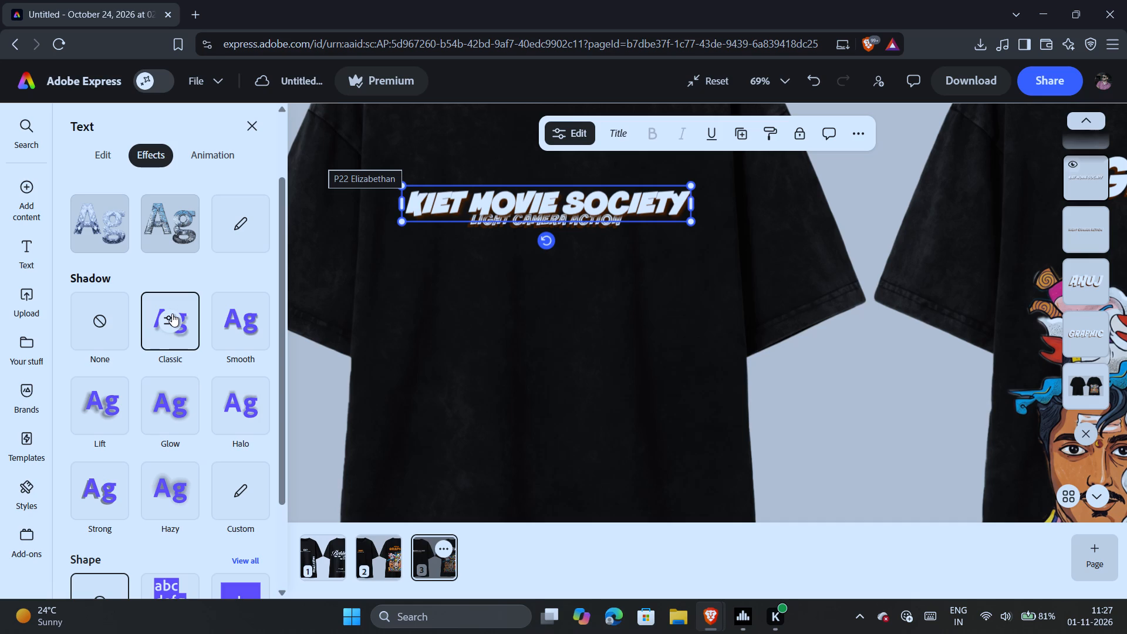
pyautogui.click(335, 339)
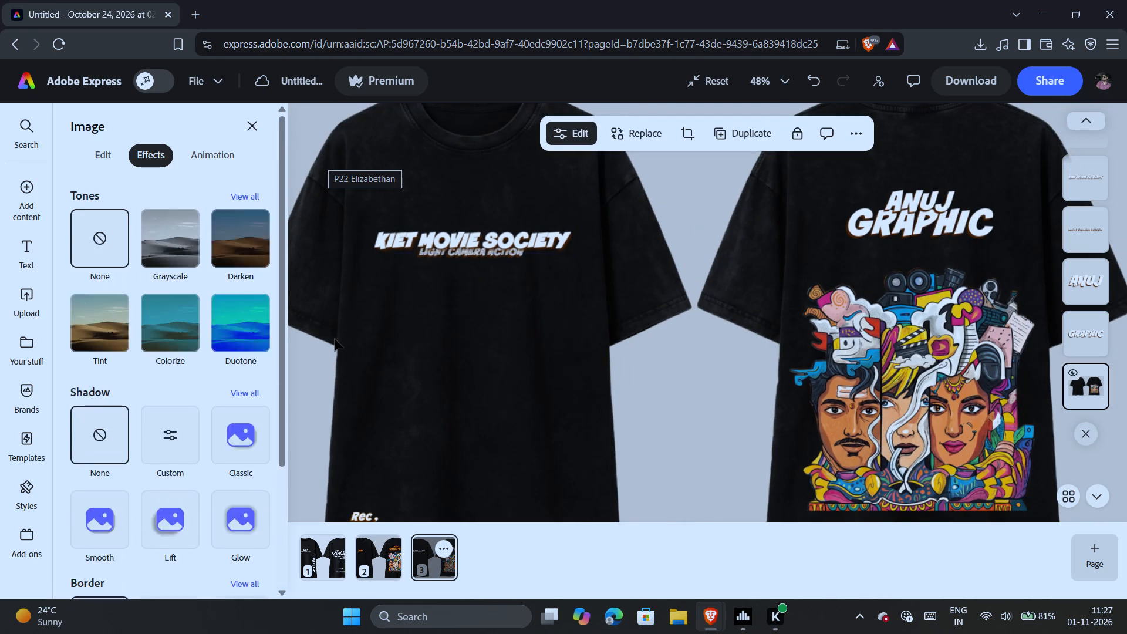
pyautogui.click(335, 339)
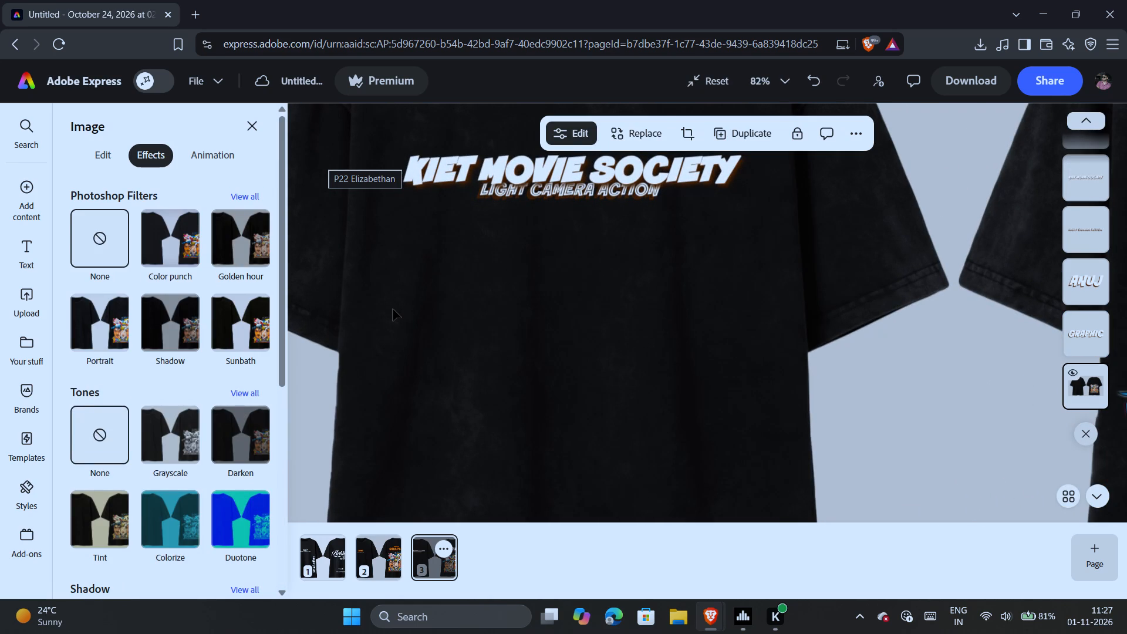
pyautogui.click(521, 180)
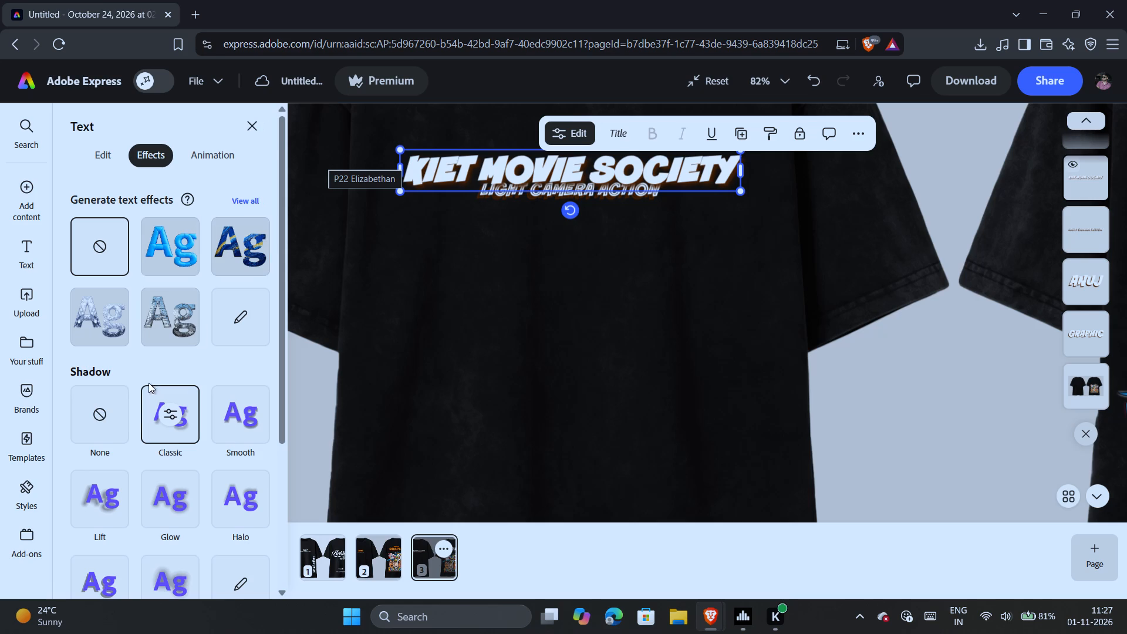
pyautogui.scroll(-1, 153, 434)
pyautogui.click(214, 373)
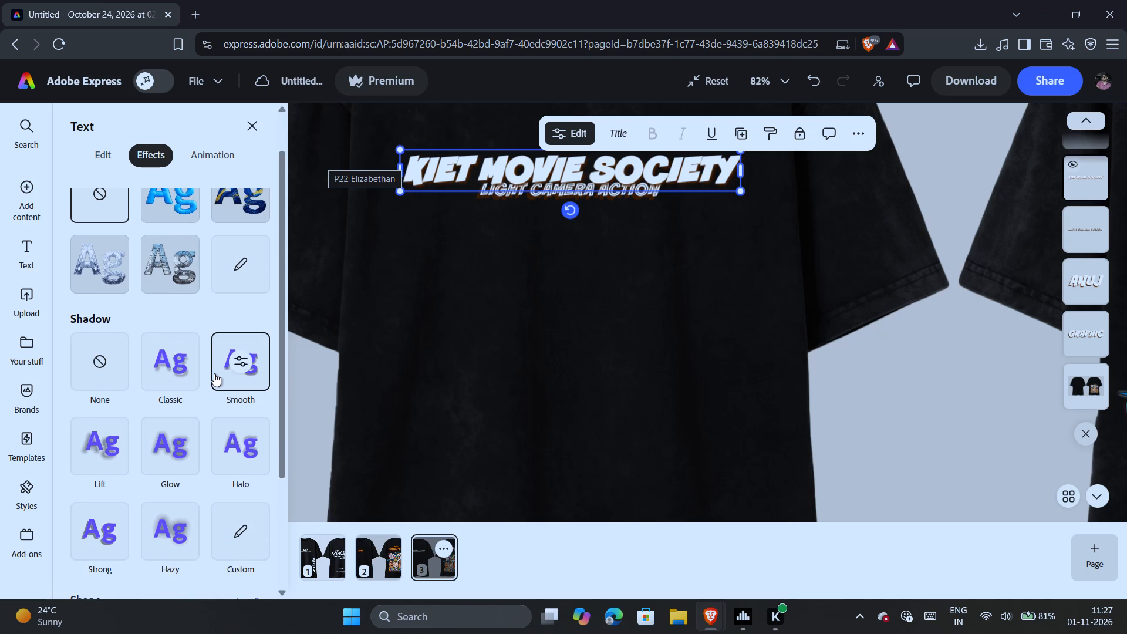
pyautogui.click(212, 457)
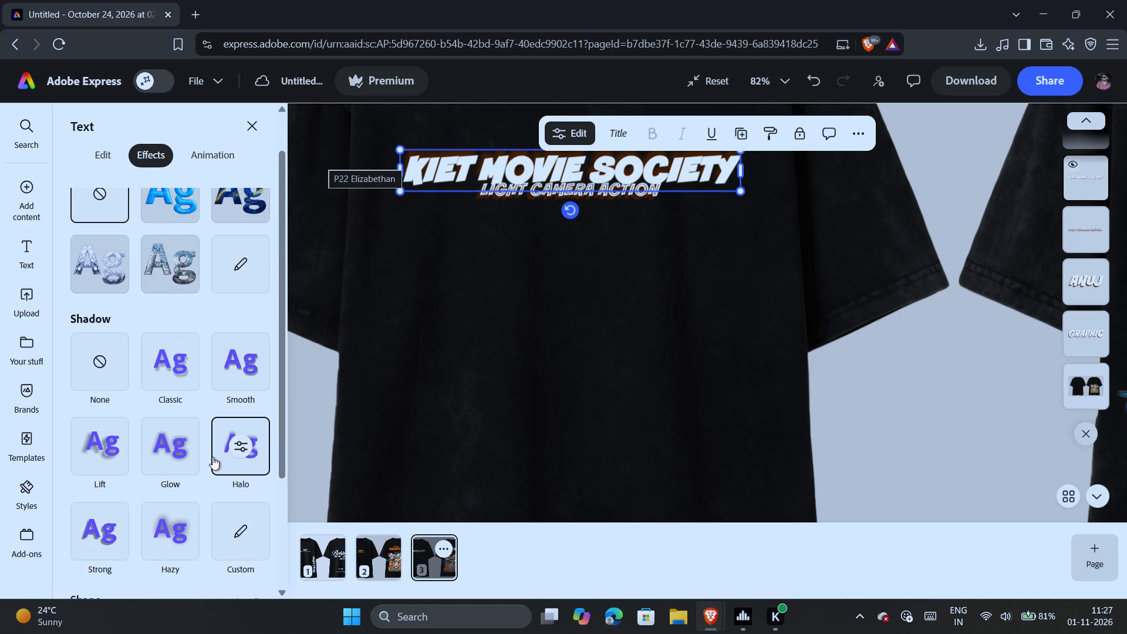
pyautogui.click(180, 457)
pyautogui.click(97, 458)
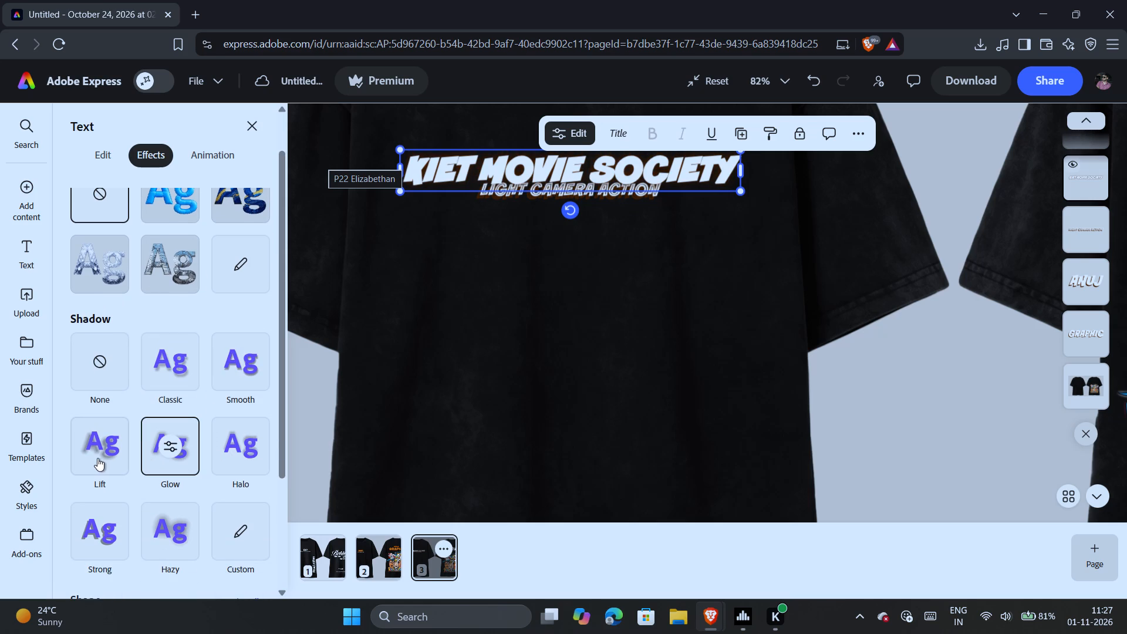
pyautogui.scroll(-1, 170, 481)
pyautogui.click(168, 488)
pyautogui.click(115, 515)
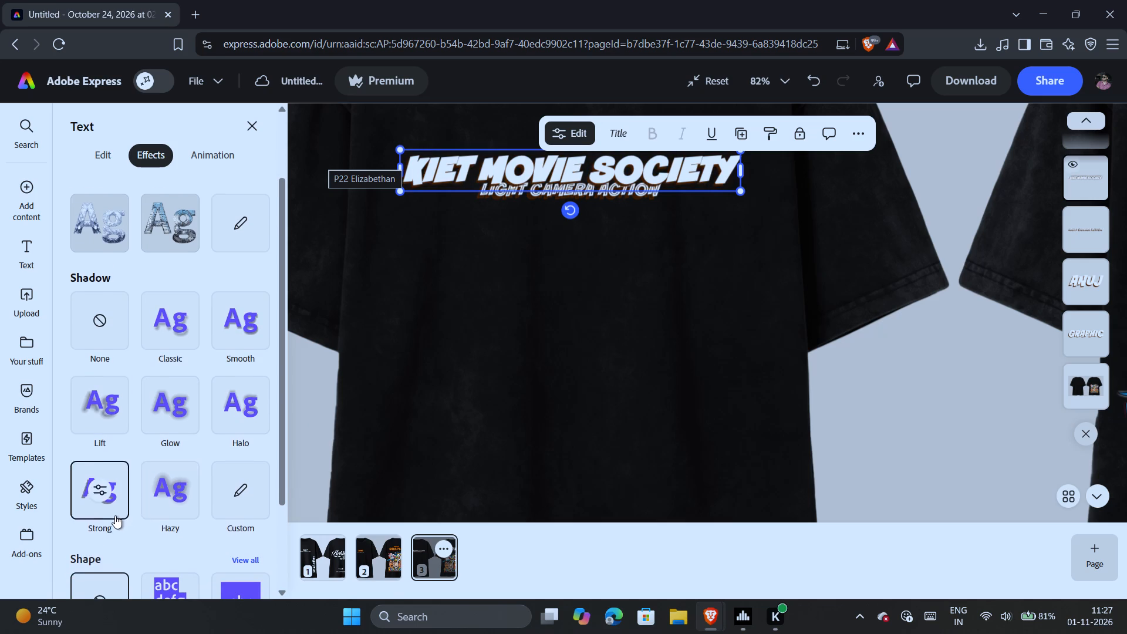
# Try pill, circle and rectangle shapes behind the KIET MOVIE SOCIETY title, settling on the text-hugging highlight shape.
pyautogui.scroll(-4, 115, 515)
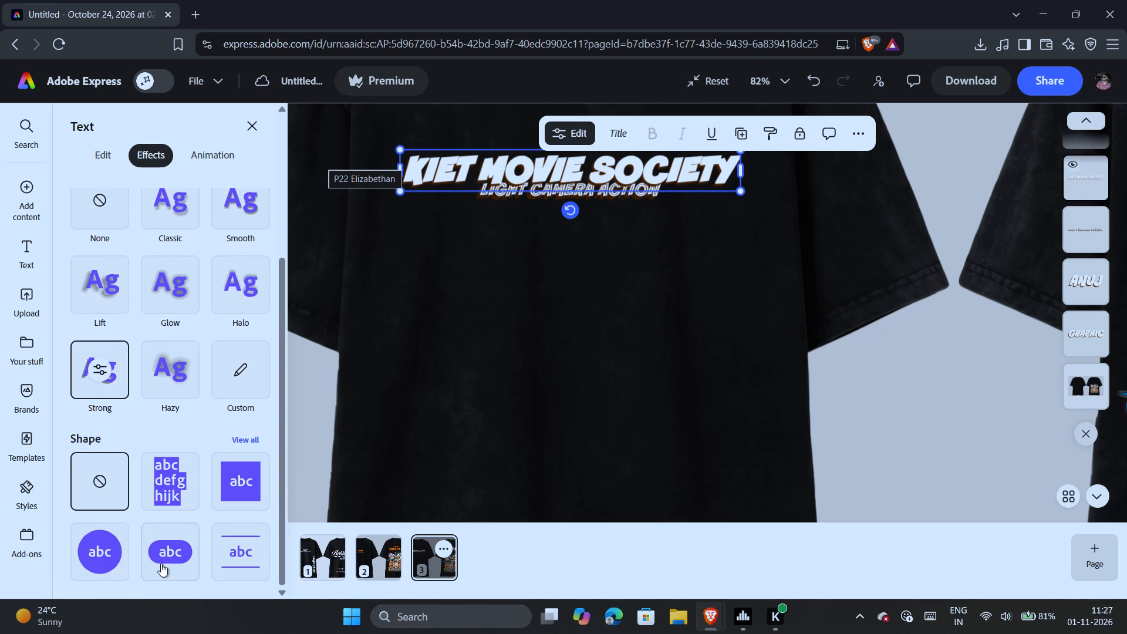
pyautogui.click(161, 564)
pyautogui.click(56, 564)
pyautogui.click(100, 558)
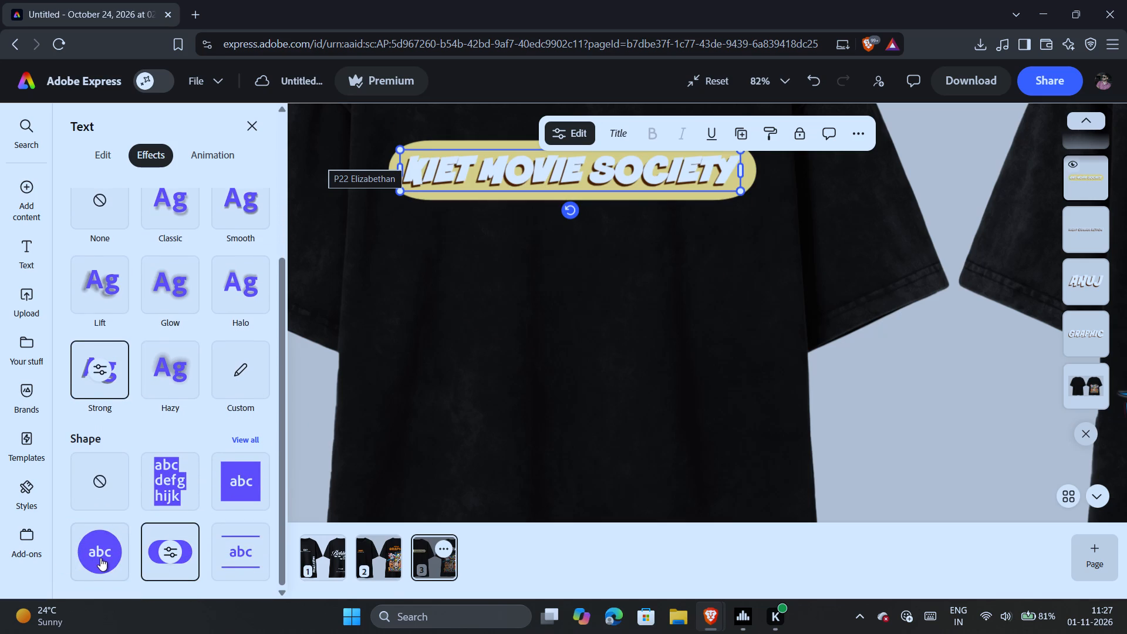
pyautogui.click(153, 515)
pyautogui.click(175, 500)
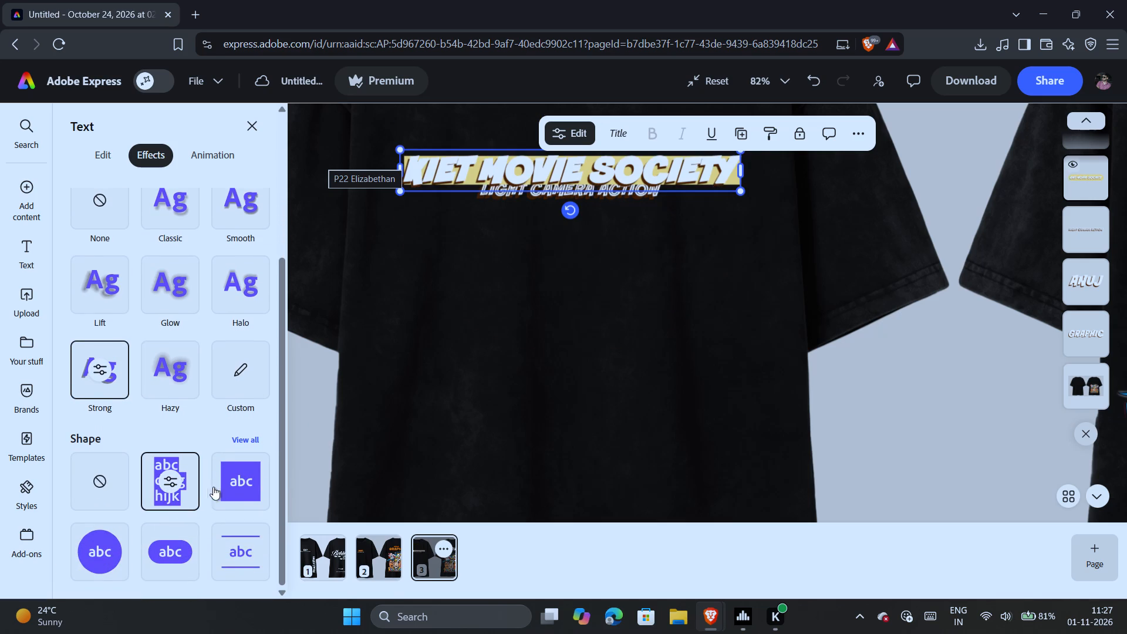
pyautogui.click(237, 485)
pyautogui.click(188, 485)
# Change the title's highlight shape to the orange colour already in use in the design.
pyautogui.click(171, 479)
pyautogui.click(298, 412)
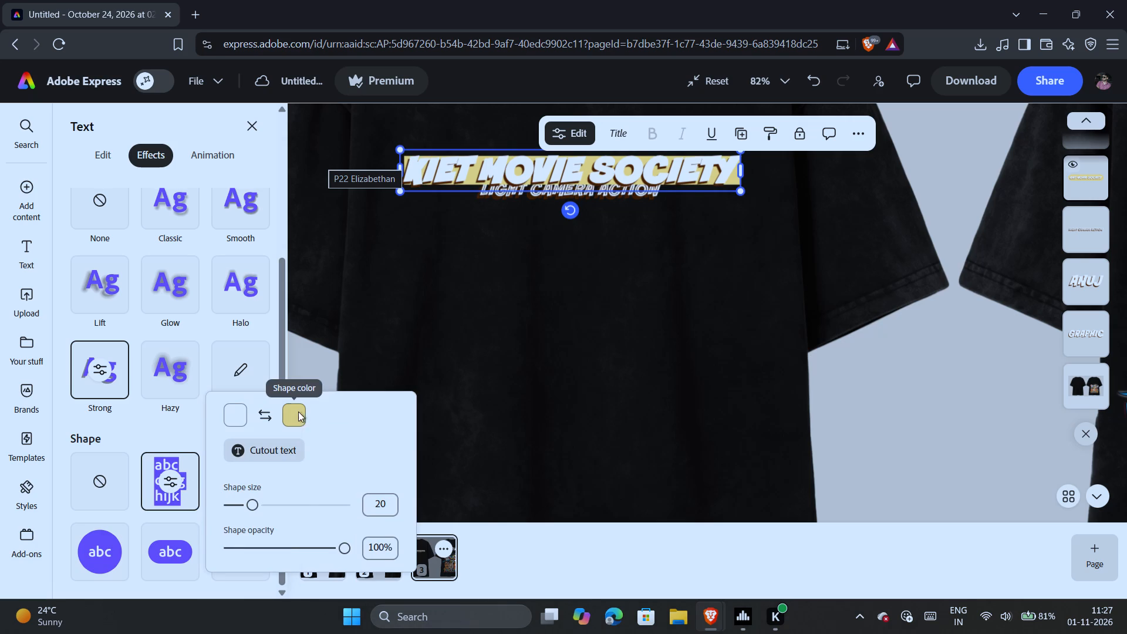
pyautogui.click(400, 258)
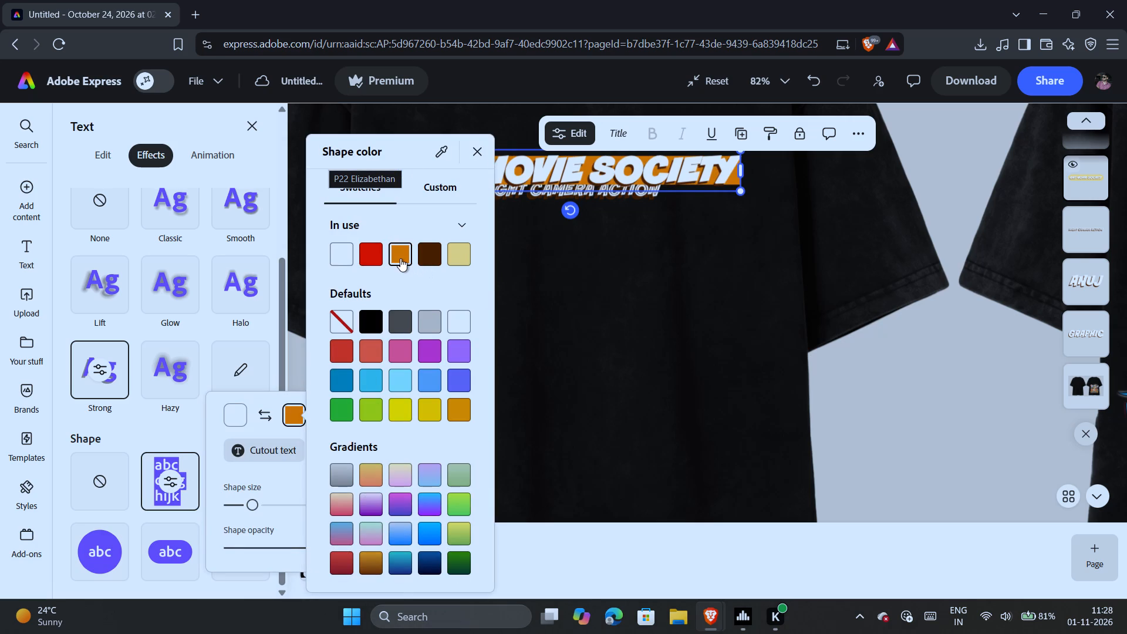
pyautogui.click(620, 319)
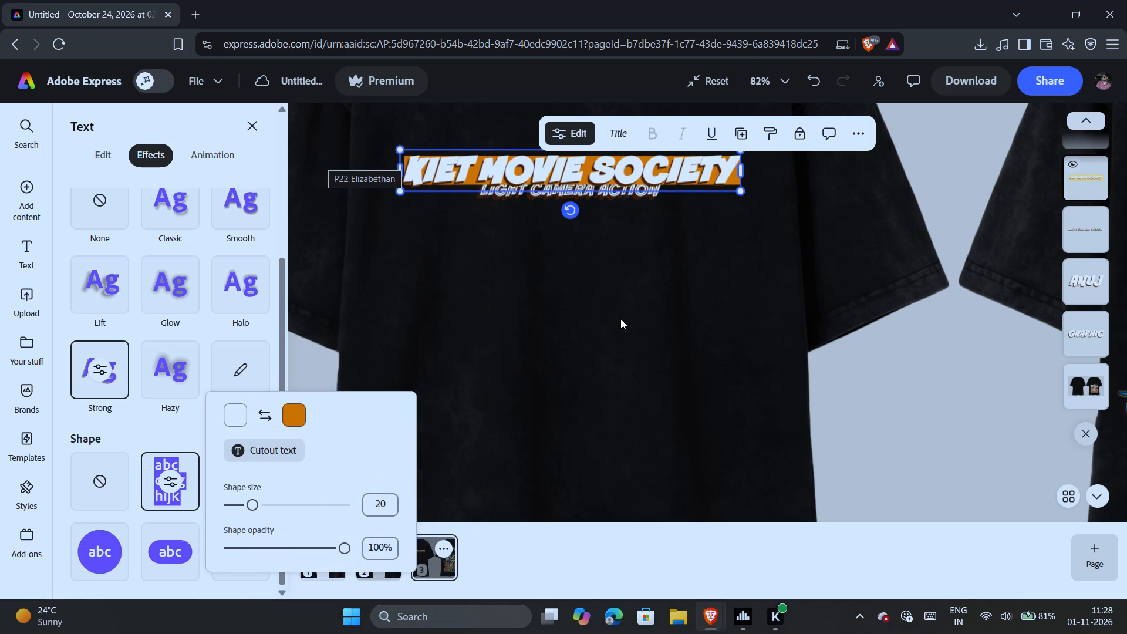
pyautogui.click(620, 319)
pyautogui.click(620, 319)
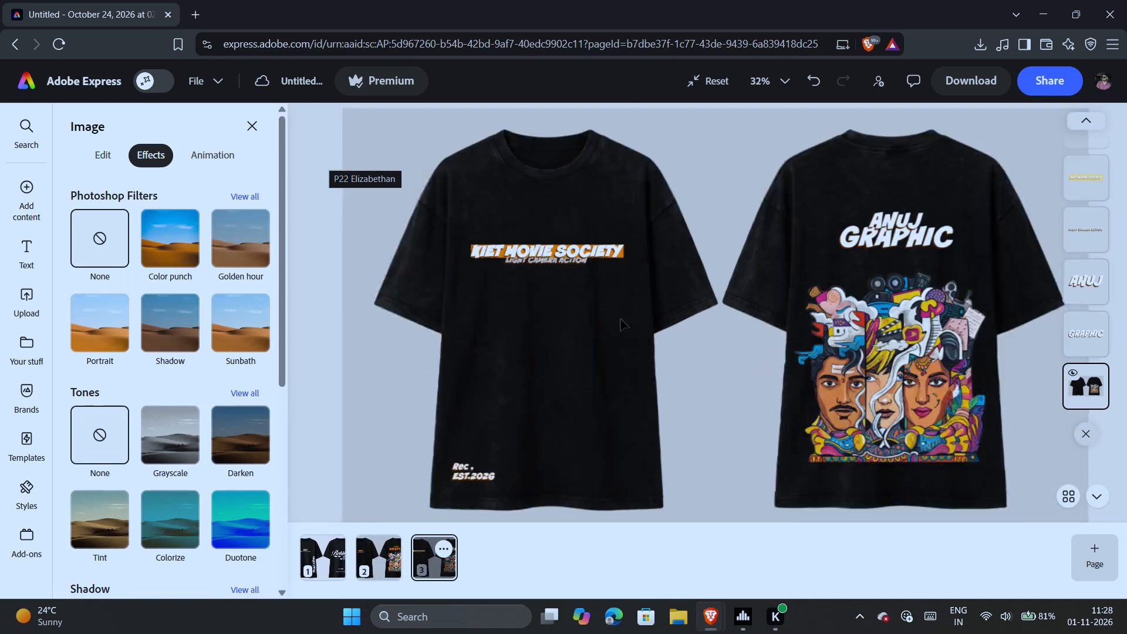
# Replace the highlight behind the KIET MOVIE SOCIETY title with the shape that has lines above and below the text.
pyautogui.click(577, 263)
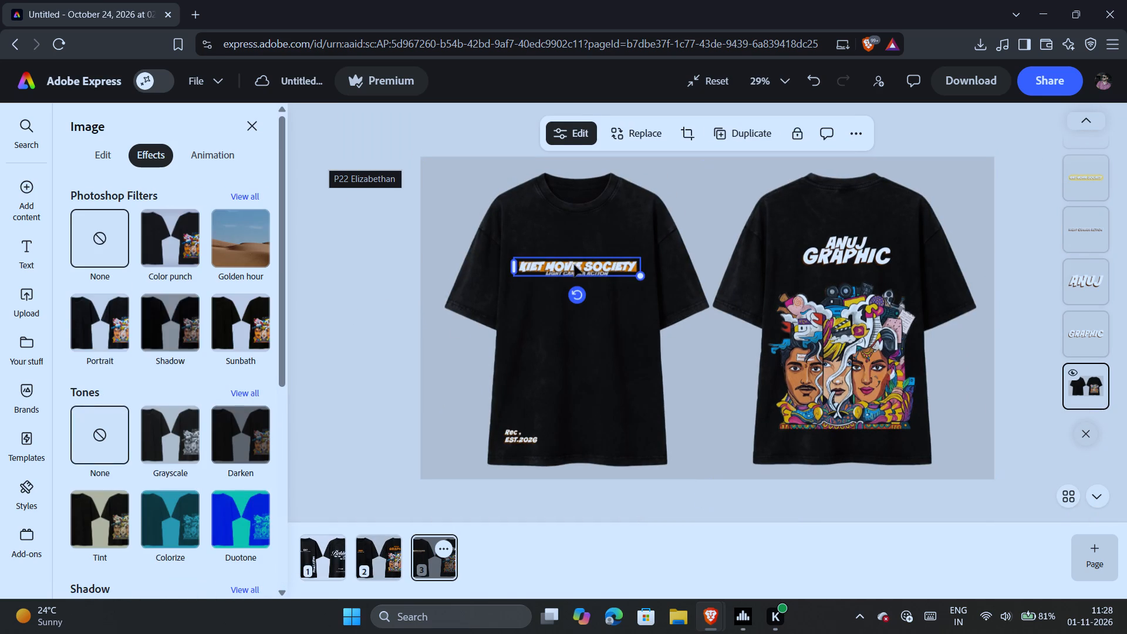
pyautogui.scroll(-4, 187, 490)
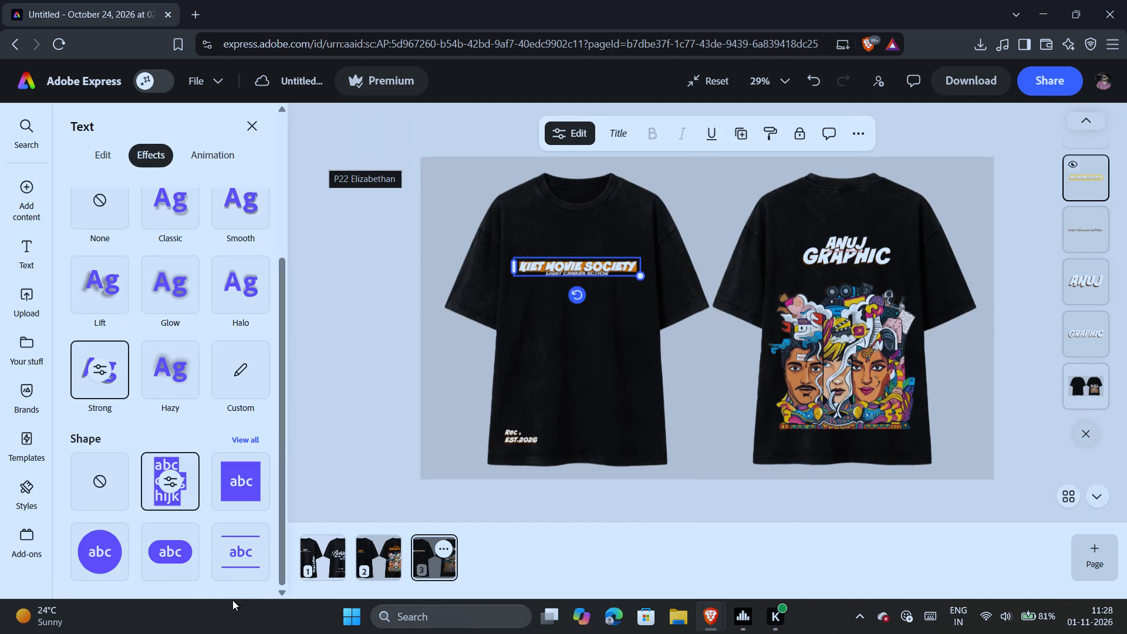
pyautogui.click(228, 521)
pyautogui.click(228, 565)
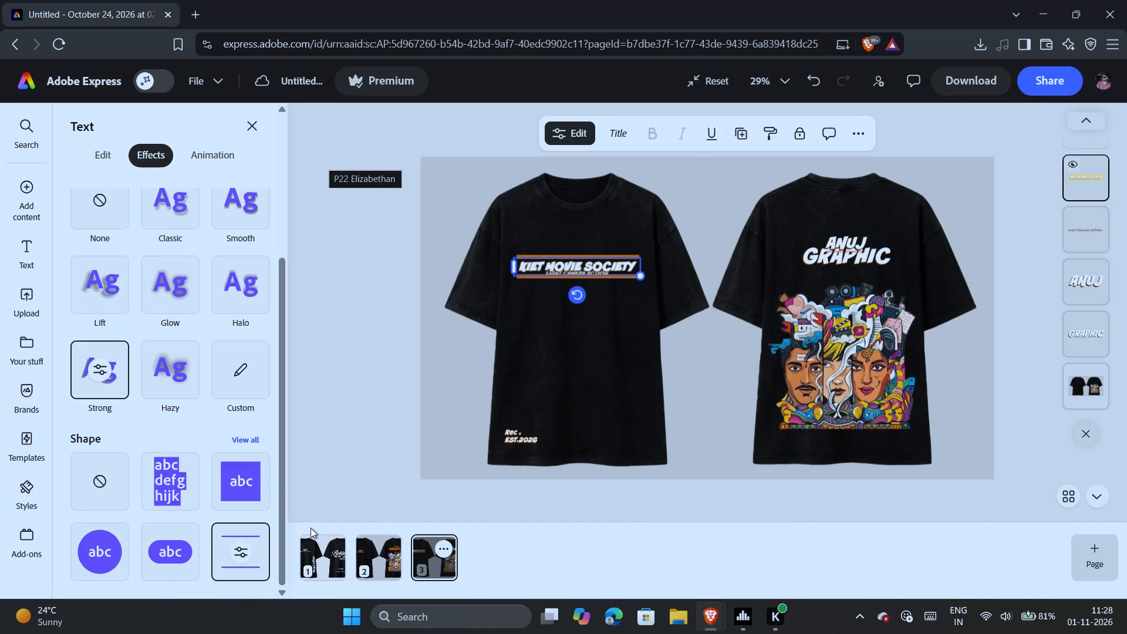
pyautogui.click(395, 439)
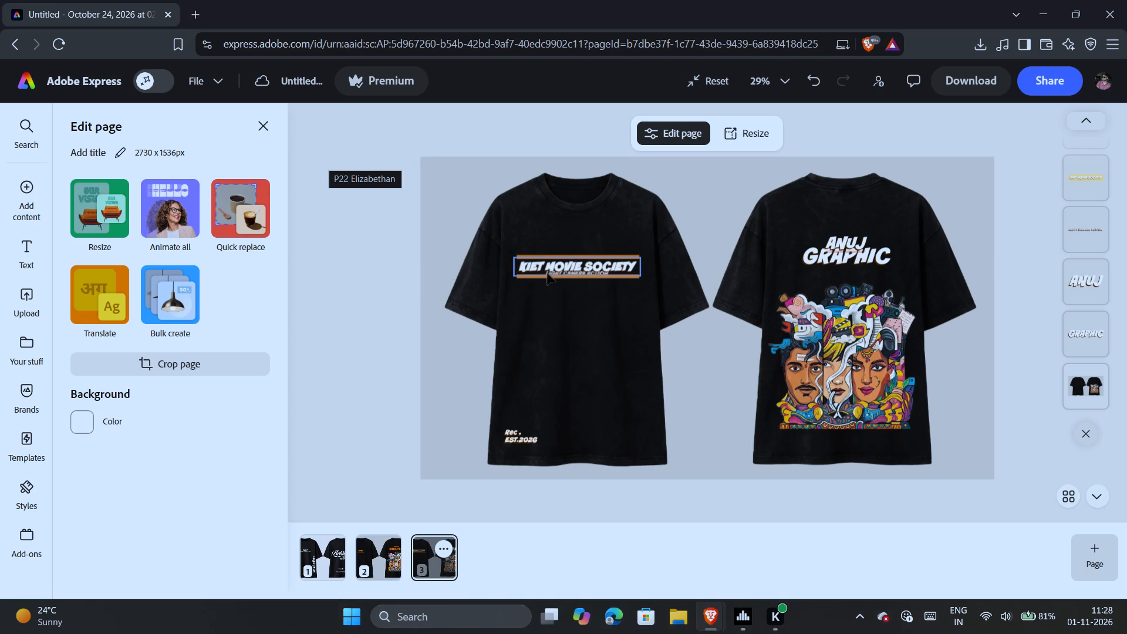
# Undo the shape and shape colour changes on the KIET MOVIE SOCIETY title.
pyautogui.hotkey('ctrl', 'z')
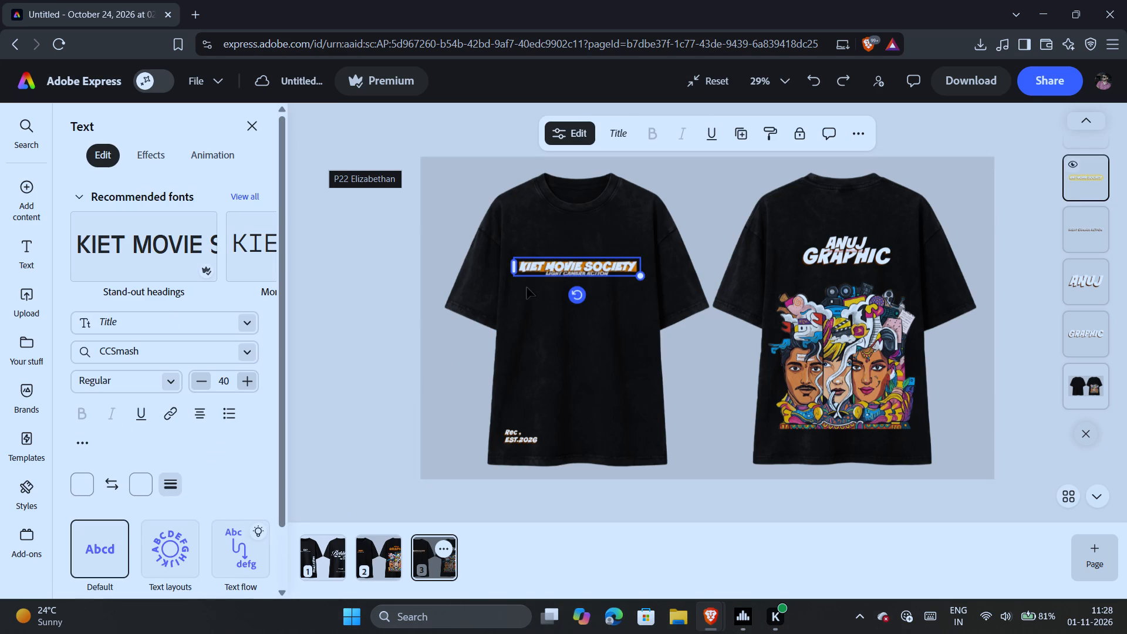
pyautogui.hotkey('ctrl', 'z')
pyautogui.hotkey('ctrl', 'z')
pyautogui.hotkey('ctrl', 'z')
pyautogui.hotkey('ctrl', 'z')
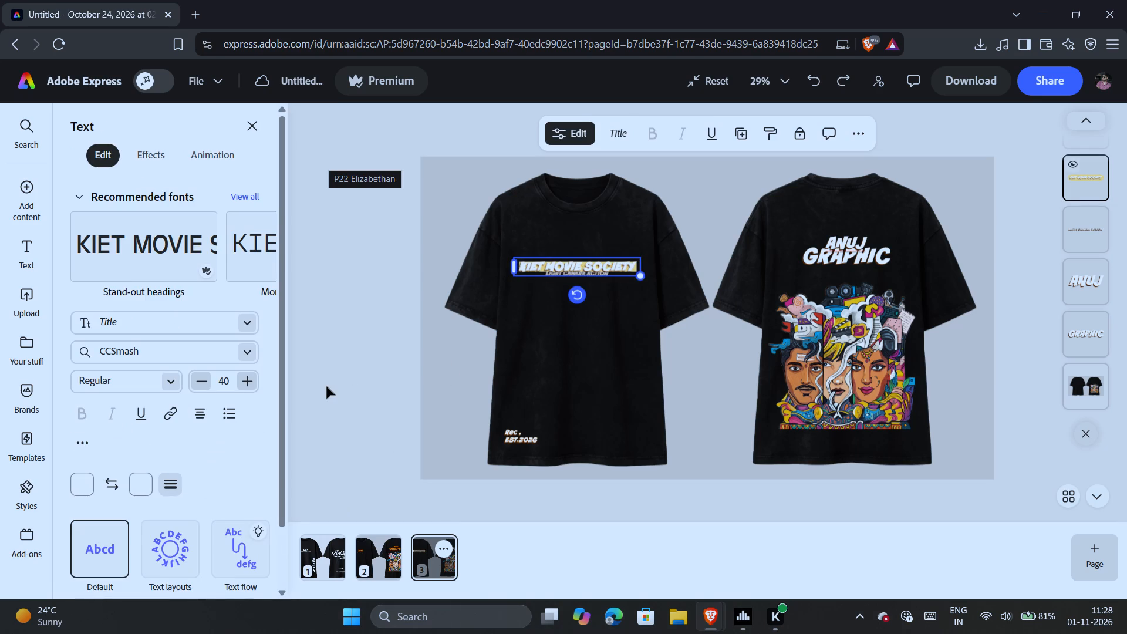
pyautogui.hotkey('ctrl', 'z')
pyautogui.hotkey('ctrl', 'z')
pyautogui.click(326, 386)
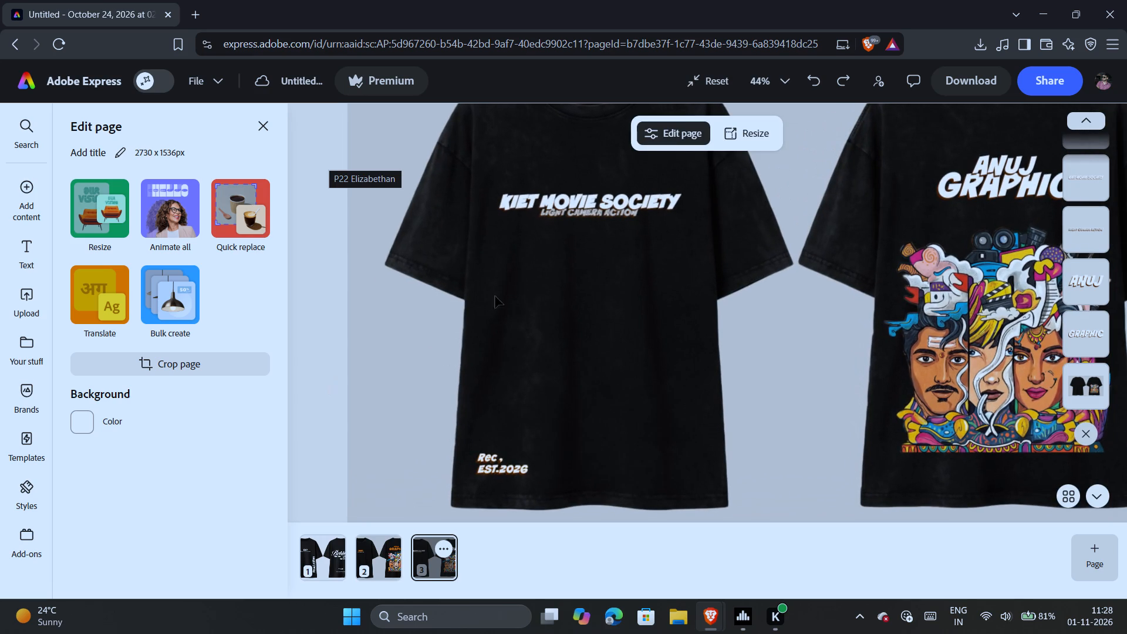
# Apply the Heading text style to the KIET MOVIE SOCIETY title.
pyautogui.click(552, 204)
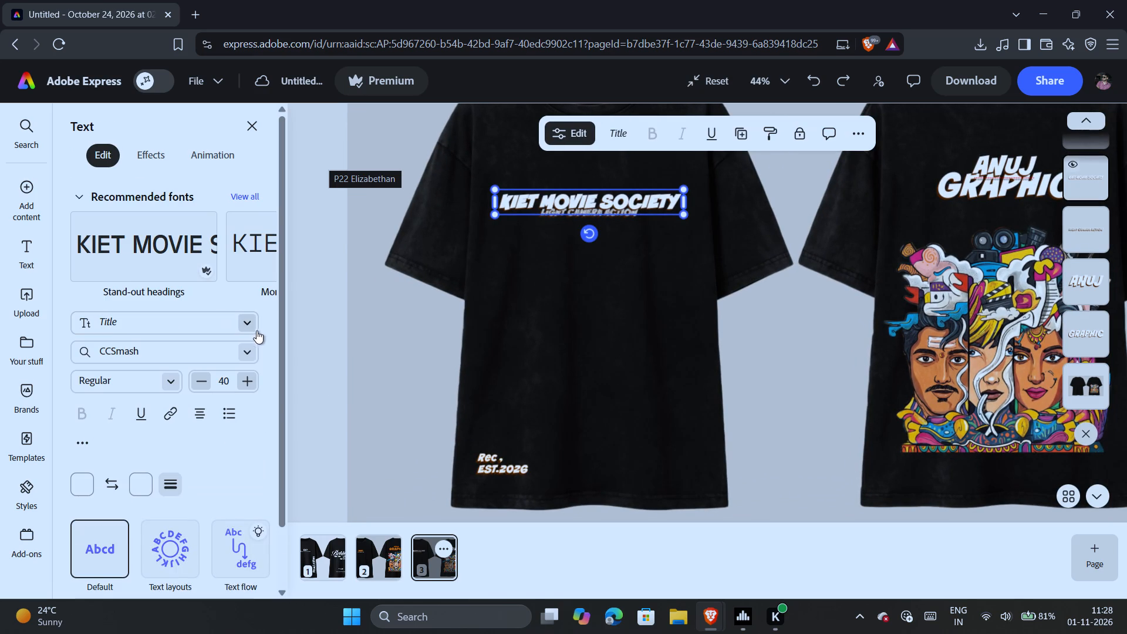
pyautogui.click(248, 326)
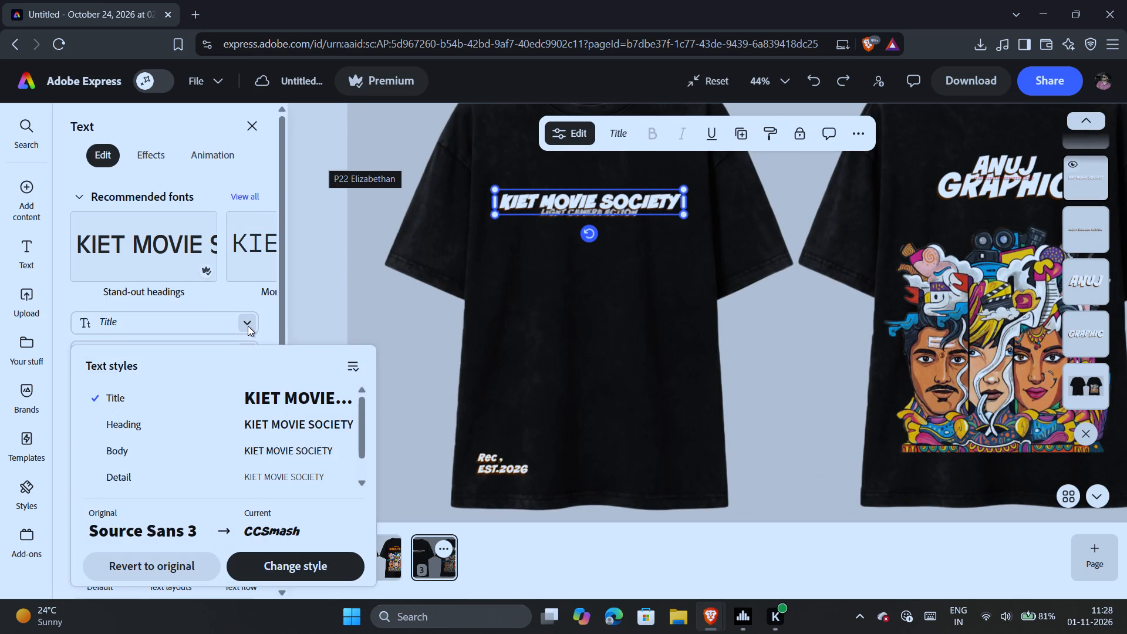
pyautogui.click(239, 433)
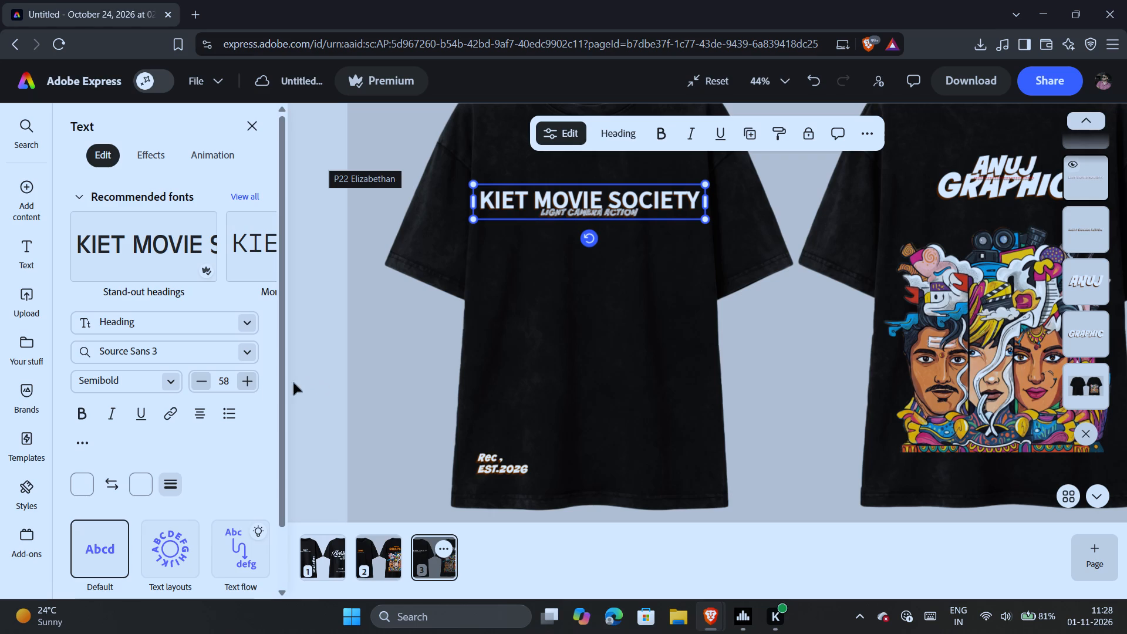
# Search the fonts for "ccs" and set the KIET MOVIE SOCIETY title in CCSchoolsOut Open.
pyautogui.click(191, 356)
pyautogui.hotkey('ctrl', 'a')
pyautogui.press('BackSpace')
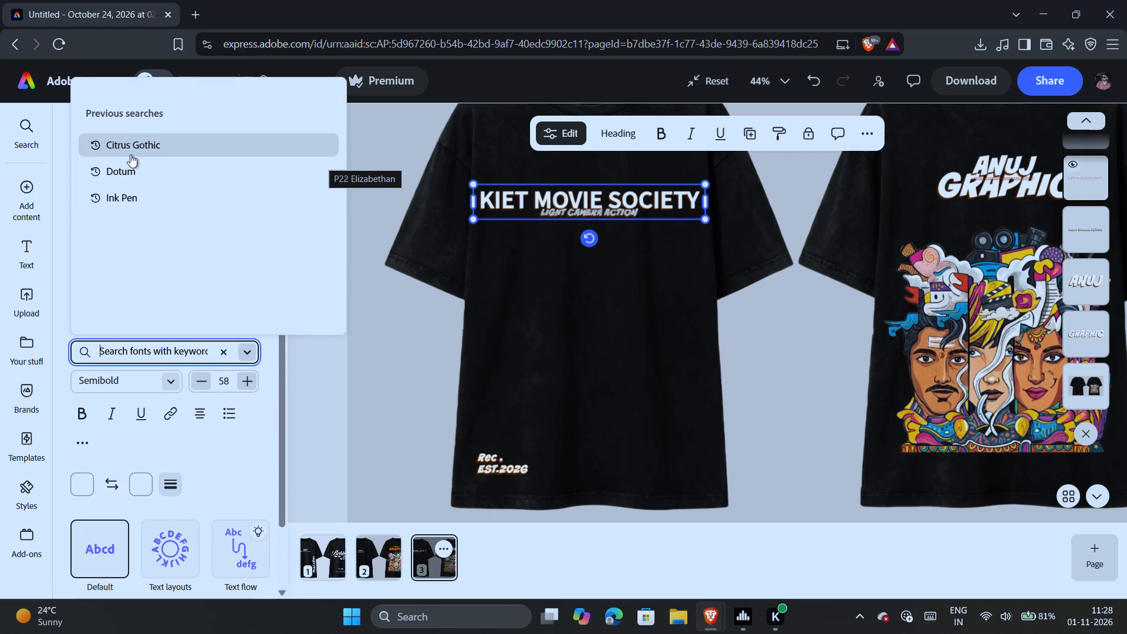
pyautogui.write('ss')
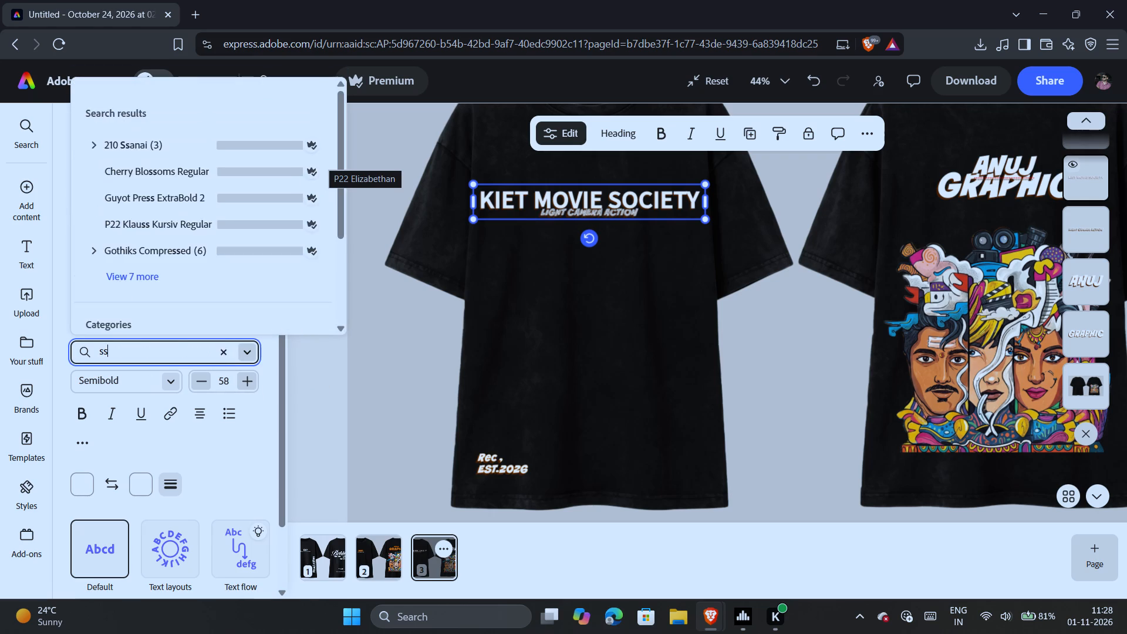
pyautogui.press('BackSpace')
pyautogui.press('BackSpace')
pyautogui.write('xx')
pyautogui.press('BackSpace')
pyautogui.press('BackSpace')
pyautogui.press('BackSpace')
pyautogui.write('cc')
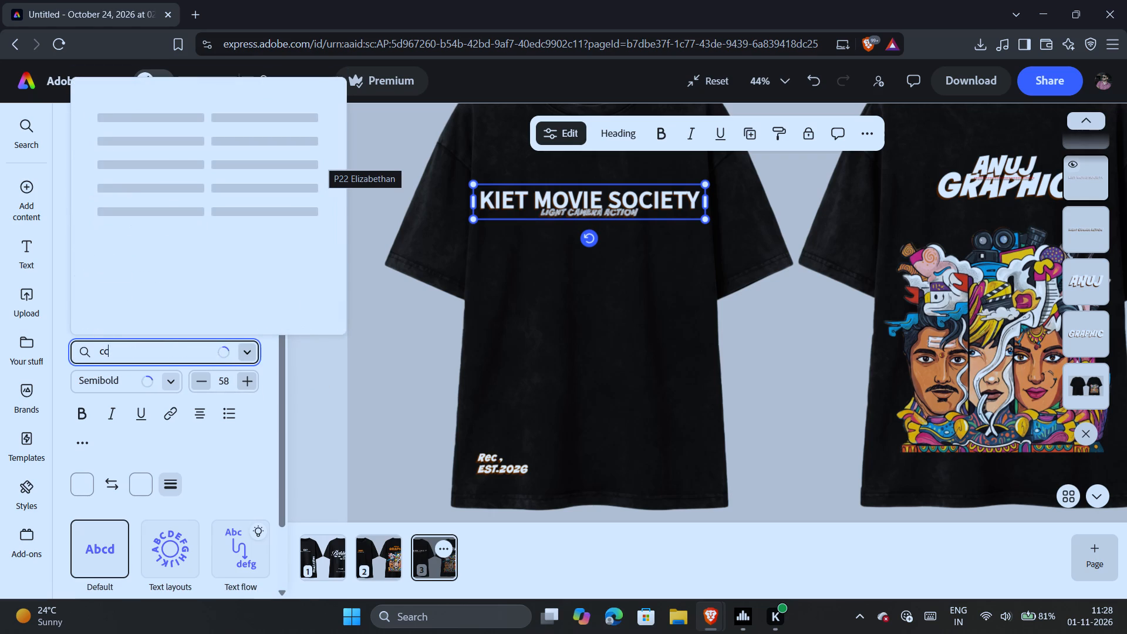
pyautogui.press('s')
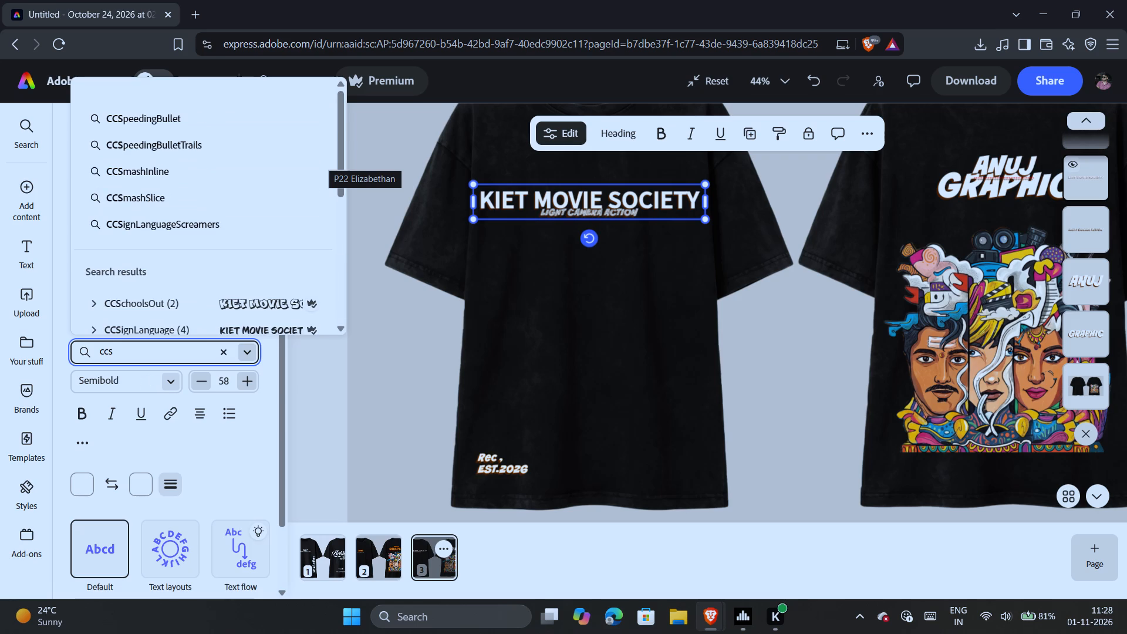
pyautogui.scroll(-1, 181, 254)
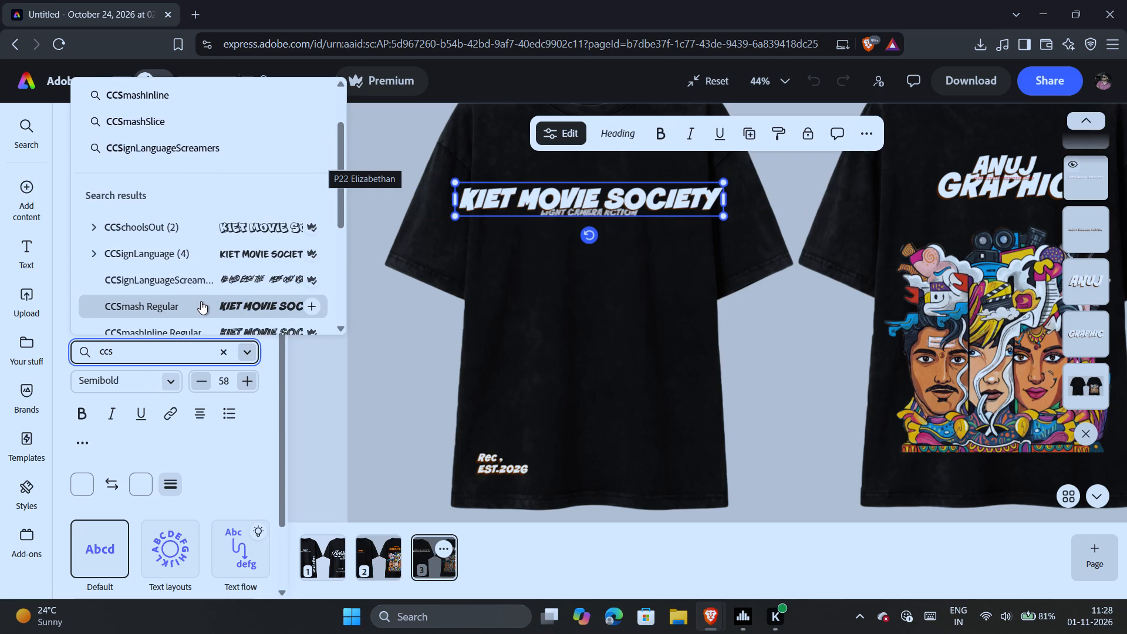
pyautogui.scroll(-1, 201, 301)
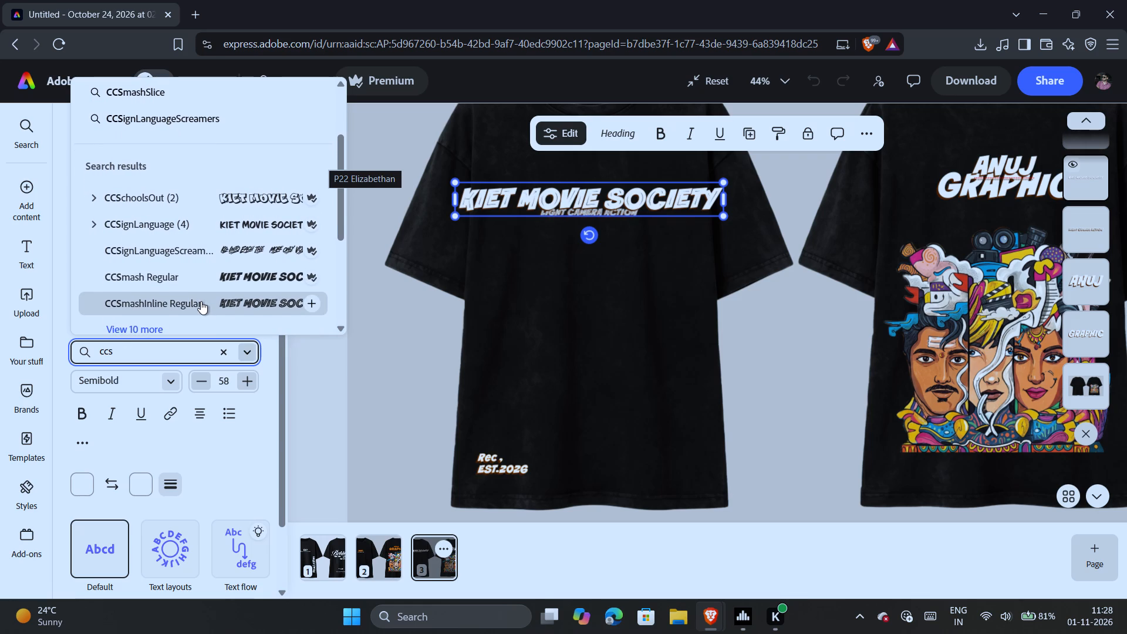
pyautogui.click(220, 201)
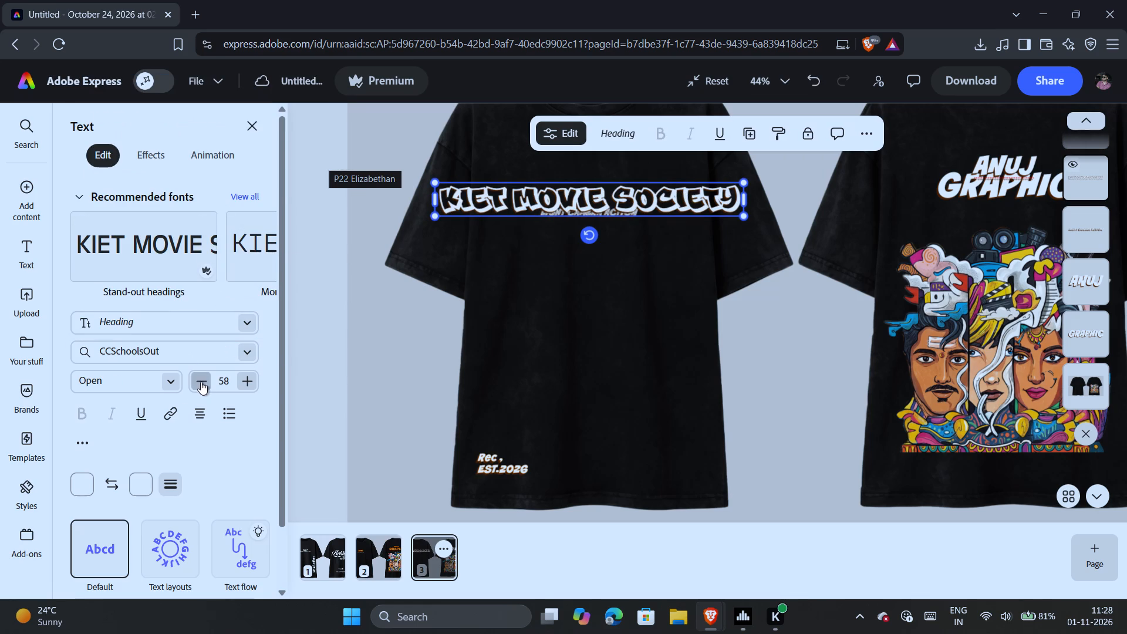
# Reduce the title's font size until it is only slightly wider than the LIGHT CAMERA ACTION tagline.
pyautogui.click(201, 380)
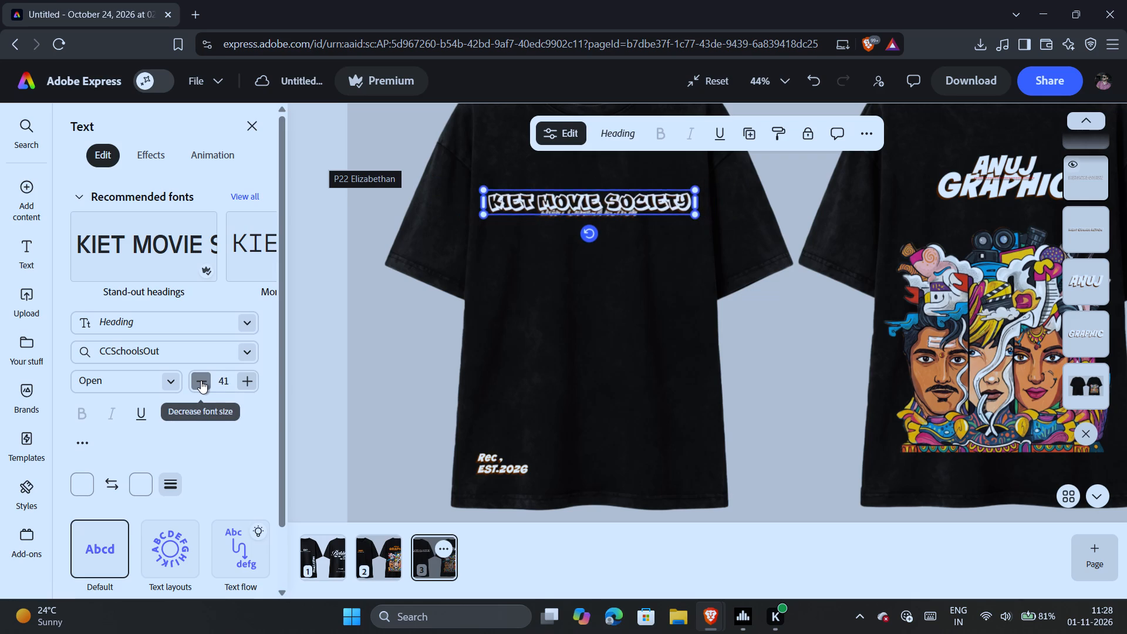
pyautogui.click(296, 309)
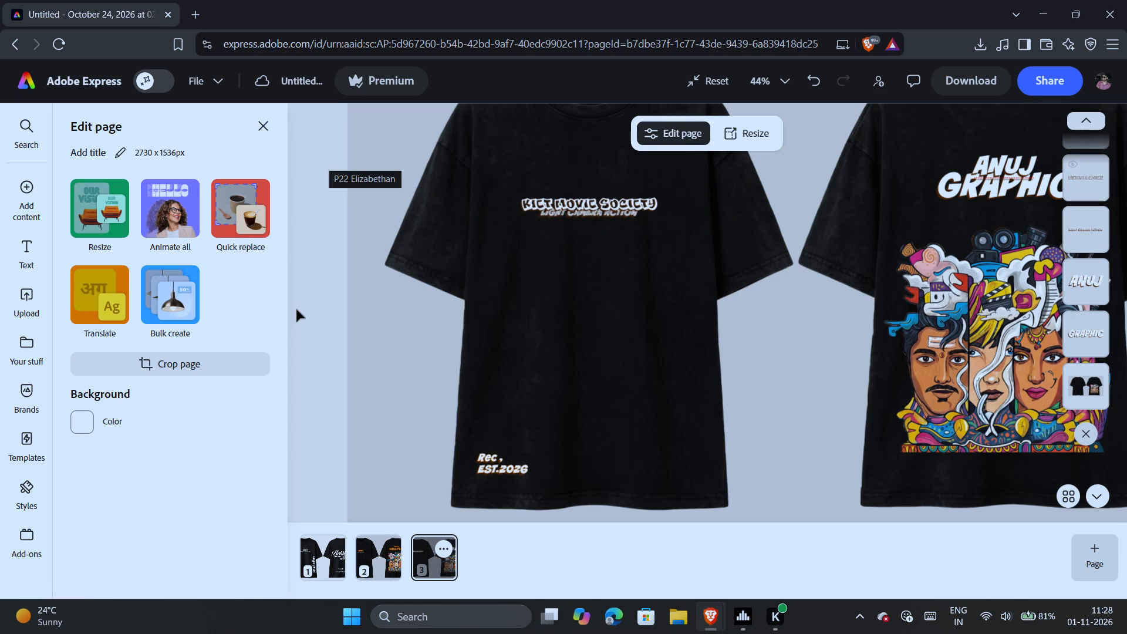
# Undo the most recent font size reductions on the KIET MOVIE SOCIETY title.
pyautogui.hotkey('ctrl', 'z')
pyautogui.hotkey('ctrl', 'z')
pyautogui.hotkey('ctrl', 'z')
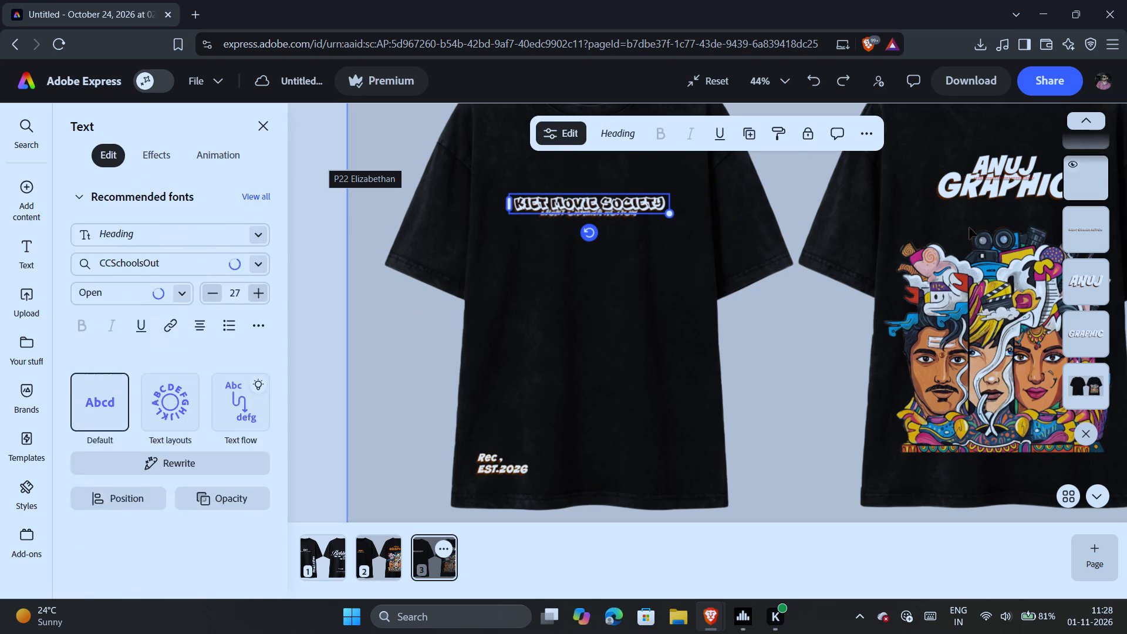
# Copy the text style of the ANUJ lettering on the back shirt and apply it to the KIET MOVIE SOCIETY title.
pyautogui.click(983, 160)
pyautogui.click(775, 139)
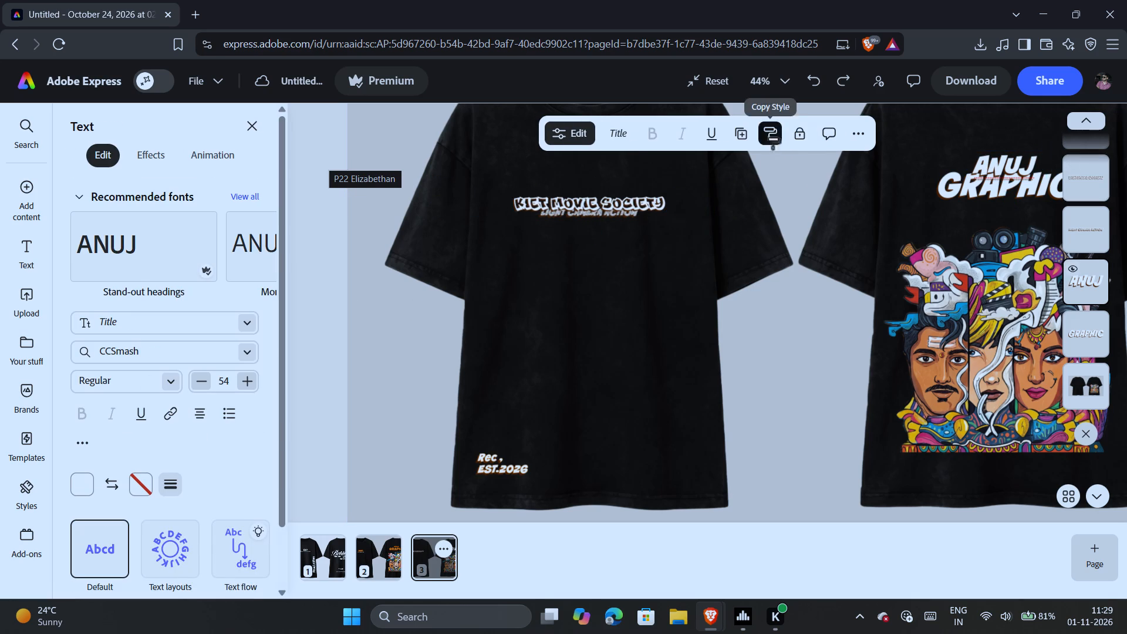
pyautogui.click(596, 205)
pyautogui.click(420, 291)
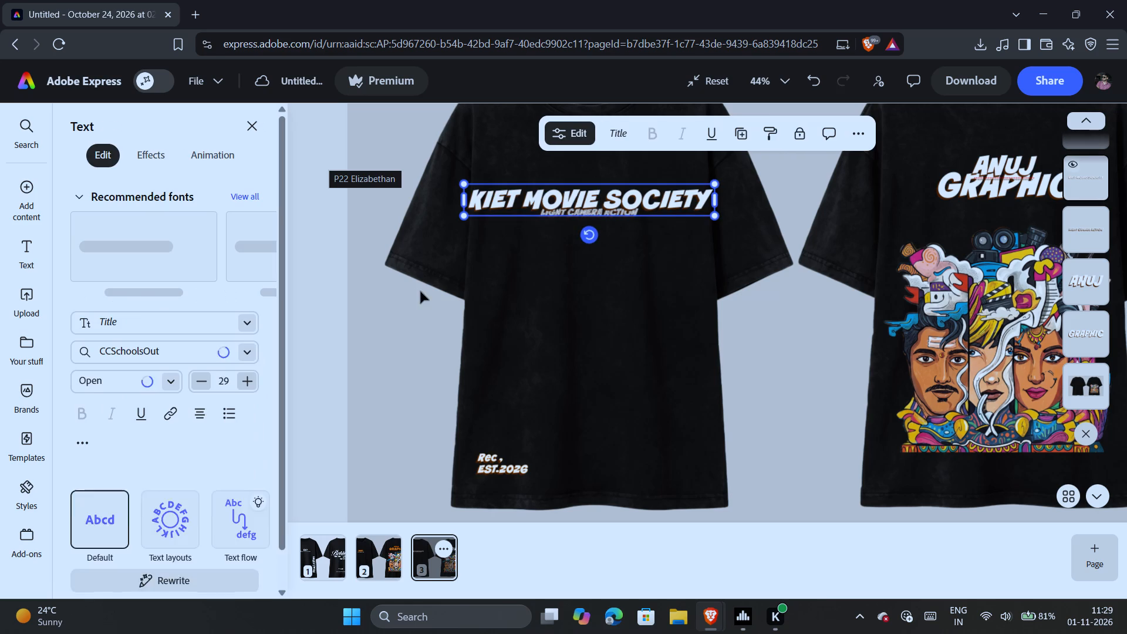
# Set the KIET MOVIE SOCIETY title's font size to 40.
pyautogui.click(225, 386)
pyautogui.press('4')
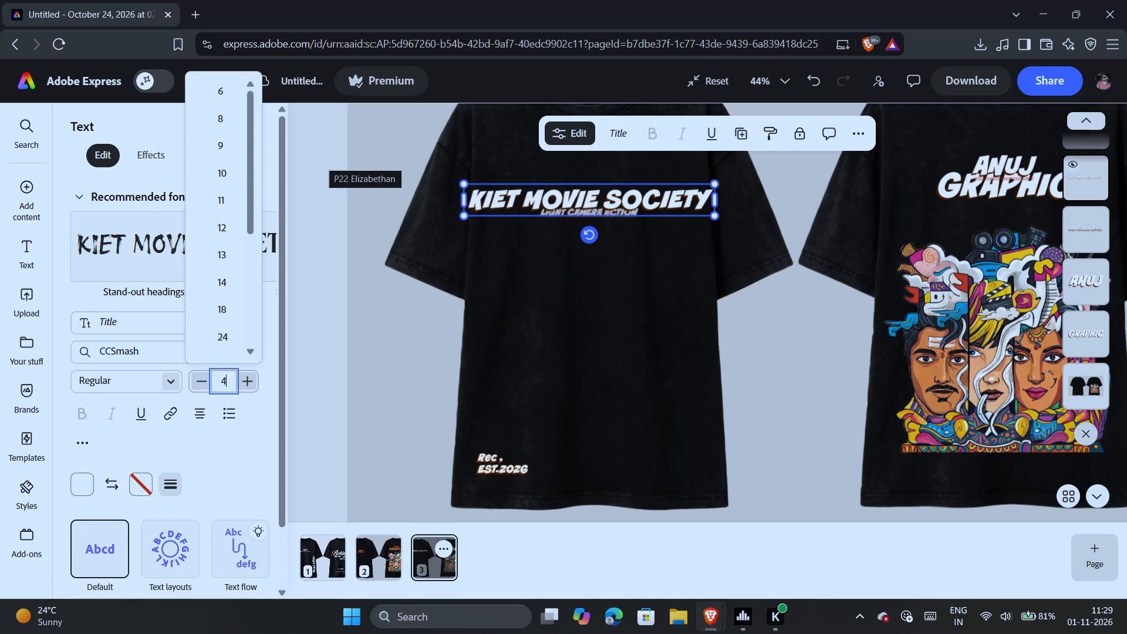
pyautogui.press('0')
pyautogui.press('Return')
pyautogui.click(312, 291)
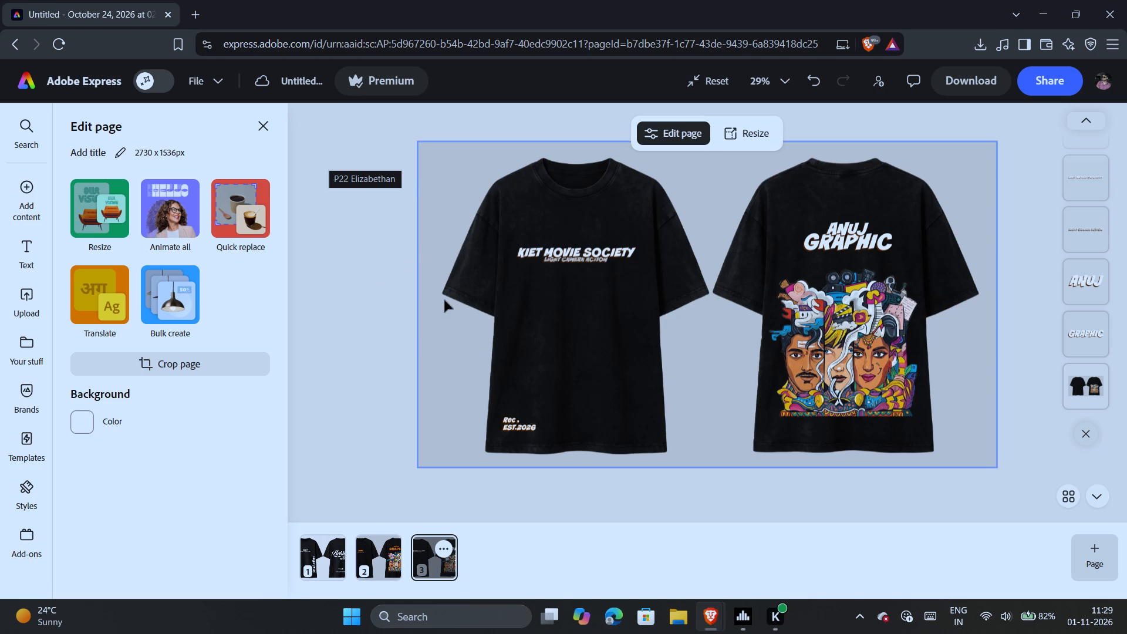
# Reduce the KIET MOVIE SOCIETY title's font size by about six points, keeping it wider than the LIGHT CAMERA ACTION tagline.
pyautogui.hscroll(-1, 444, 300)
pyautogui.click(582, 225)
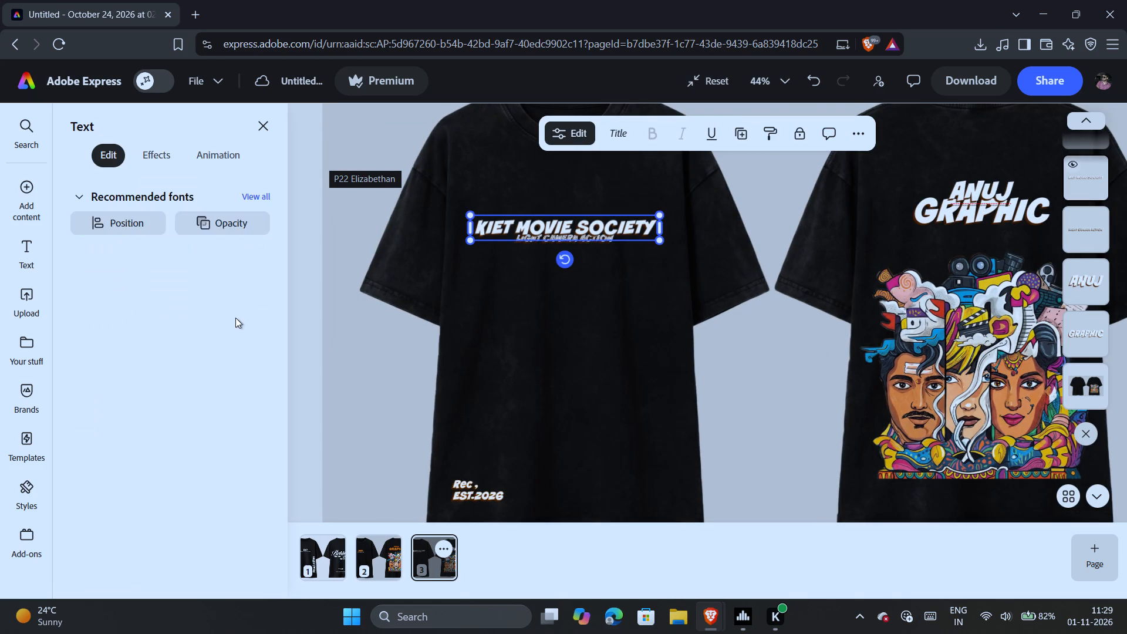
pyautogui.tripleClick(194, 385)
pyautogui.tripleClick(194, 385)
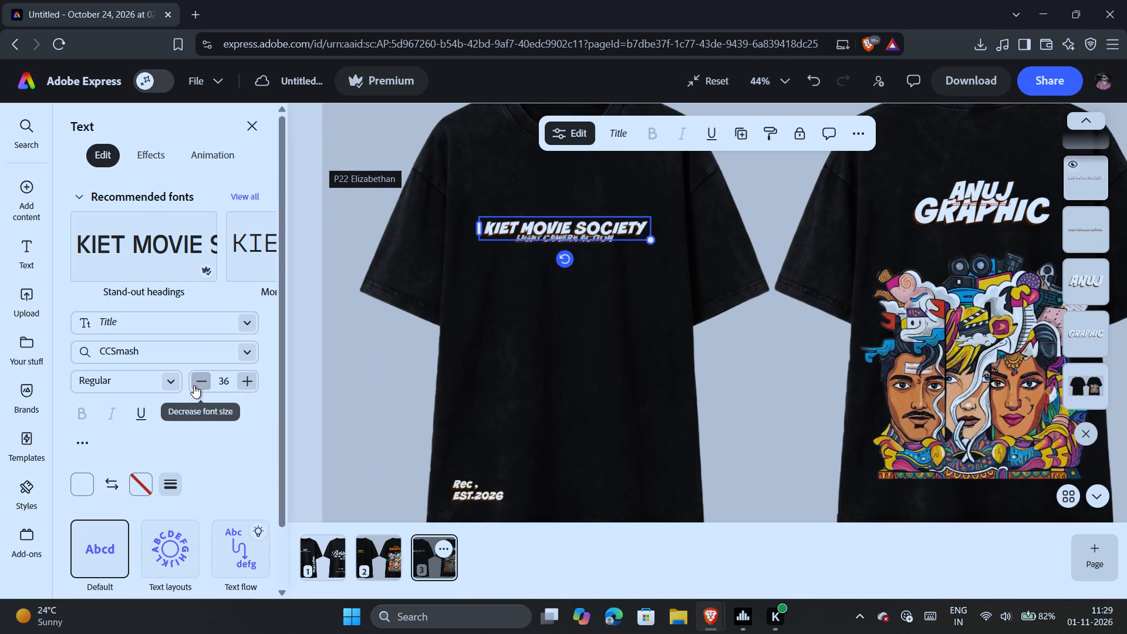
pyautogui.click(326, 304)
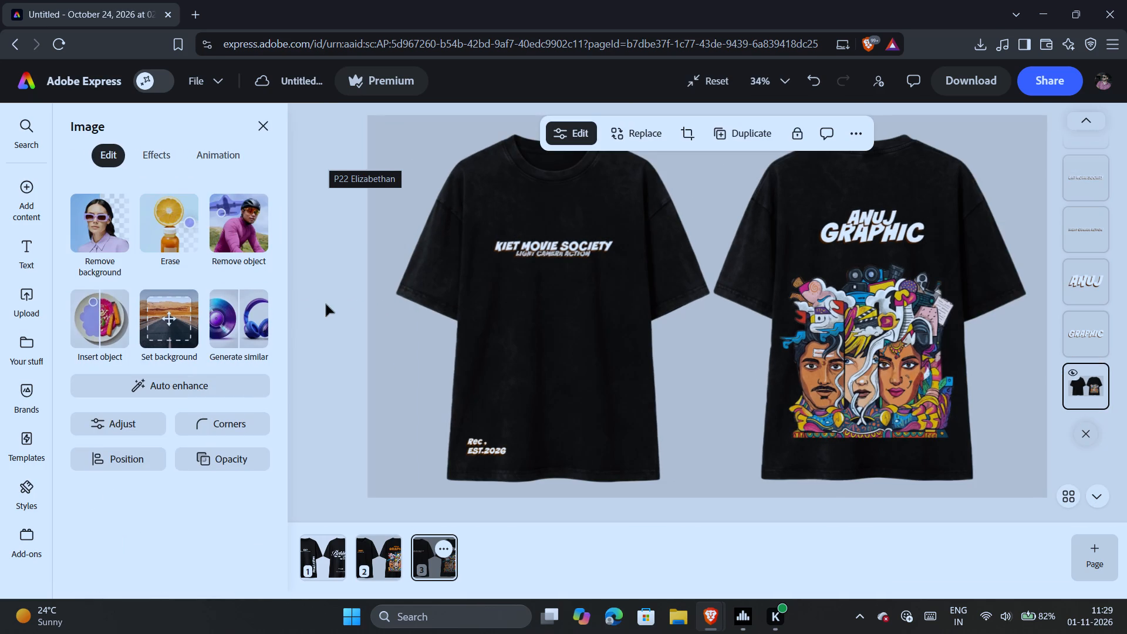
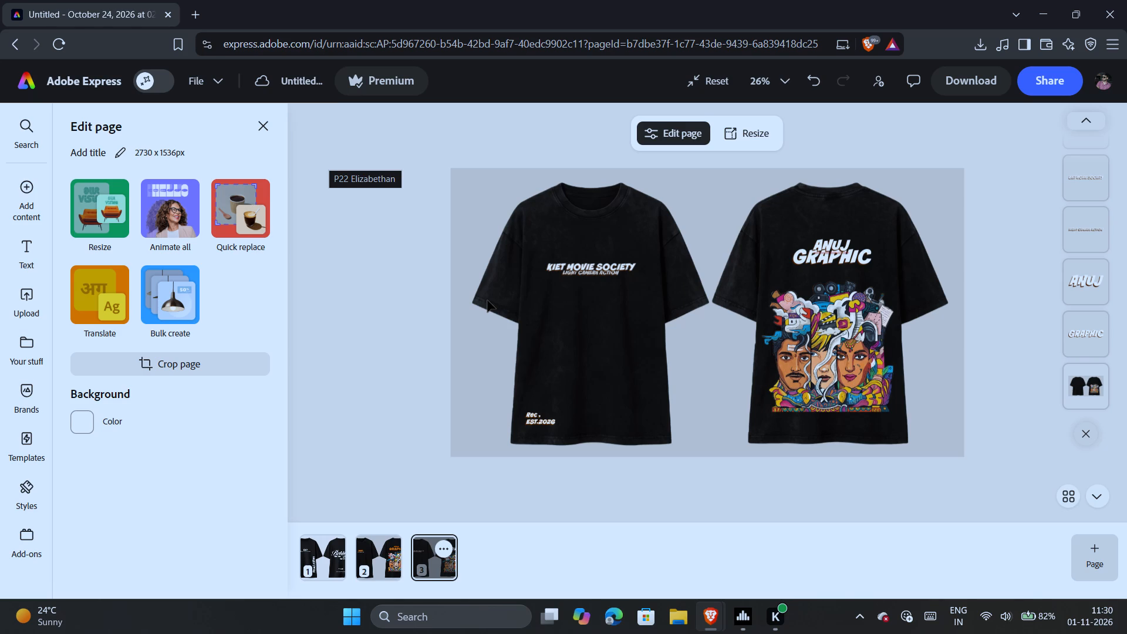
# Switch from the T-shirt design to the other browser window with the YouTube music mix.
pyautogui.hotkey('alt', 'Tab')
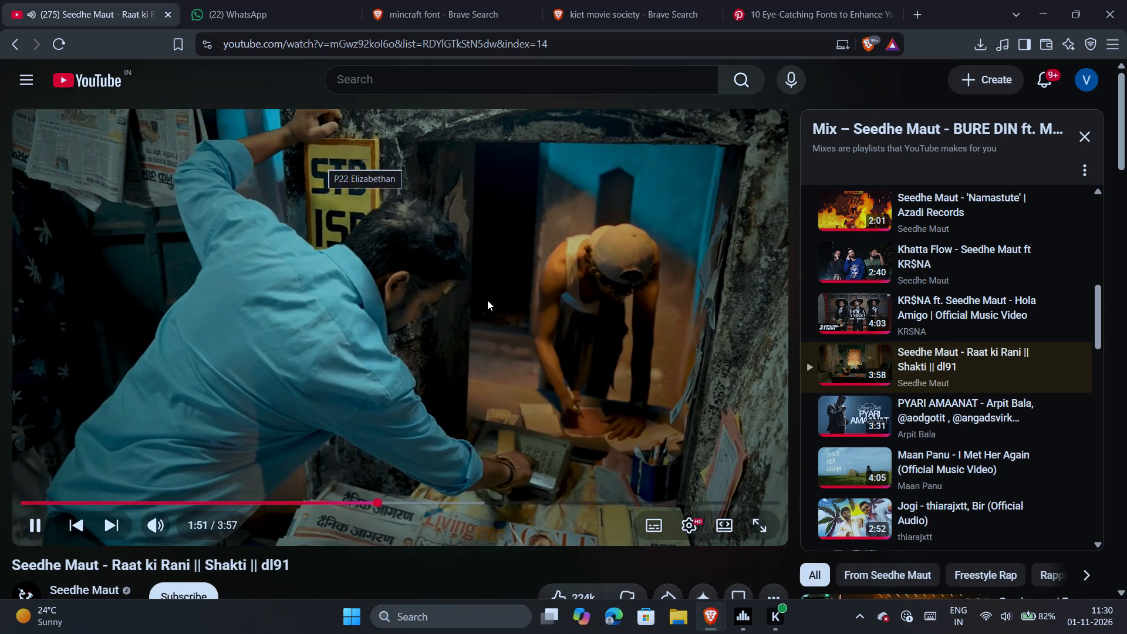
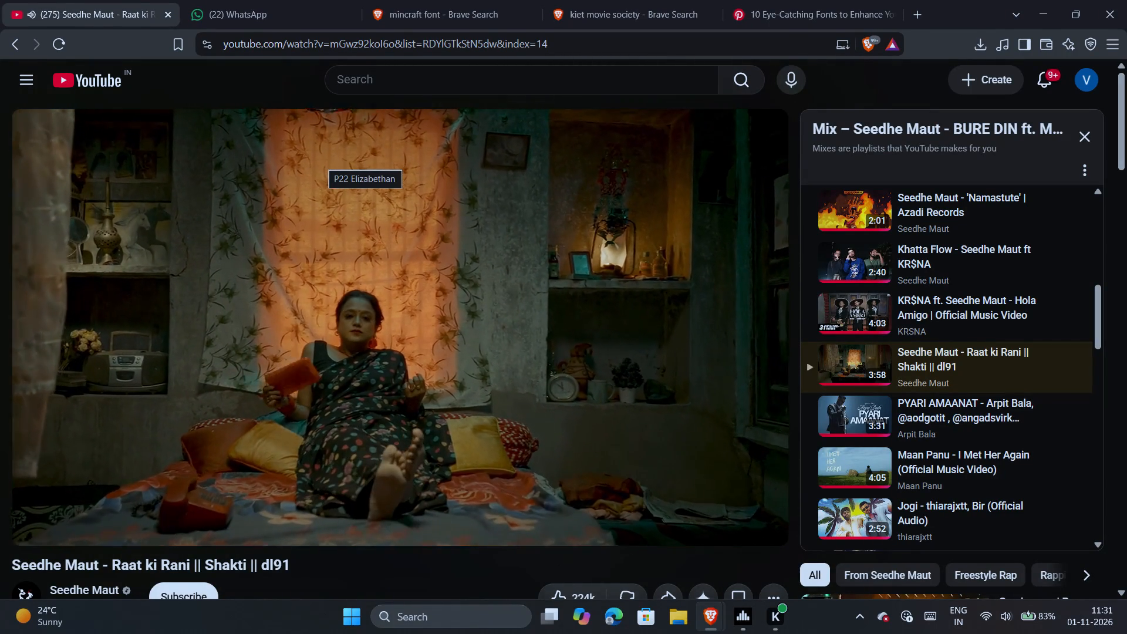
# Return from the YouTube video to the T-shirt design in the other browser window.
pyautogui.click(0, 238)
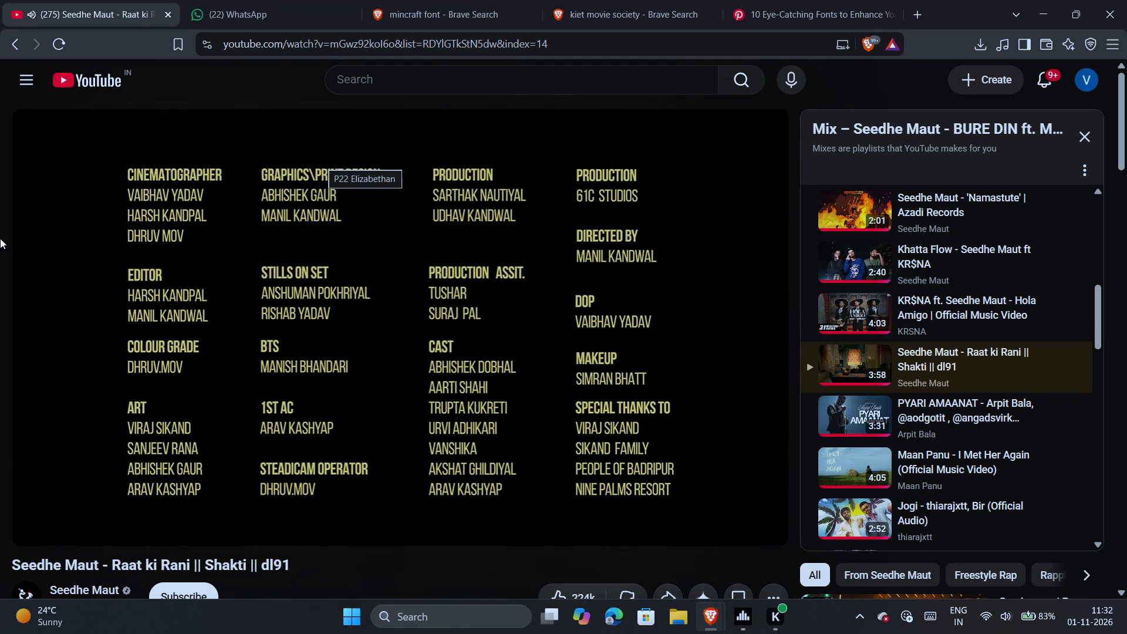
pyautogui.hotkey('alt', 'Tab')
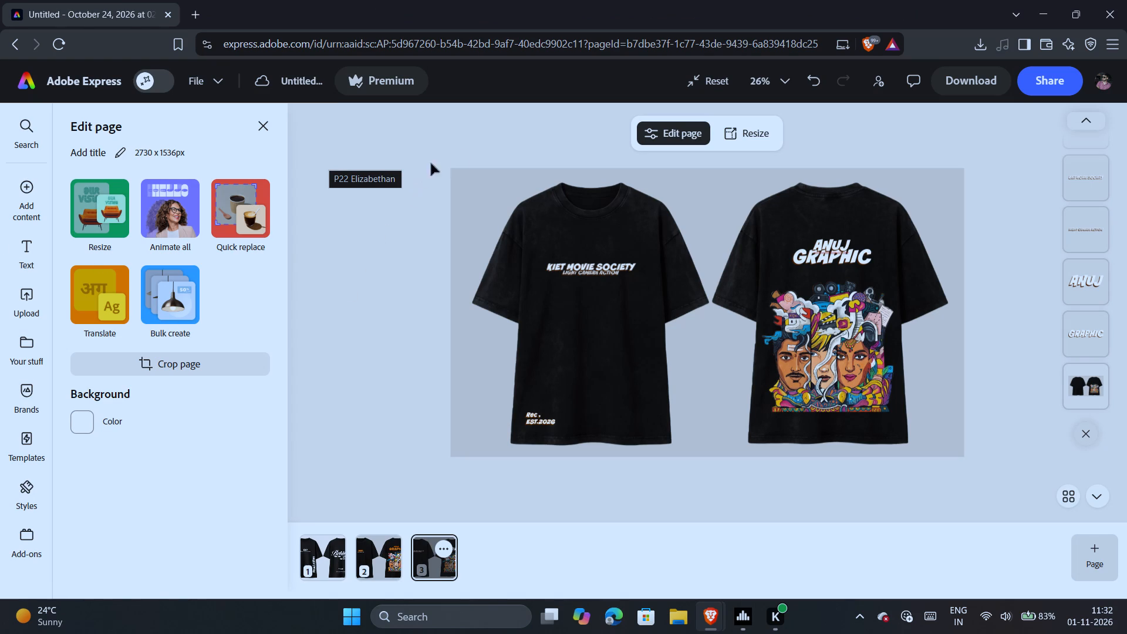
pyautogui.click(512, 134)
# Copy the text style of the GRAPHIC lettering onto the Rec, EST.2026 text on the front hem.
pyautogui.click(810, 261)
pyautogui.click(772, 133)
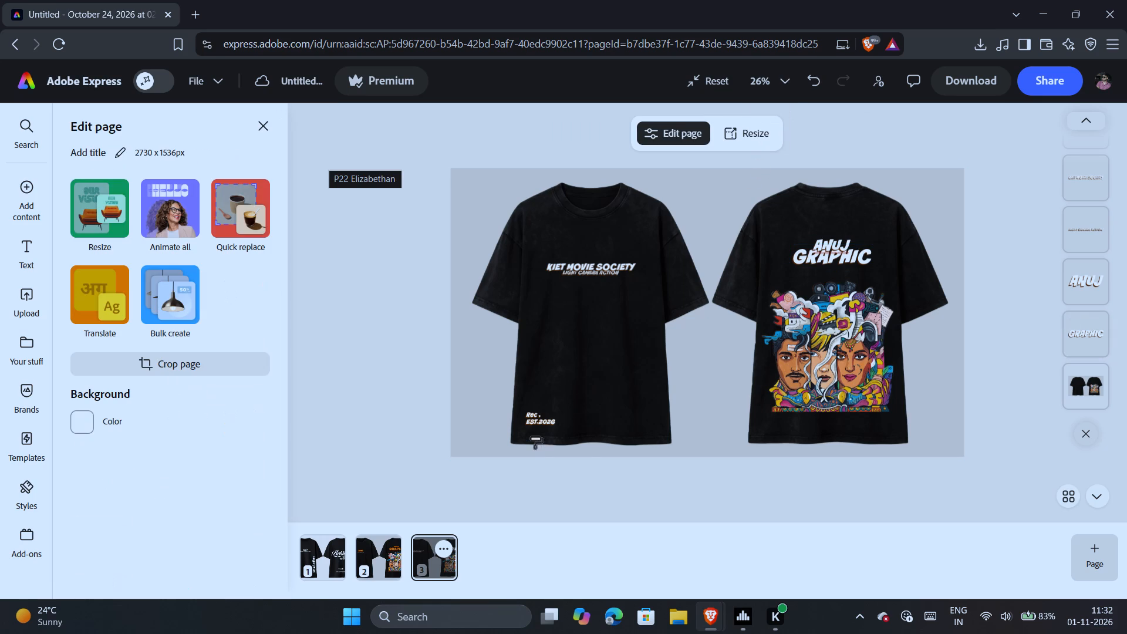
pyautogui.click(530, 427)
# Left-align the Rec, EST.2026 text and replace the comma after Rec with a period.
pyautogui.click(551, 414)
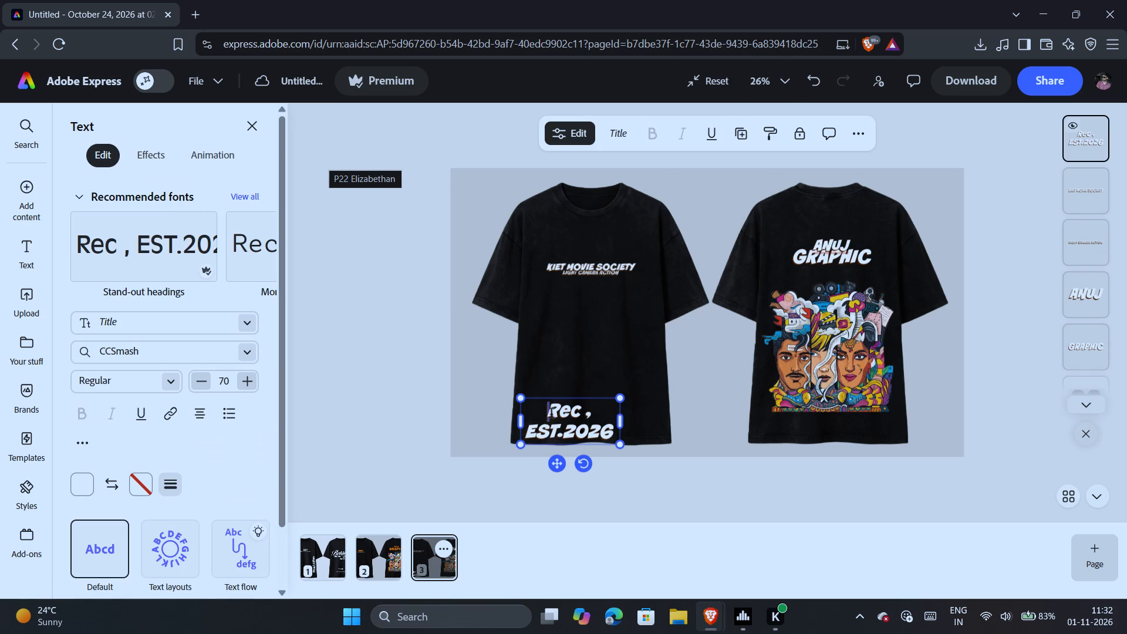
pyautogui.click(200, 407)
pyautogui.click(200, 407)
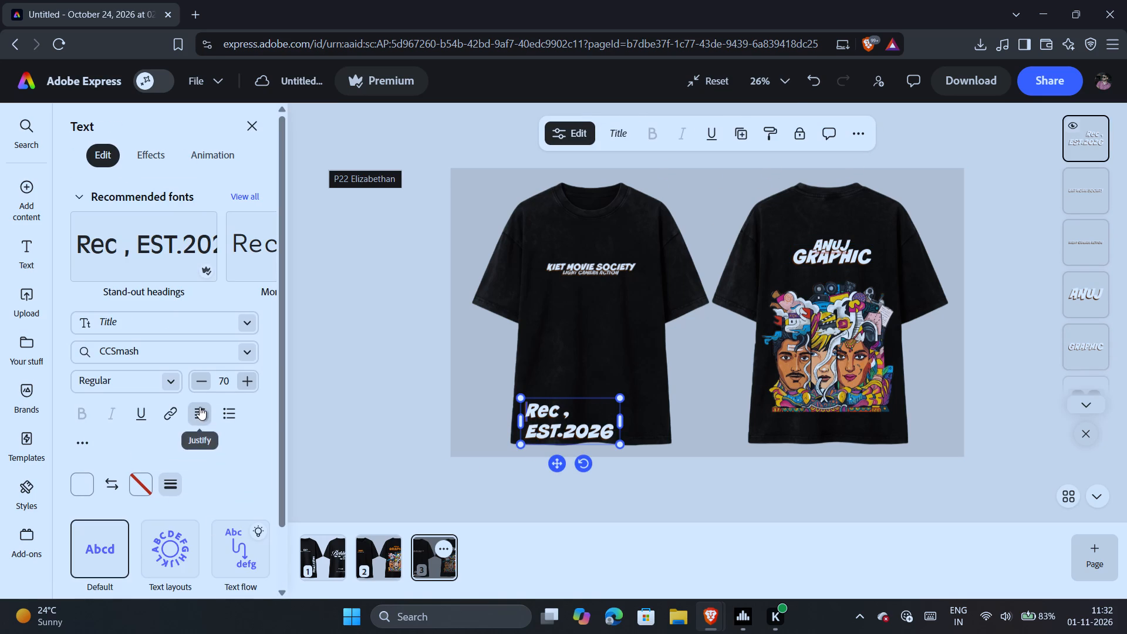
pyautogui.click(569, 418)
pyautogui.press('BackSpace')
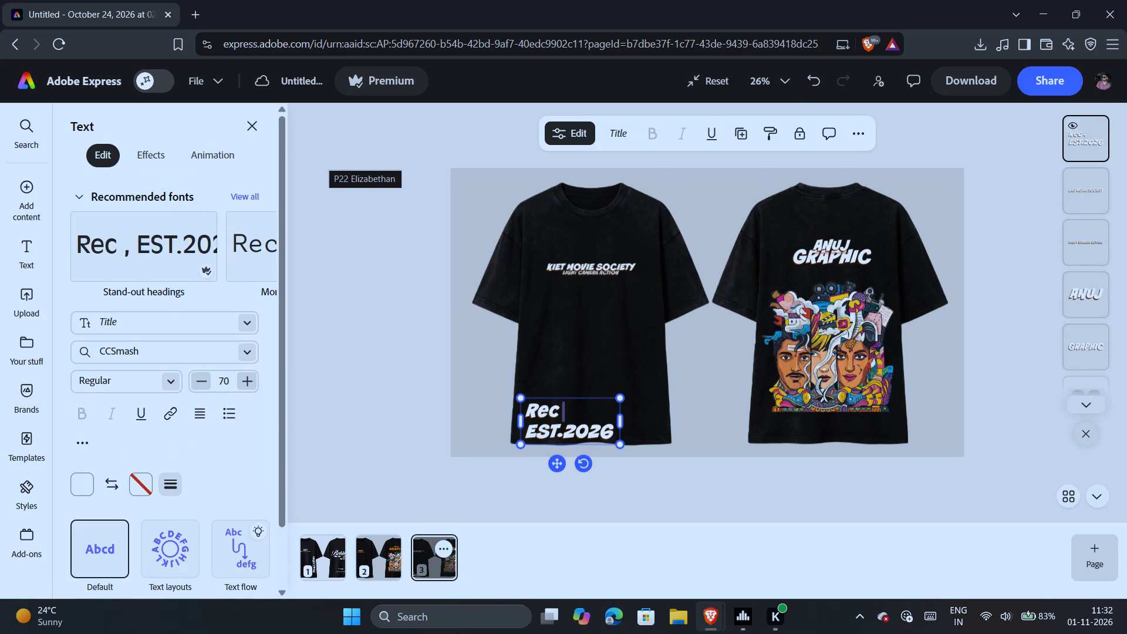
pyautogui.press(',')
pyautogui.press('BackSpace')
pyautogui.press('.')
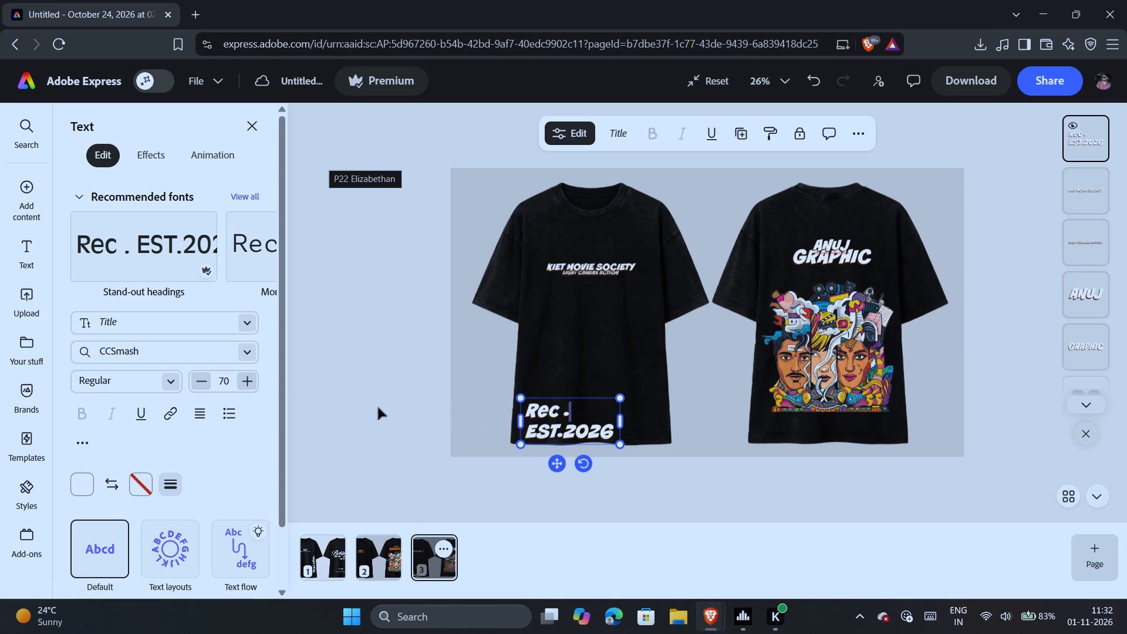
# Reduce the Rec . EST.2026 hem text to font size 19.
pyautogui.click(208, 383)
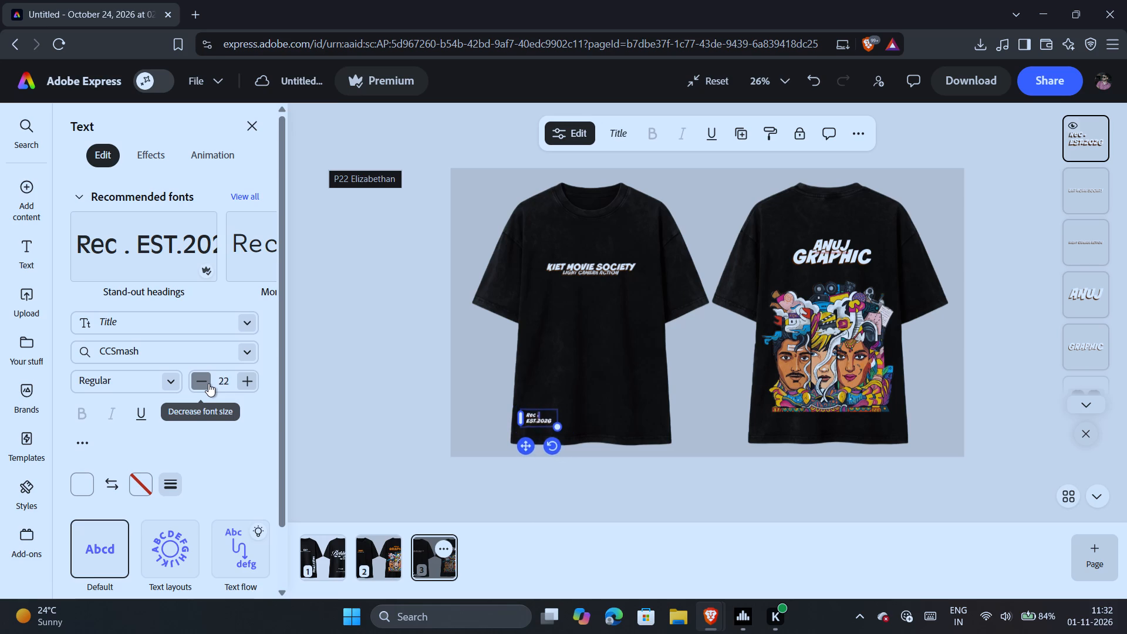
pyautogui.click(268, 392)
pyautogui.click(362, 377)
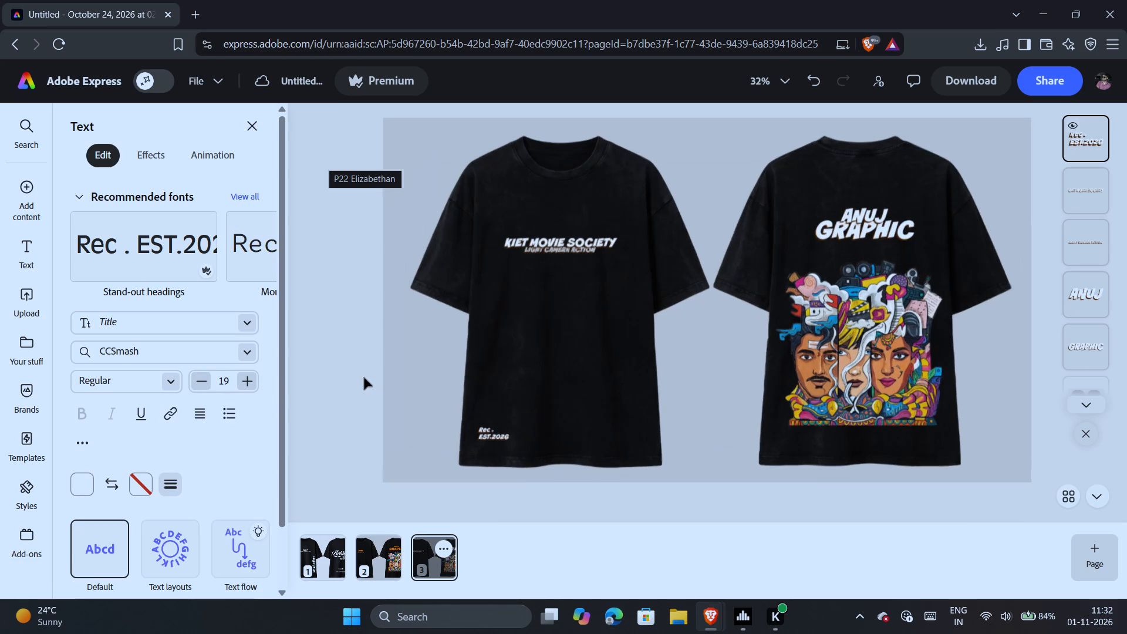
pyautogui.click(319, 403)
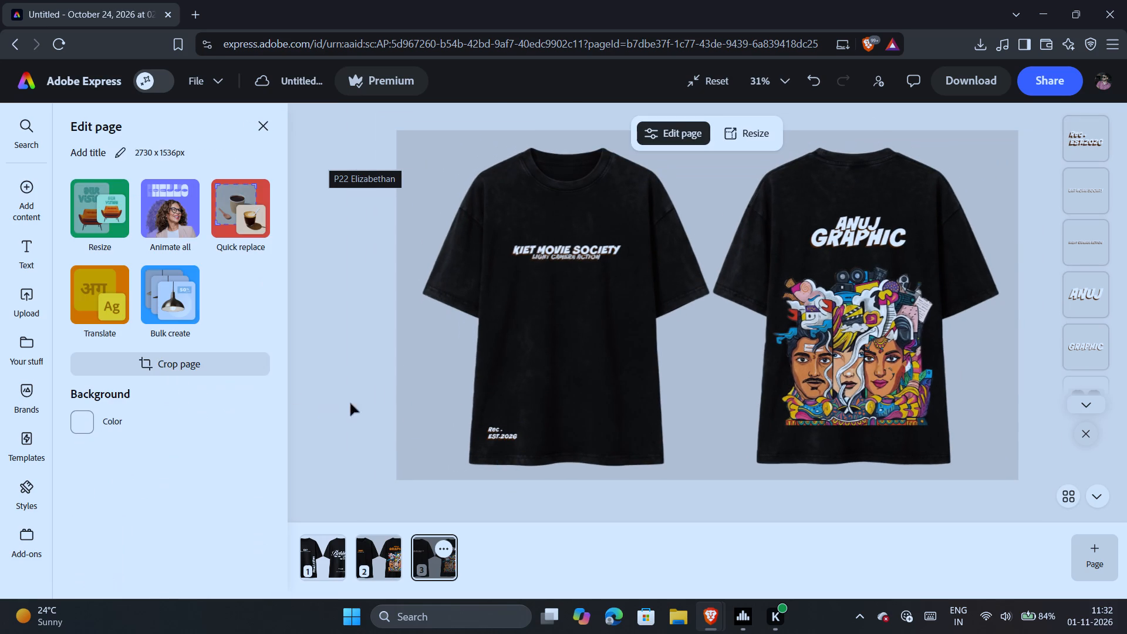
# Nudge the Rec . EST.2026 text slightly down on the shirt front.
pyautogui.click(493, 426)
pyautogui.press('Down')
pyautogui.press('Down')
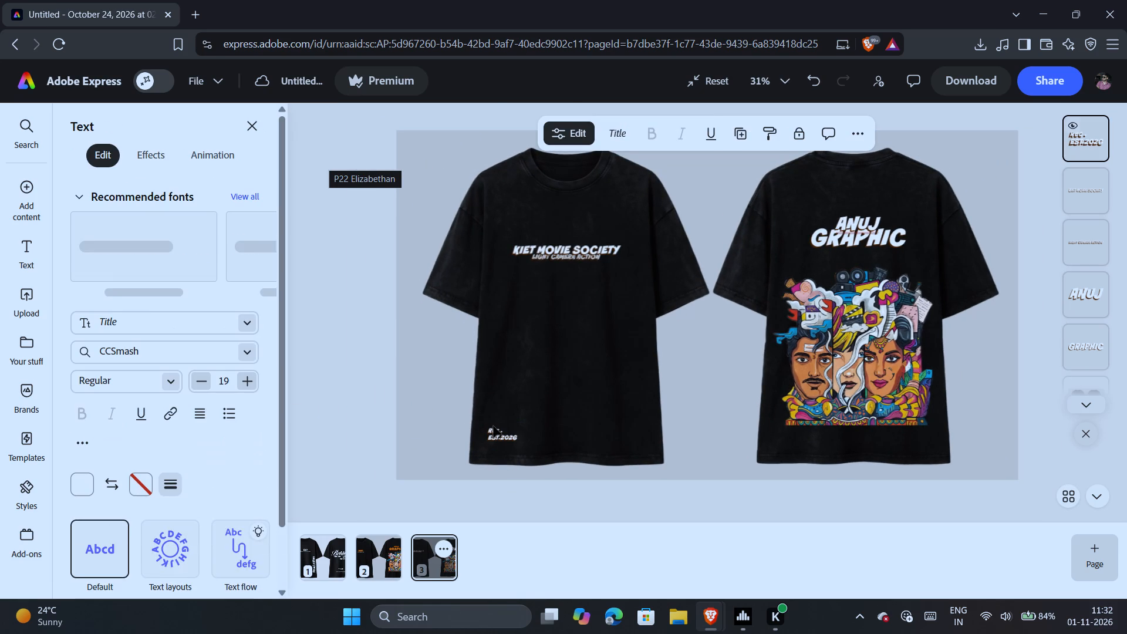
pyautogui.click(392, 404)
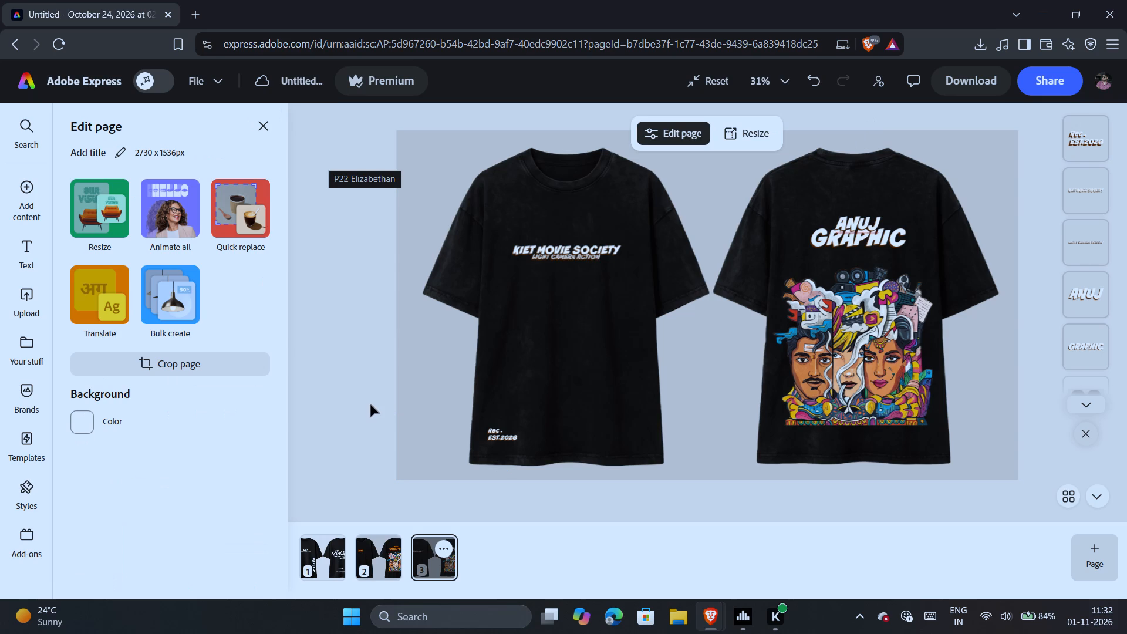
pyautogui.click(370, 404)
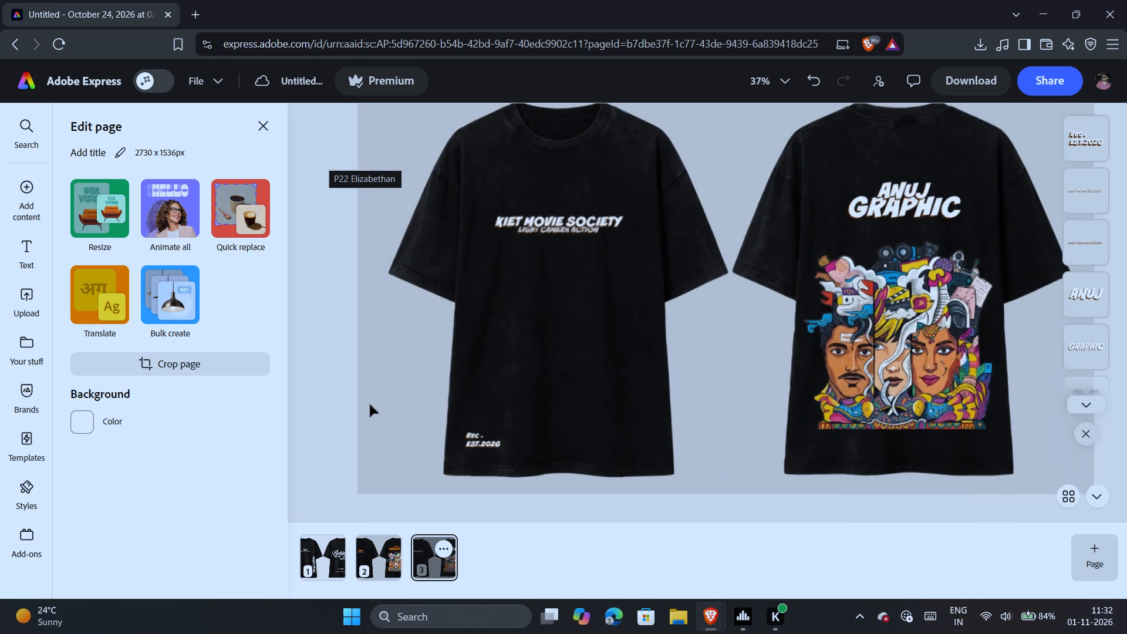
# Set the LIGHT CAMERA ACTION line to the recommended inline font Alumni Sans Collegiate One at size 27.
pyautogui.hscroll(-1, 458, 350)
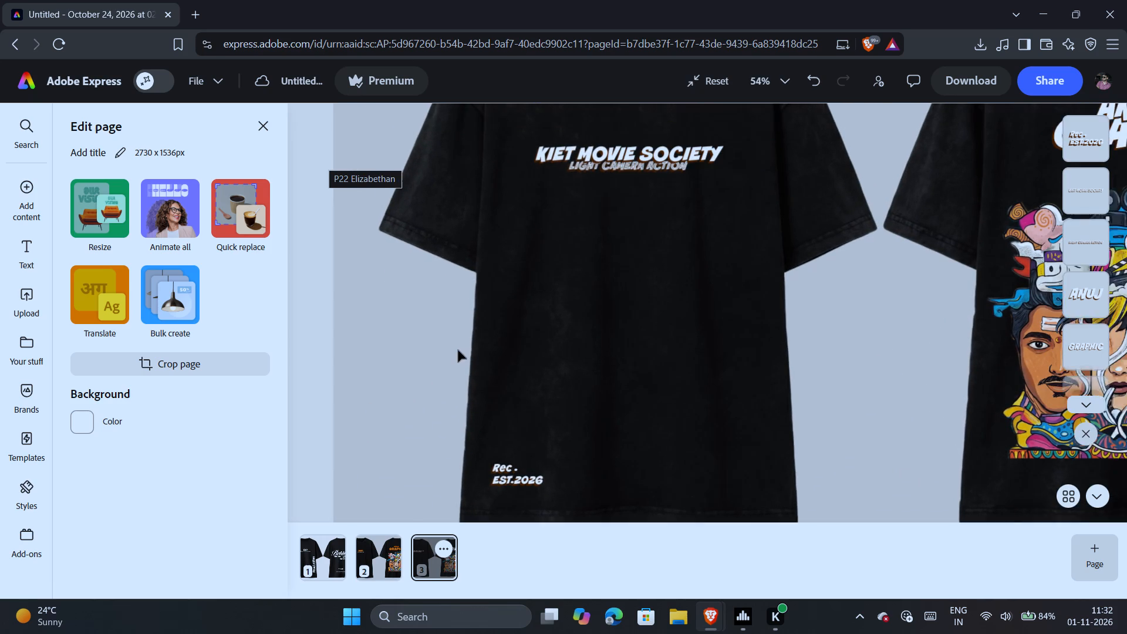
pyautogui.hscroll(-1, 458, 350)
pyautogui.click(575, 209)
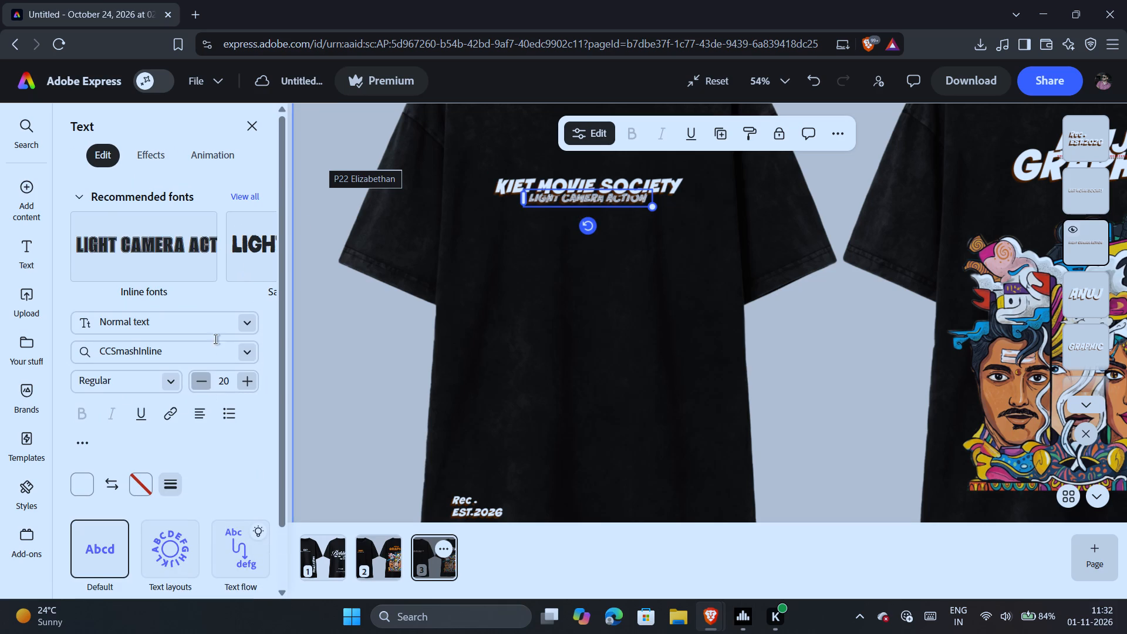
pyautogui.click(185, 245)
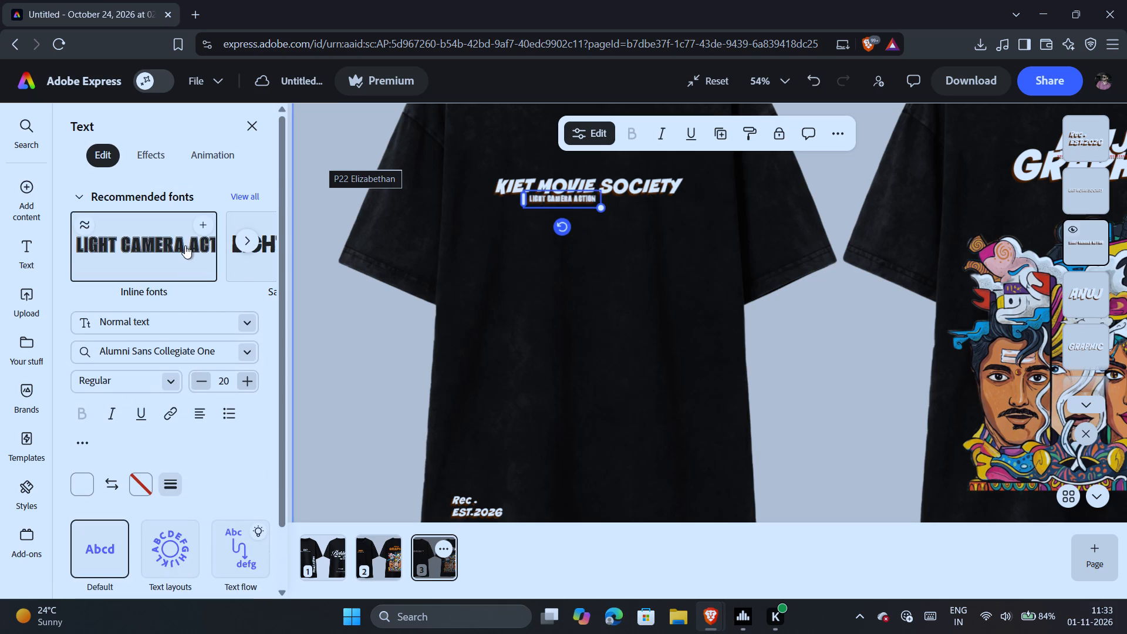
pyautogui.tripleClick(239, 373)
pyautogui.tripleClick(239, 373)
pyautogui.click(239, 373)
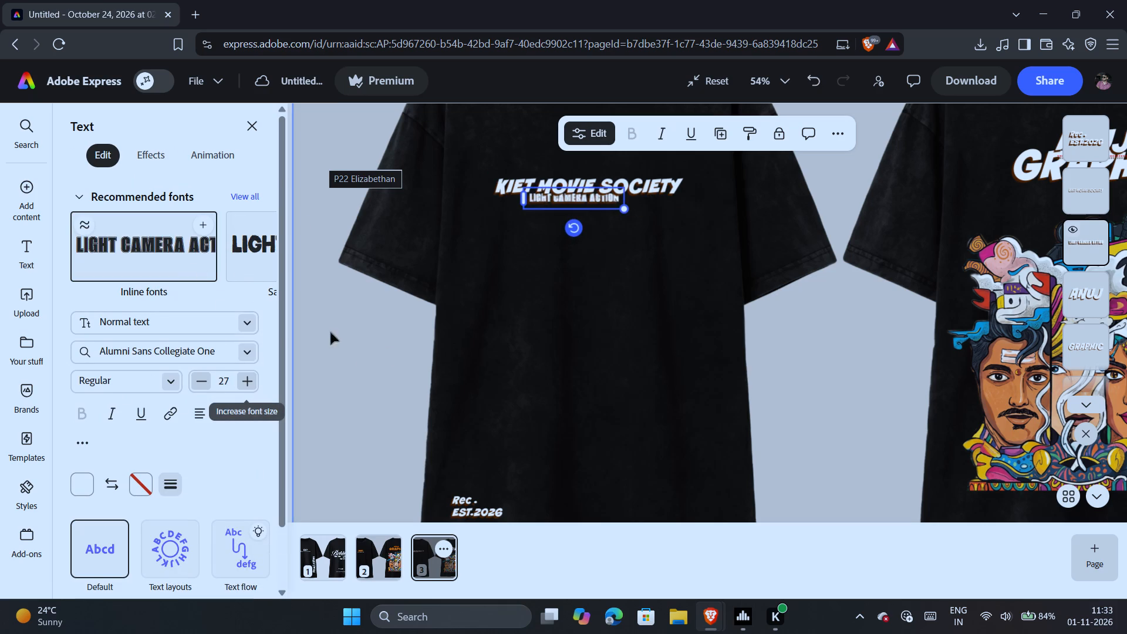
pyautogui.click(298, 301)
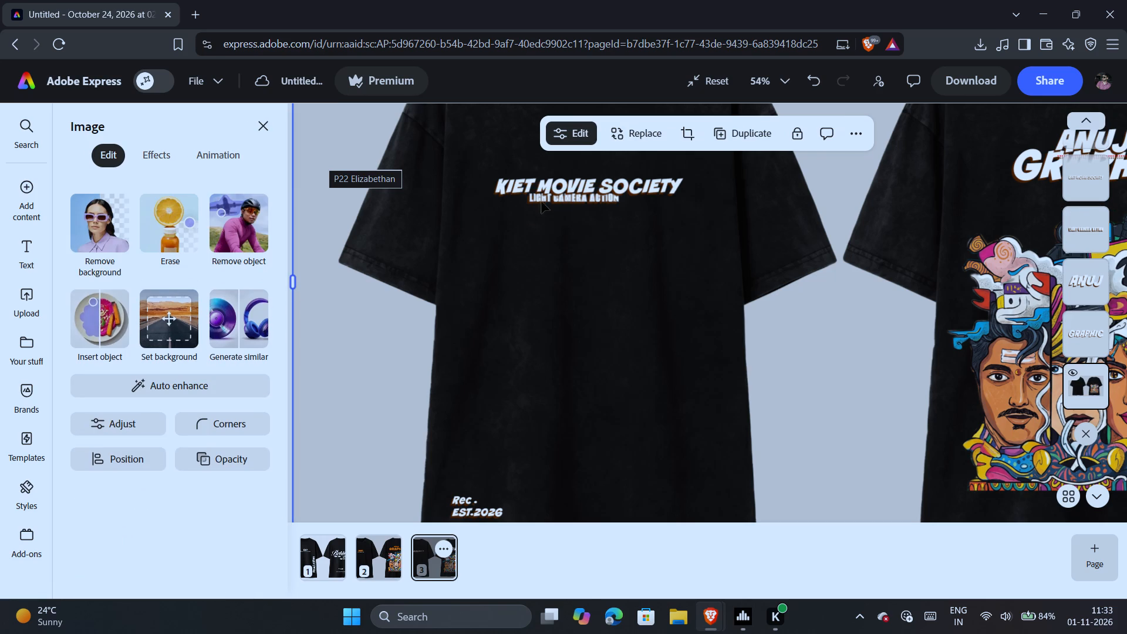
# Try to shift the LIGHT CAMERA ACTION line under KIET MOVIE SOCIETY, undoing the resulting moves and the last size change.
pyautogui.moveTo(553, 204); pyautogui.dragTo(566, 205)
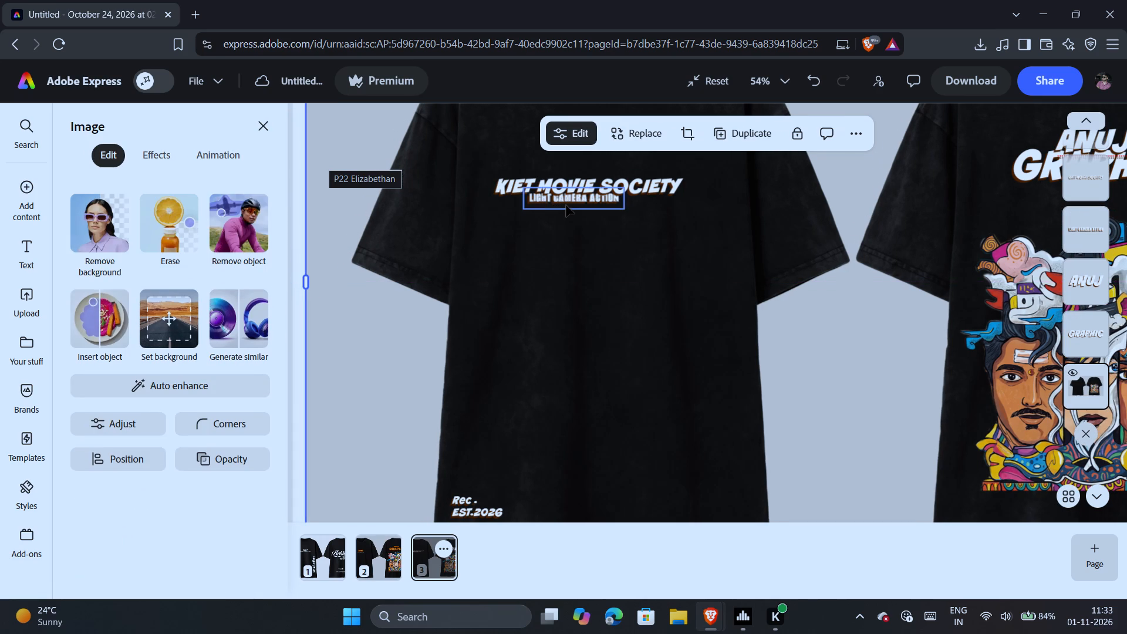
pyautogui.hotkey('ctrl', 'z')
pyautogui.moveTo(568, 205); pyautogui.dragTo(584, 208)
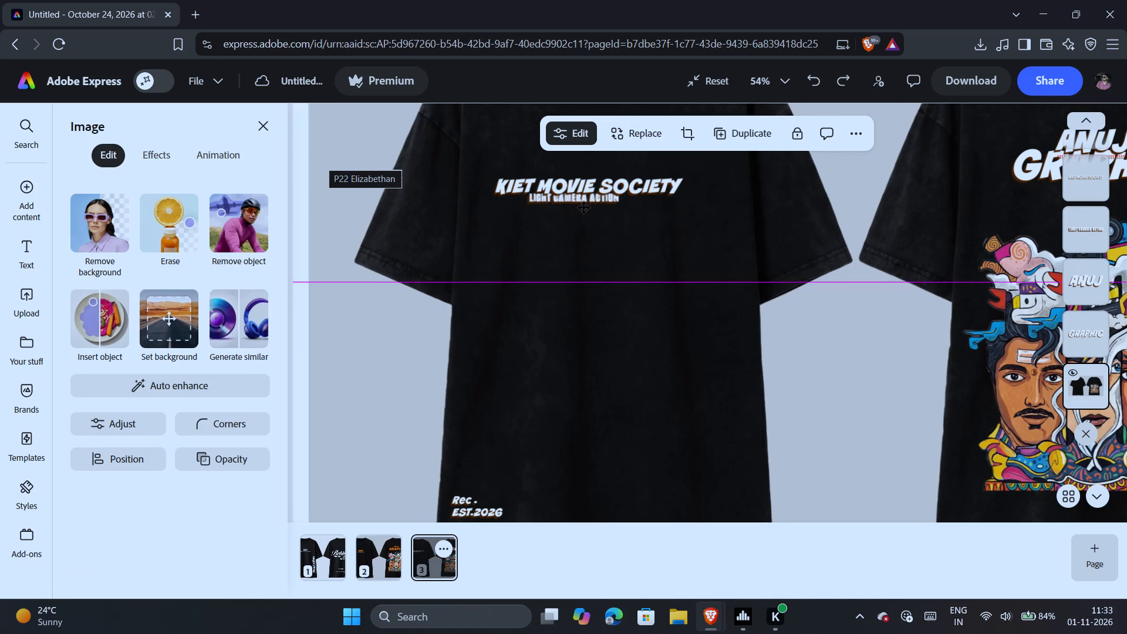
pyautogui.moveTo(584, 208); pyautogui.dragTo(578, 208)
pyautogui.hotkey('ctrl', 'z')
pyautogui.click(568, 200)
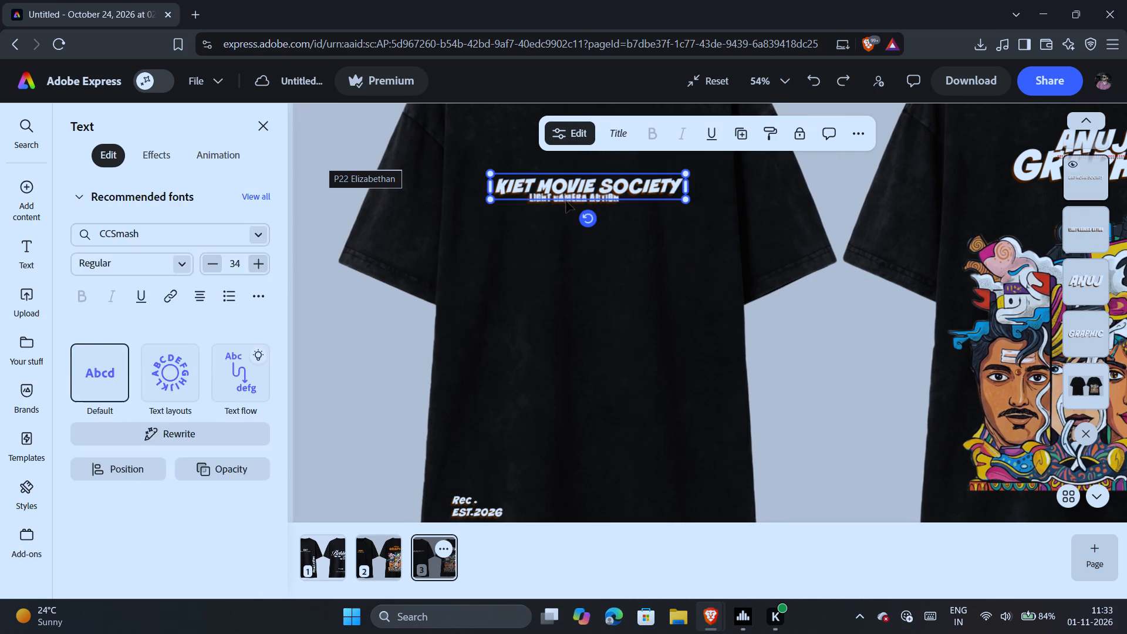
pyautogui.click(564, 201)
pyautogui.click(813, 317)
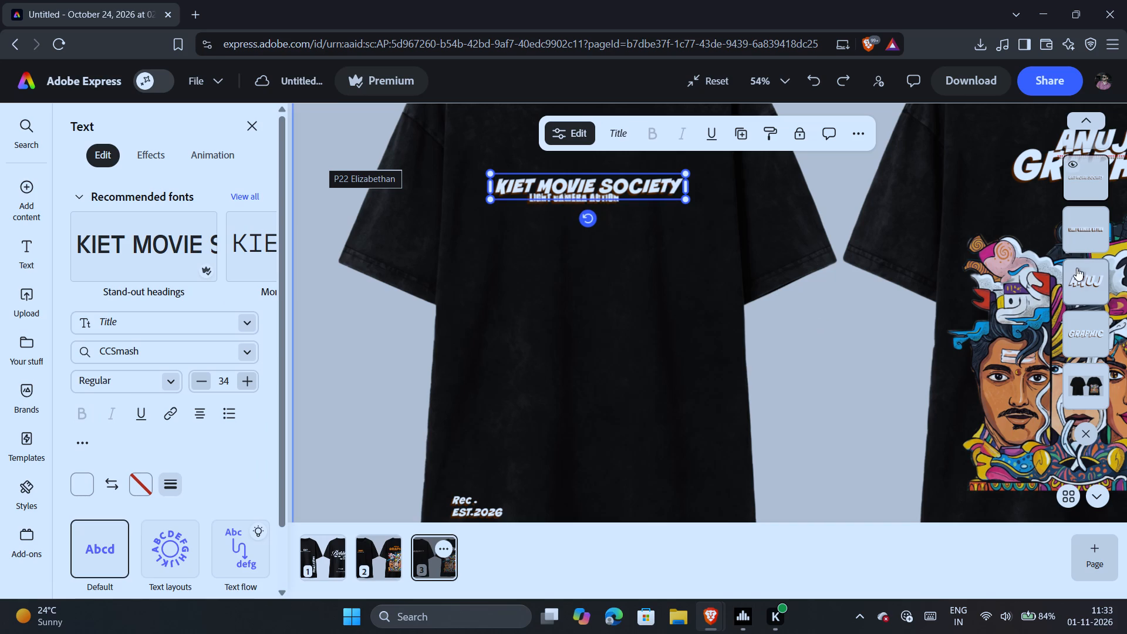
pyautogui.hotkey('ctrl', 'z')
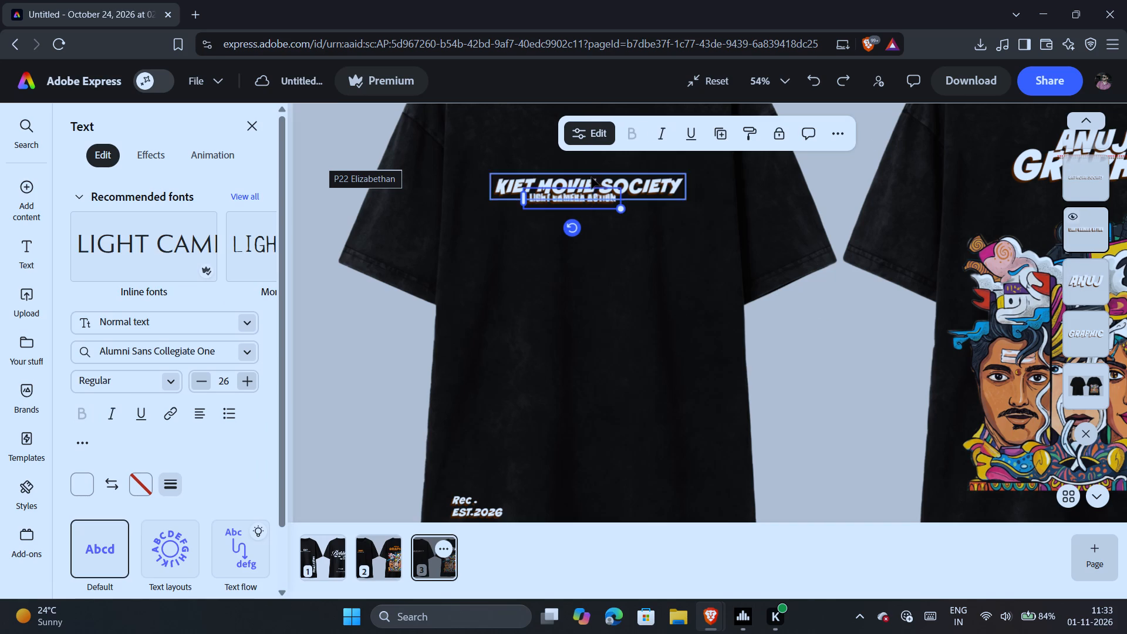
# Copy the KIET MOVIE SOCIETY text style onto the LIGHT CAMERA ACTION line and set its size to 20.
pyautogui.click(630, 183)
pyautogui.click(772, 134)
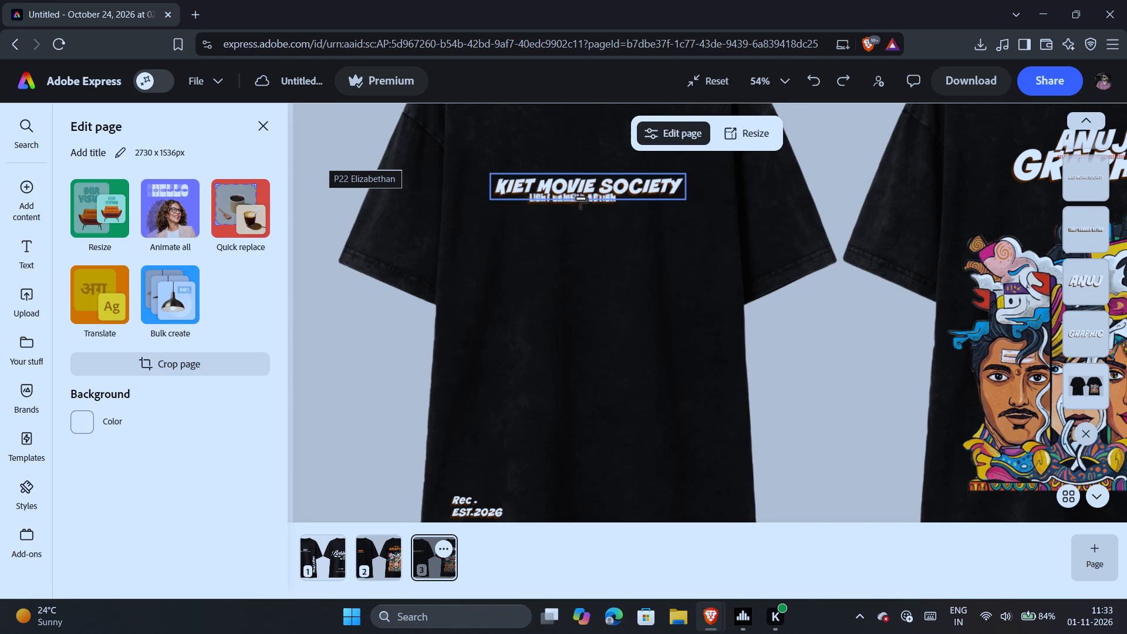
pyautogui.click(578, 204)
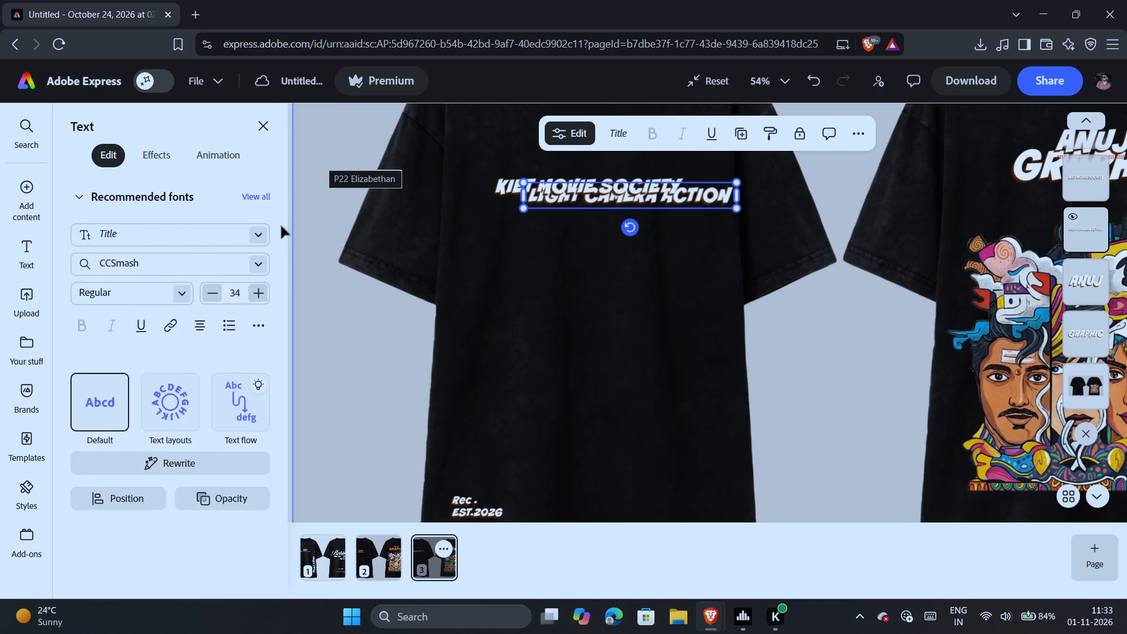
pyautogui.click(221, 383)
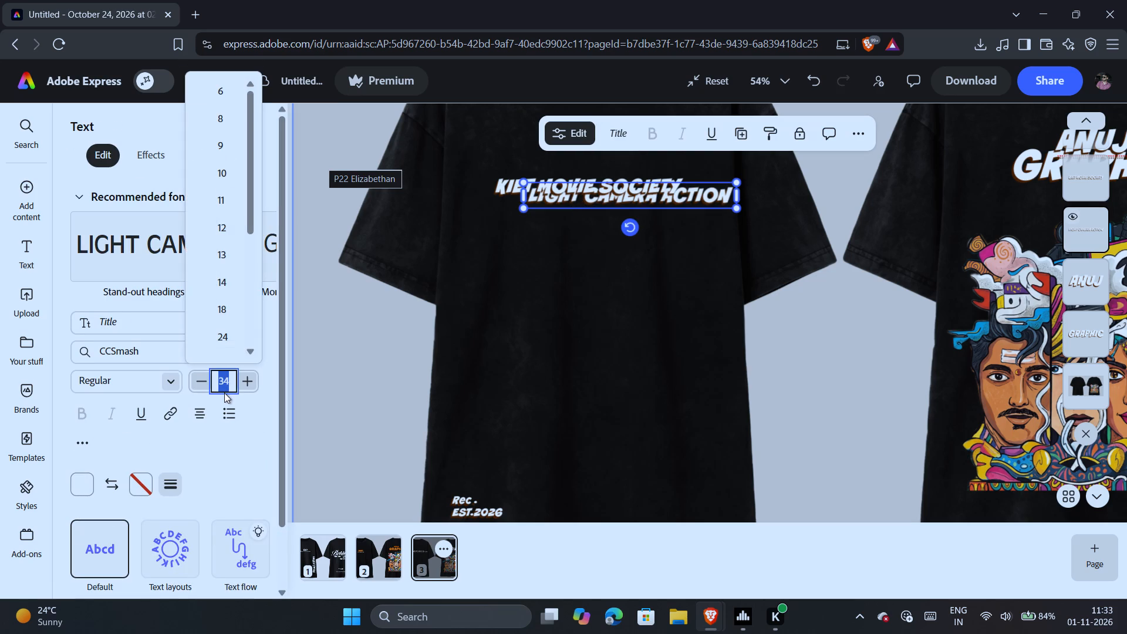
pyautogui.write('20')
pyautogui.press('Return')
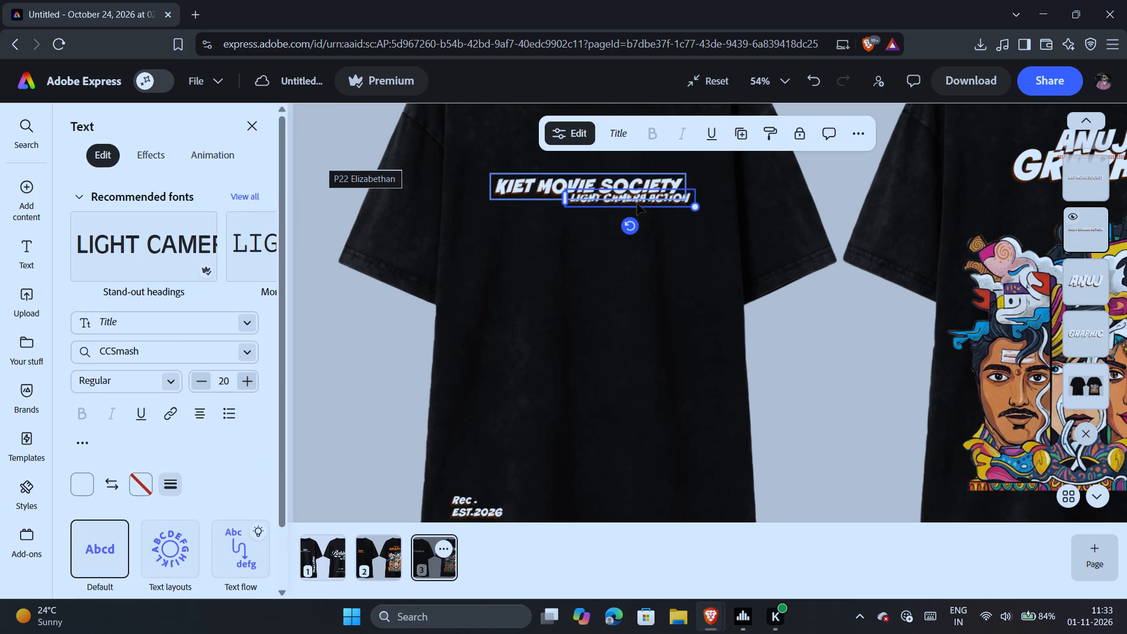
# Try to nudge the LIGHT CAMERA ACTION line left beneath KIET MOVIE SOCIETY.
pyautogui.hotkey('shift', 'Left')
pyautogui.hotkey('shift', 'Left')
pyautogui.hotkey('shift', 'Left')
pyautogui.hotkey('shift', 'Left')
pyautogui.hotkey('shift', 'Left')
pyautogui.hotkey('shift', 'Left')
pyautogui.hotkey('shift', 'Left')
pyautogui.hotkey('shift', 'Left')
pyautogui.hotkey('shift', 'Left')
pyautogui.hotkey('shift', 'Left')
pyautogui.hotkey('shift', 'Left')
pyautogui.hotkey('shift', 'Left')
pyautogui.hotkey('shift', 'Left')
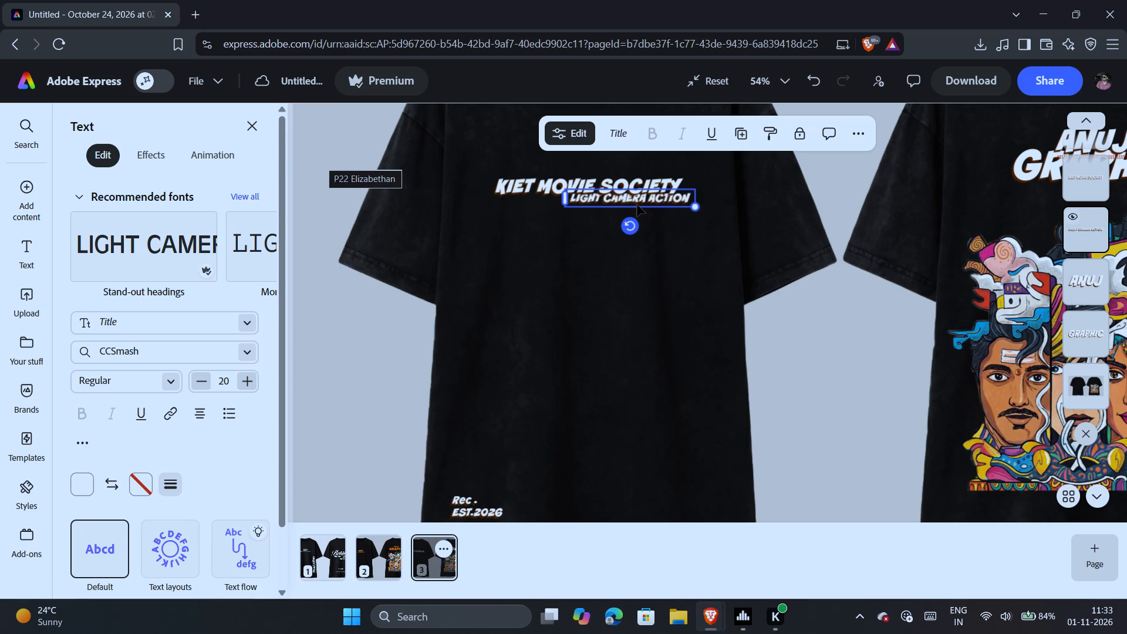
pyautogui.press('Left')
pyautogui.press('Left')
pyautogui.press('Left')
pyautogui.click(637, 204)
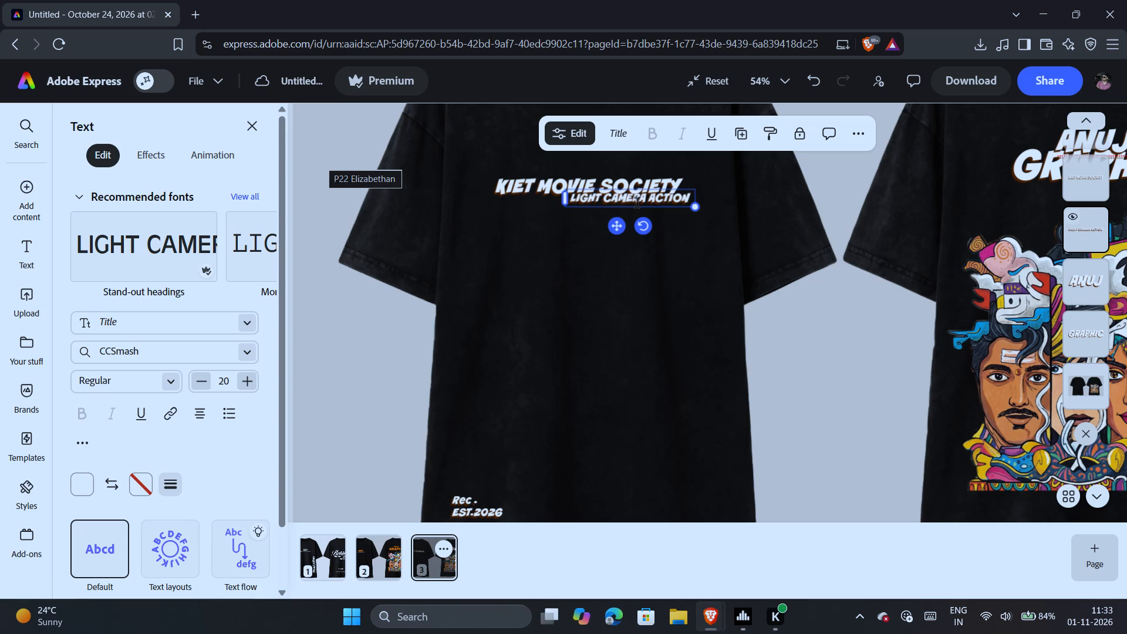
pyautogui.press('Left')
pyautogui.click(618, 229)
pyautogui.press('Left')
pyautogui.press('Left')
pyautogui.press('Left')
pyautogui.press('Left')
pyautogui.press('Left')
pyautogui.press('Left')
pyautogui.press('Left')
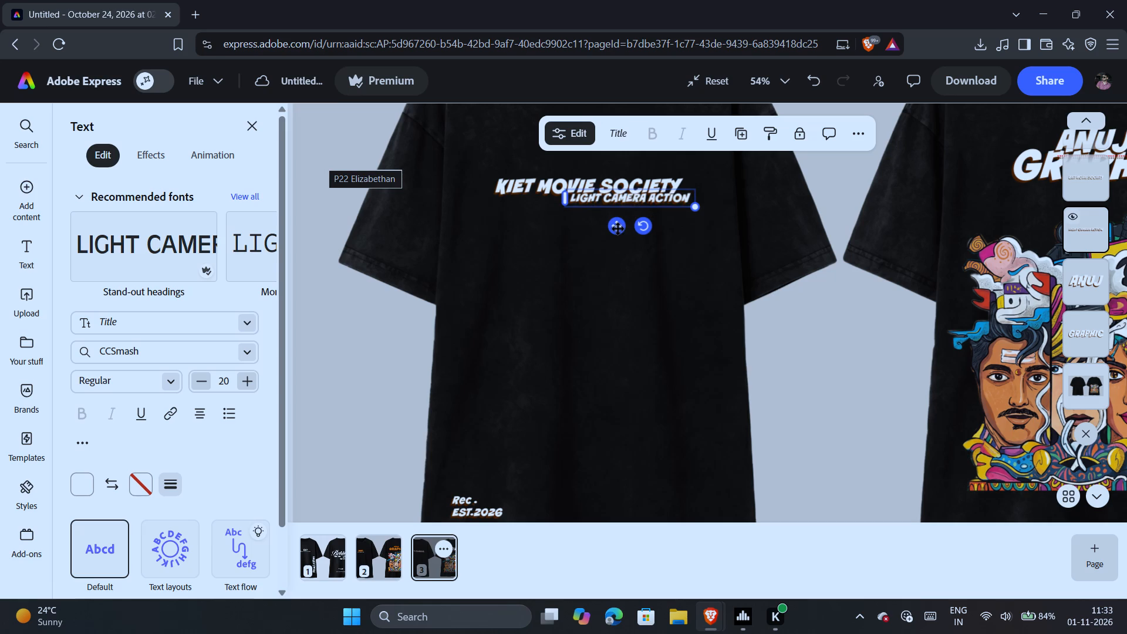
# Nudge the LIGHT CAMERA ACTION line left until it sits roughly centred beneath KIET MOVIE SOCIETY.
pyautogui.click(616, 231)
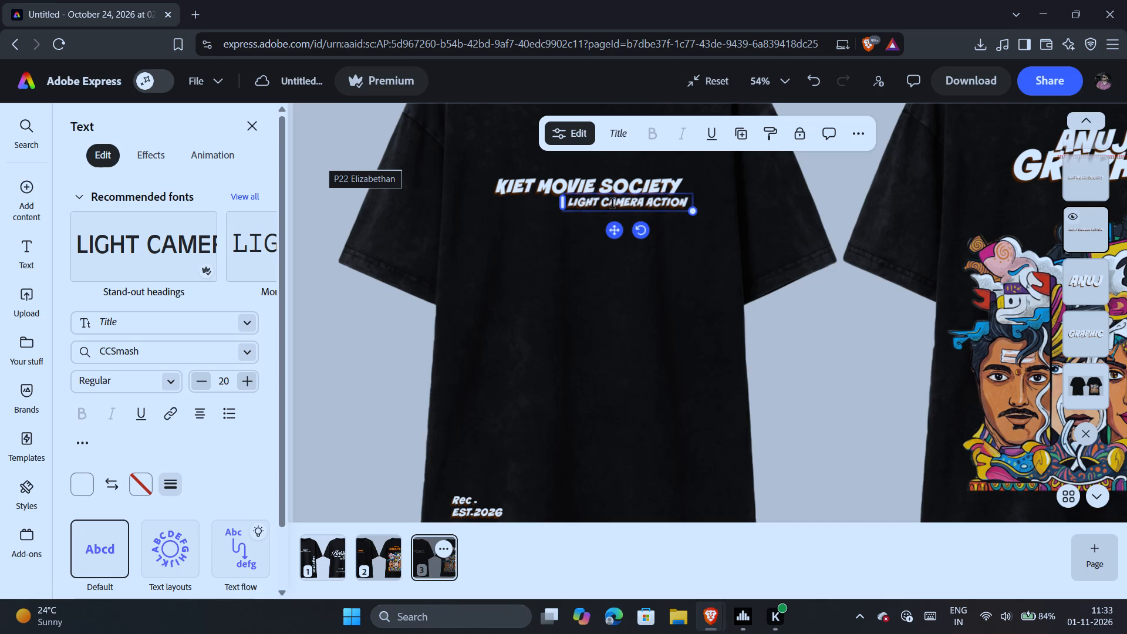
pyautogui.click(589, 282)
pyautogui.press('Left')
pyautogui.press('Left')
pyautogui.press('Left')
pyautogui.press('Left')
pyautogui.press('Left')
pyautogui.press('Left')
pyautogui.press('Left')
pyautogui.press('Left')
pyautogui.press('Left')
pyautogui.press('Left')
pyautogui.press('Left')
pyautogui.press('Left')
pyautogui.press('Left')
pyautogui.press('Left')
pyautogui.press('Left')
pyautogui.press('Left')
pyautogui.press('Left')
pyautogui.press('Left')
pyautogui.press('Left')
pyautogui.press('Left')
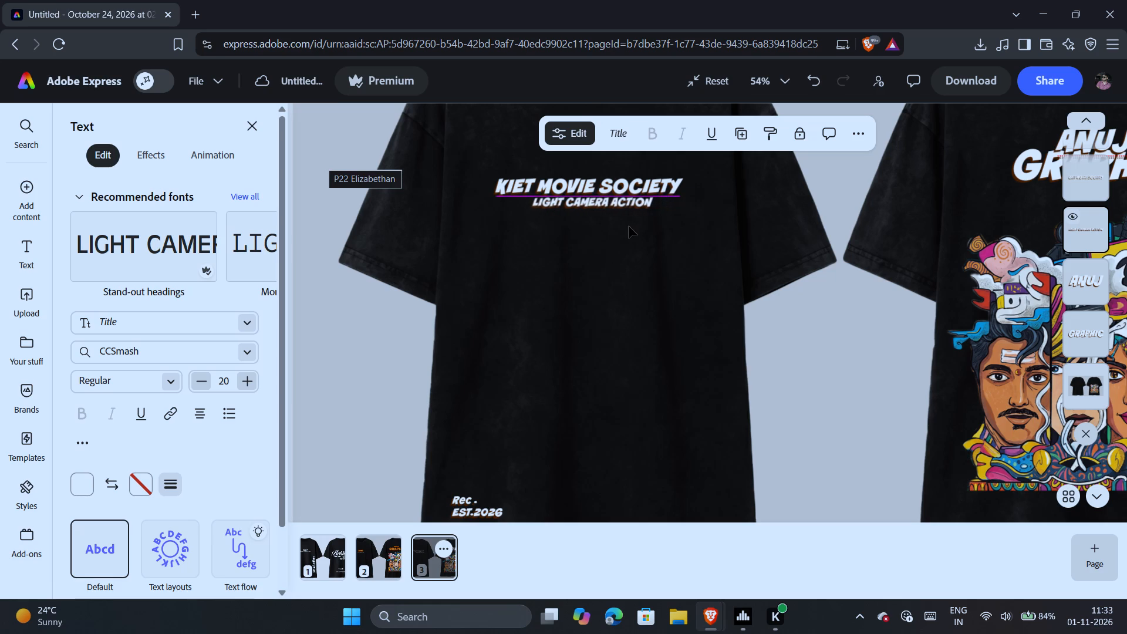
pyautogui.press('Right')
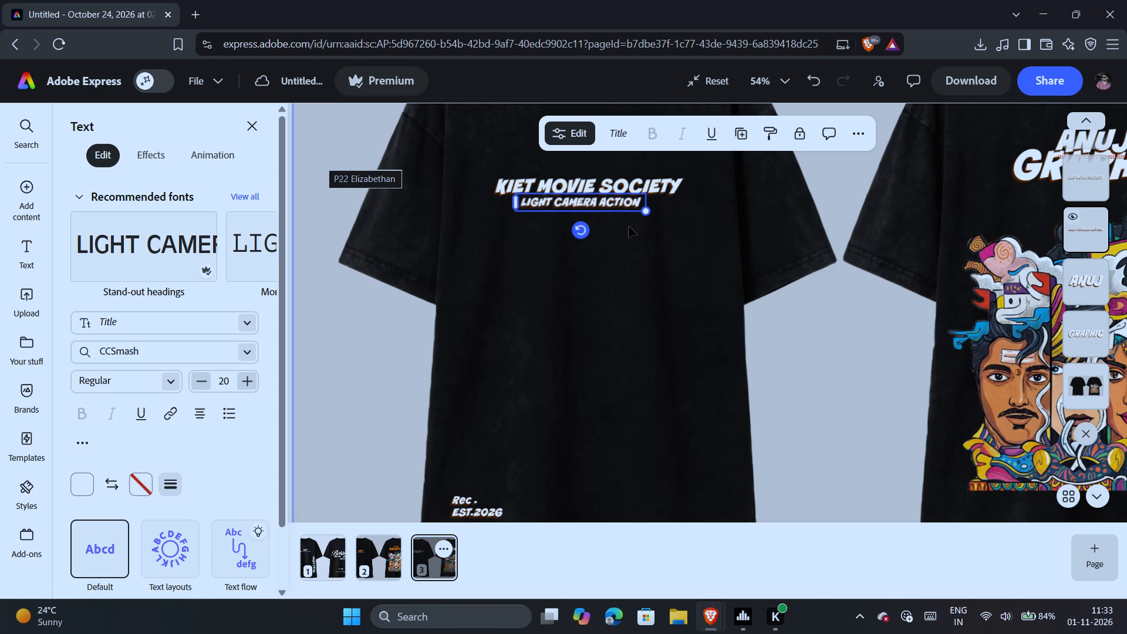
pyautogui.hotkey('shift', 'Right')
pyautogui.hotkey('shift', 'Right')
pyautogui.hotkey('shift', 'Left')
pyautogui.hotkey('shift', 'Left')
# Shift the LIGHT CAMERA ACTION line slightly right and raise it to sit tight under KIET MOVIE SOCIETY.
pyautogui.moveTo(582, 205); pyautogui.dragTo(588, 205)
pyautogui.press('Up')
pyautogui.press('Up')
pyautogui.press('Up')
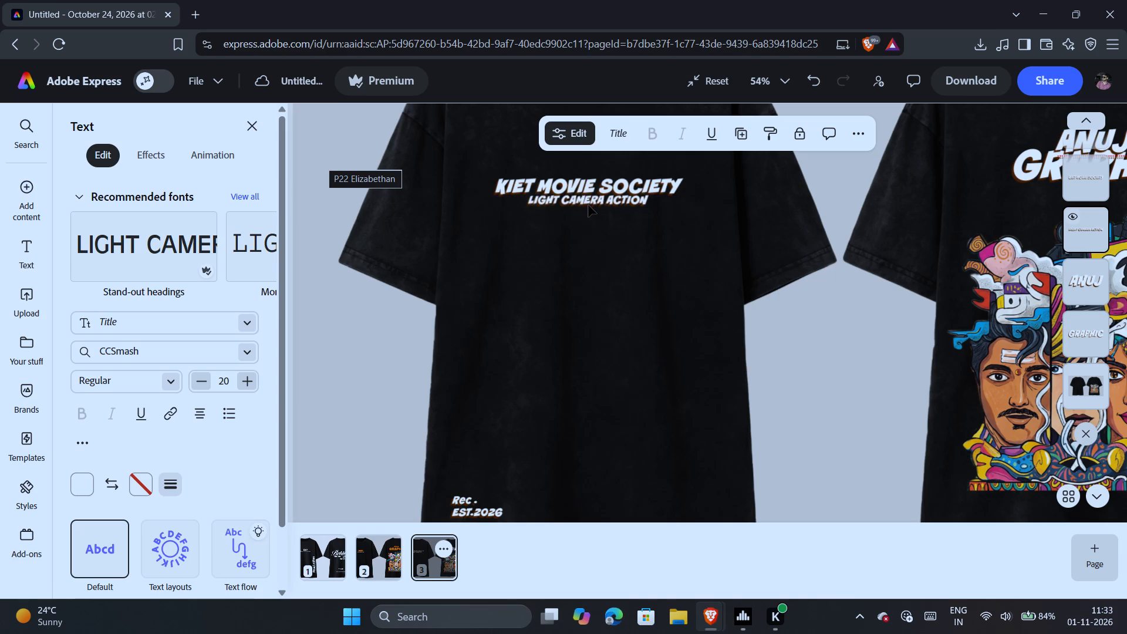
pyautogui.press('Up')
pyautogui.press('Up')
pyautogui.press('Up')
pyautogui.press('Up')
pyautogui.press('Left')
pyautogui.press('Right')
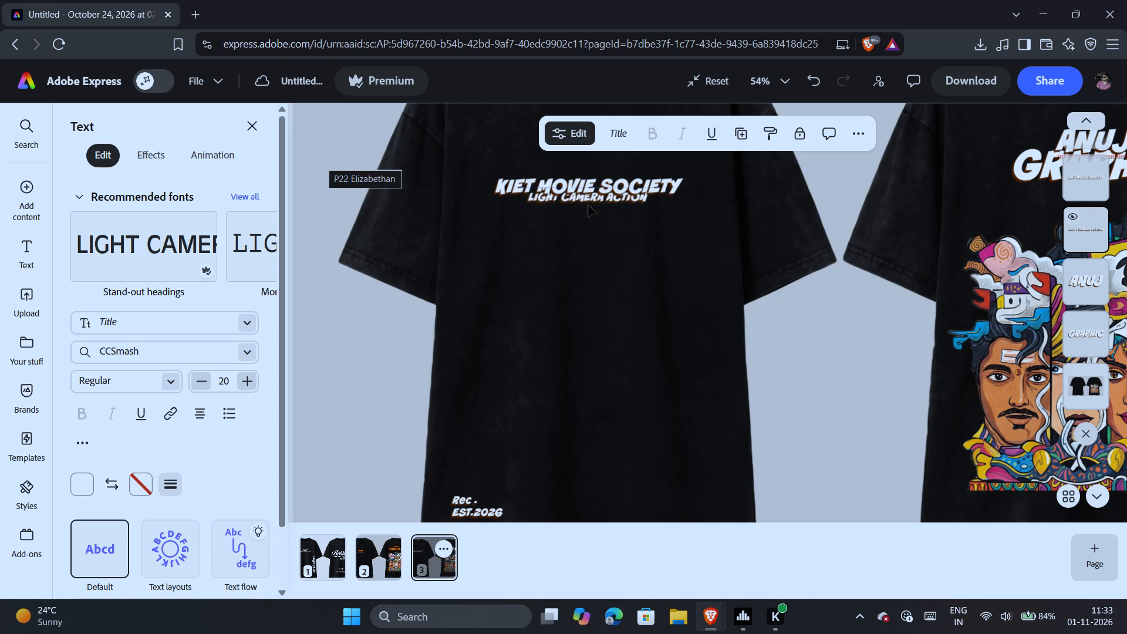
pyautogui.press('Down')
pyautogui.press('Down')
pyautogui.click(500, 0)
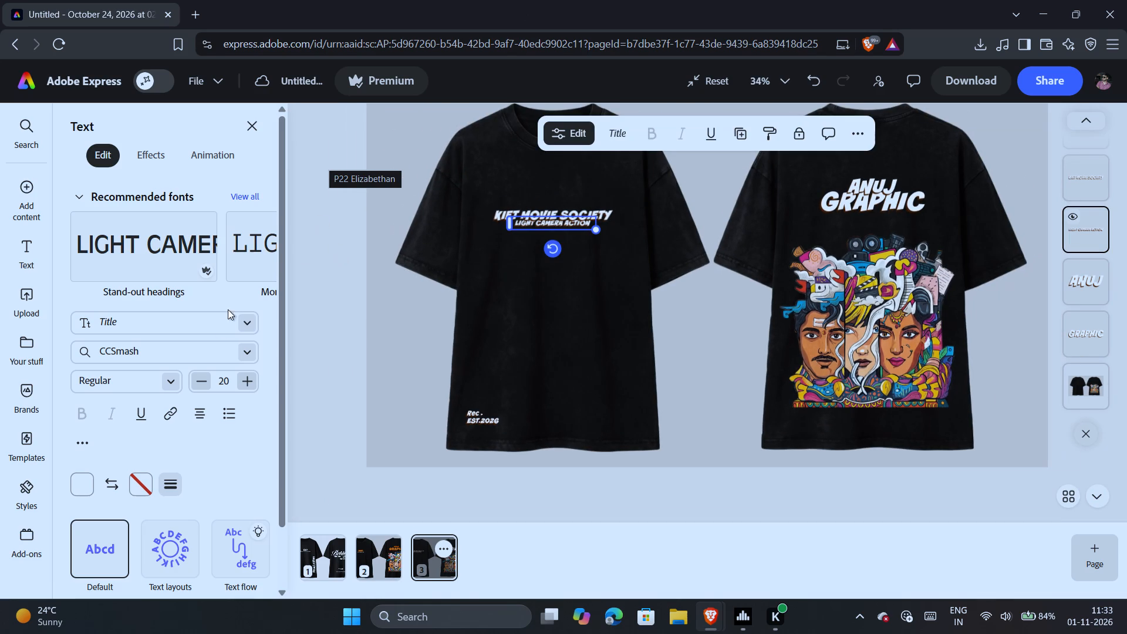
# Reduce the LIGHT CAMERA ACTION line's font size to 17.
pyautogui.doubleClick(204, 385)
pyautogui.click(204, 385)
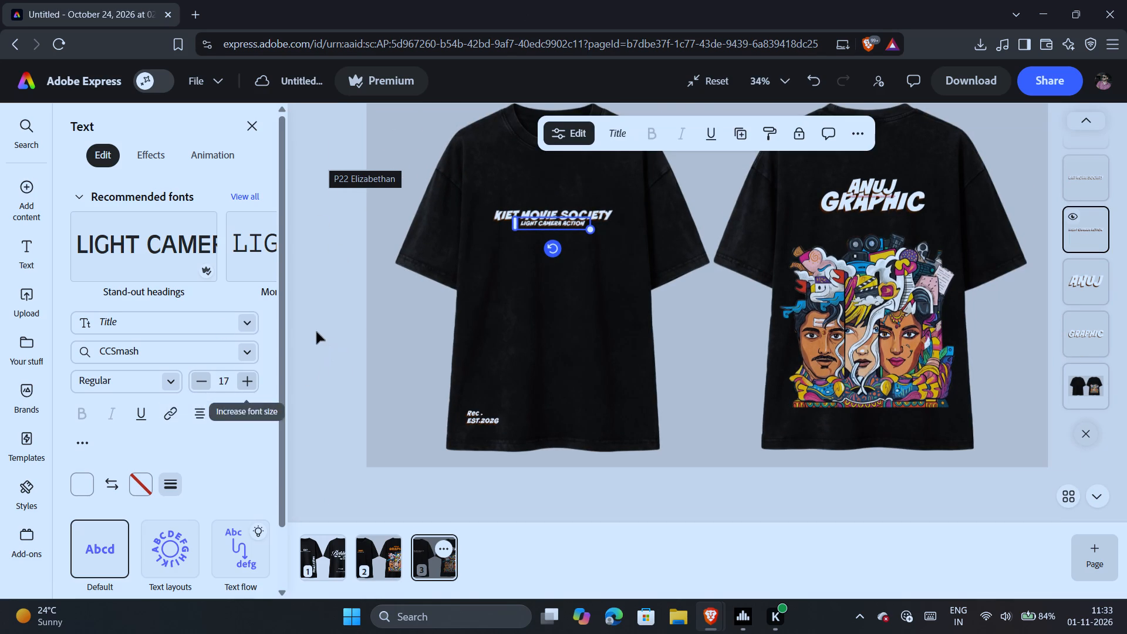
# Nudge the LIGHT CAMERA ACTION line up slightly, closer to the bottom of KIET MOVIE SOCIETY.
pyautogui.press('Up')
pyautogui.press('Up')
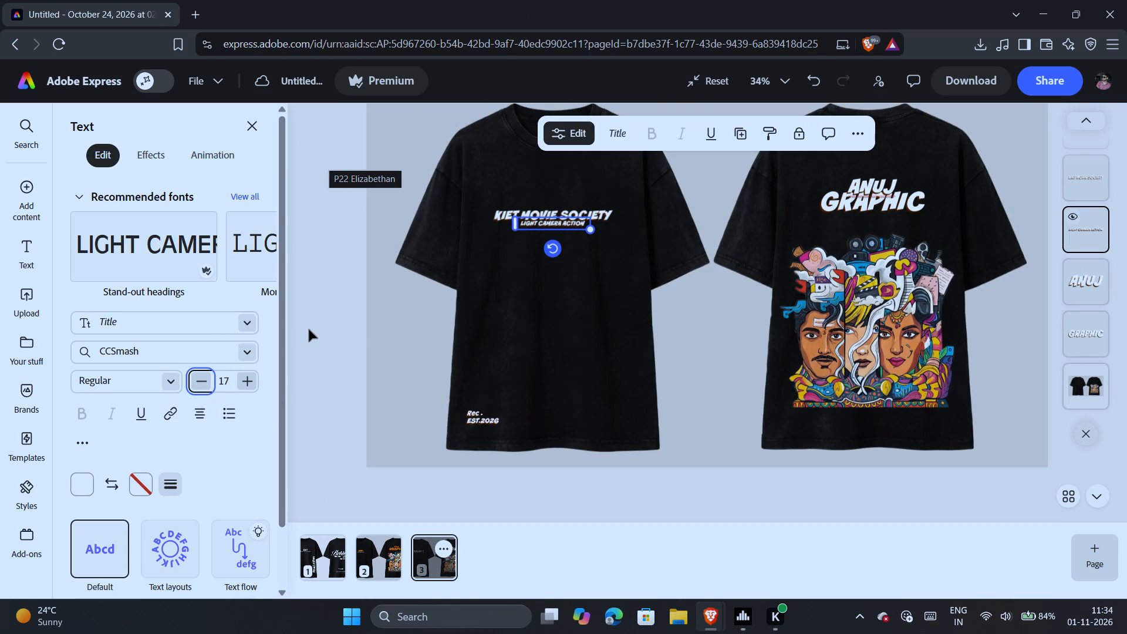
pyautogui.press('Up')
pyautogui.press('Up')
pyautogui.press('Up')
pyautogui.press('Up')
pyautogui.press('Up')
pyautogui.click(309, 329)
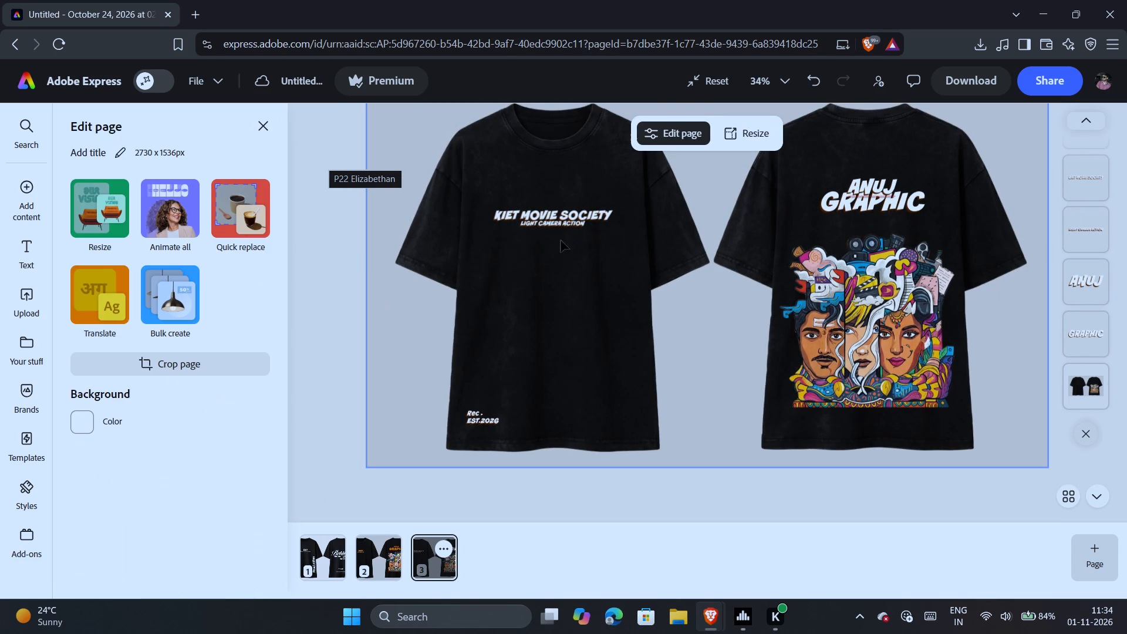
pyautogui.click(564, 230)
pyautogui.press('Up')
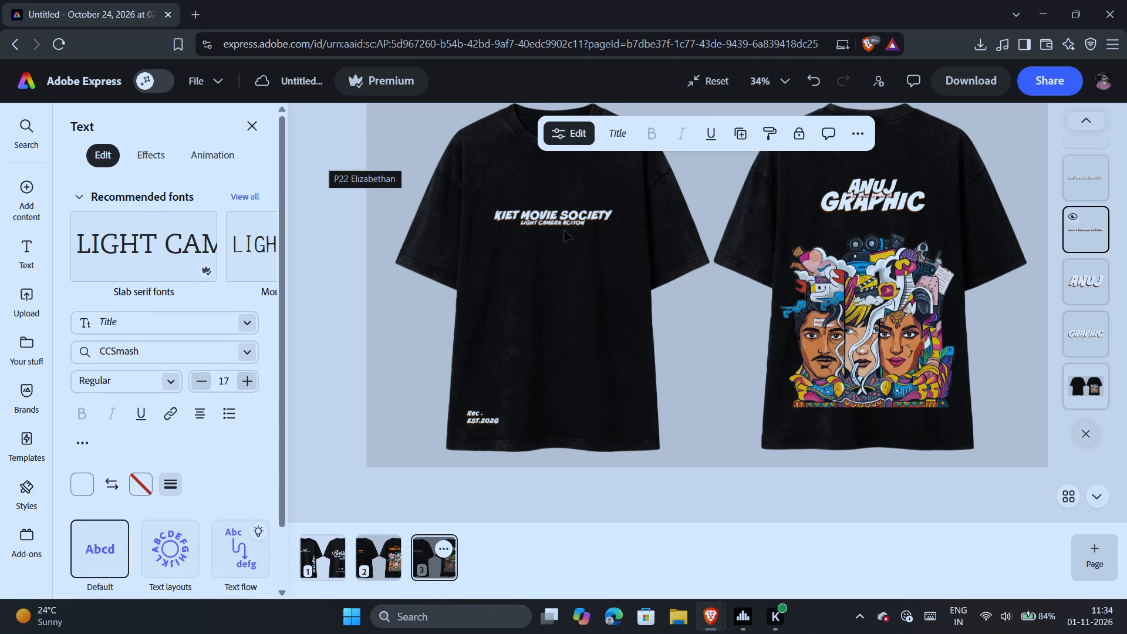
pyautogui.press('Up')
pyautogui.press('Down')
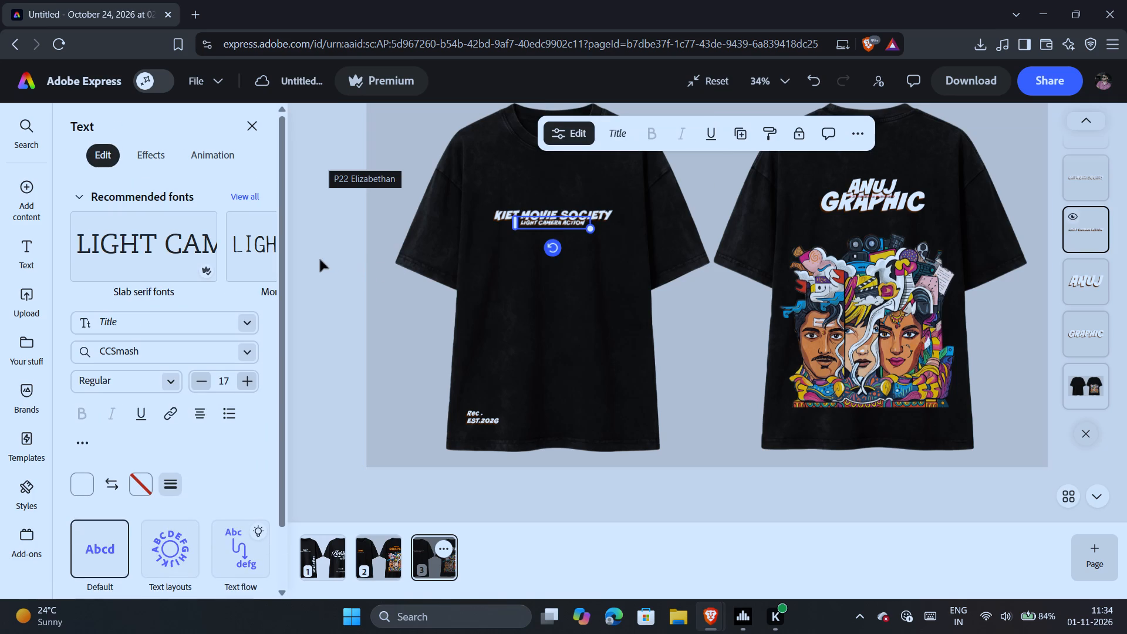
pyautogui.click(319, 257)
# Nudge the LIGHT CAMERA ACTION line a little further left beneath KIET MOVIE SOCIETY.
pyautogui.hscroll(-2, 625, 271)
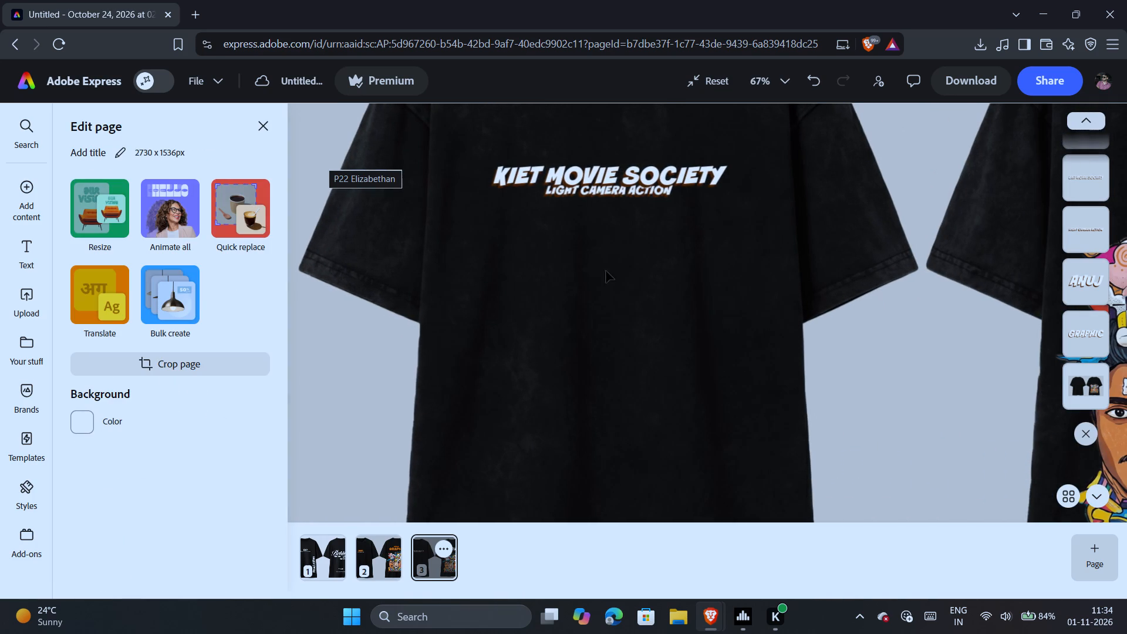
pyautogui.hscroll(-1, 521, 286)
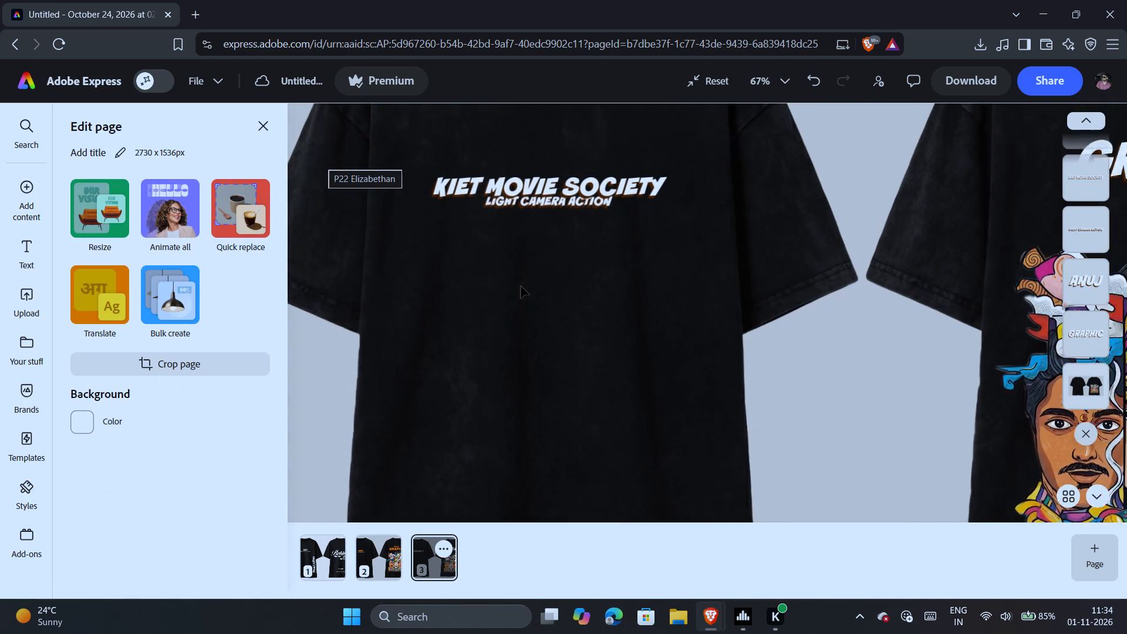
pyautogui.hscroll(-1, 521, 286)
pyautogui.click(461, 200)
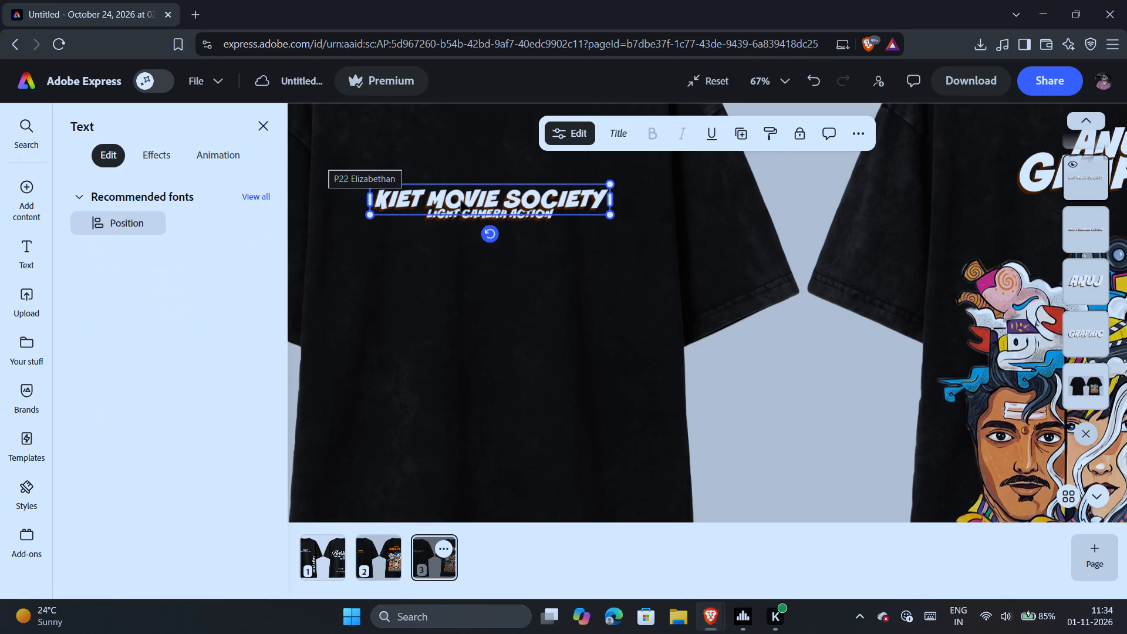
pyautogui.click(440, 223)
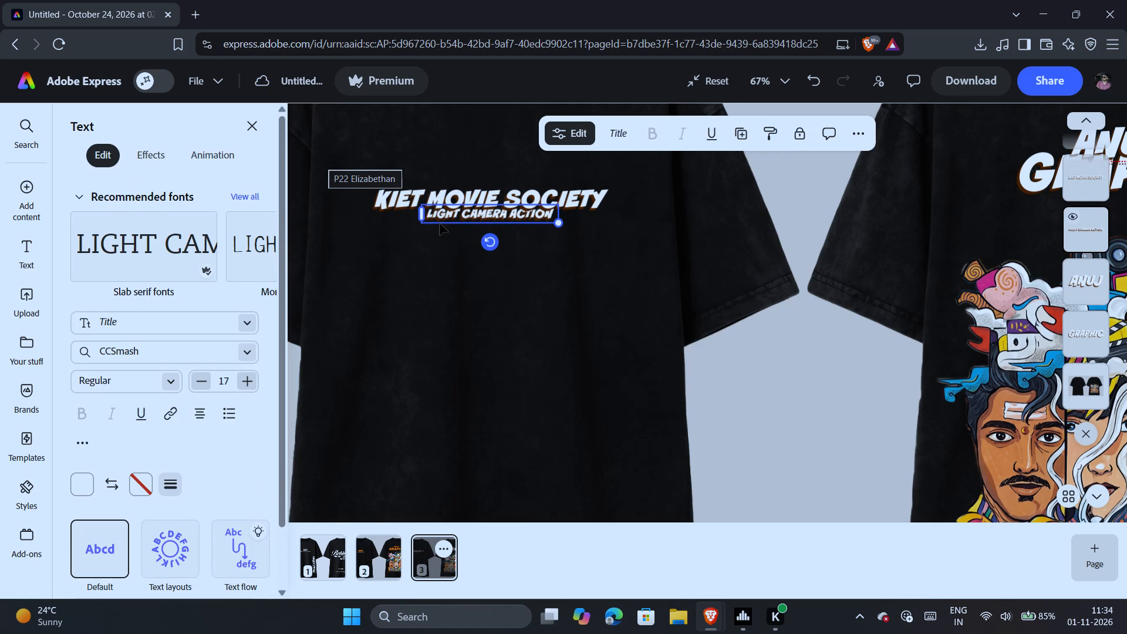
pyautogui.press('Left')
pyautogui.press('Left')
pyautogui.press('Left')
pyautogui.press('Left')
pyautogui.press('Left')
pyautogui.press('Left')
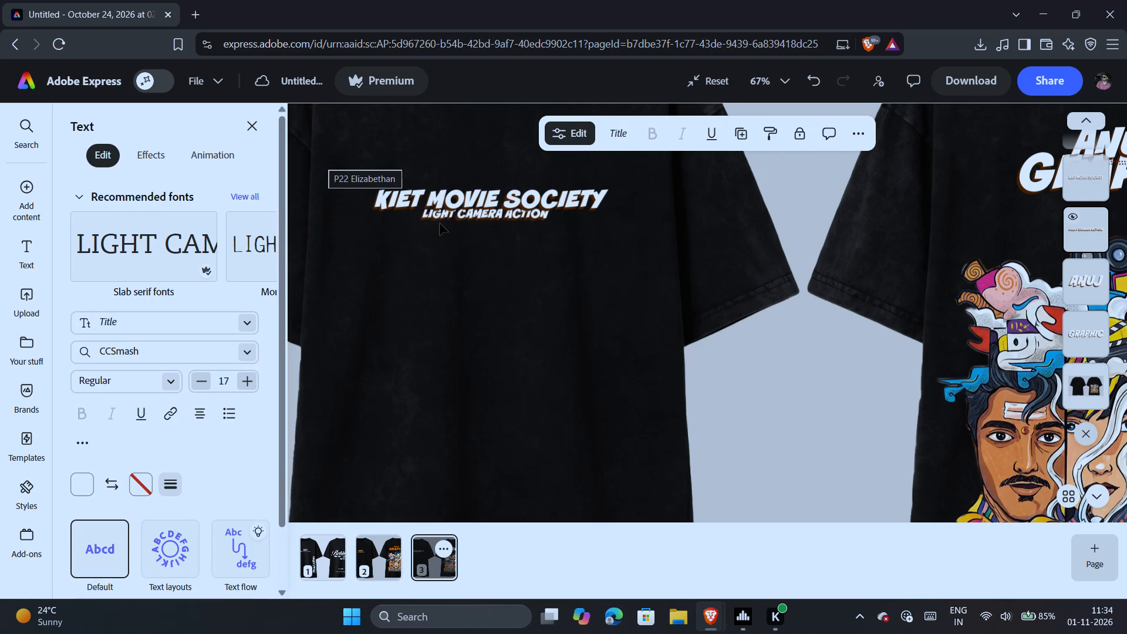
pyautogui.press('Left')
pyautogui.press('Left')
pyautogui.click(369, 258)
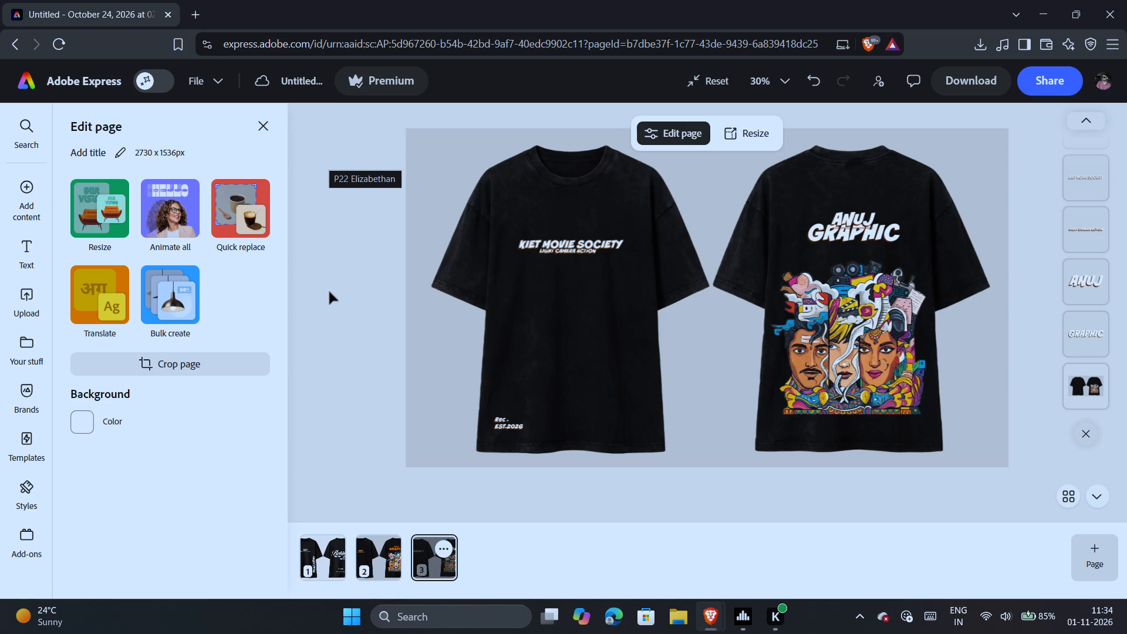
# Inspect the Strong shadow effect and its colours on the ANUJ text on the shirt's back.
pyautogui.click(871, 218)
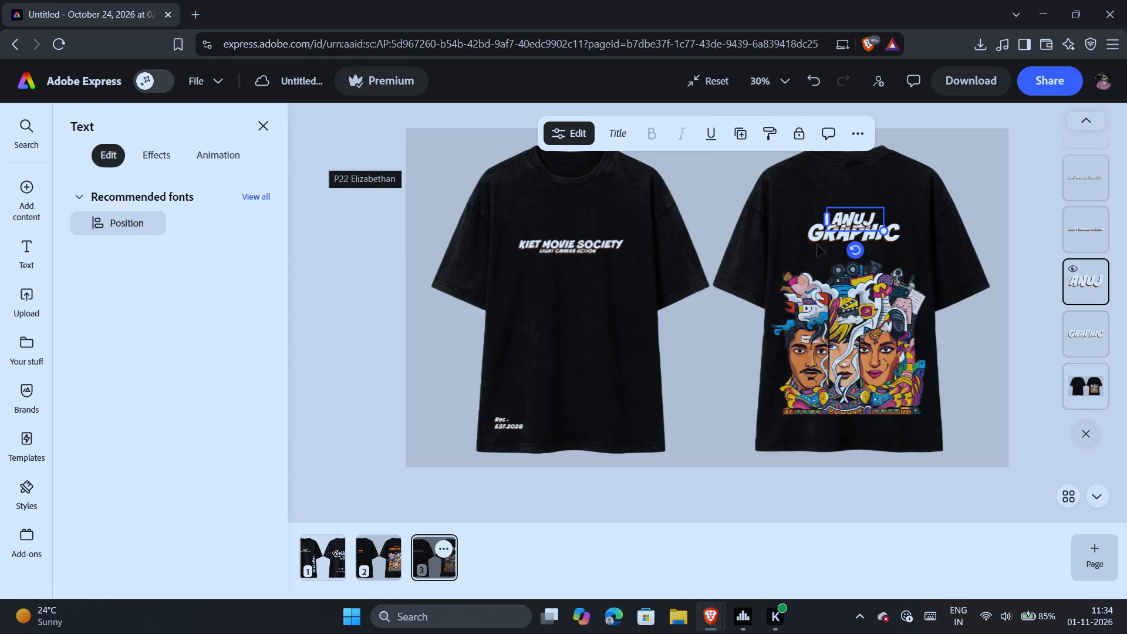
pyautogui.click(160, 153)
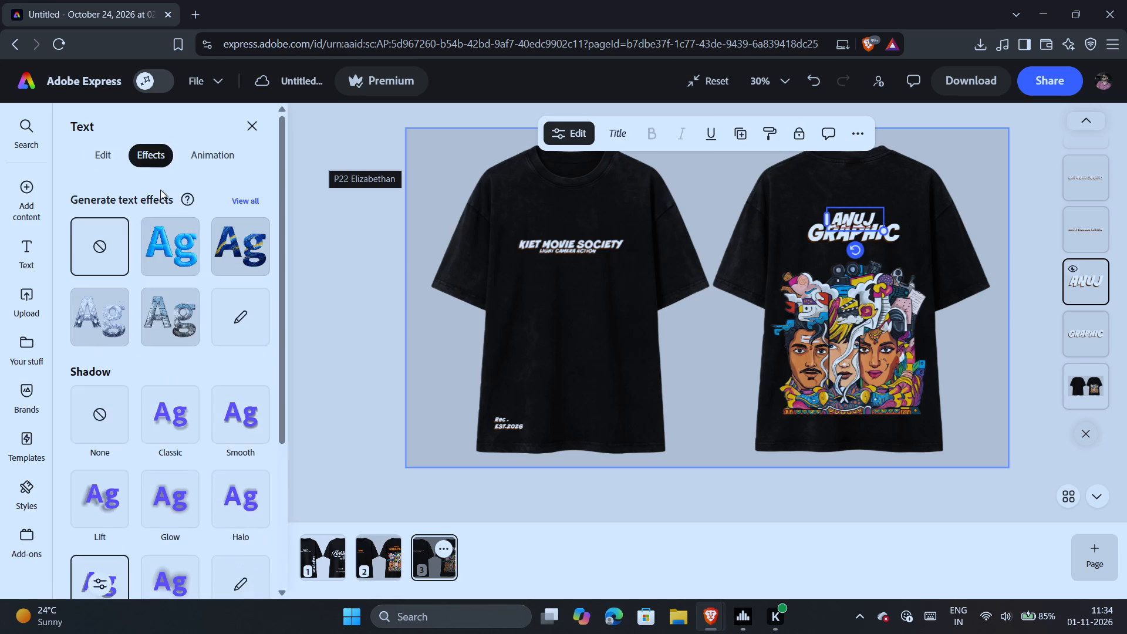
pyautogui.scroll(-1, 146, 377)
pyautogui.click(95, 407)
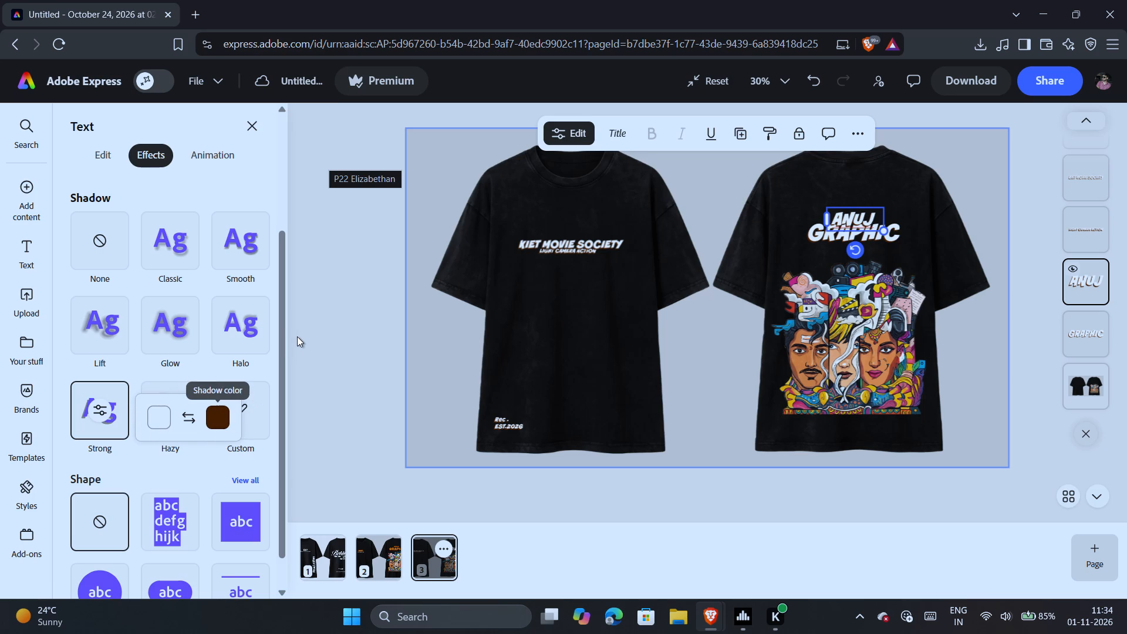
pyautogui.click(331, 284)
pyautogui.click(331, 284)
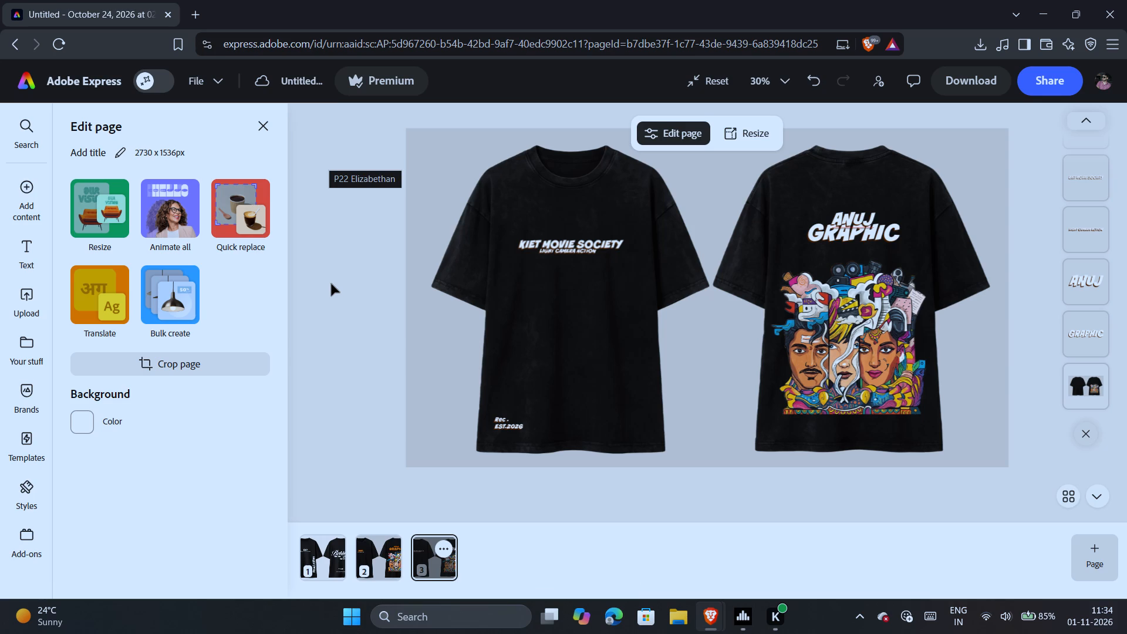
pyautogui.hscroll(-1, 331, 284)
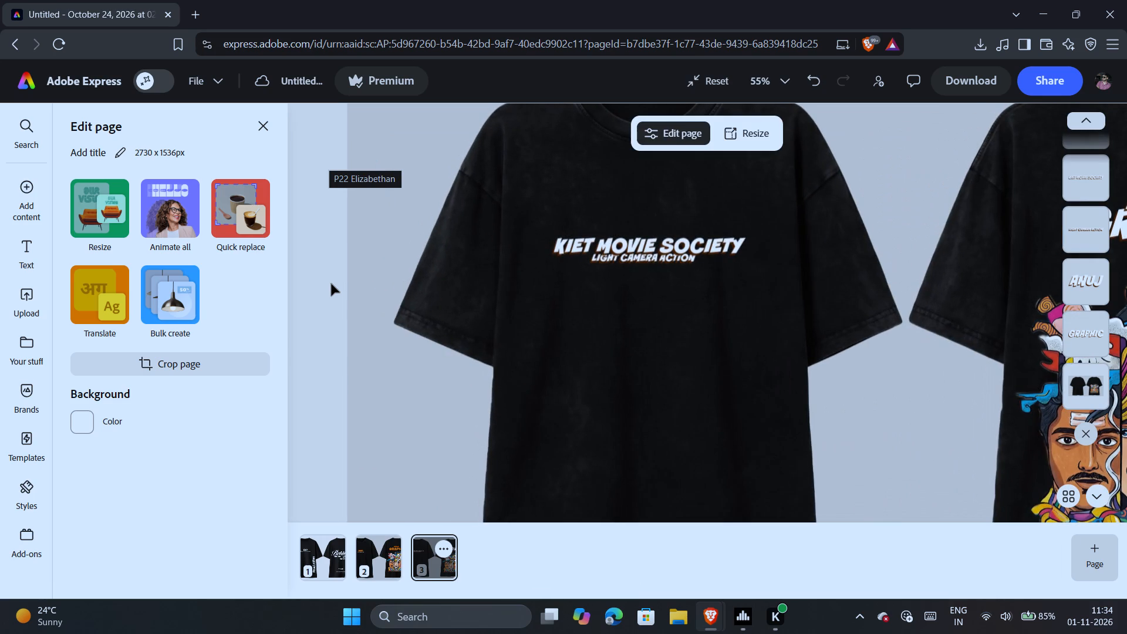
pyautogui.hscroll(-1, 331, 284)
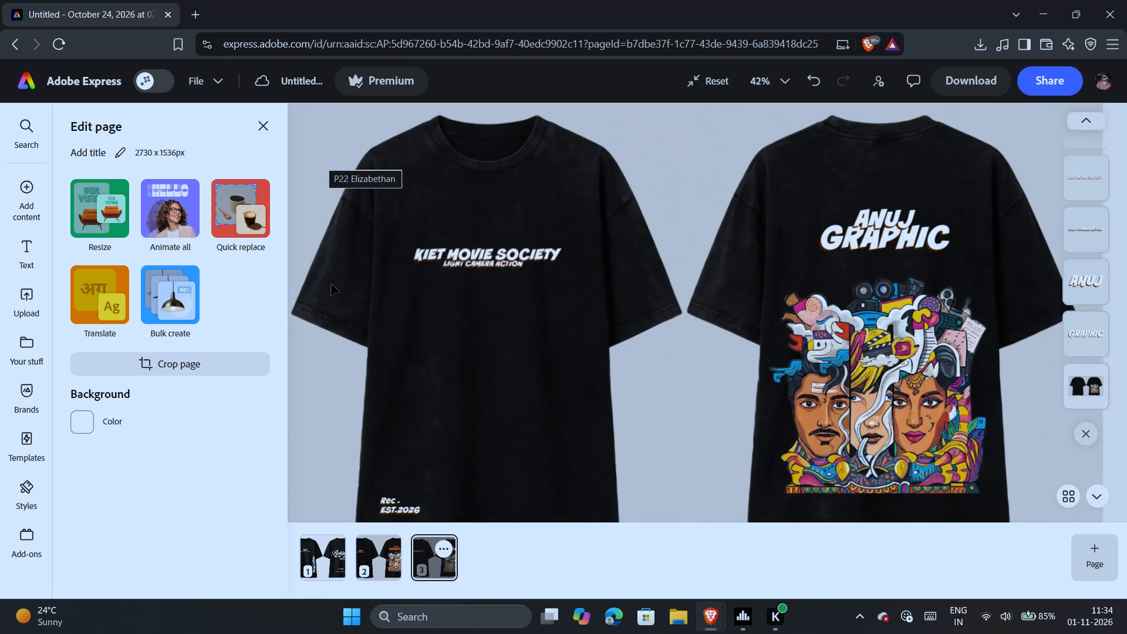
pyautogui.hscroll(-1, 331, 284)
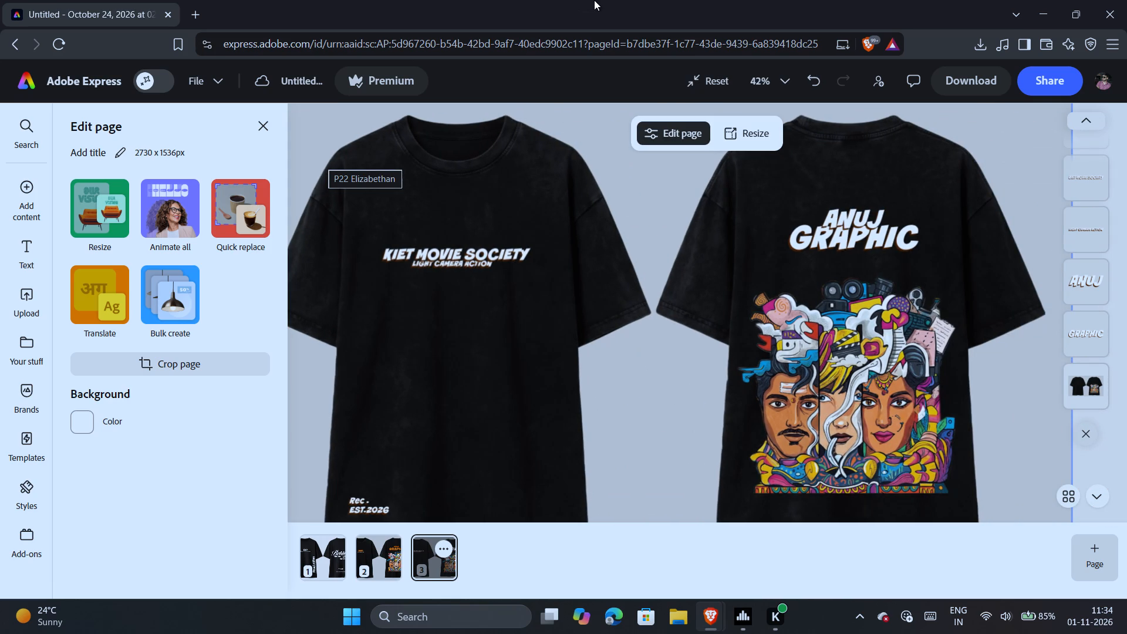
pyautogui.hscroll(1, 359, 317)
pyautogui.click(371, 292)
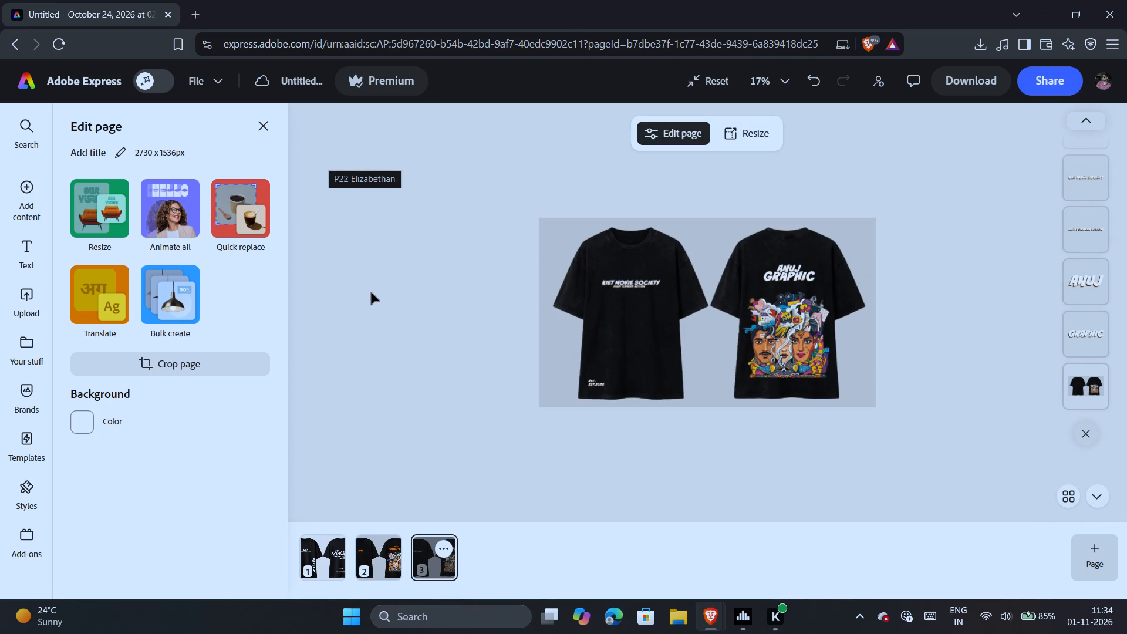